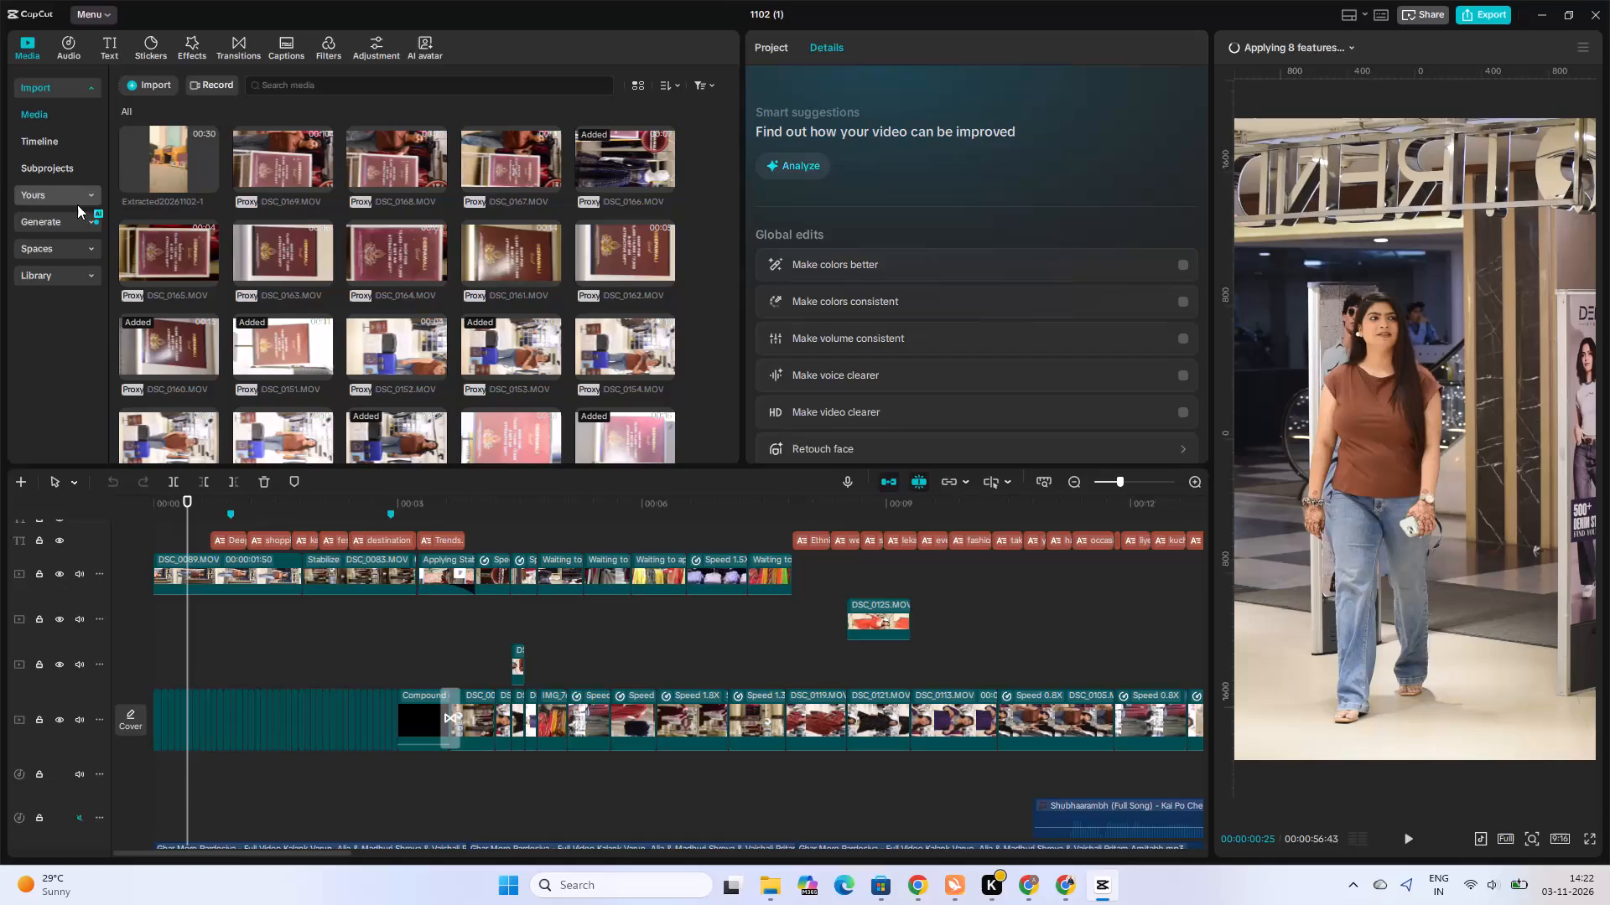
Add the yellow brush-style "WELCOME SUMMER" trending text template to the timeline near the video's start.
{"action": "left_click", "coordinate": [100, 49]}
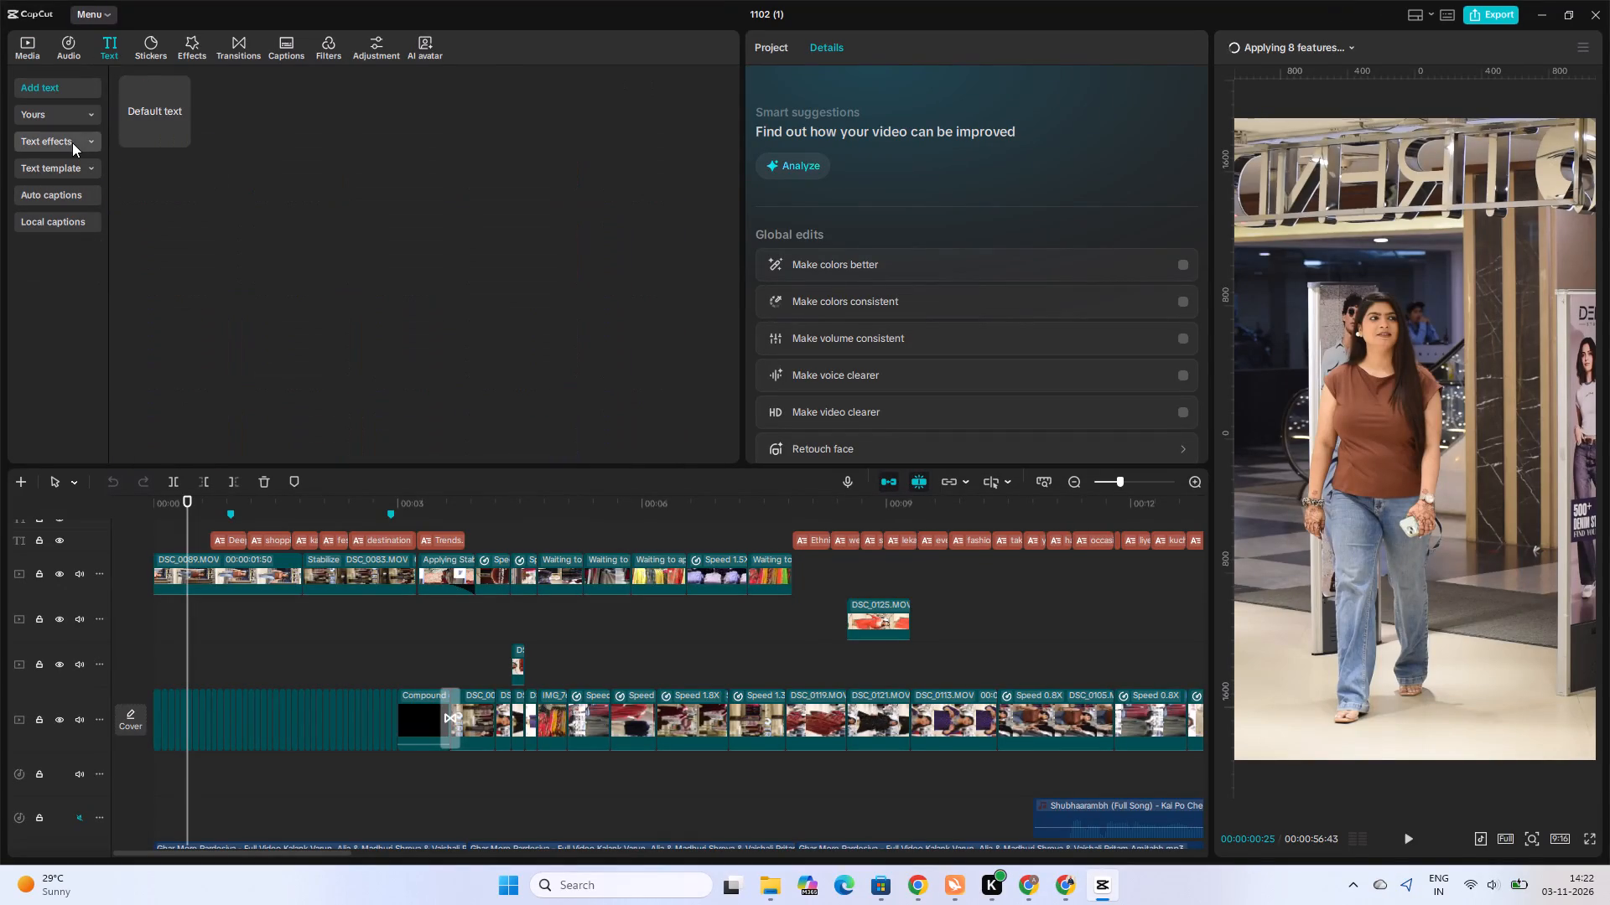
{"action": "left_click", "coordinate": [65, 172]}
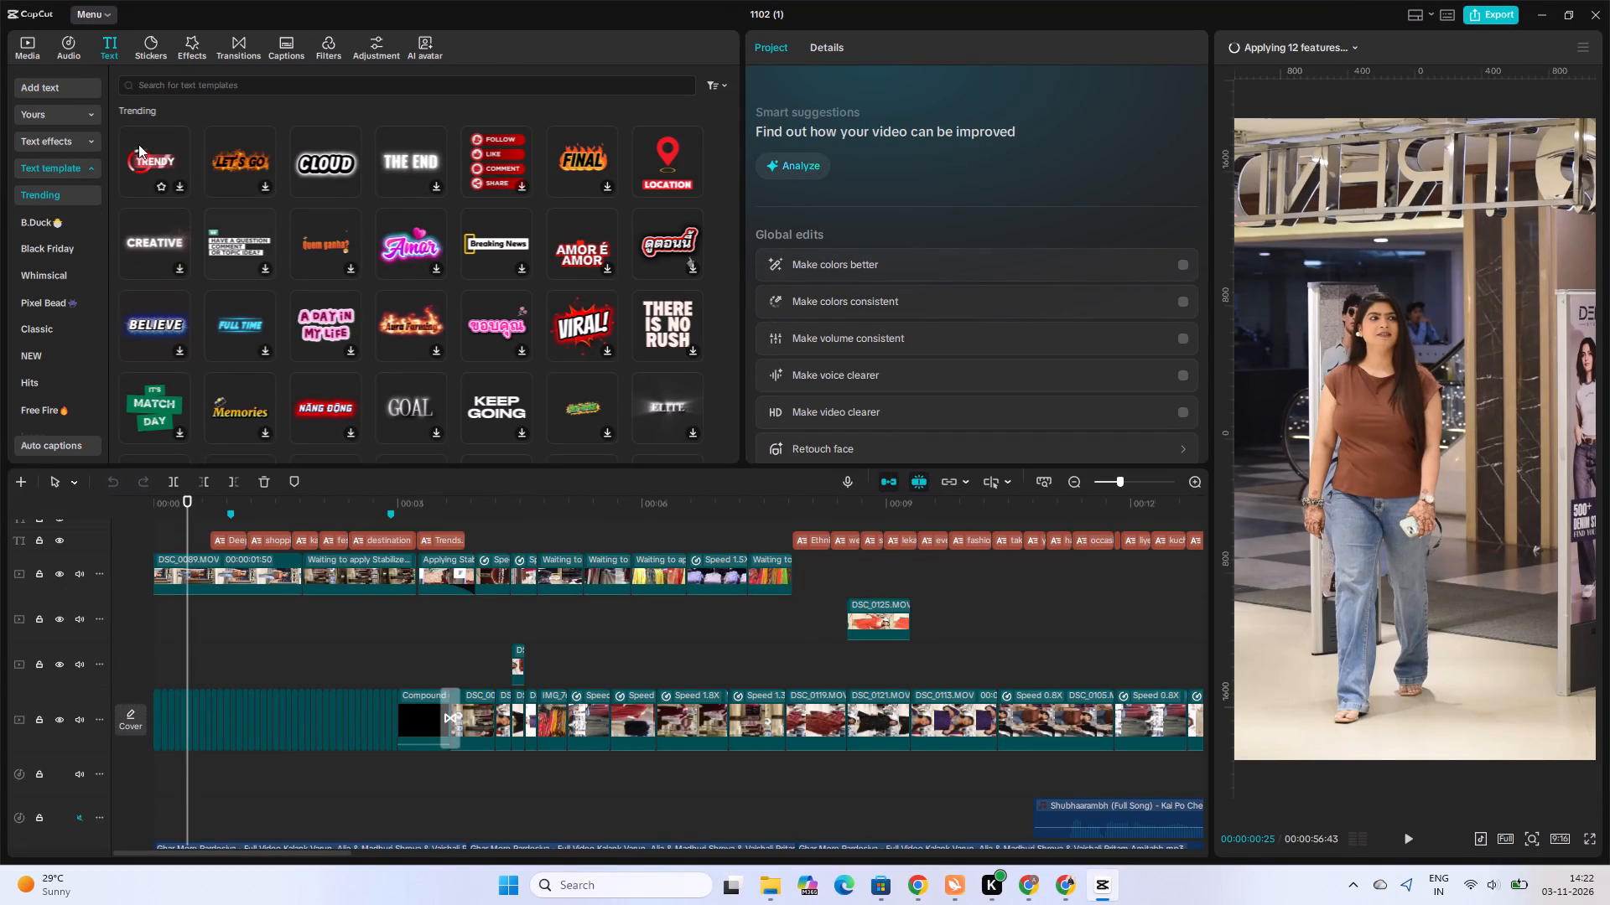
{"action": "left_click", "coordinate": [269, 406]}
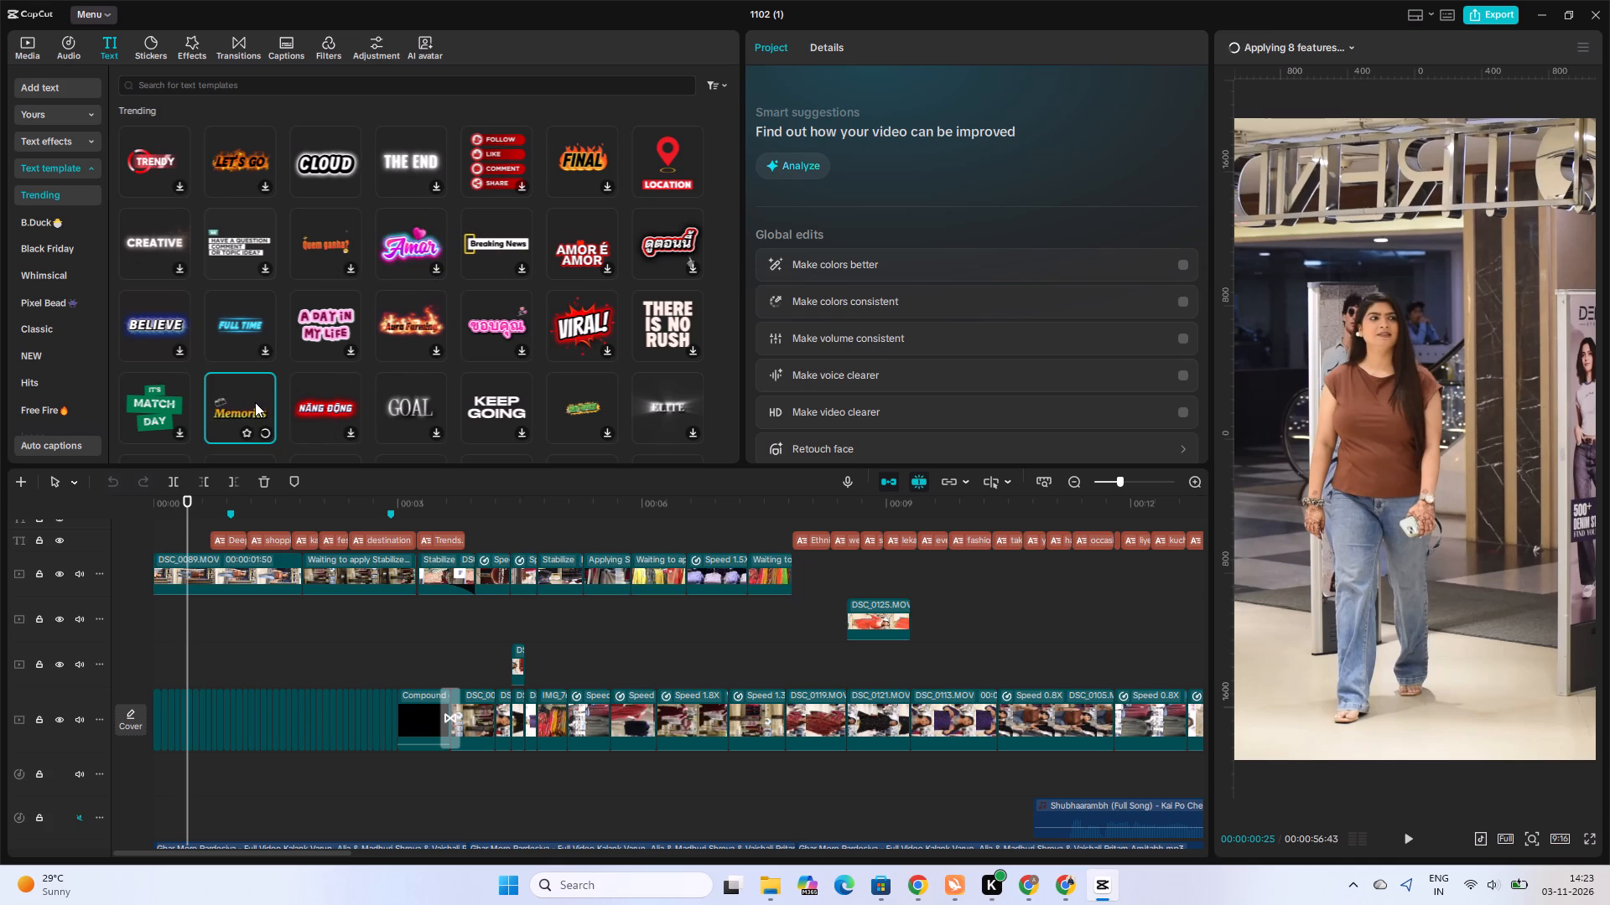
{"action": "scroll", "coordinate": [255, 402], "scroll_direction": "down", "scroll_amount": 1}
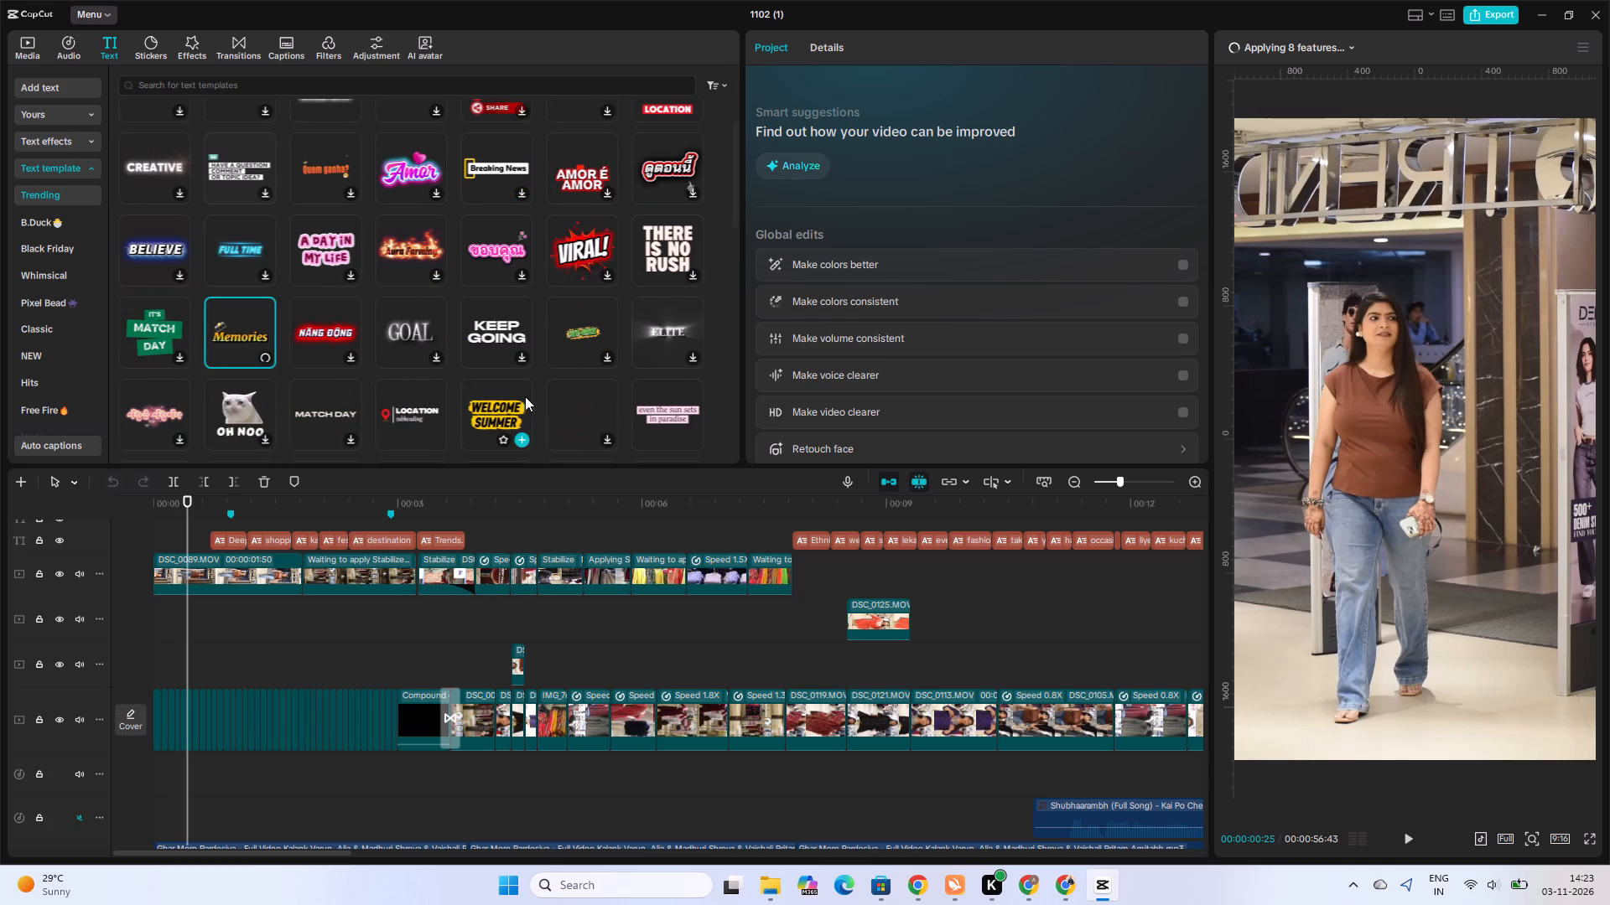
{"action": "left_click", "coordinate": [508, 416]}
{"action": "left_click", "coordinate": [523, 439]}
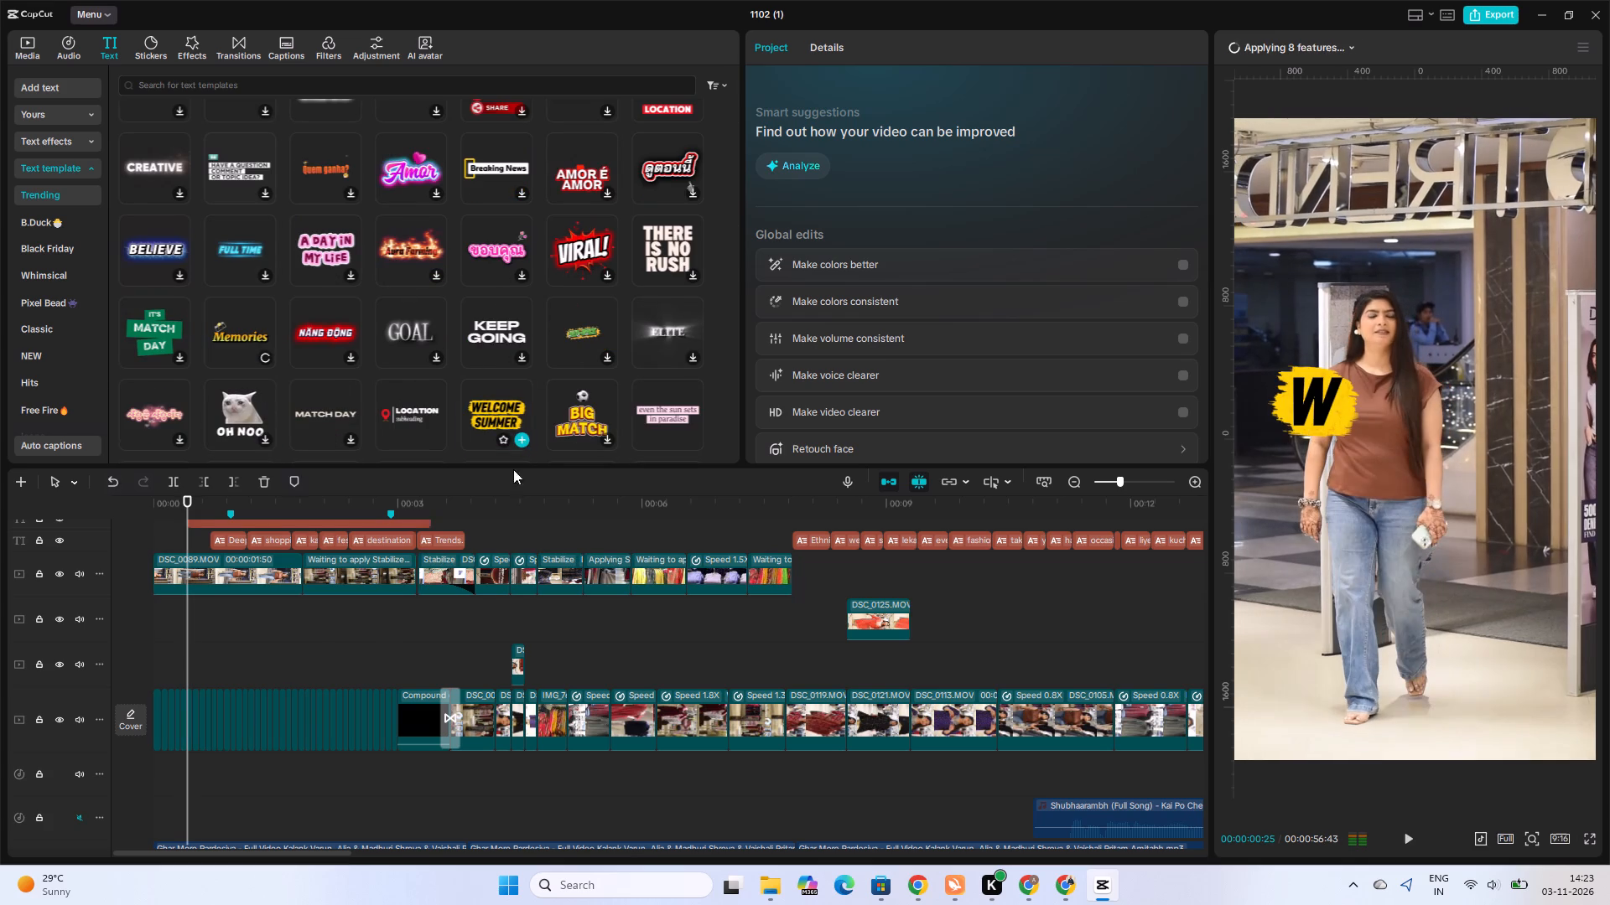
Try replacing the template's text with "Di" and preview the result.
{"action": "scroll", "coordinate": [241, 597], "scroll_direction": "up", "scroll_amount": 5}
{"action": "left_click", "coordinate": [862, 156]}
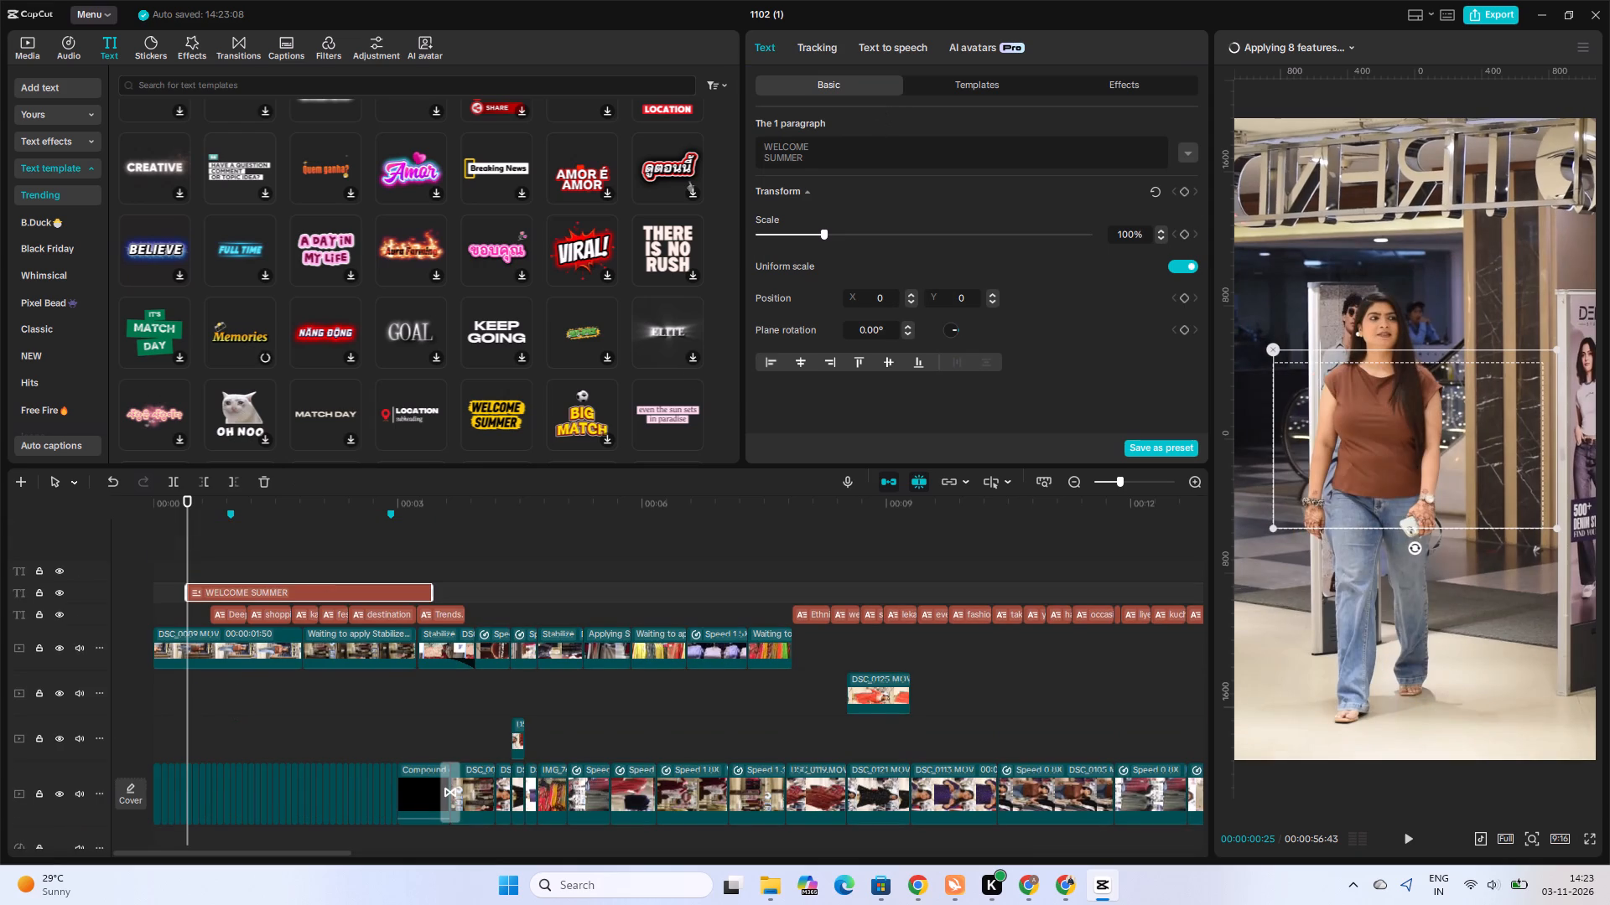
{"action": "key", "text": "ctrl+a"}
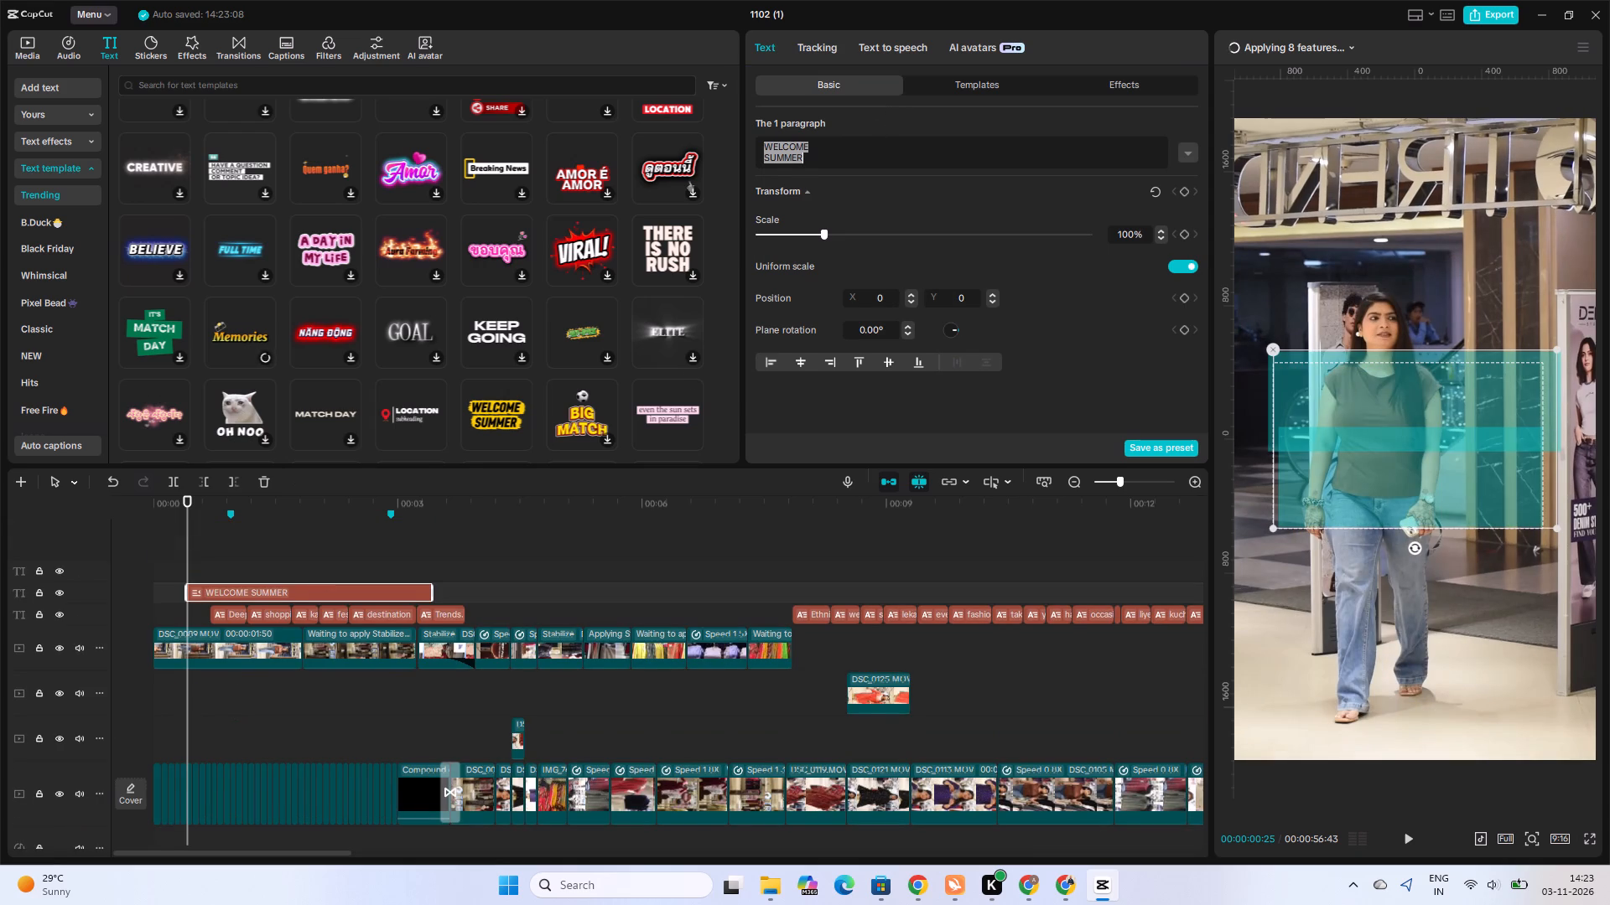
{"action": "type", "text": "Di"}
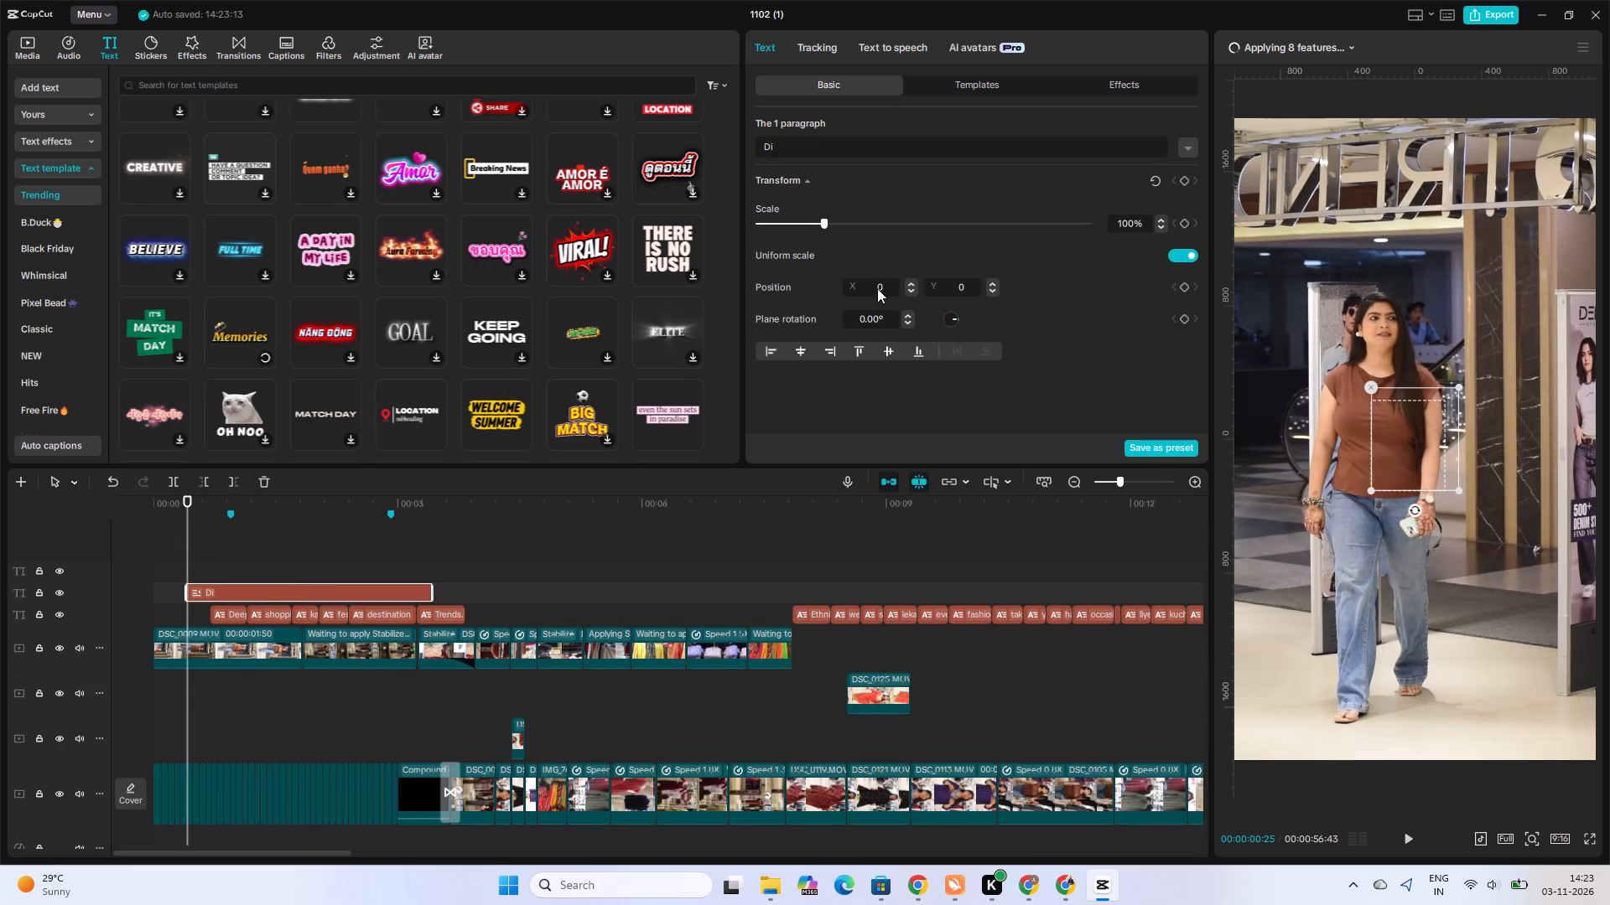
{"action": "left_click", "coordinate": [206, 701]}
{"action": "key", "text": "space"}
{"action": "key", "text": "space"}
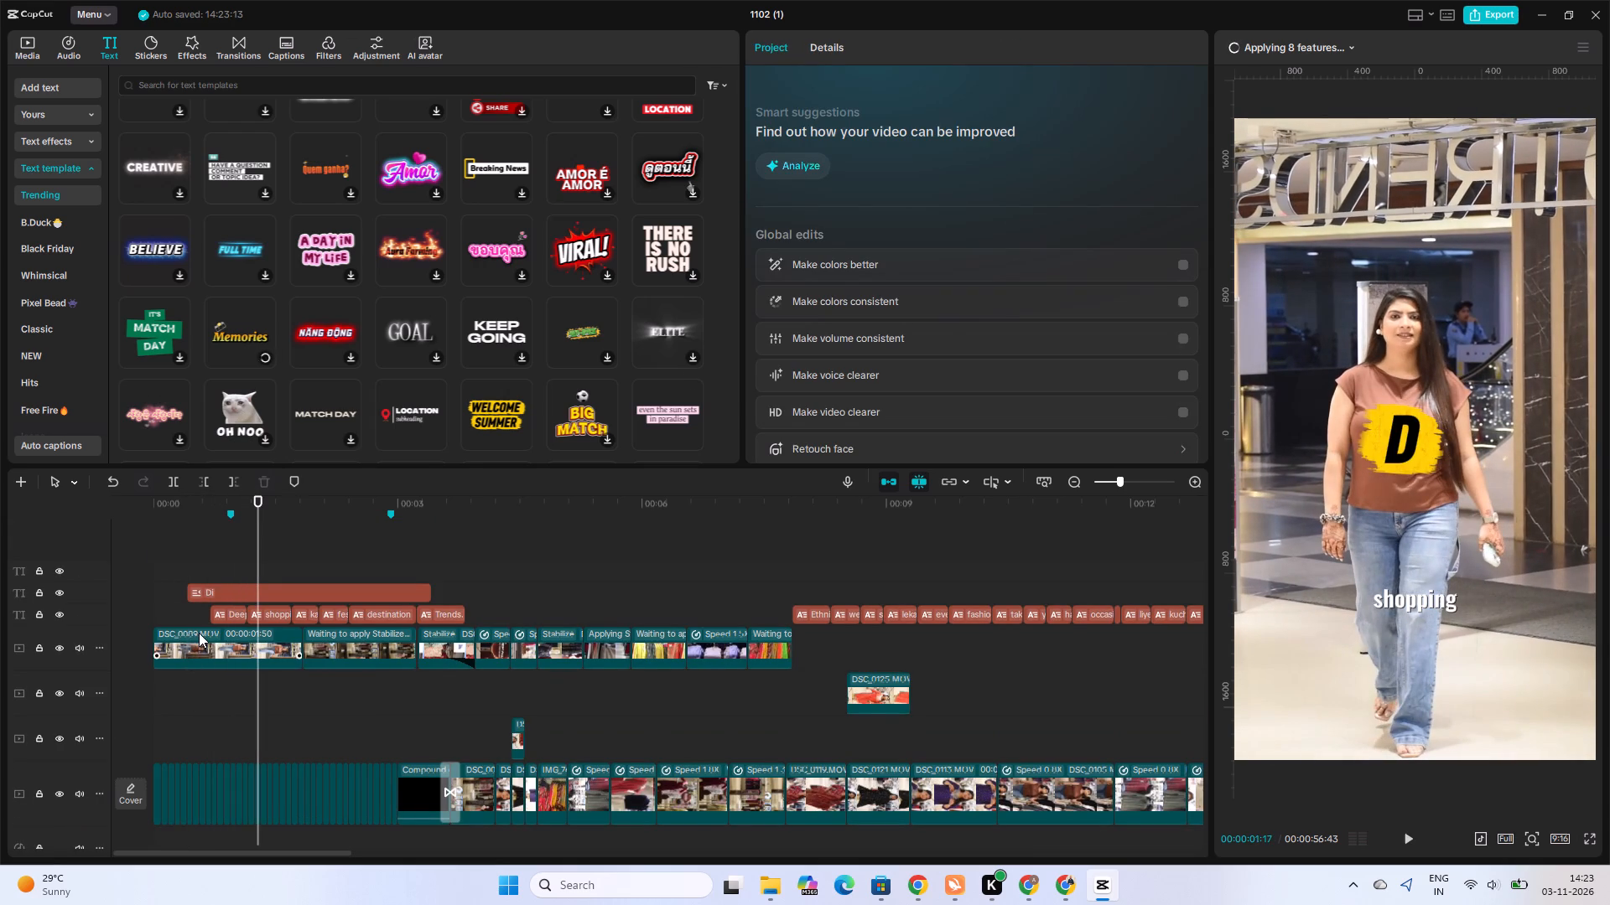
Replace the title template's text with the word "Deepawali" copied from the first caption.
{"action": "left_click", "coordinate": [227, 610]}
{"action": "left_click", "coordinate": [842, 160]}
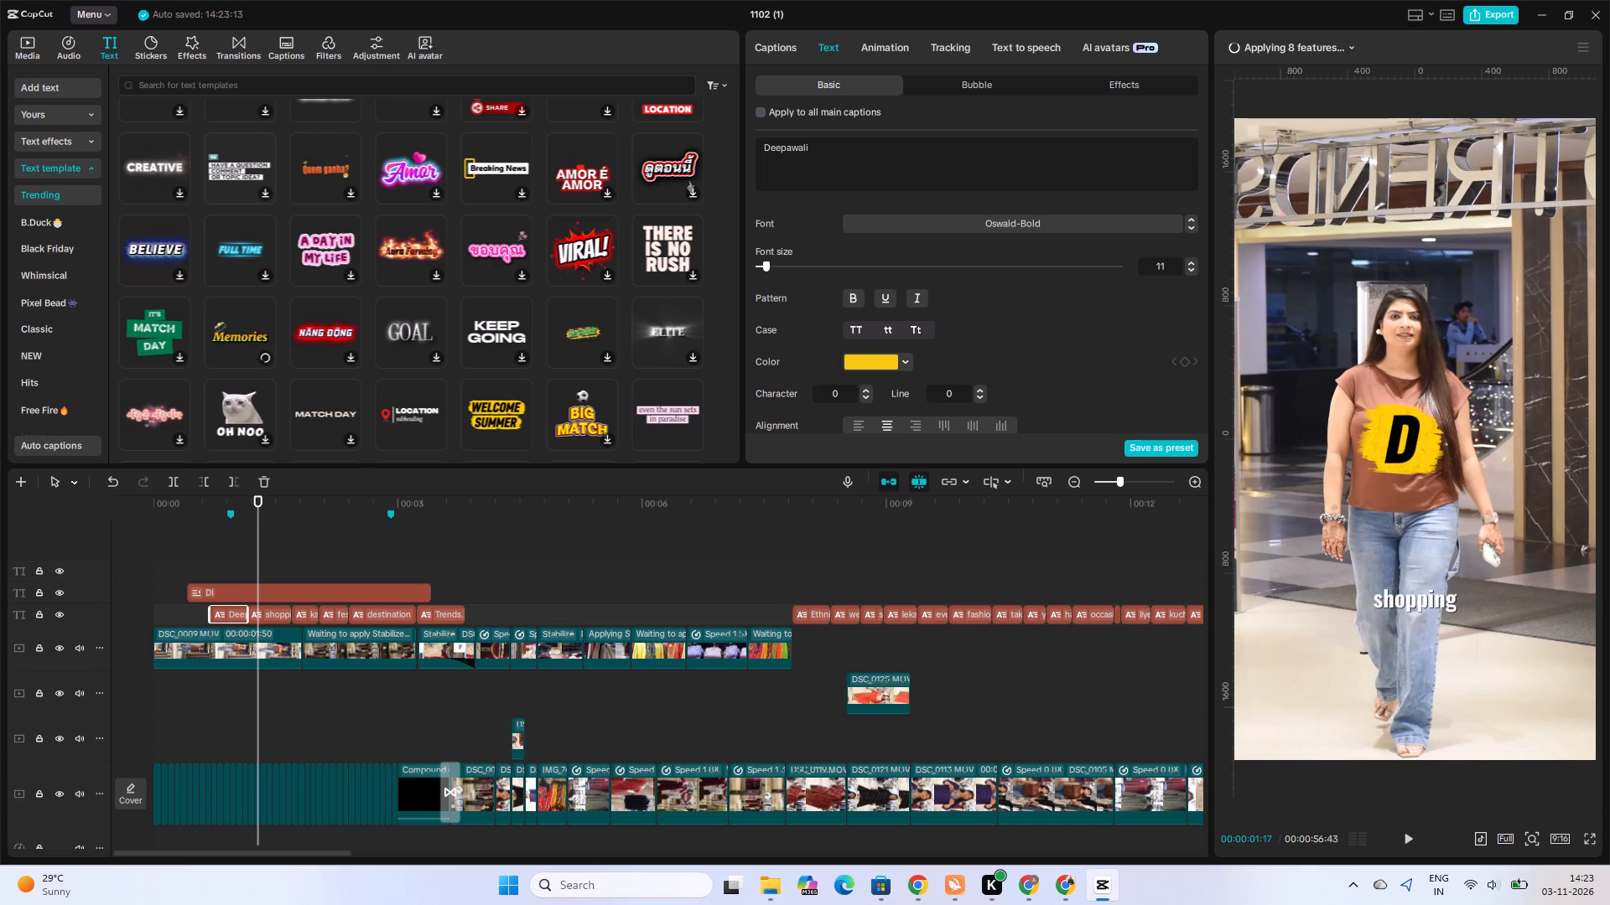
{"action": "key", "text": "ctrl+a"}
{"action": "key", "text": "ctrl+c"}
{"action": "key", "text": "ctrl+c"}
{"action": "left_click", "coordinate": [286, 597]}
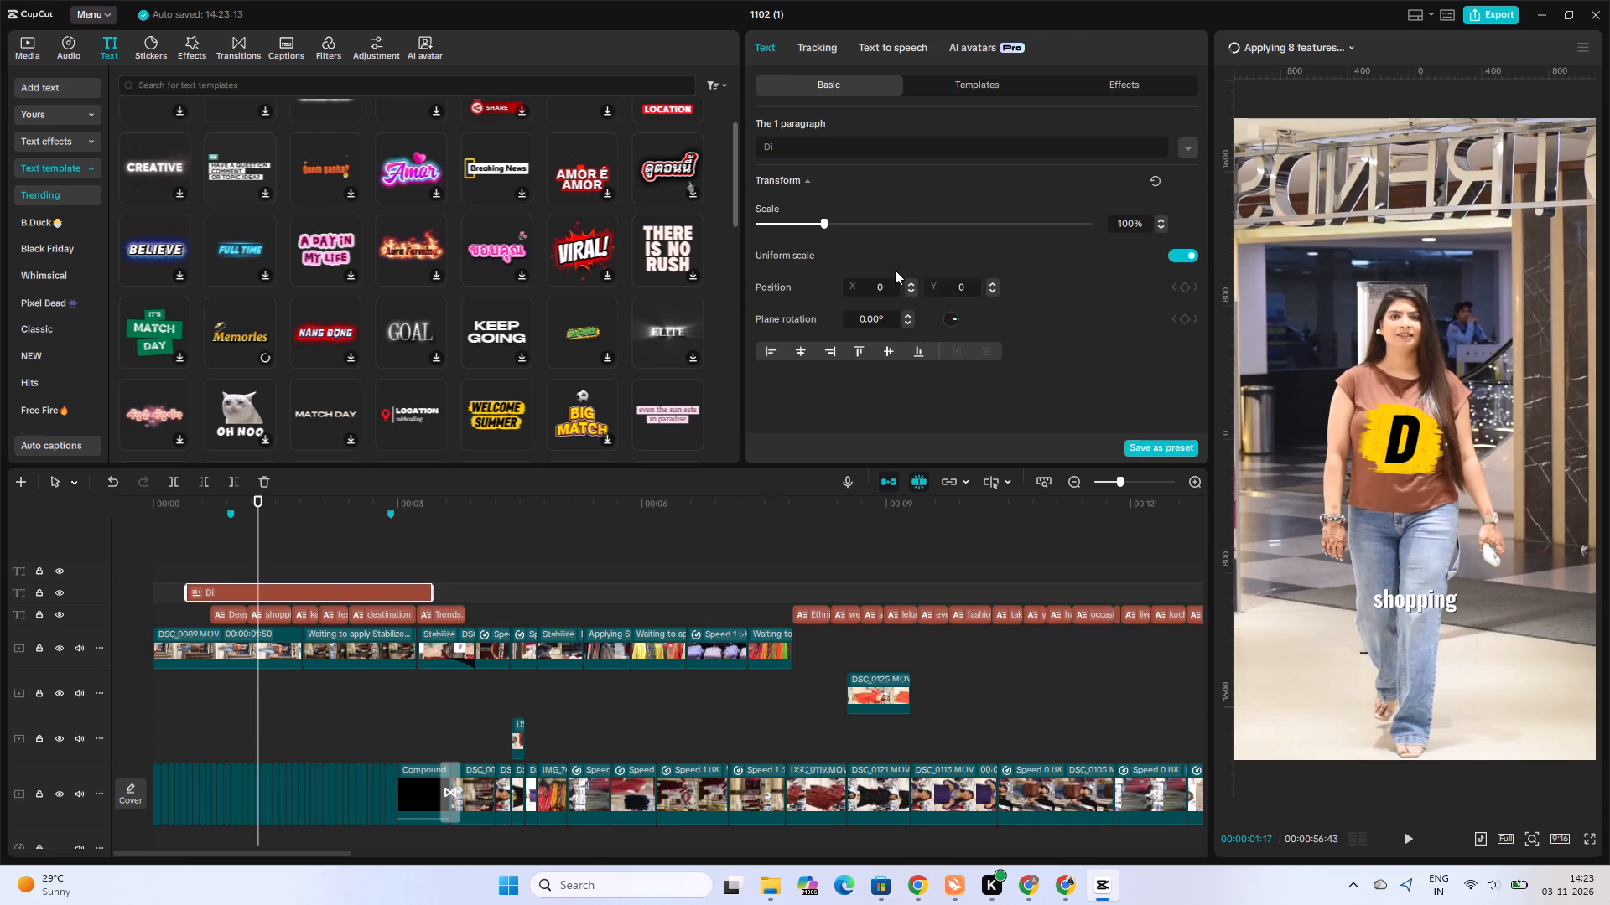
{"action": "left_click", "coordinate": [874, 150]}
{"action": "key", "text": "ctrl+a"}
{"action": "key", "text": "ctrl+v"}
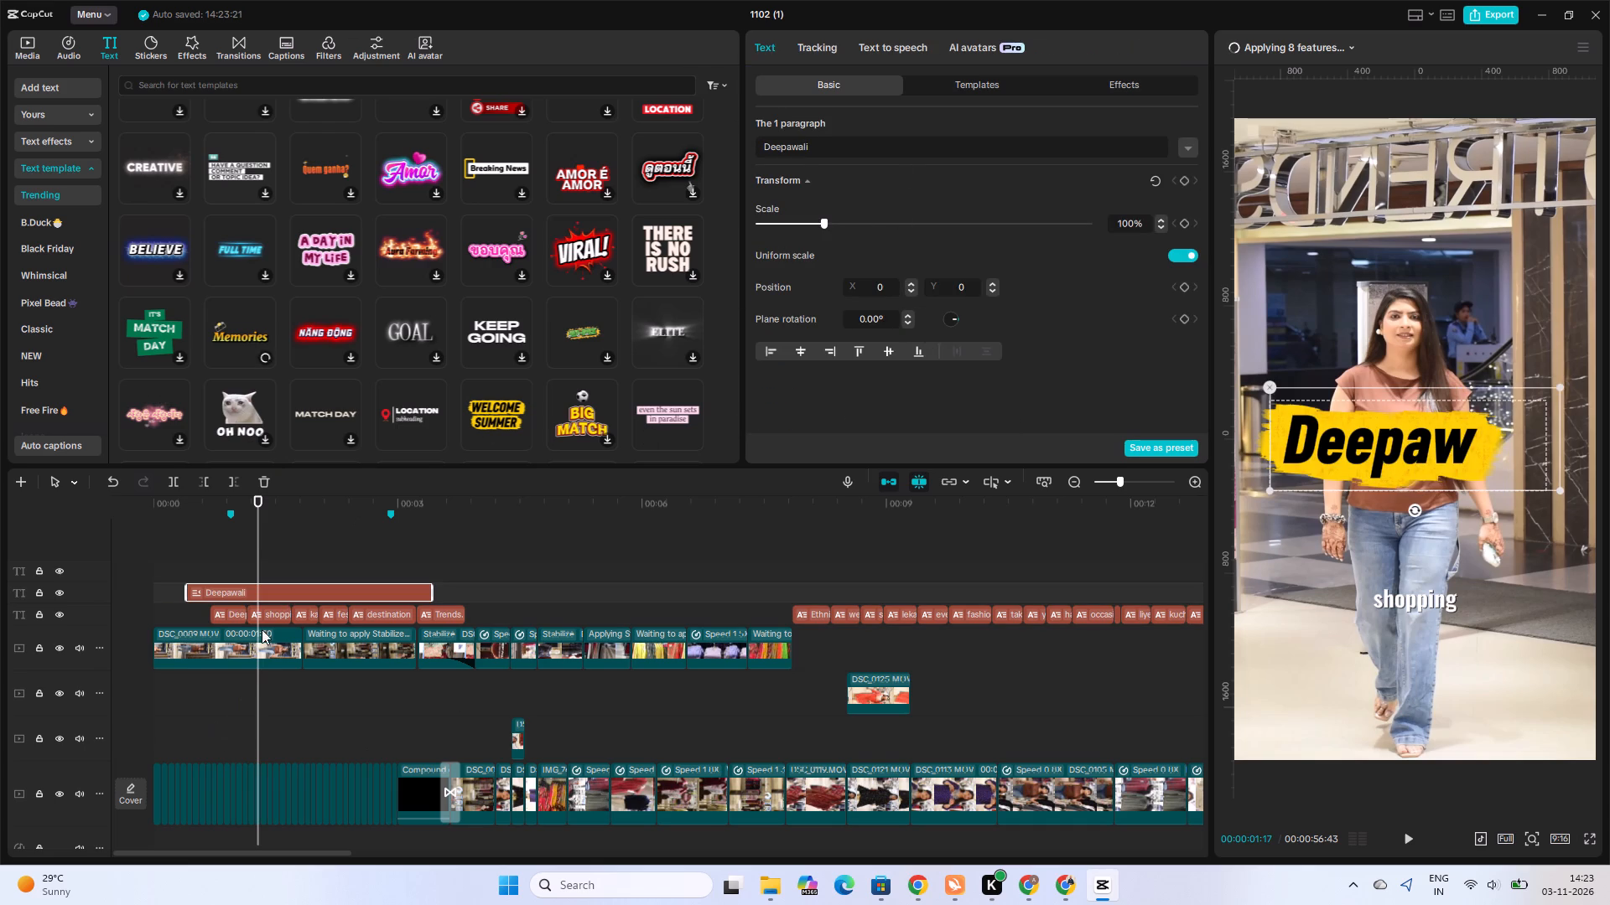
Append the word "shopping", copied from the second caption, after "Deepawali" in the title.
{"action": "left_click", "coordinate": [268, 611]}
{"action": "left_click", "coordinate": [880, 163]}
{"action": "key", "text": "ctrl+a"}
{"action": "key", "text": "ctrl+c"}
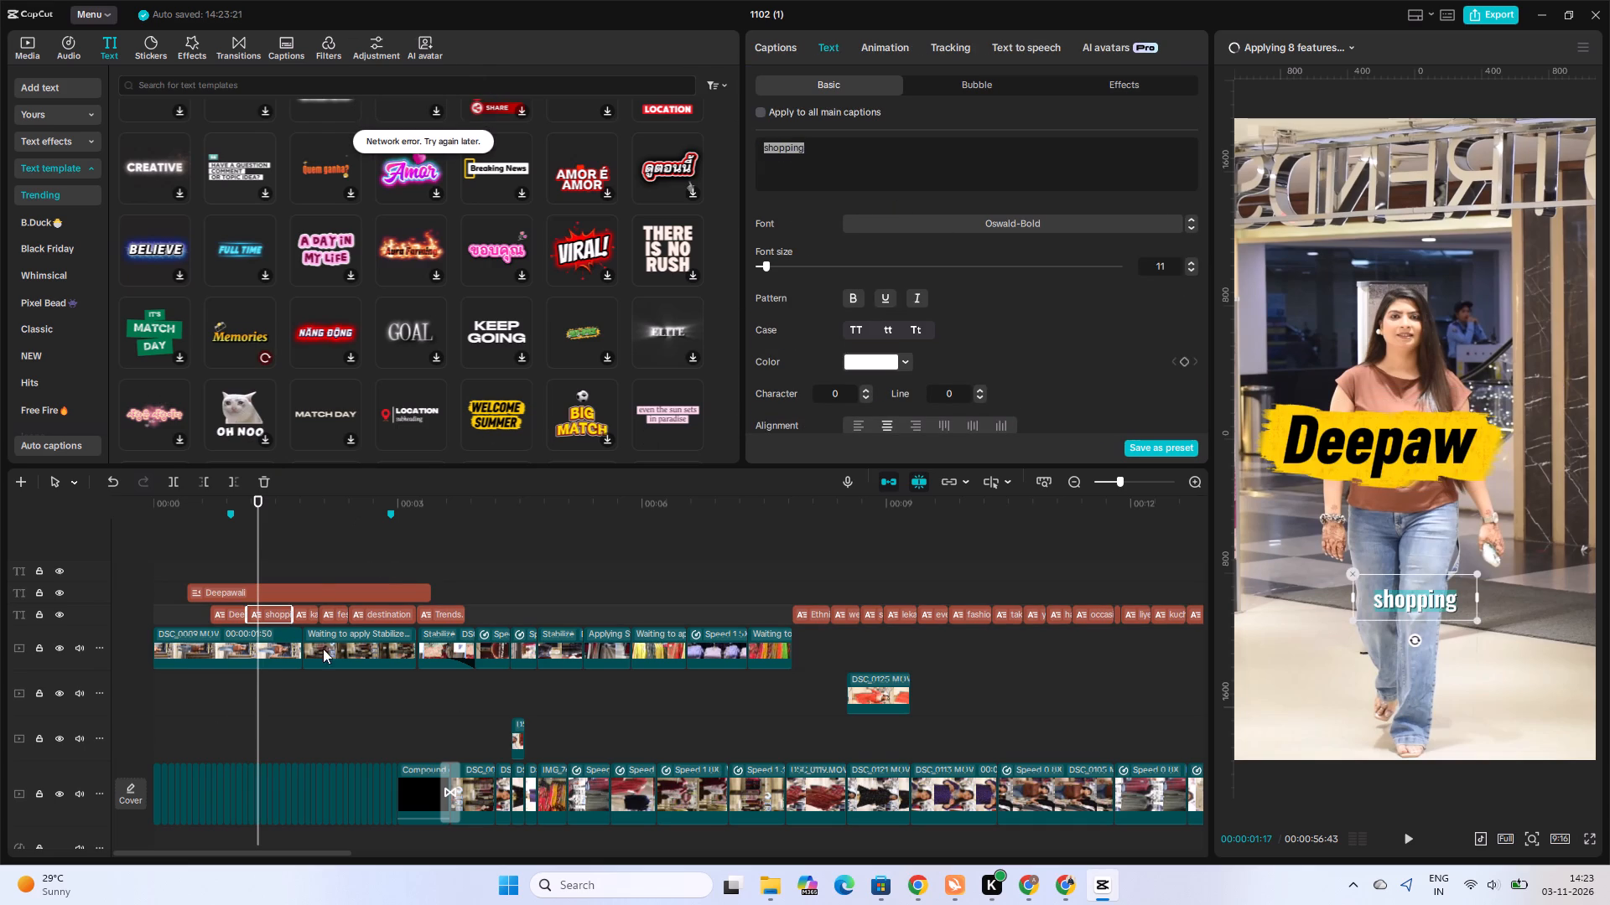
{"action": "left_click", "coordinate": [314, 588]}
{"action": "left_click", "coordinate": [397, 590]}
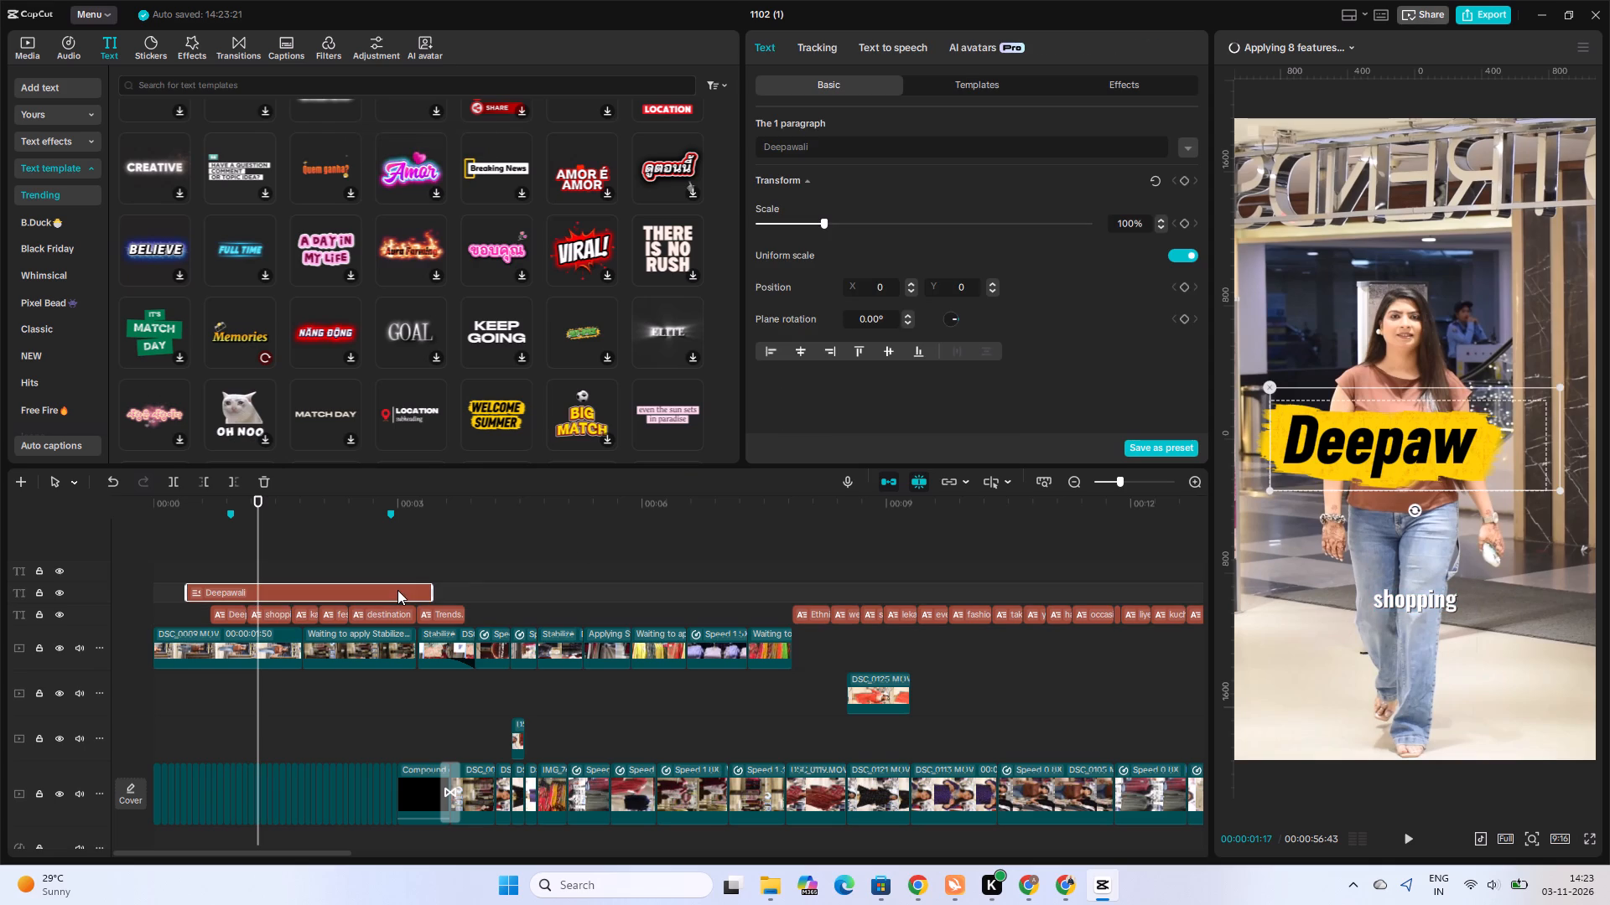
{"action": "left_click", "coordinate": [866, 138]}
{"action": "left_click", "coordinate": [865, 153]}
{"action": "key", "text": "space"}
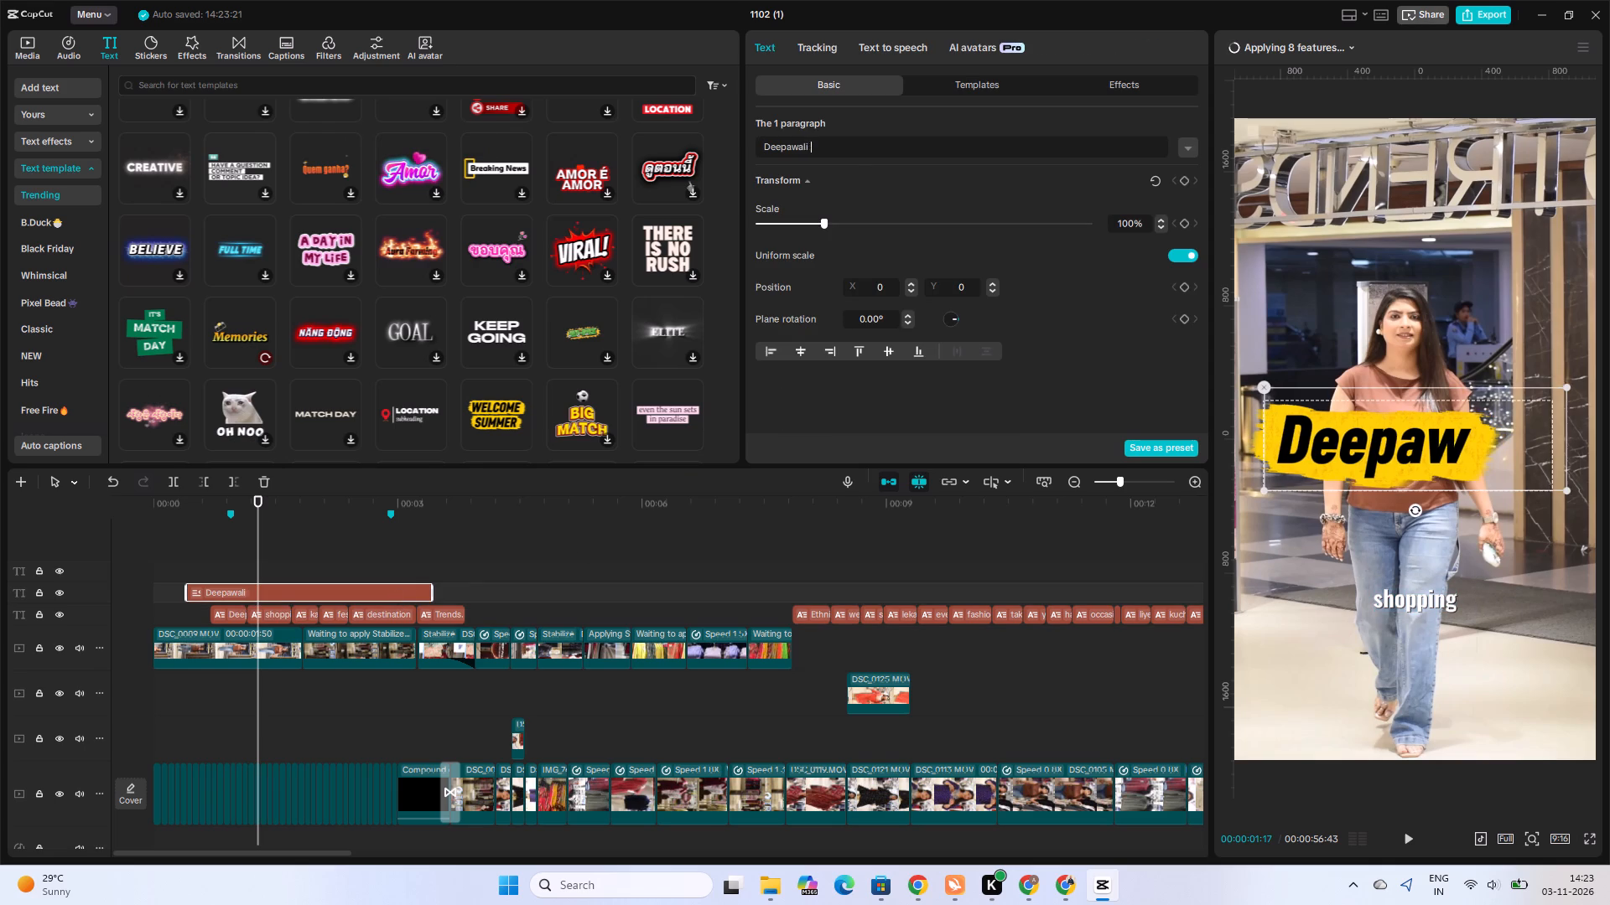
{"action": "key", "text": "ctrl+v"}
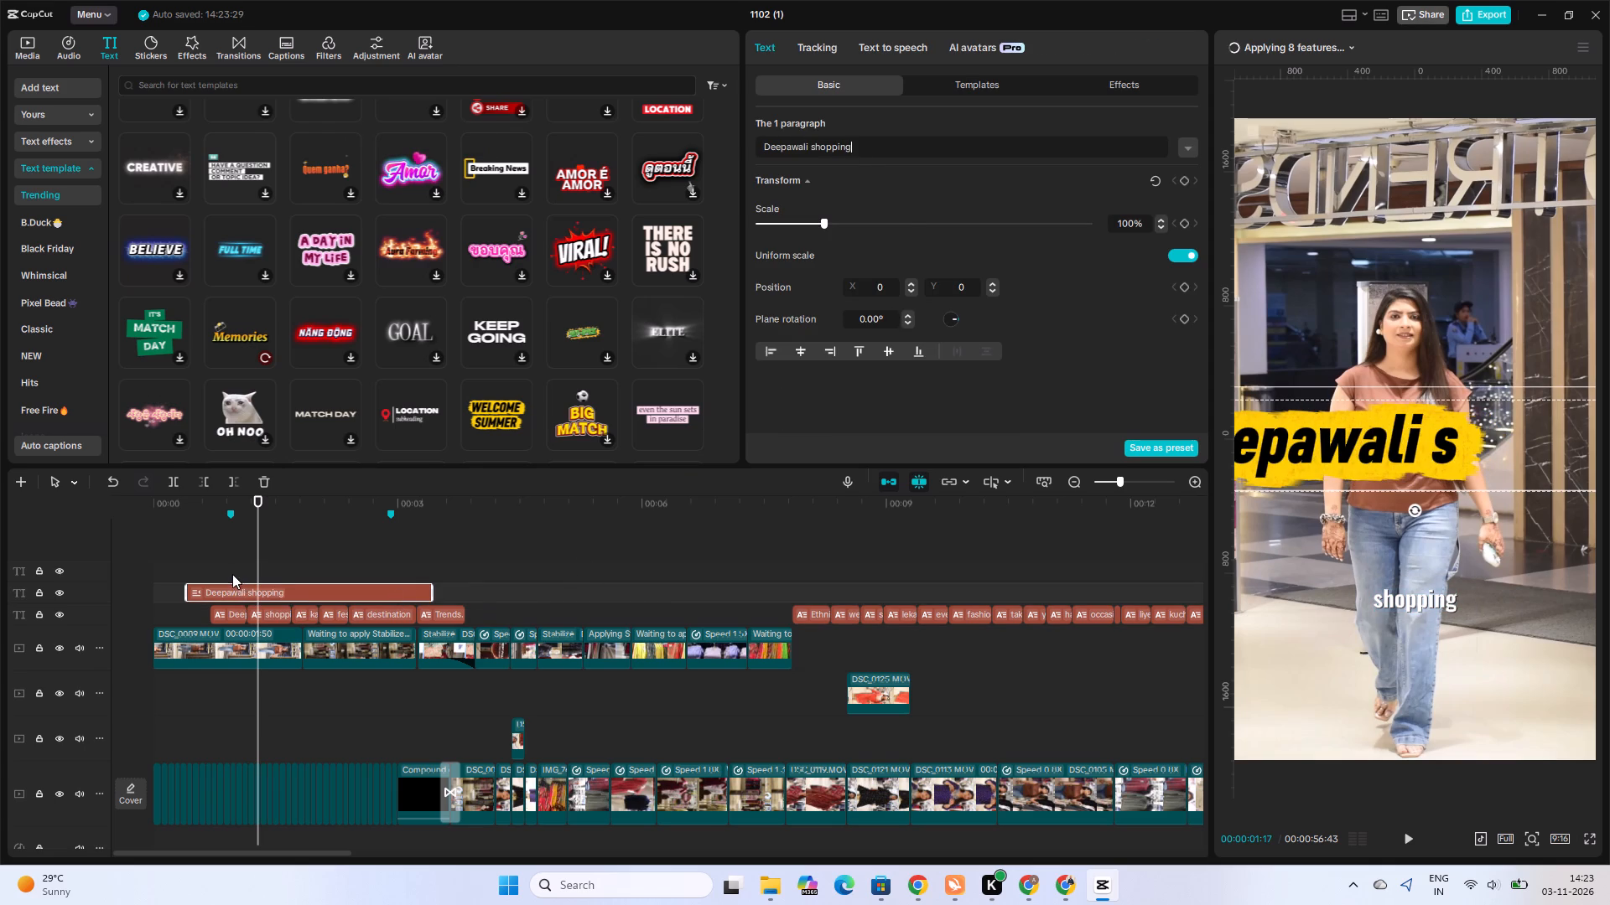
Break the title into two lines, with "Deepawali" above "shopping", at a frame showing its full text.
{"action": "left_click", "coordinate": [231, 573]}
{"action": "key", "text": "space"}
{"action": "key", "text": "space"}
{"action": "key", "text": "space"}
{"action": "key", "text": "space"}
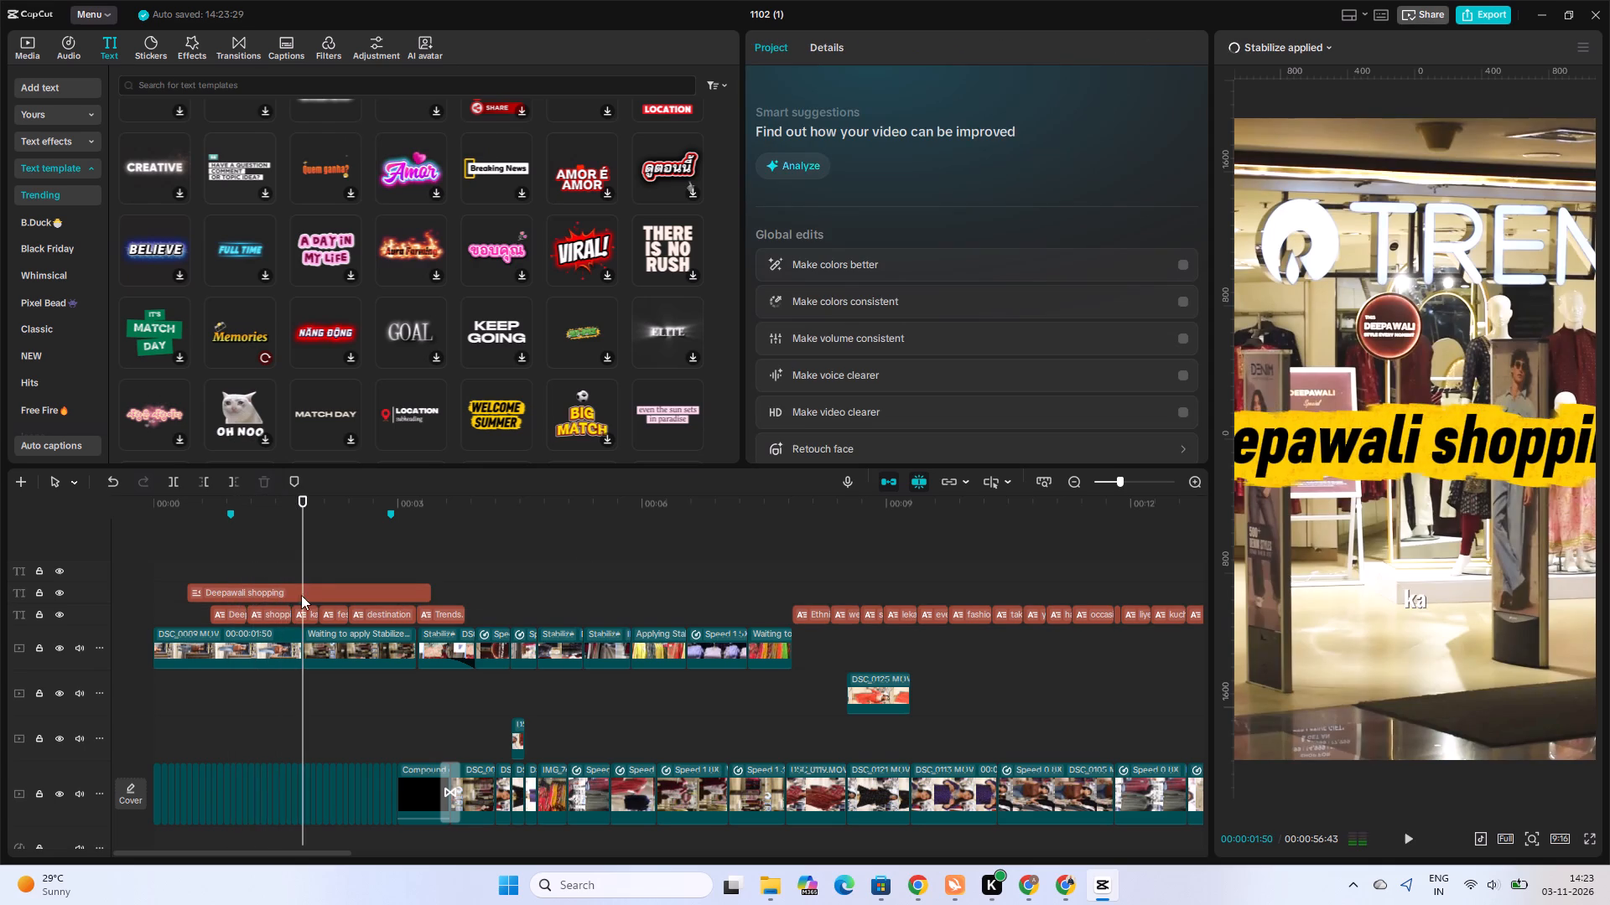
{"action": "left_click", "coordinate": [281, 597]}
{"action": "left_click", "coordinate": [811, 141]}
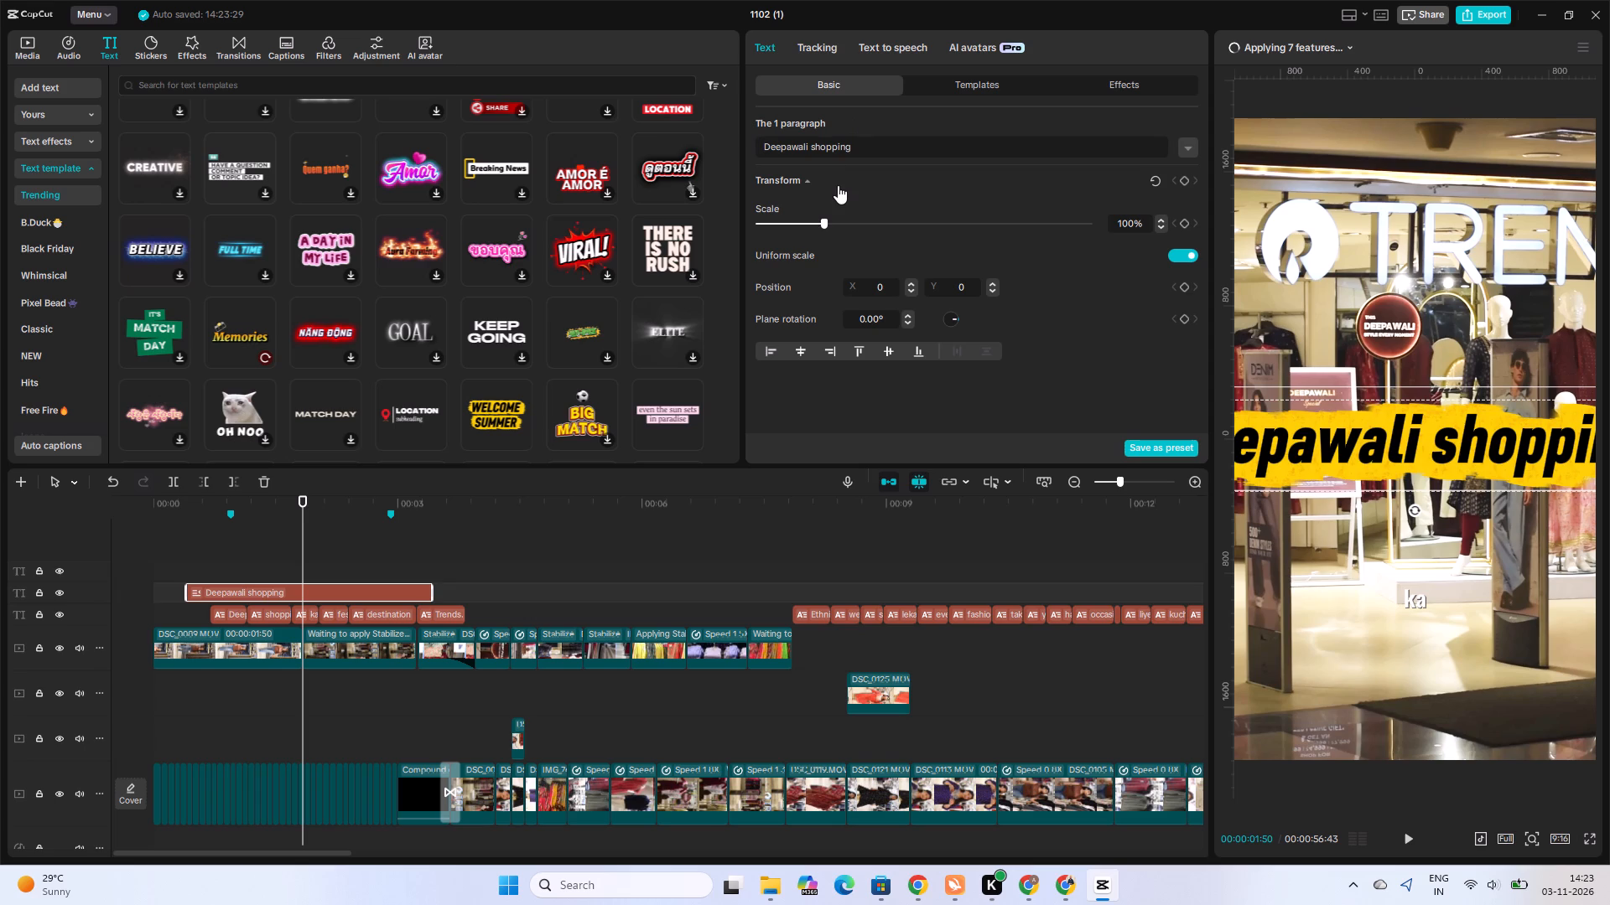
{"action": "left_click", "coordinate": [812, 144]}
{"action": "key", "text": "ctrl+Return"}
{"action": "key", "text": "shift+Return"}
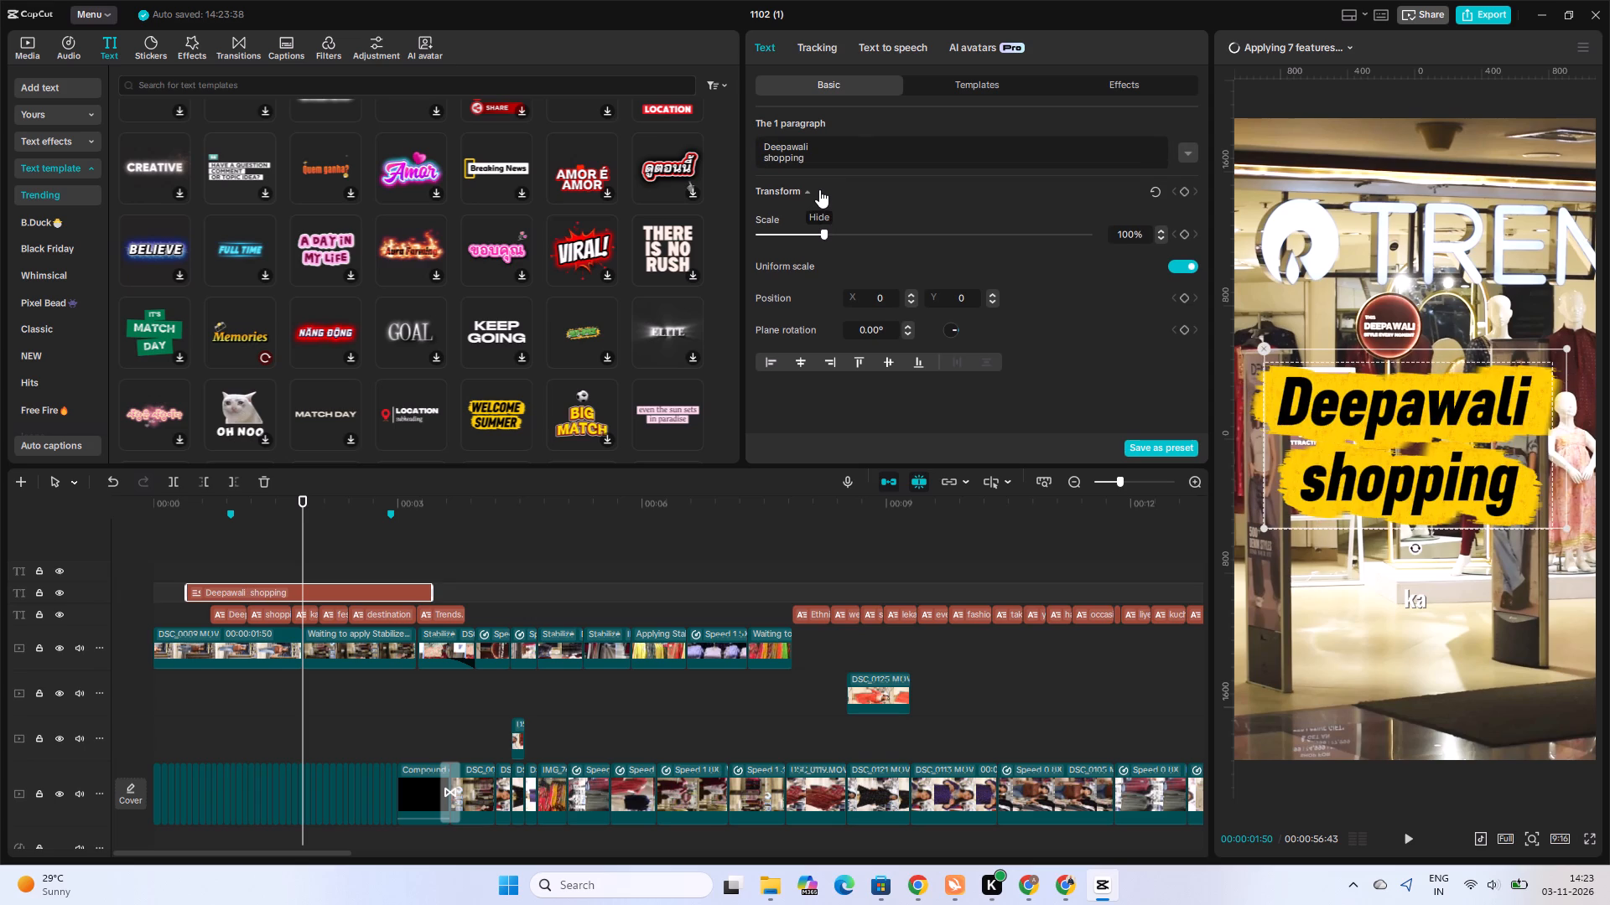
Scale the Deepawali shopping title down to about 64% and move it up to about Y 1168, centred horizontally.
{"action": "left_click_drag", "start_coordinate": [1262, 530], "coordinate": [1319, 496]}
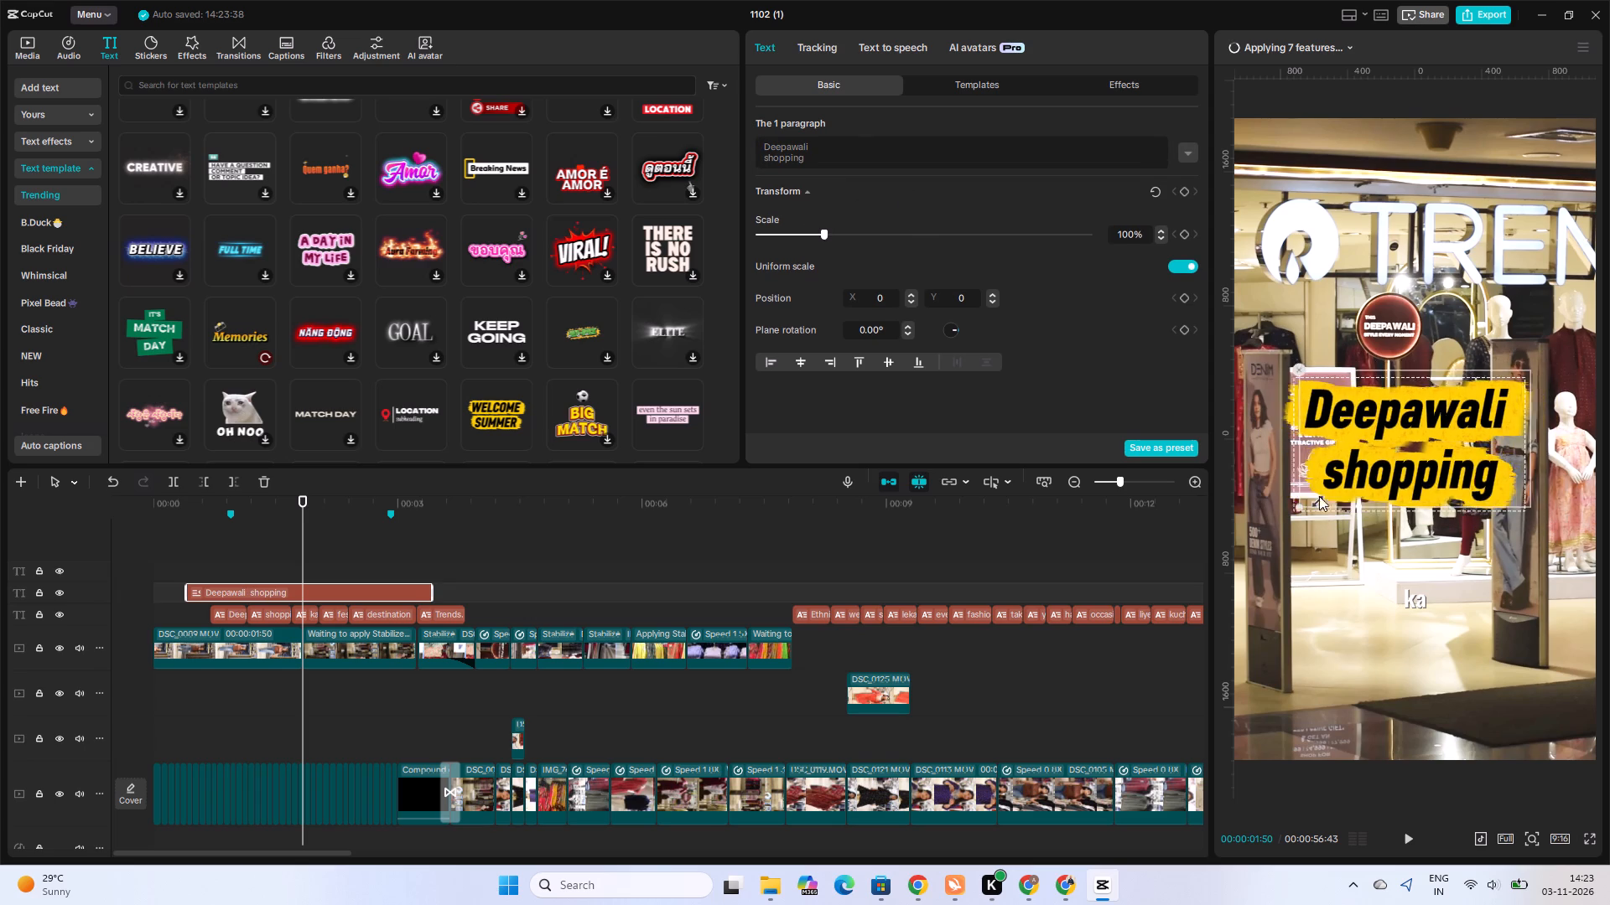
{"action": "left_click_drag", "start_coordinate": [1319, 496], "coordinate": [1340, 480]}
{"action": "left_click_drag", "start_coordinate": [1393, 475], "coordinate": [1389, 280]}
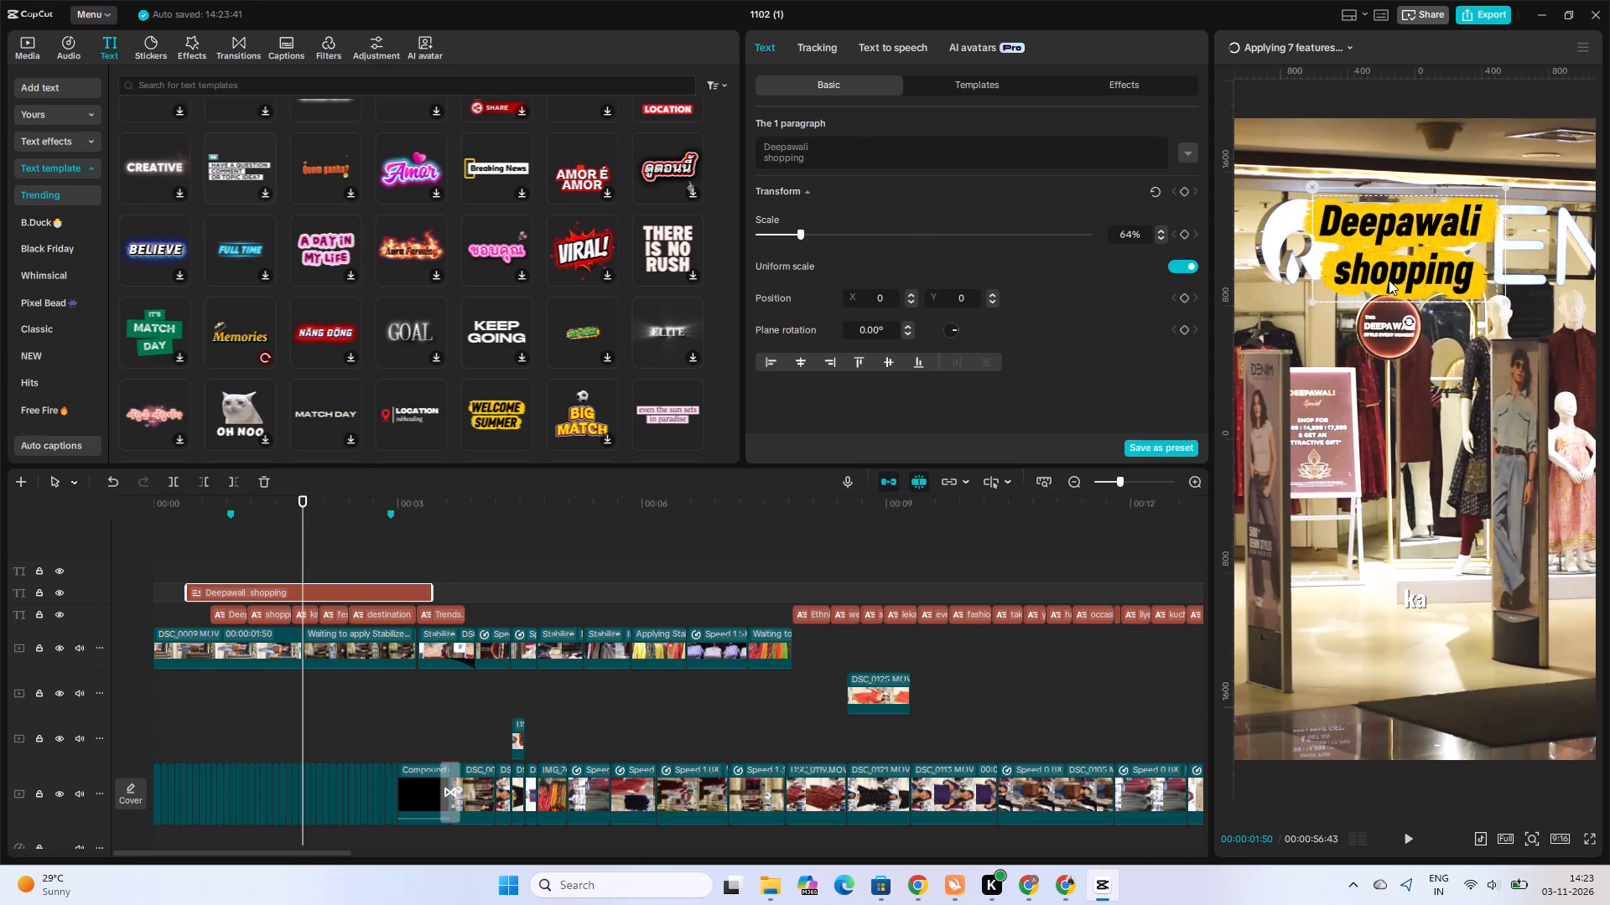
{"action": "left_click_drag", "start_coordinate": [1389, 280], "coordinate": [1395, 280]}
Preview the opening and shift the title clip slightly earlier on the timeline, starting at about 00:00:00:14.
{"action": "left_click", "coordinate": [174, 554]}
{"action": "left_click", "coordinate": [159, 561]}
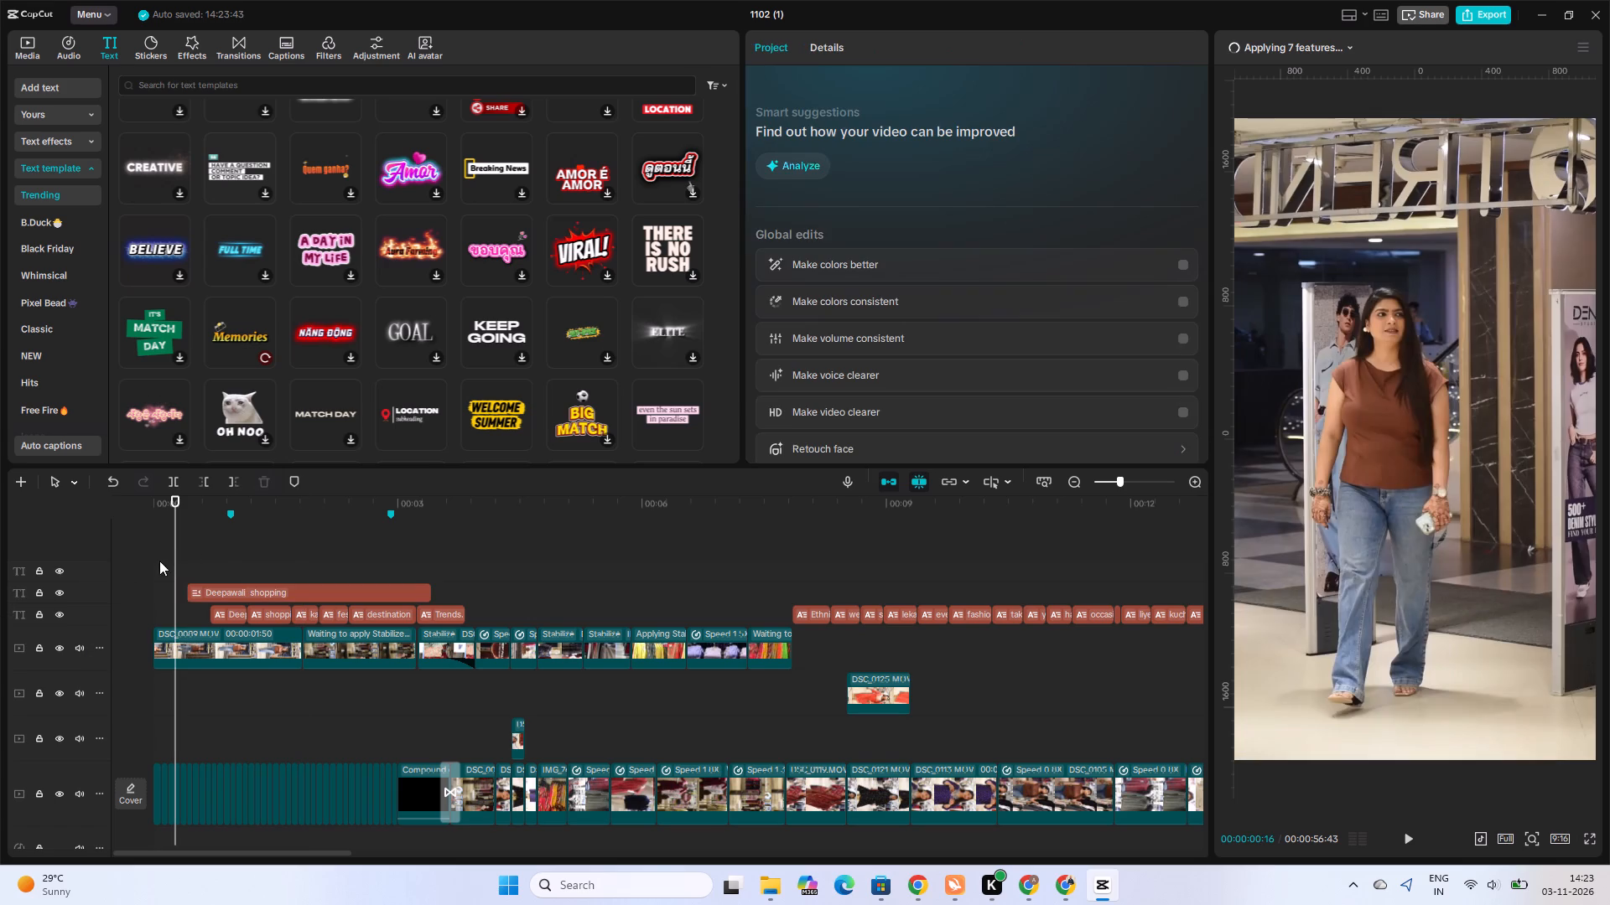
{"action": "key", "text": "space"}
{"action": "key", "text": "space"}
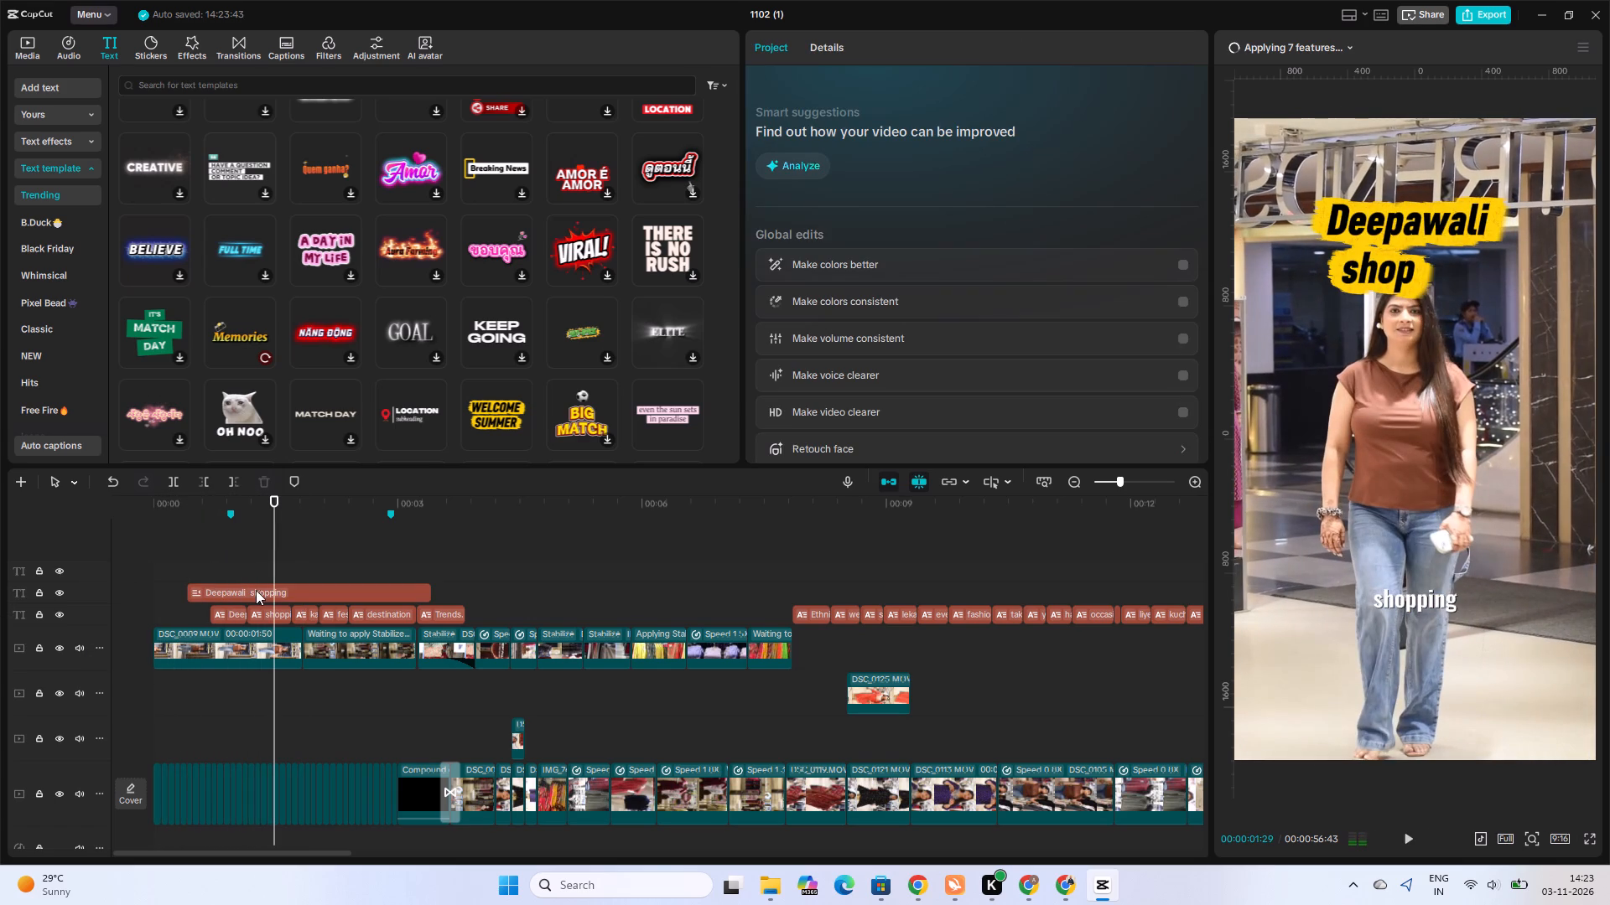
{"action": "left_click_drag", "start_coordinate": [266, 592], "coordinate": [252, 592]}
Look through other trending text templates and replay the title's entrance from its start.
{"action": "left_click", "coordinate": [169, 564]}
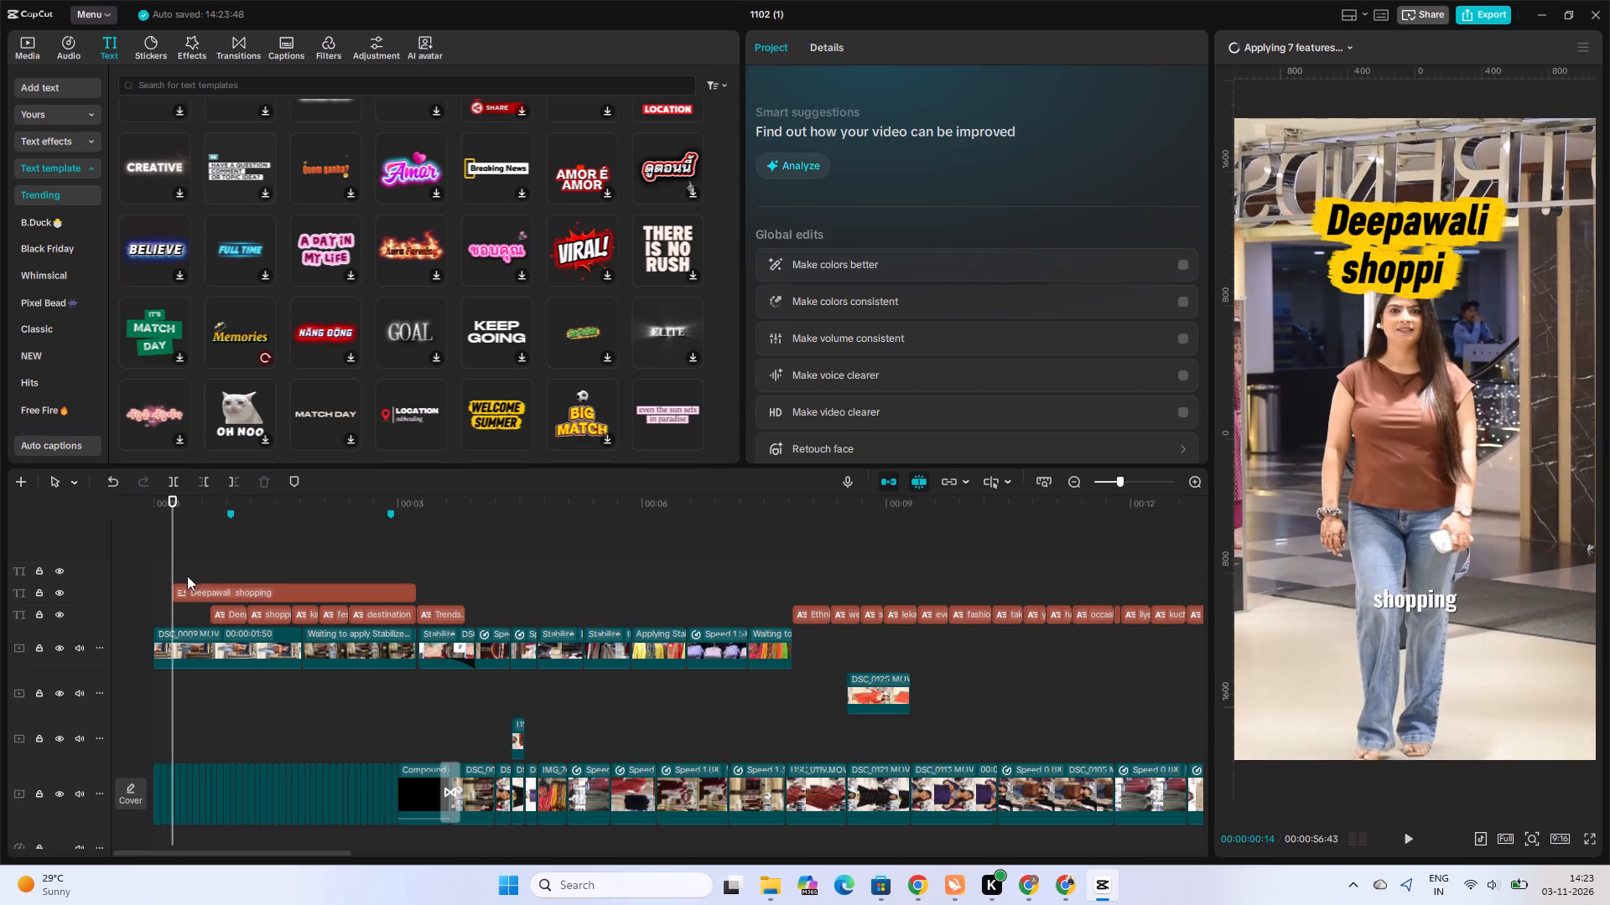
{"action": "left_click", "coordinate": [195, 594]}
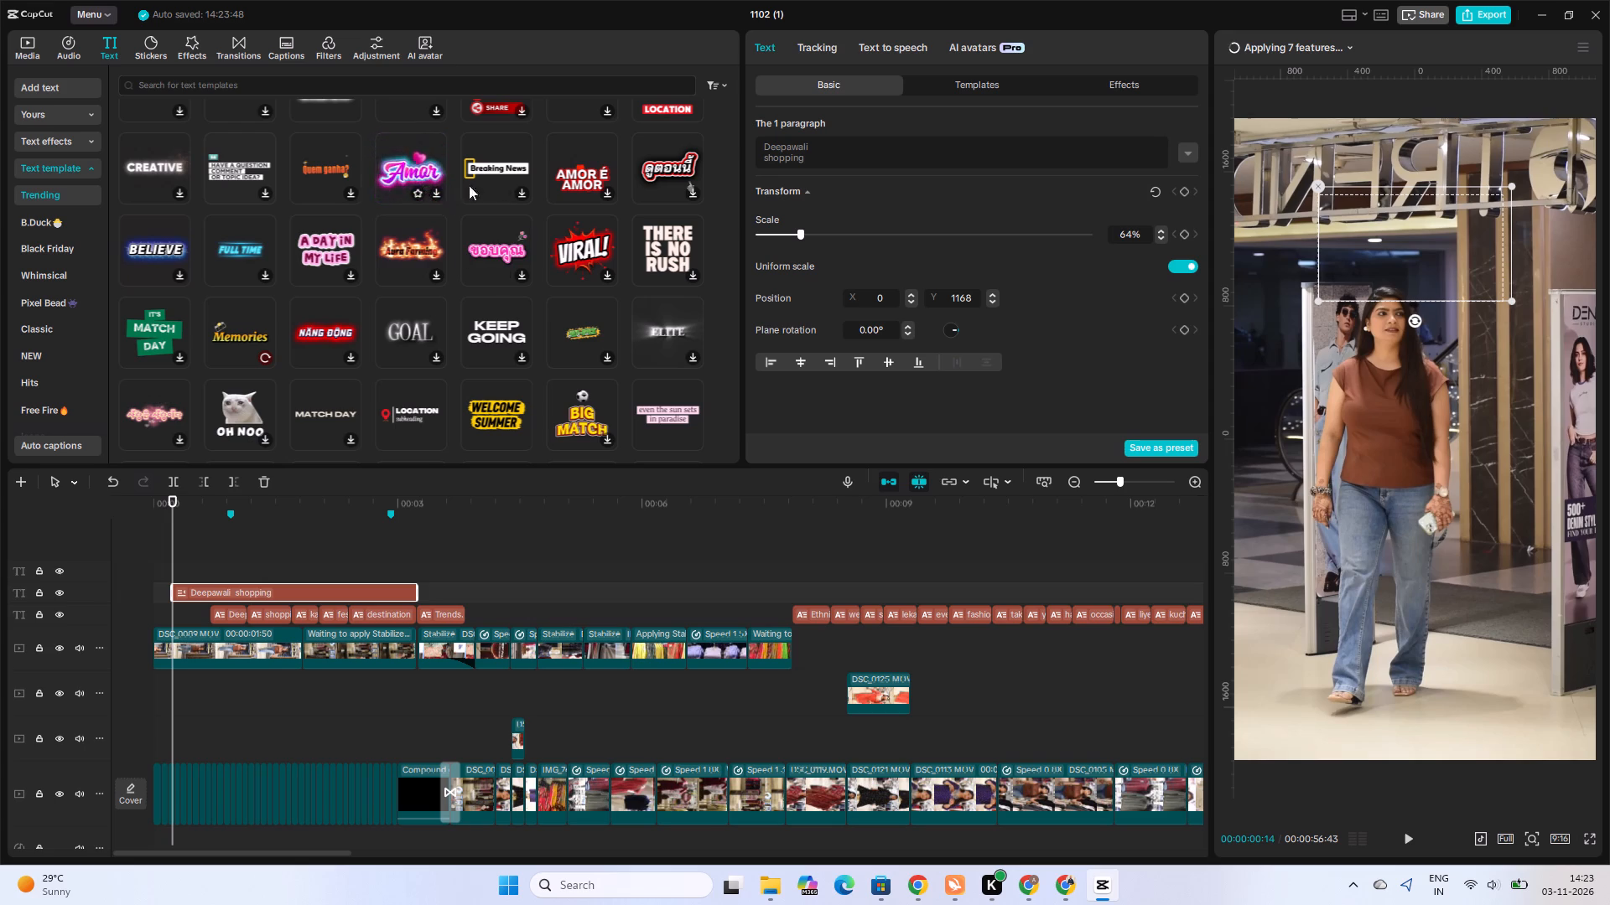
{"action": "left_click", "coordinate": [520, 269]}
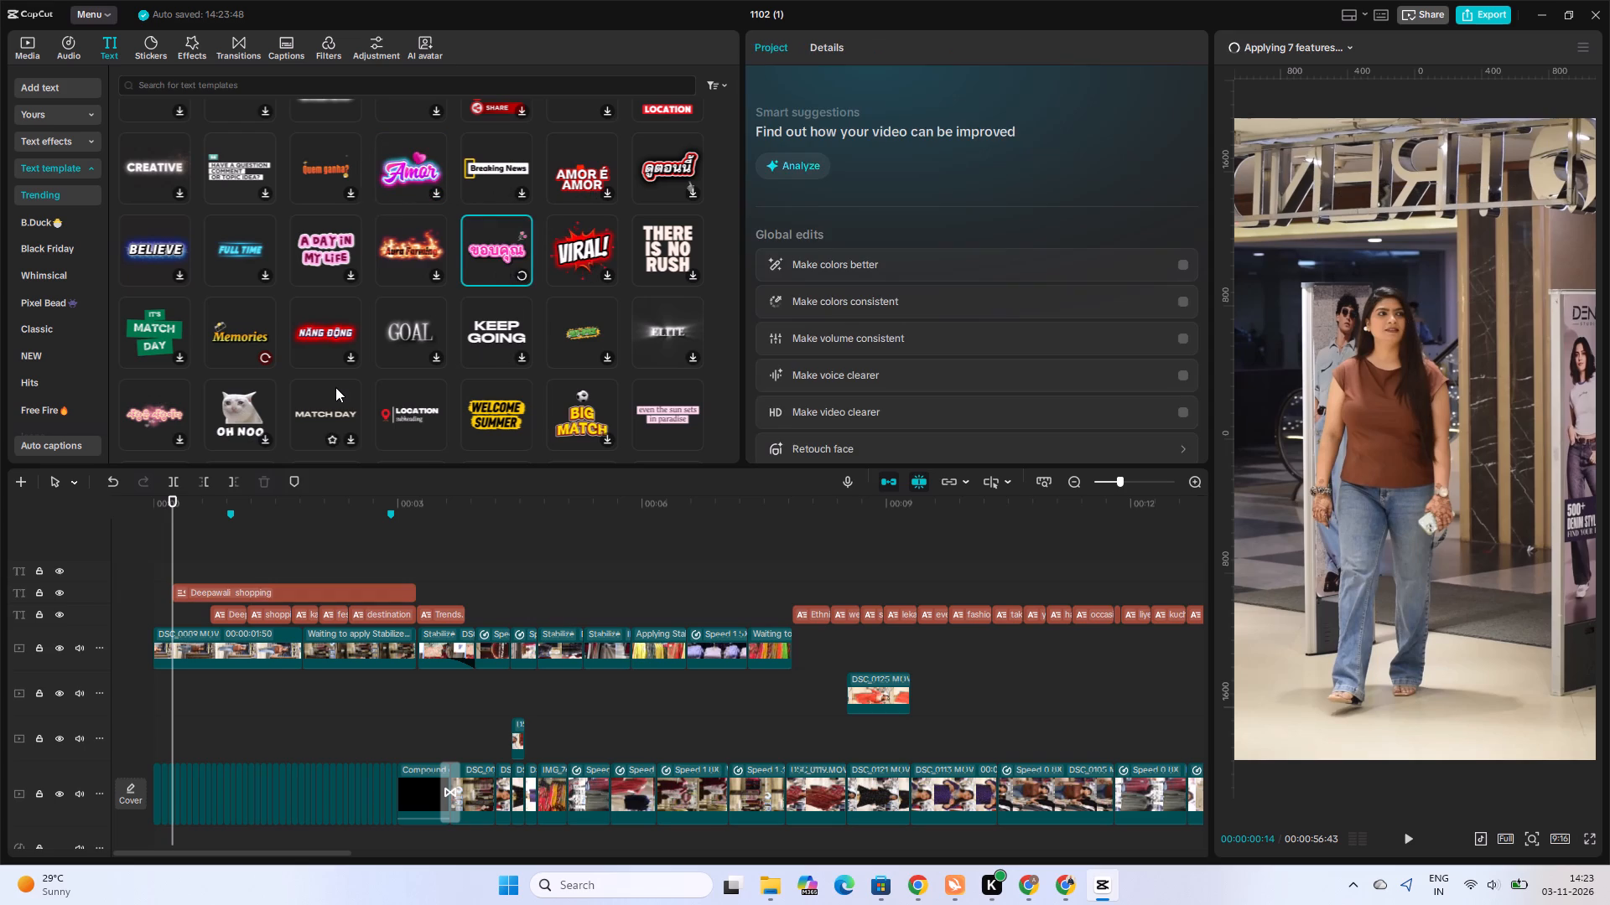
{"action": "scroll", "coordinate": [335, 387], "scroll_direction": "down", "scroll_amount": 1}
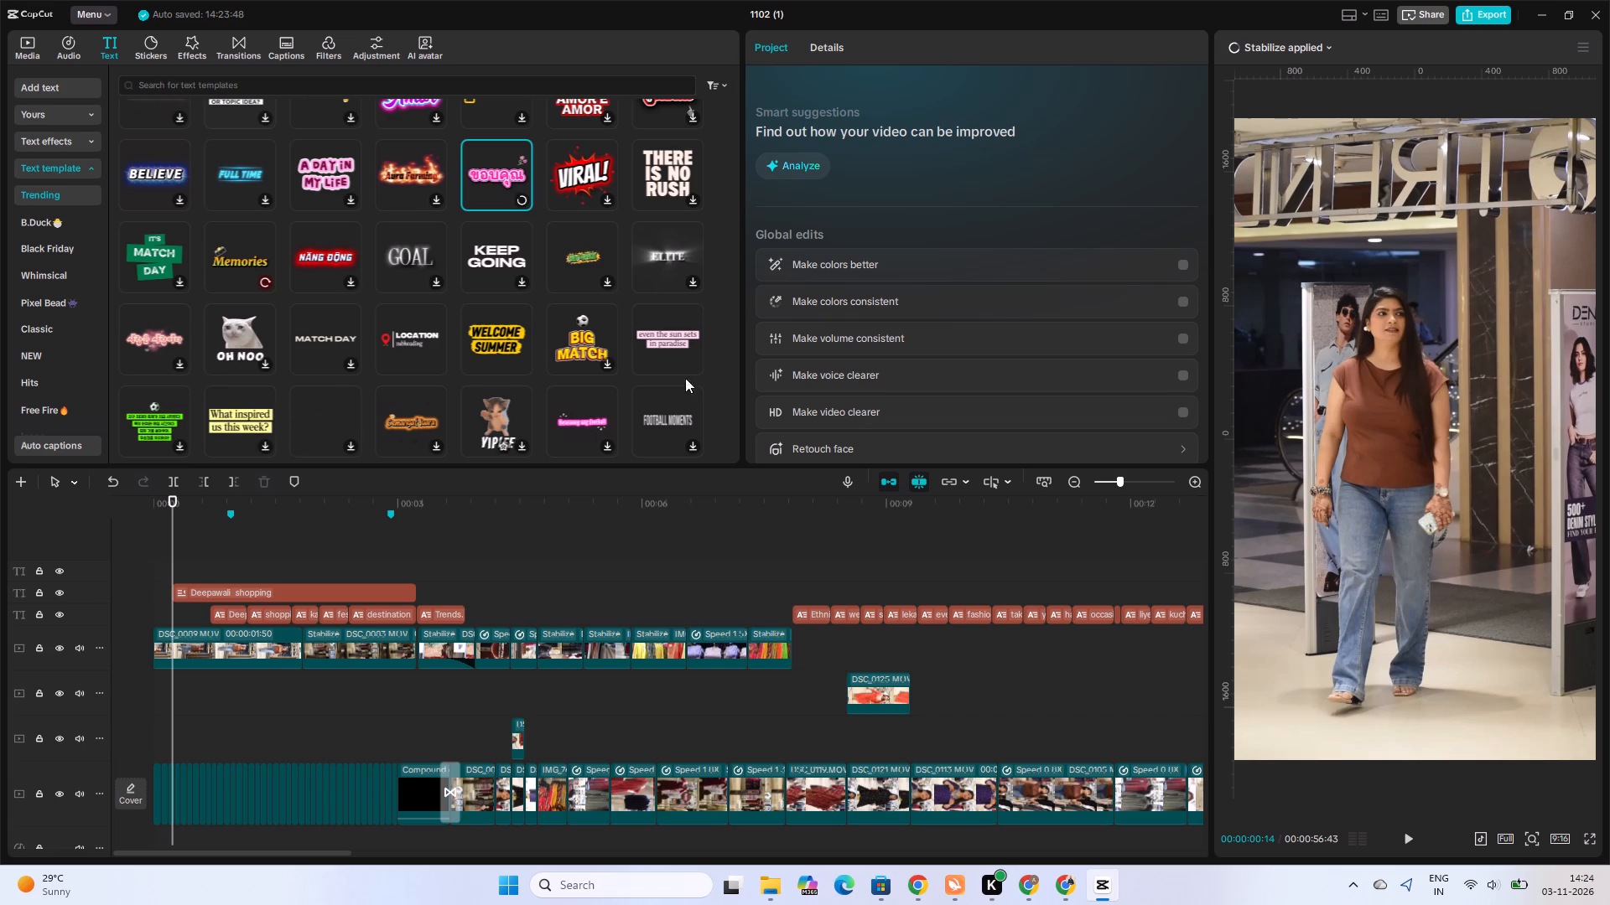
{"action": "key", "text": "space"}
{"action": "key", "text": "space"}
{"action": "key", "text": "space"}
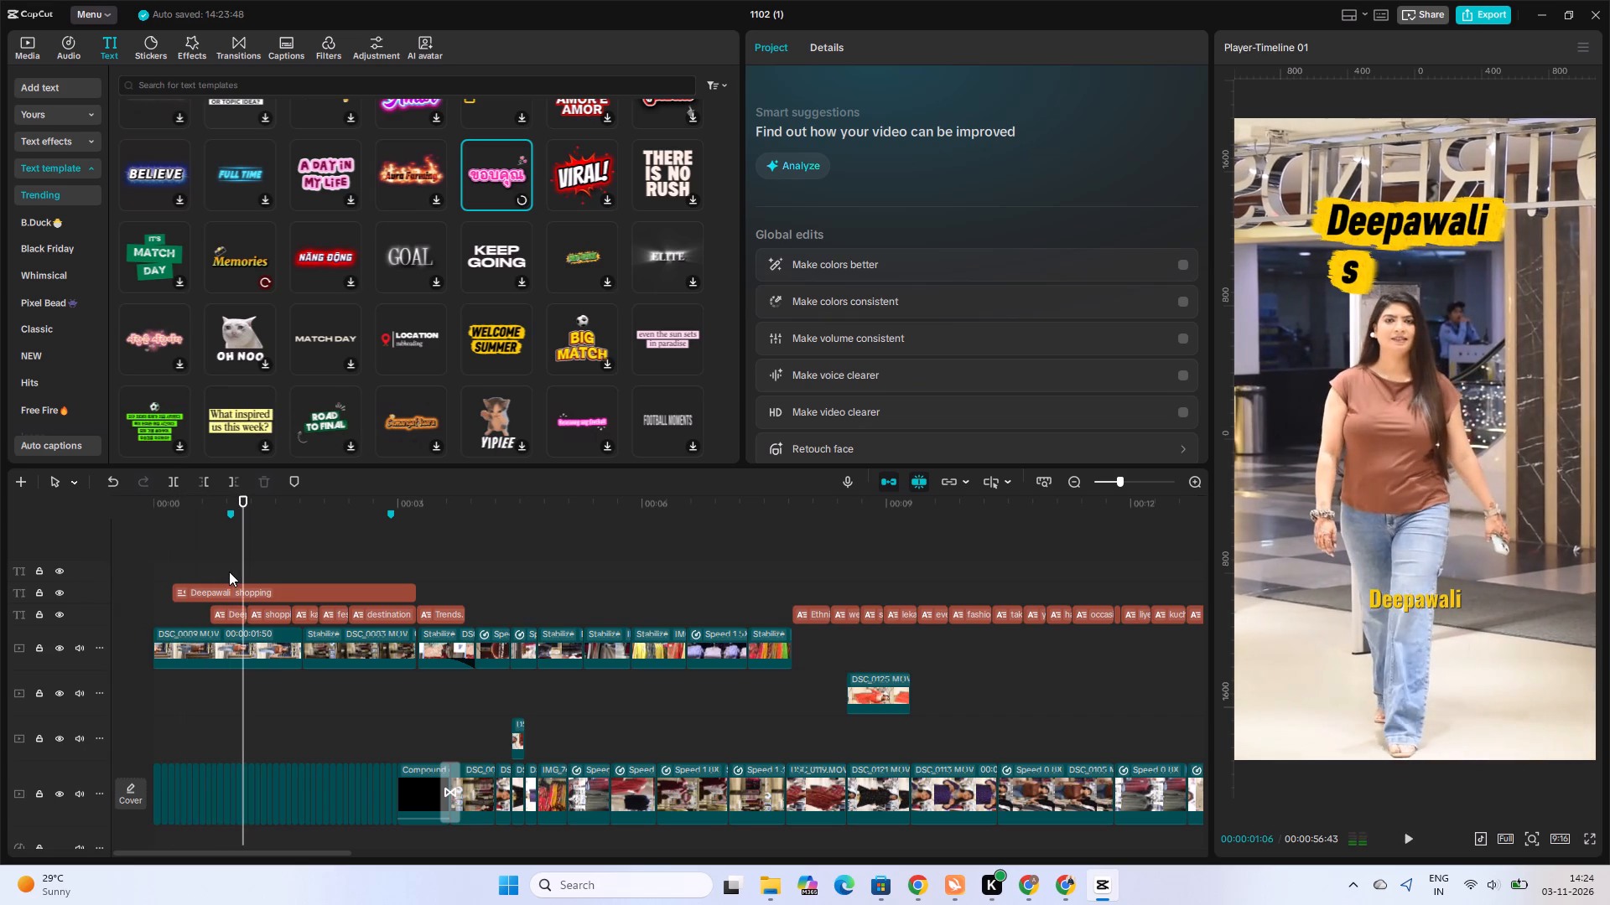
{"action": "key", "text": "space"}
Shrink the title to about 46% and raise it to about Y 1379, keeping it centred horizontally.
{"action": "left_click", "coordinate": [256, 593]}
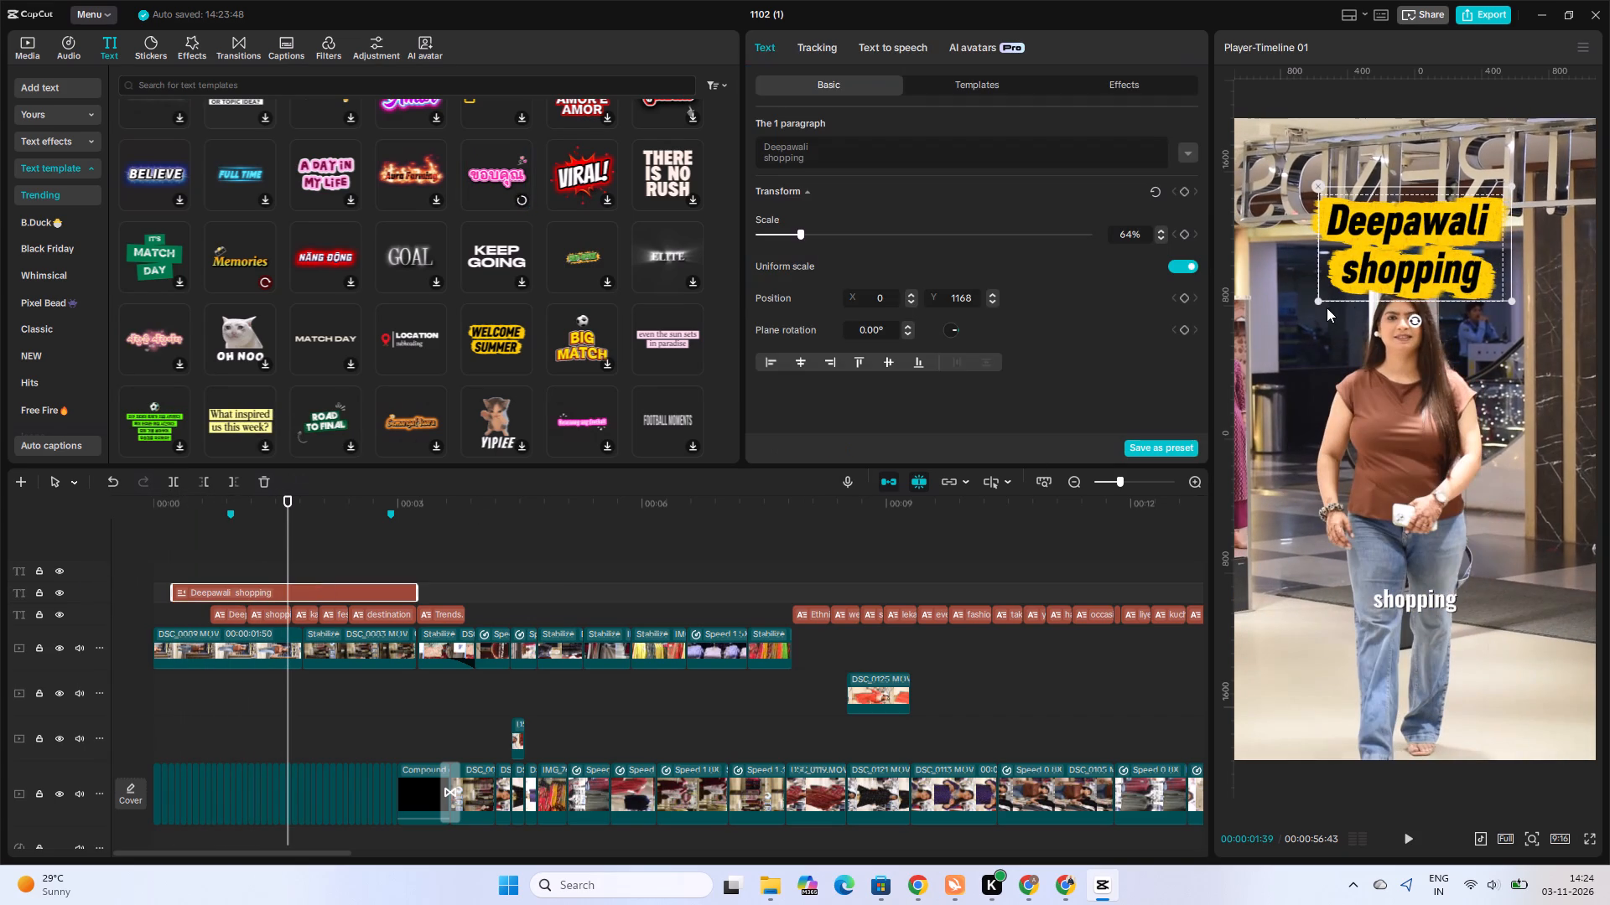
{"action": "left_click_drag", "start_coordinate": [1319, 303], "coordinate": [1351, 267]}
{"action": "left_click_drag", "start_coordinate": [1419, 266], "coordinate": [1418, 232]}
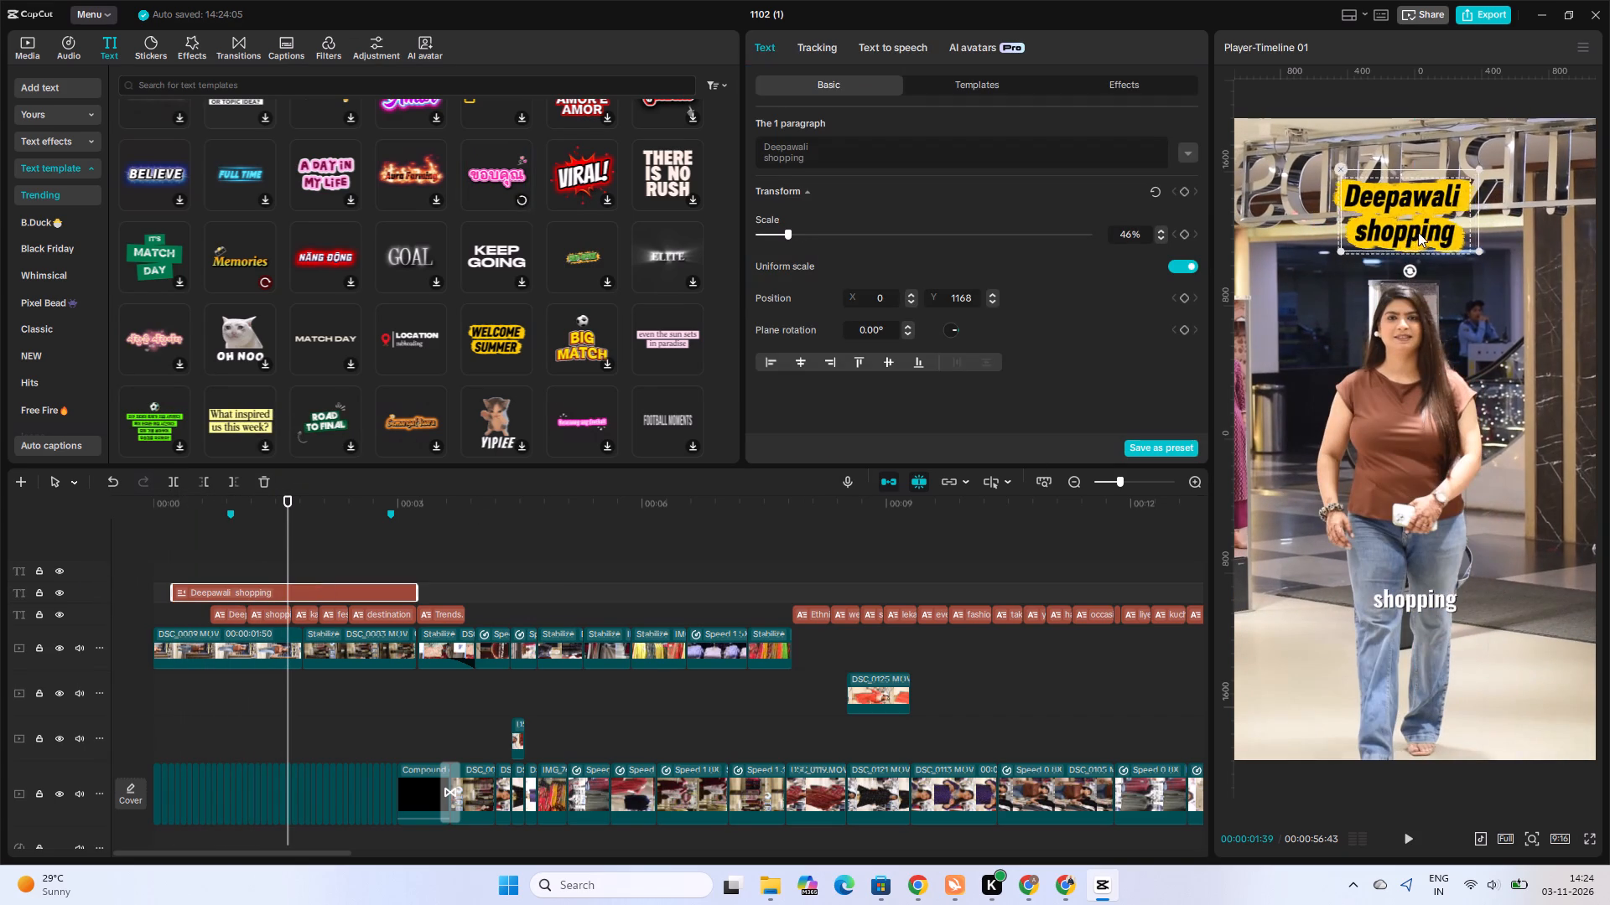
{"action": "left_click_drag", "start_coordinate": [1418, 232], "coordinate": [1416, 231]}
Play back the opening section to review the resized title.
{"action": "key", "text": "space"}
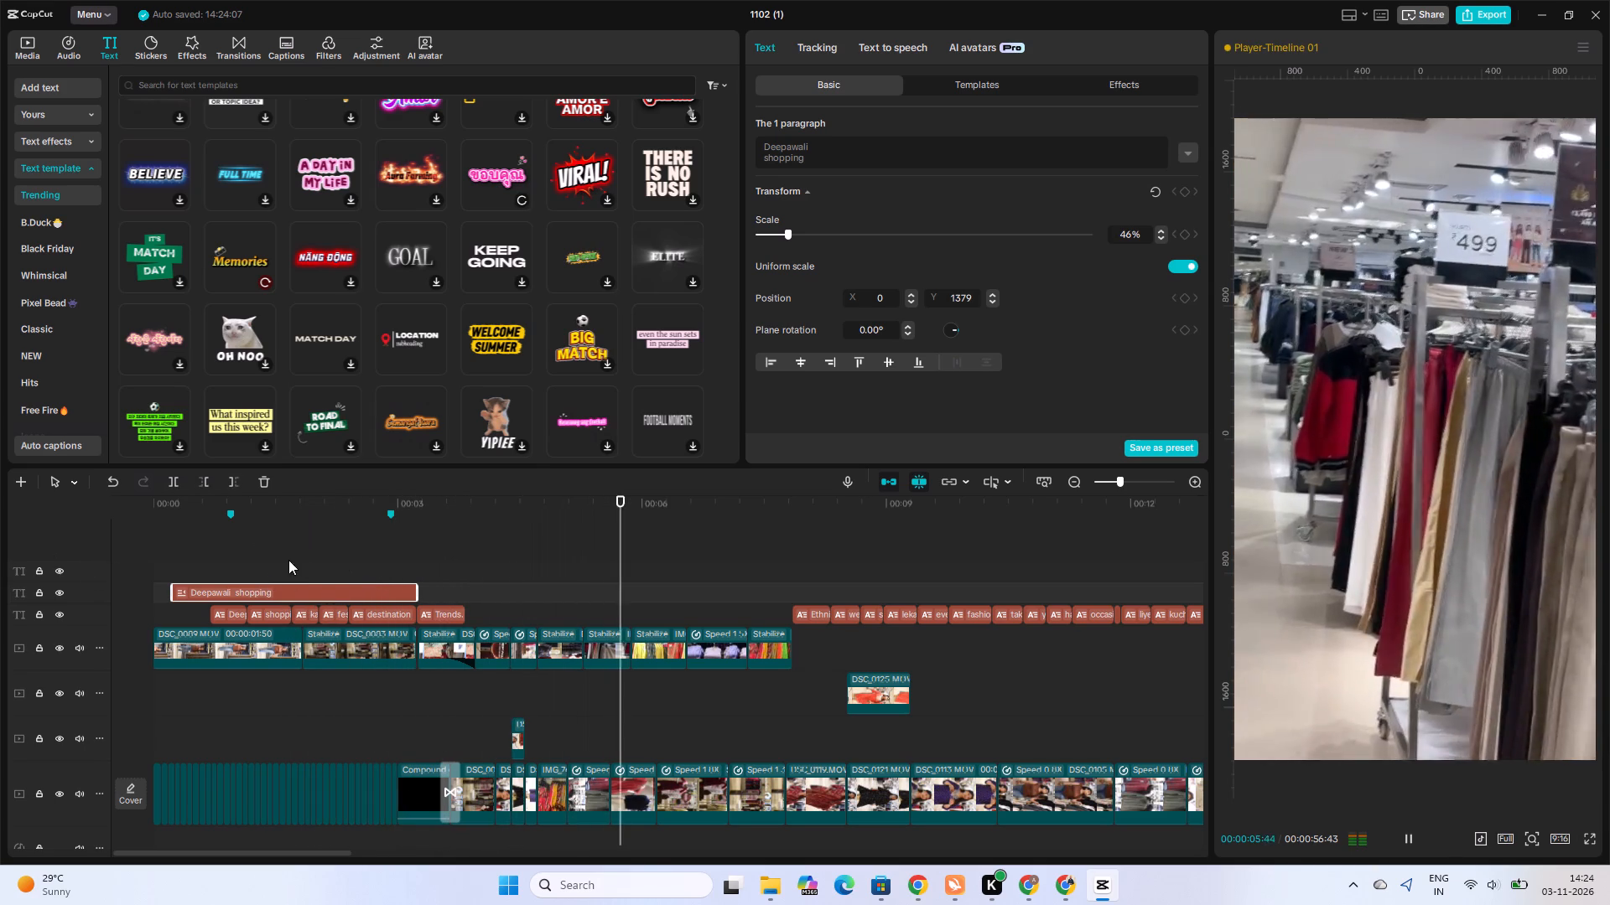
{"action": "left_click", "coordinate": [288, 560]}
{"action": "key", "text": "space"}
{"action": "left_click", "coordinate": [417, 566]}
{"action": "key", "text": "space"}
Select the first clip, showing the woman walking in front of the store, and set its exposure to 15.
{"action": "left_click", "coordinate": [179, 707]}
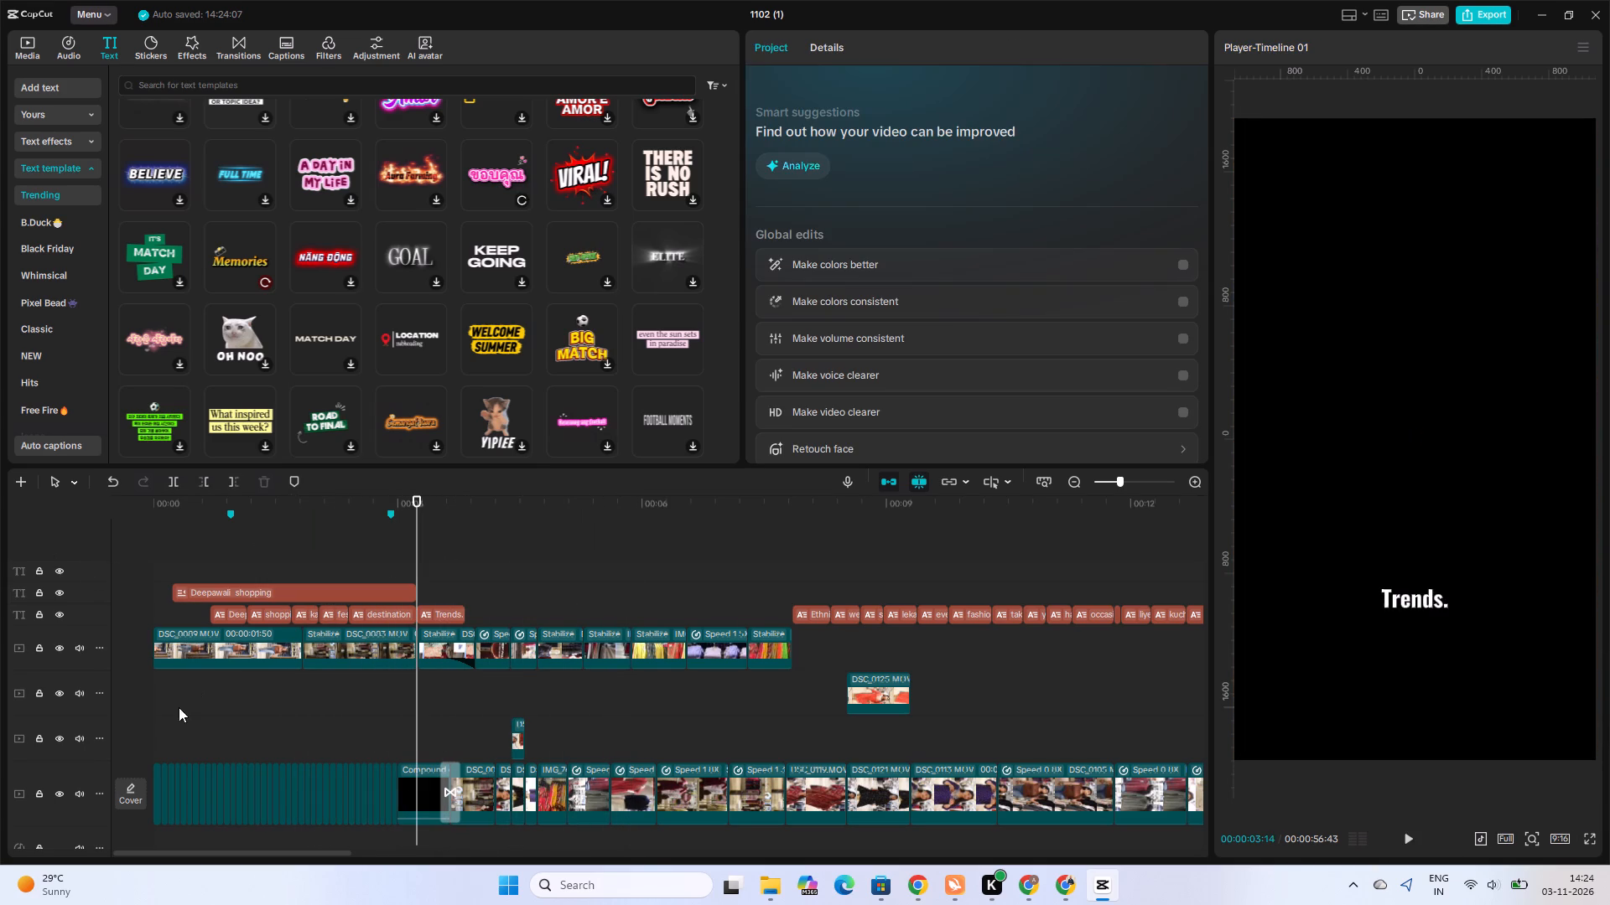
{"action": "left_click", "coordinate": [226, 654]}
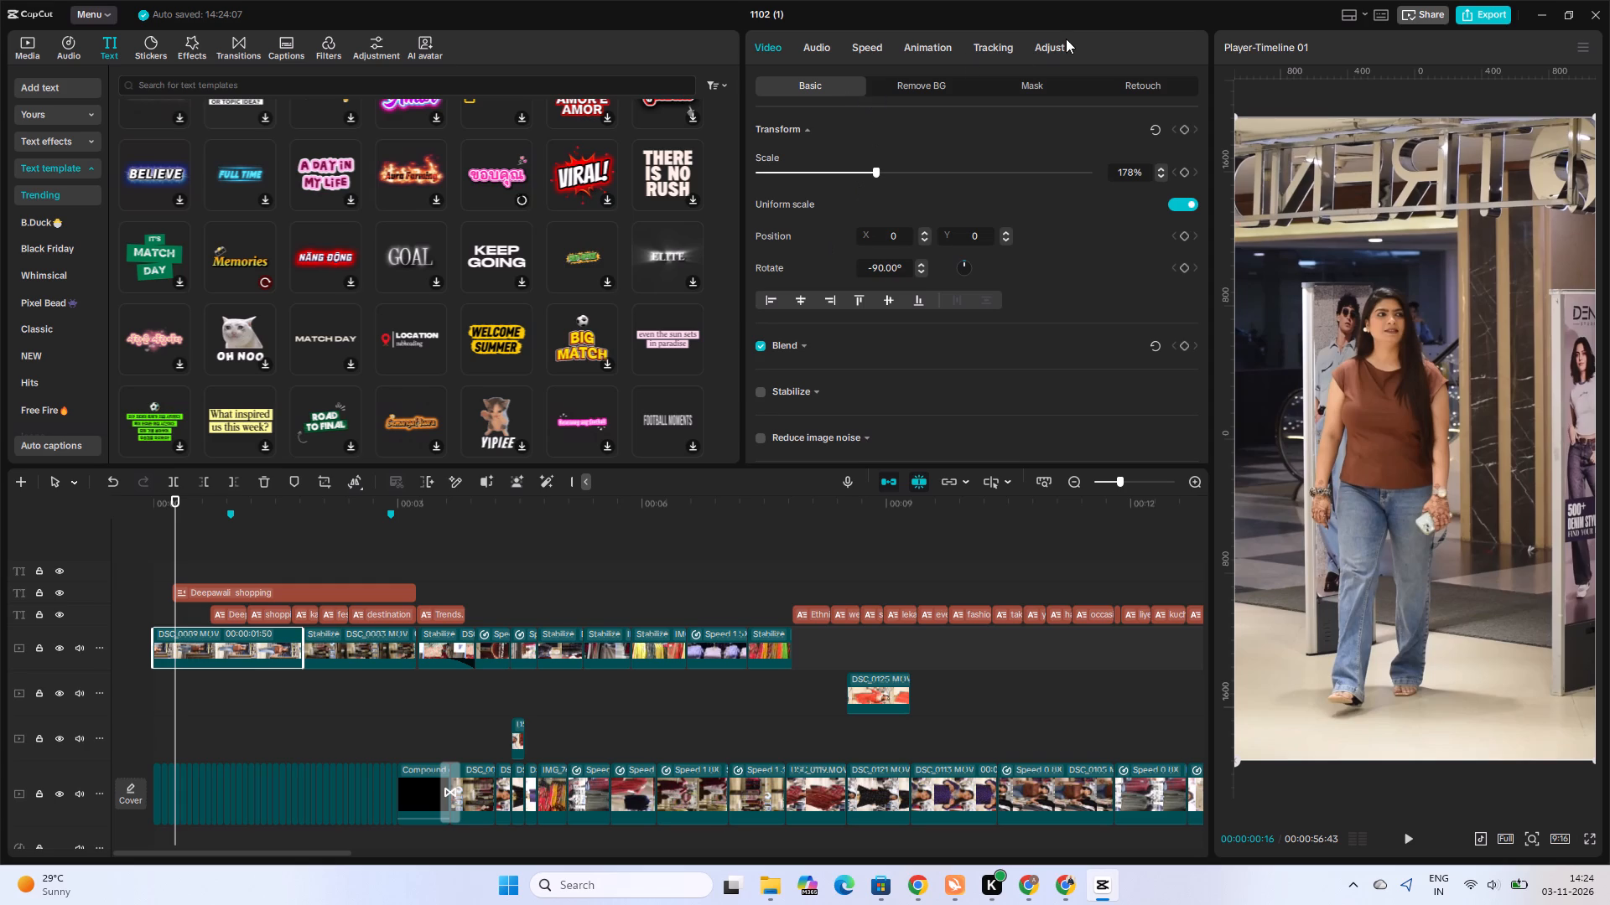
{"action": "left_click", "coordinate": [1066, 39]}
{"action": "scroll", "coordinate": [916, 237], "scroll_direction": "down", "scroll_amount": 5}
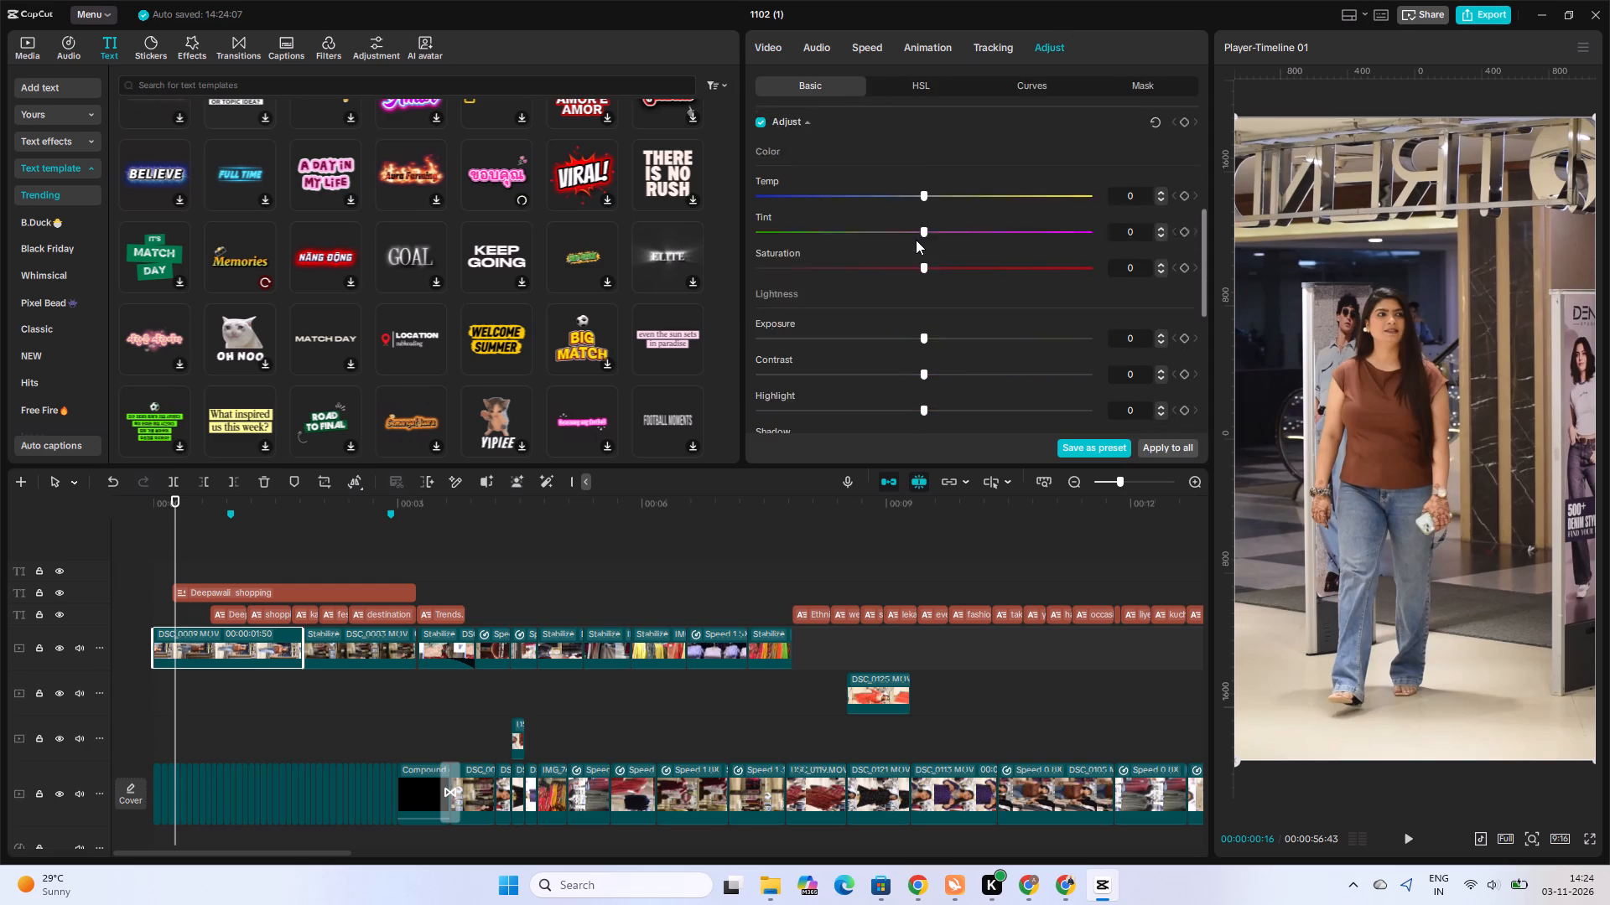
{"action": "left_click", "coordinate": [940, 264]}
{"action": "left_click", "coordinate": [950, 264]}
{"action": "left_click", "coordinate": [971, 262]}
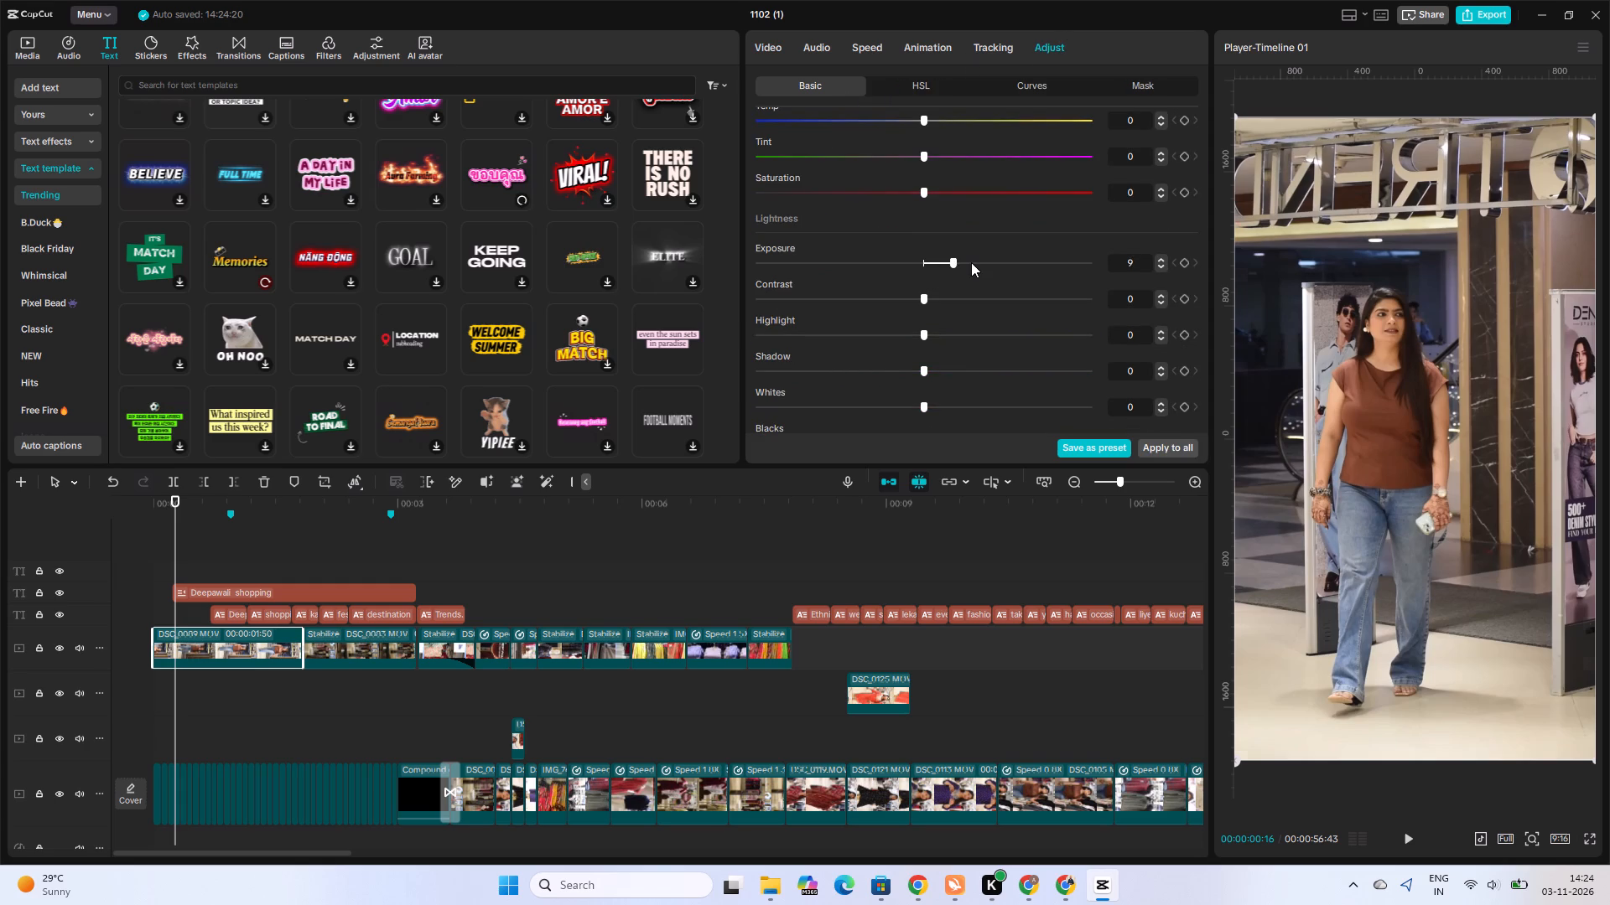
{"action": "left_click", "coordinate": [984, 263]}
{"action": "left_click_drag", "start_coordinate": [984, 263], "coordinate": [978, 270]}
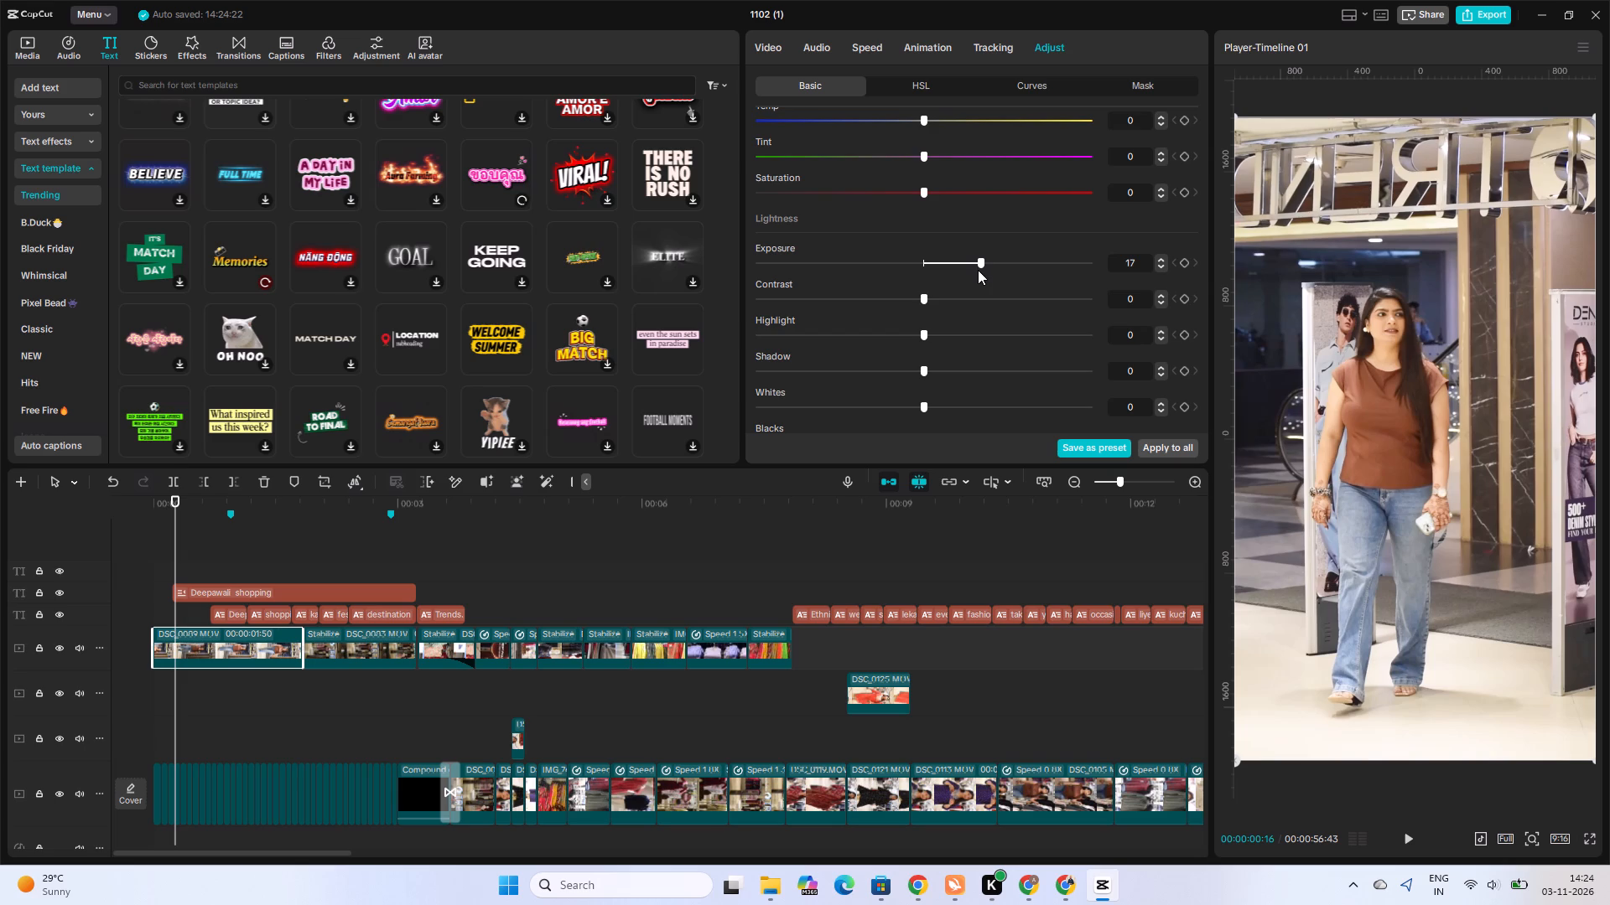
{"action": "left_click_drag", "start_coordinate": [978, 270], "coordinate": [977, 276]}
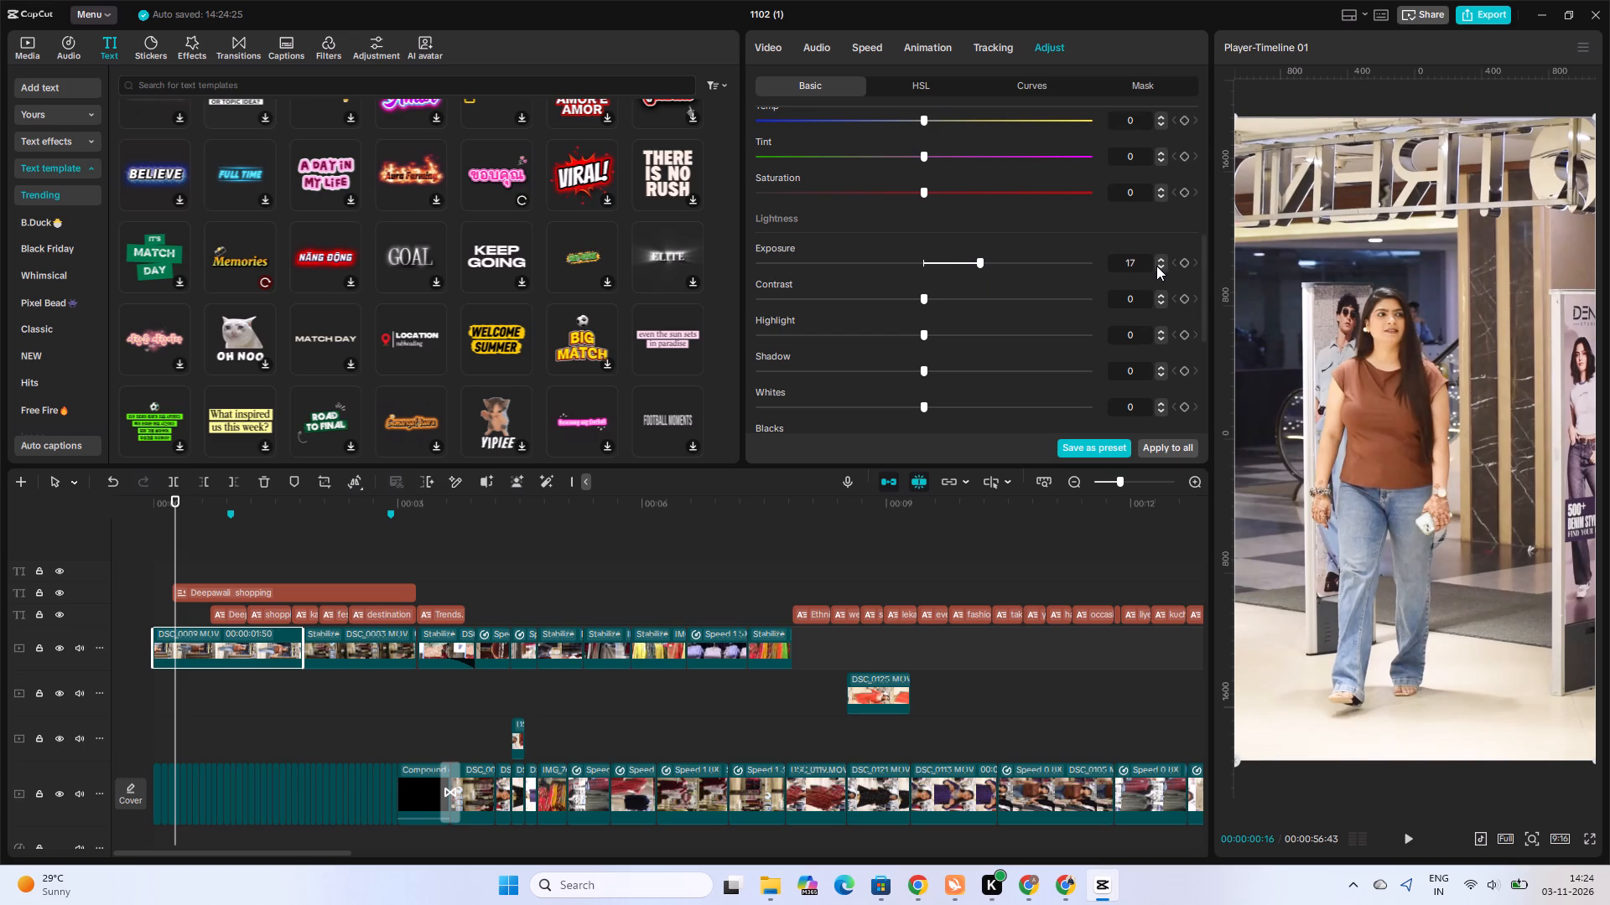
{"action": "double_click", "coordinate": [1159, 266]}
Test contrast on the first clip and return it to 0, setting highlight to 6 and shadow to -6.
{"action": "left_click", "coordinate": [949, 302]}
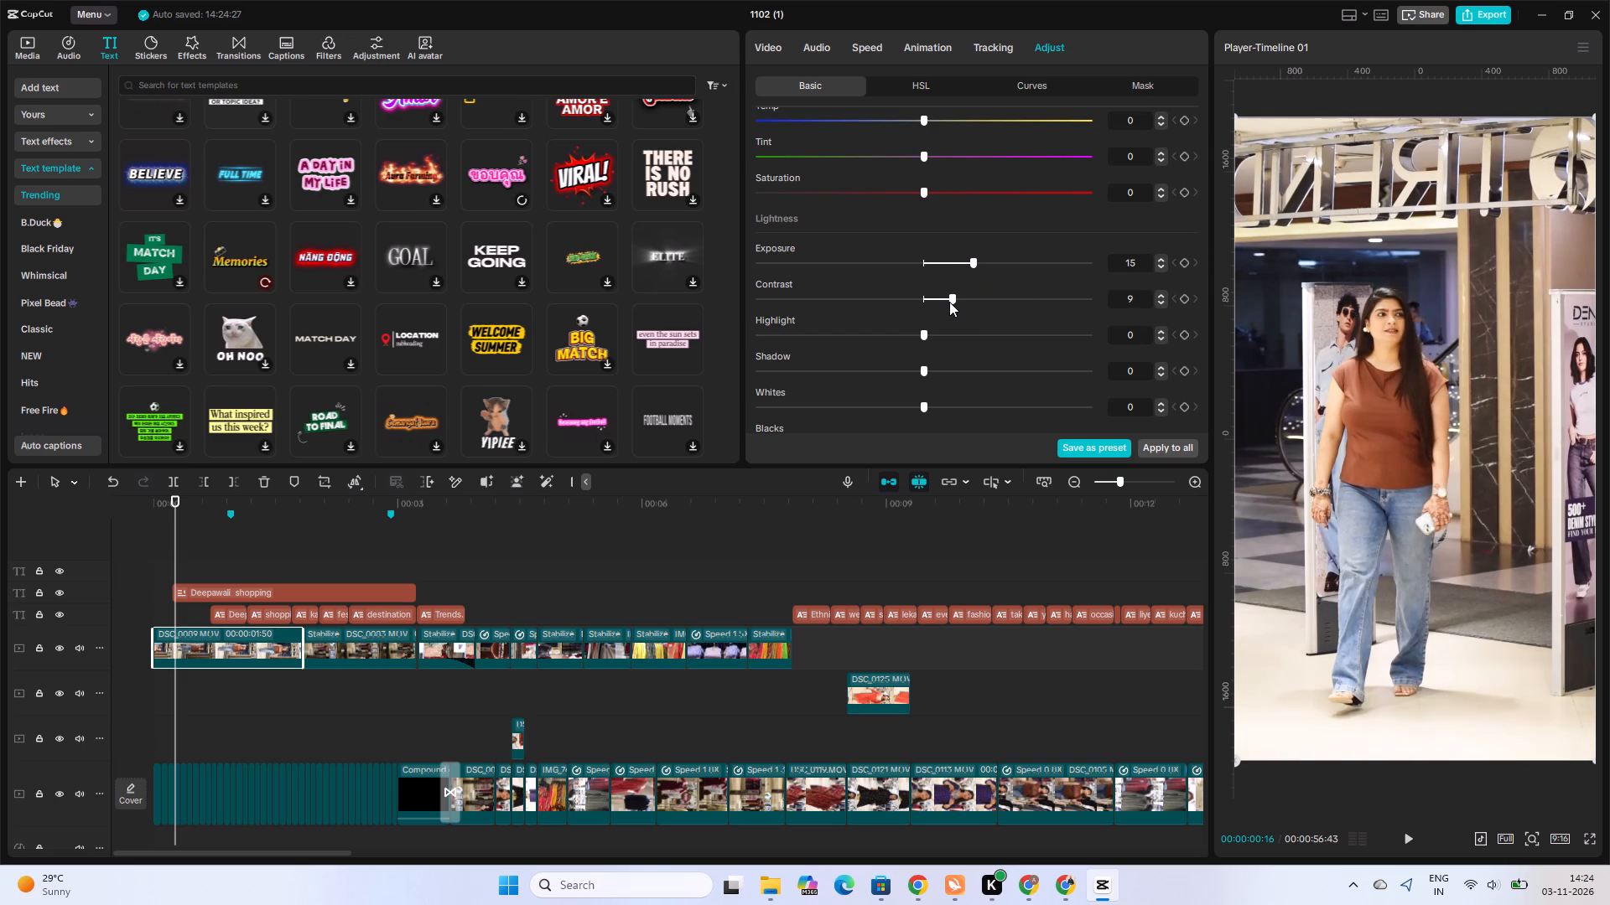
{"action": "left_click", "coordinate": [934, 300]}
{"action": "left_click", "coordinate": [1159, 296]}
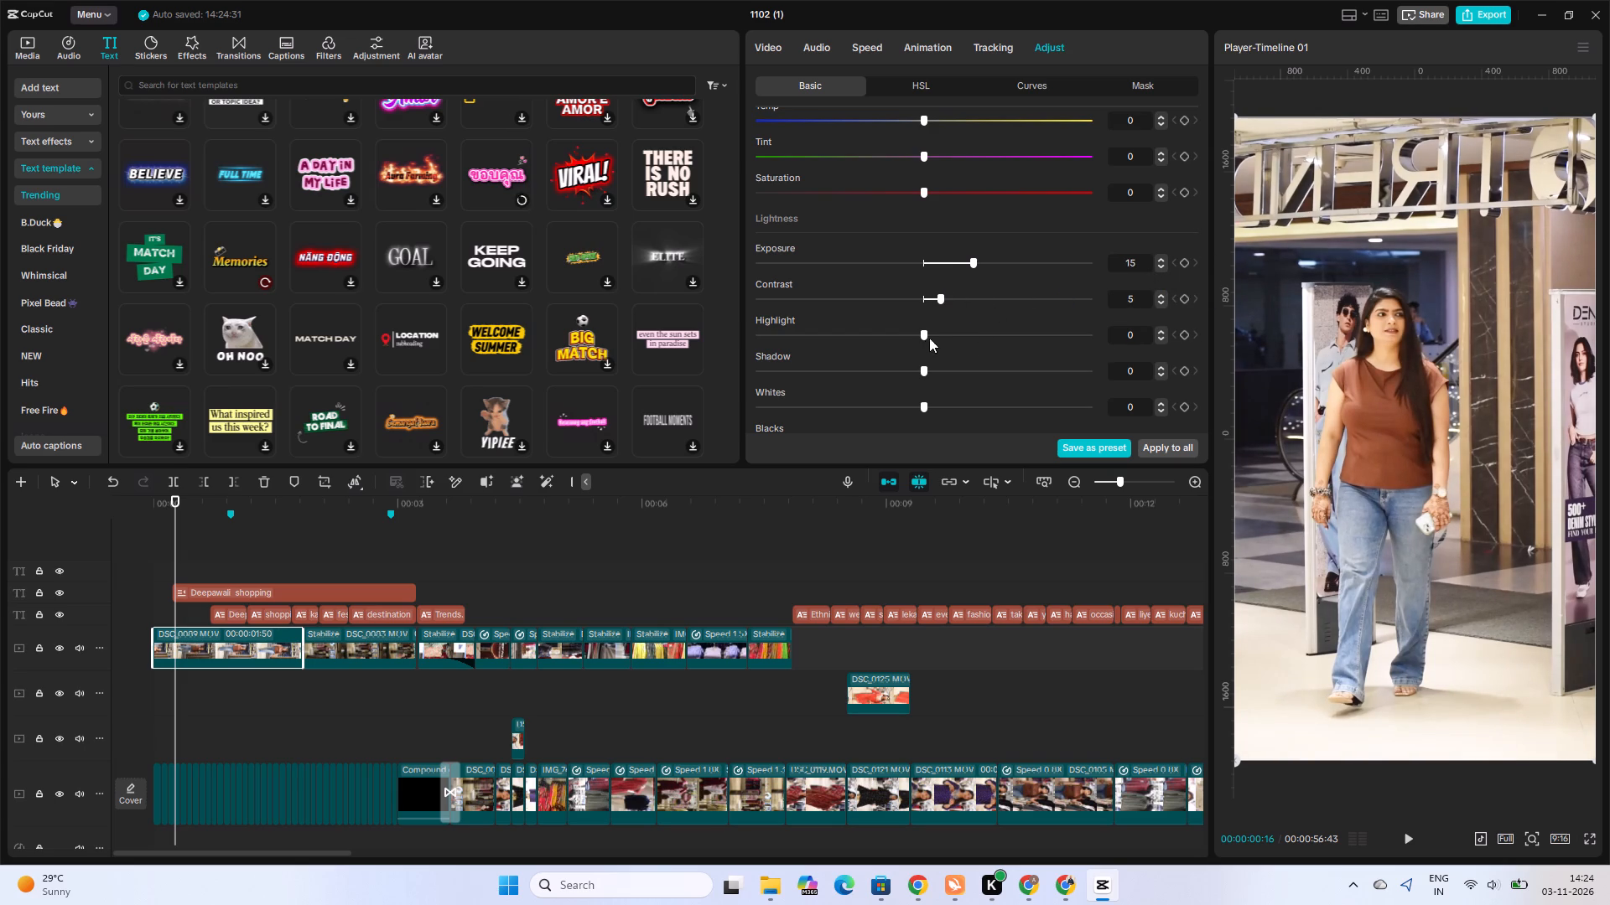
{"action": "left_click", "coordinate": [942, 333]}
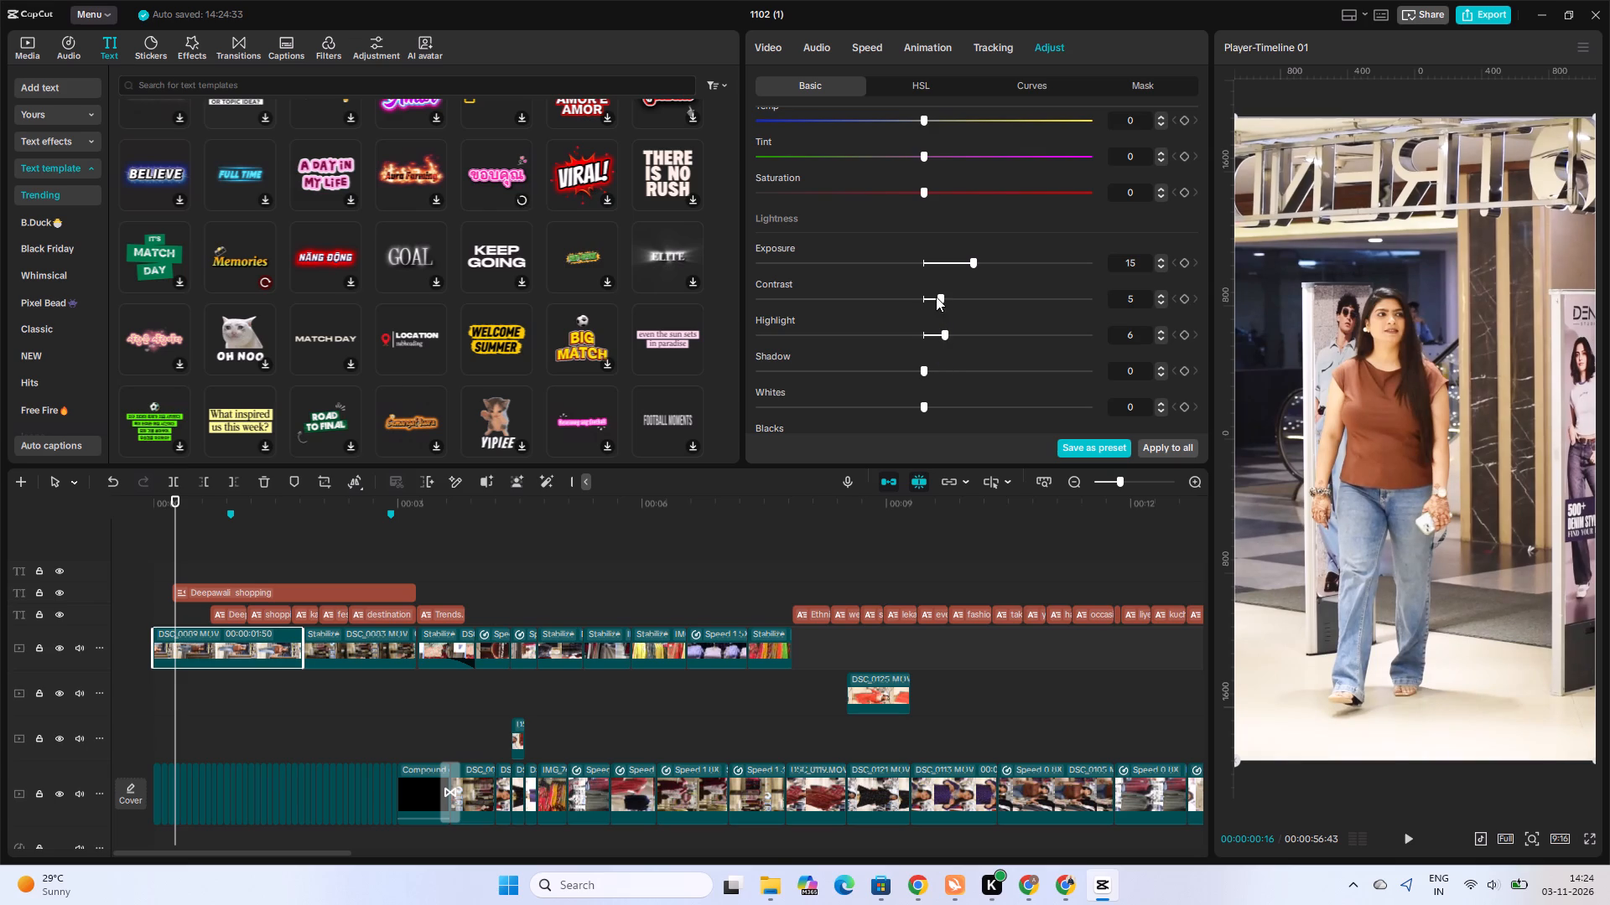
{"action": "left_click", "coordinate": [930, 300]}
{"action": "left_click", "coordinate": [932, 300]}
{"action": "left_click", "coordinate": [929, 300]}
{"action": "left_click", "coordinate": [937, 373]}
{"action": "left_click", "coordinate": [867, 372]}
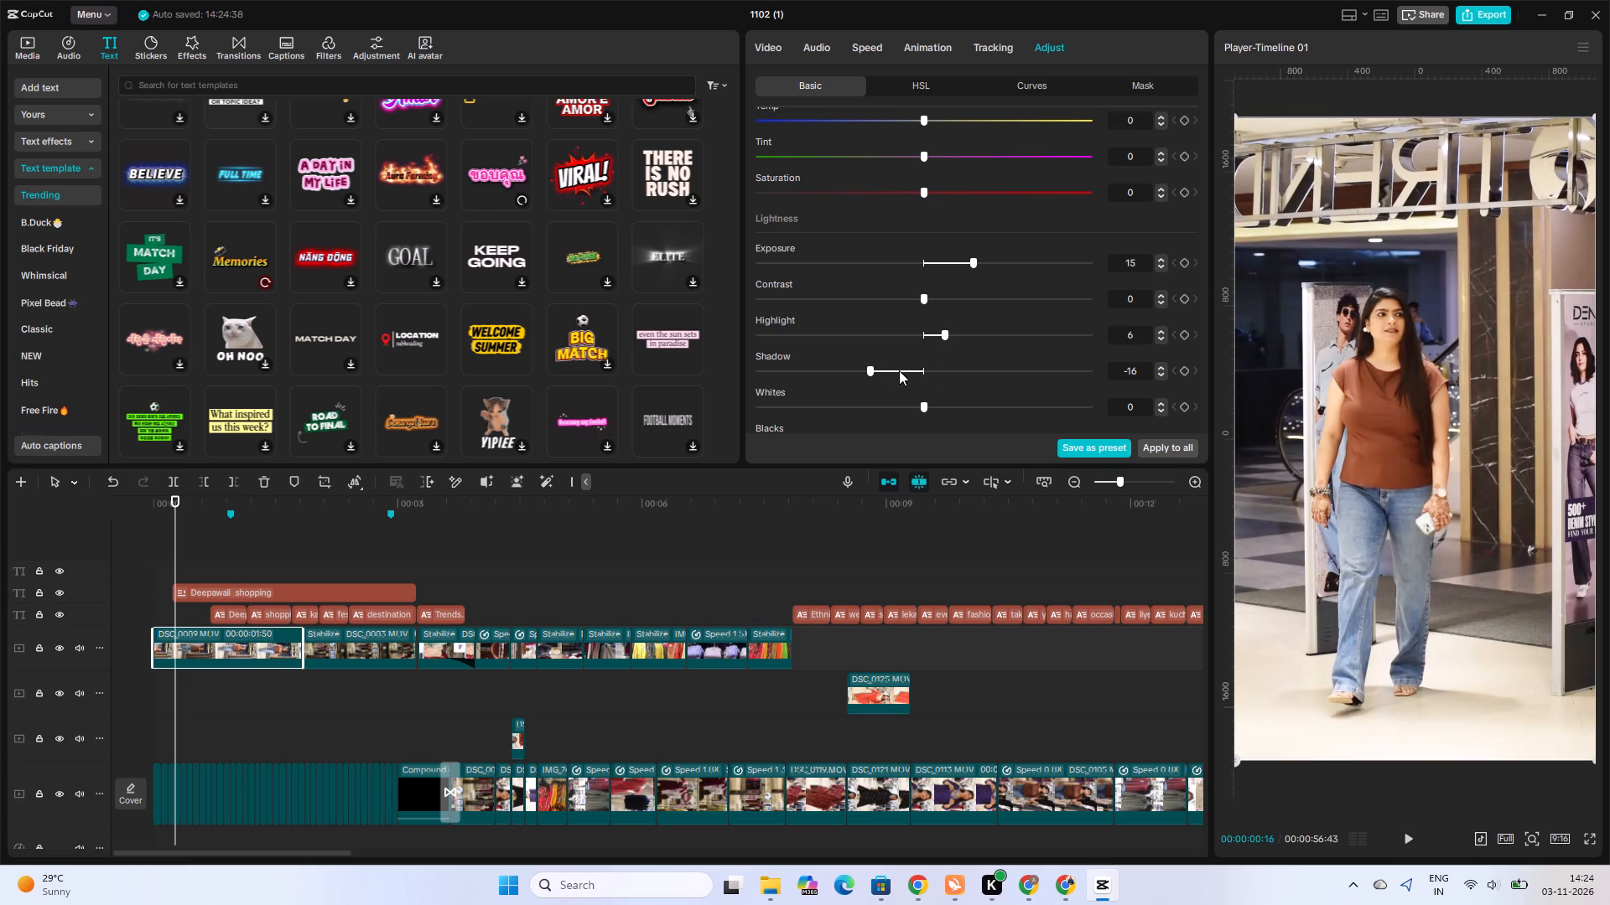
{"action": "left_click", "coordinate": [901, 369]}
Set the first clip's whites to 4 and blacks to -4.
{"action": "scroll", "coordinate": [962, 370], "scroll_direction": "down", "scroll_amount": 1}
{"action": "left_click", "coordinate": [934, 331]}
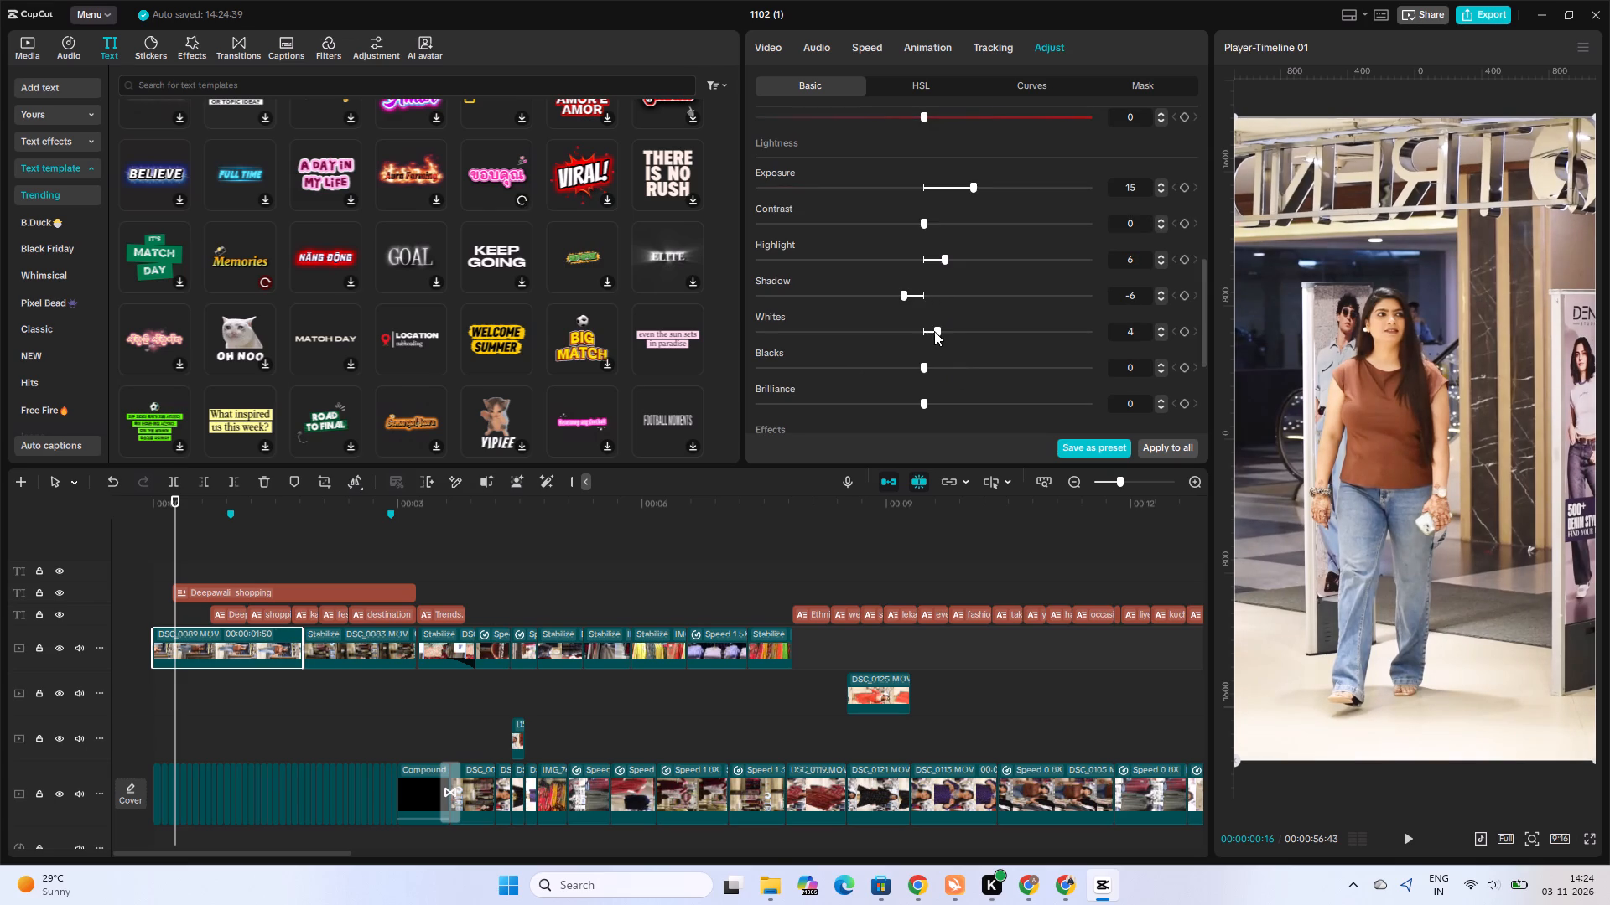
{"action": "left_click", "coordinate": [904, 332]}
{"action": "left_click", "coordinate": [932, 333]}
{"action": "left_click", "coordinate": [901, 371]}
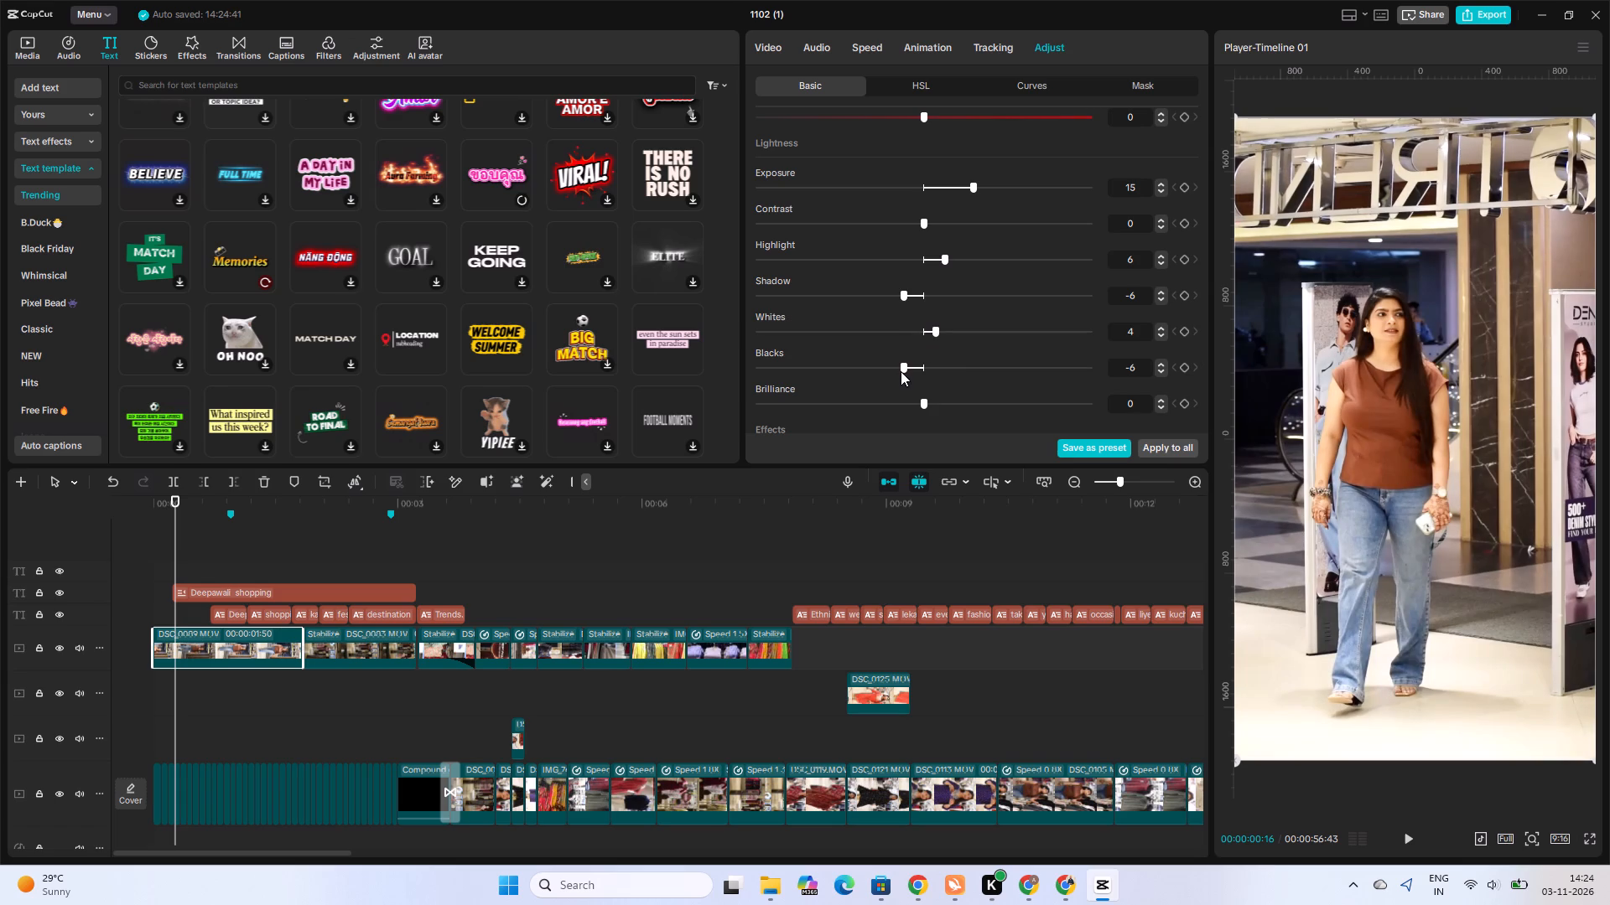
{"action": "left_click", "coordinate": [907, 365]}
Set the first clip's brilliance to 4 and sharpen to 11.
{"action": "scroll", "coordinate": [953, 372], "scroll_direction": "down", "scroll_amount": 1}
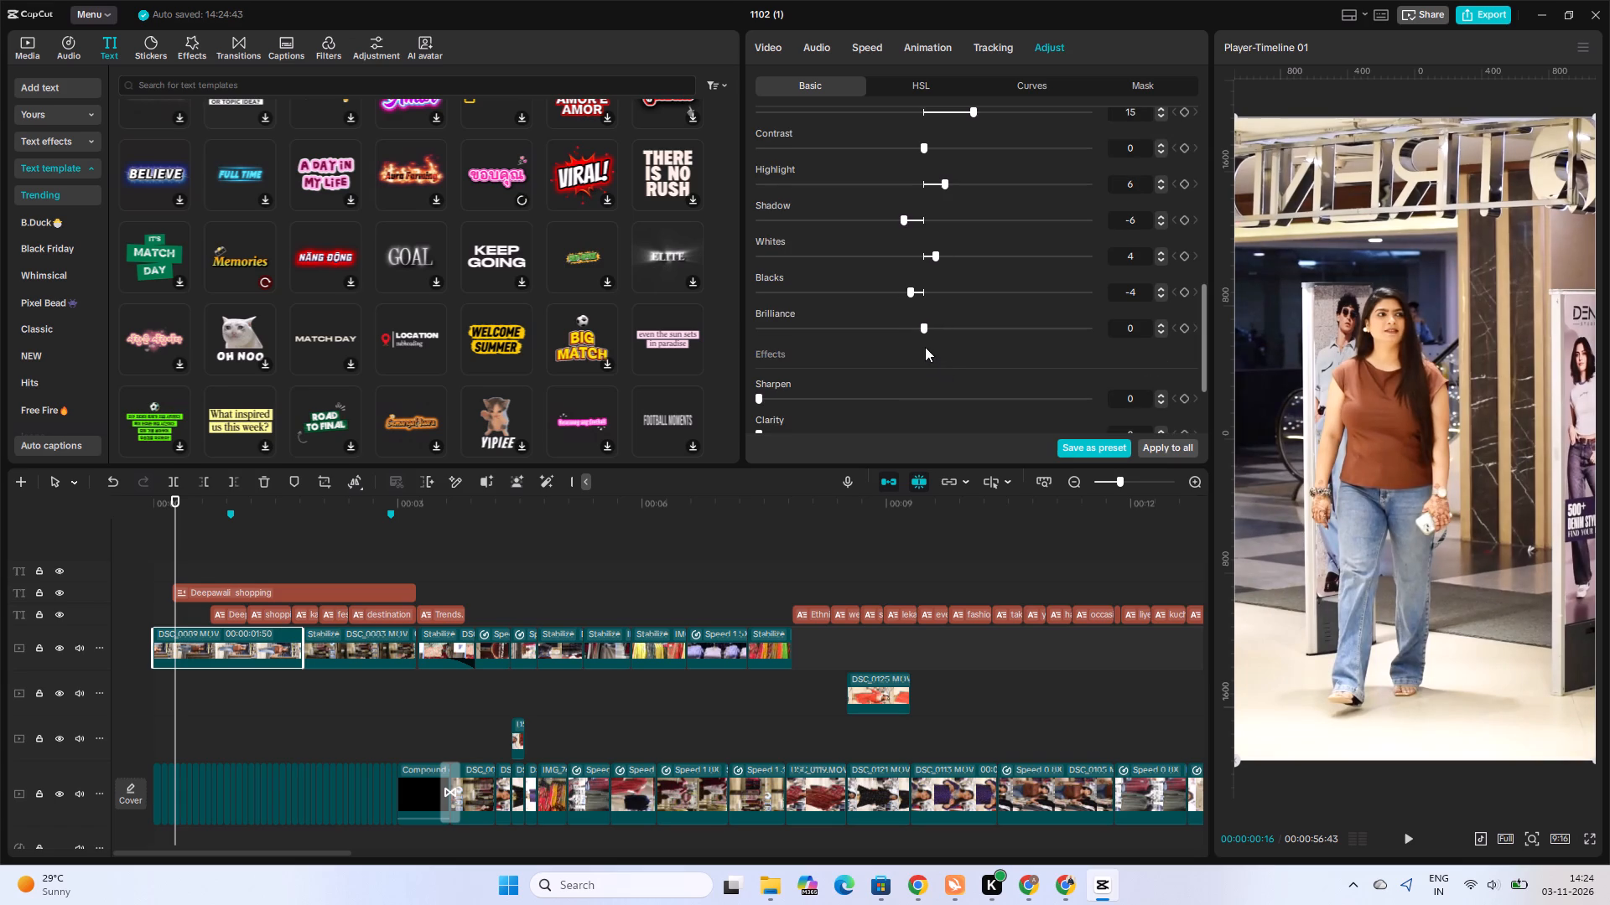
{"action": "left_click", "coordinate": [936, 329]}
{"action": "left_click", "coordinate": [911, 328]}
{"action": "left_click", "coordinate": [942, 325]}
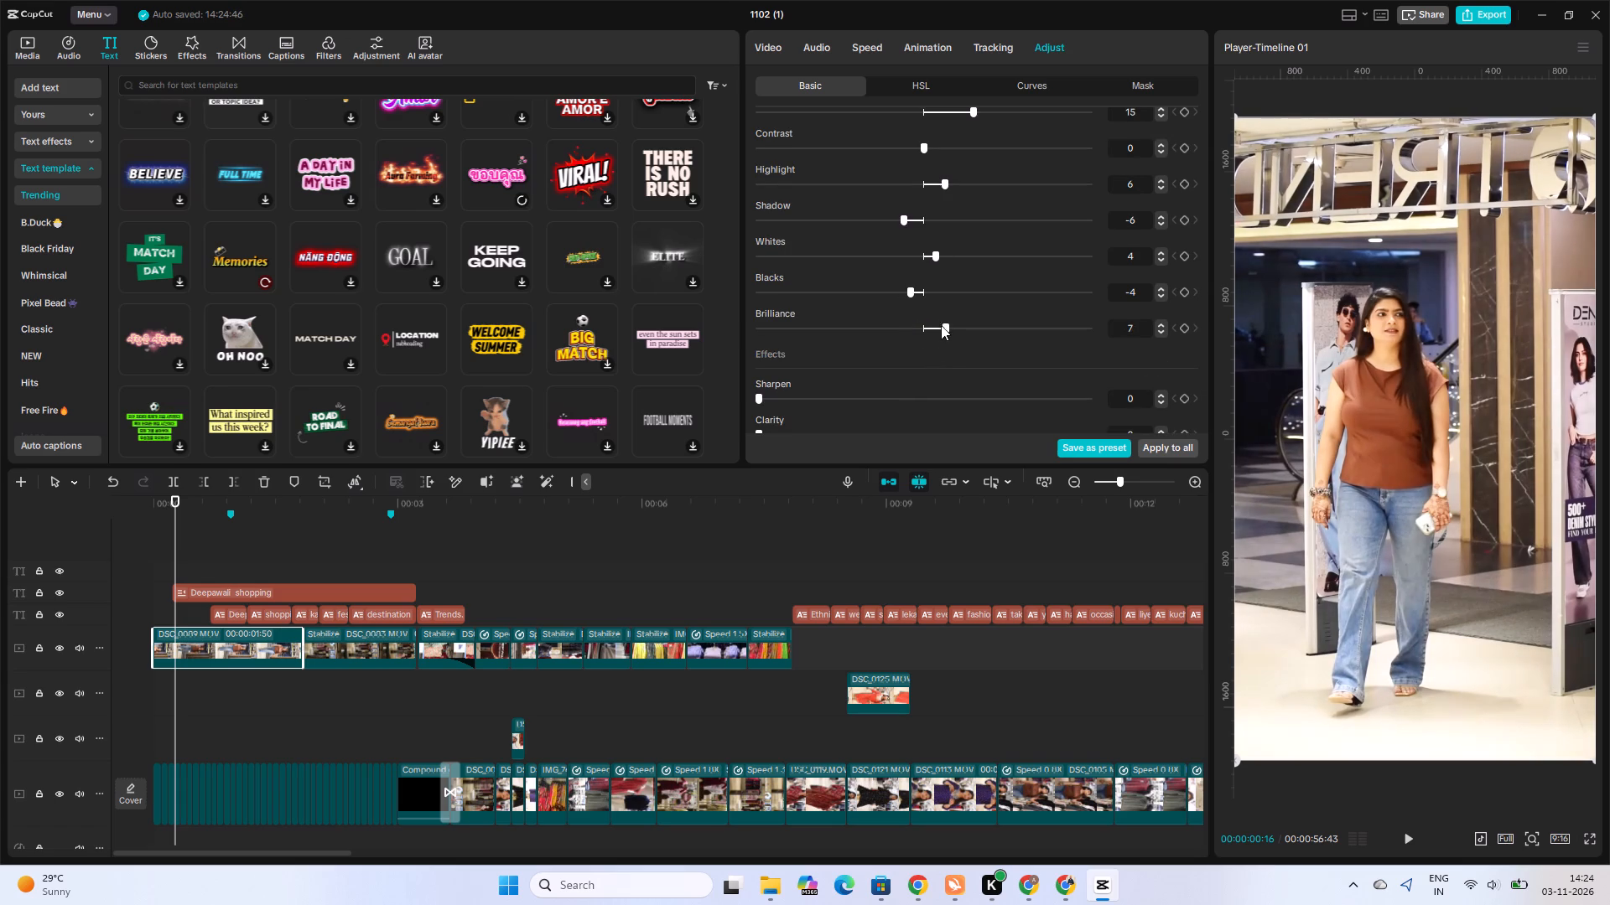
{"action": "left_click", "coordinate": [933, 325]}
{"action": "left_click", "coordinate": [775, 397]}
{"action": "left_click", "coordinate": [796, 397]}
Play back the opening section to review the colour-adjusted first clip with the titles.
{"action": "left_click", "coordinate": [314, 539]}
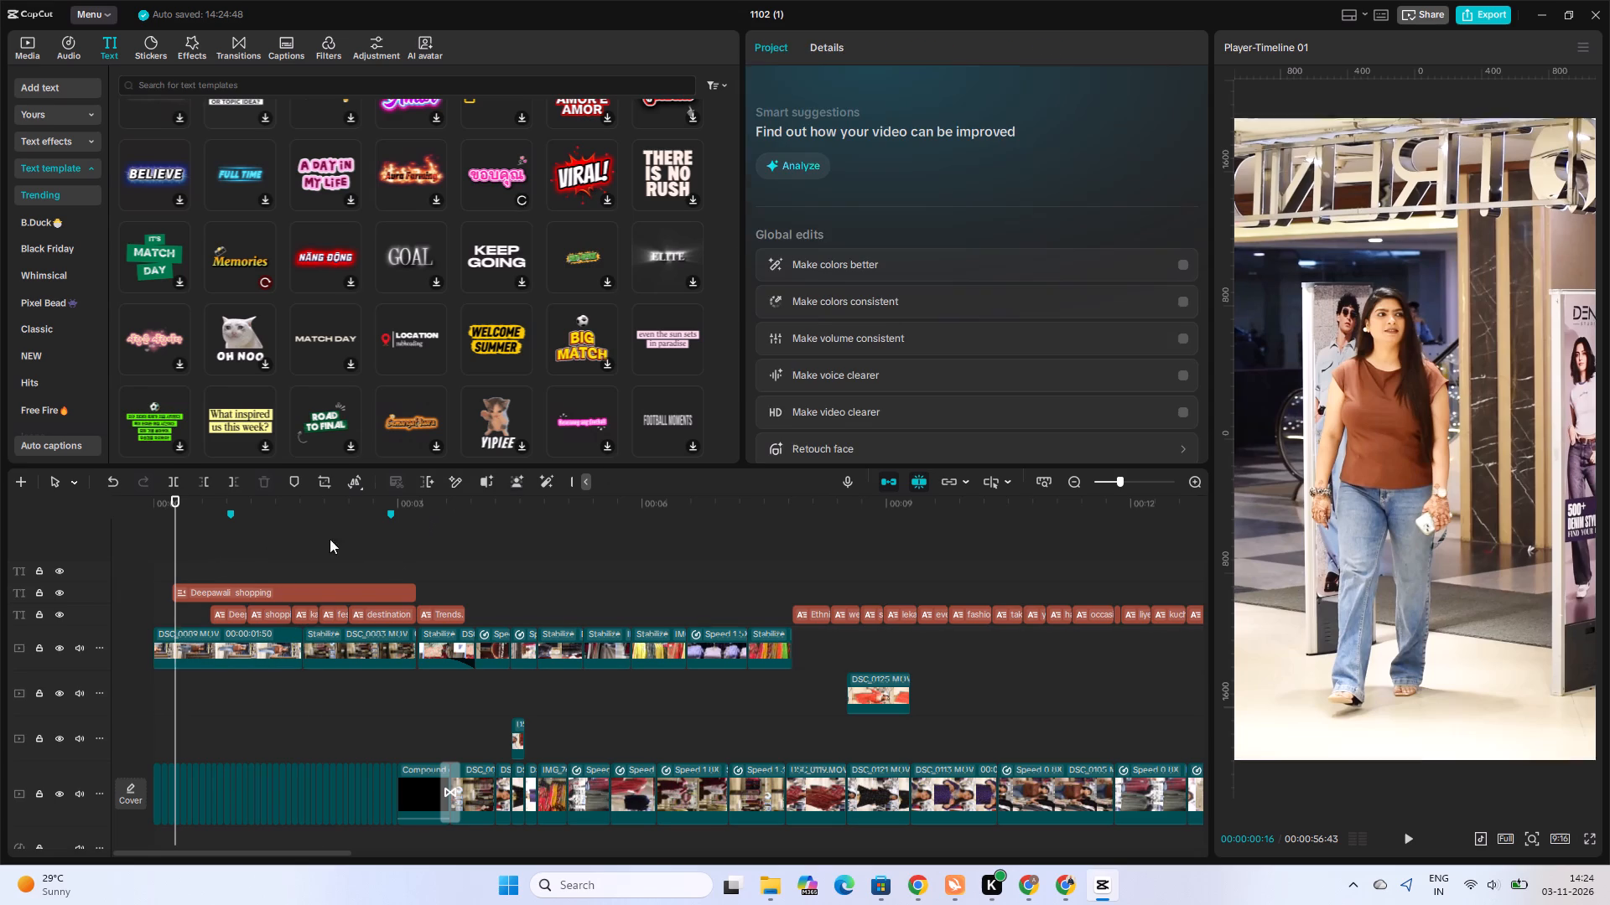
{"action": "key", "text": "space"}
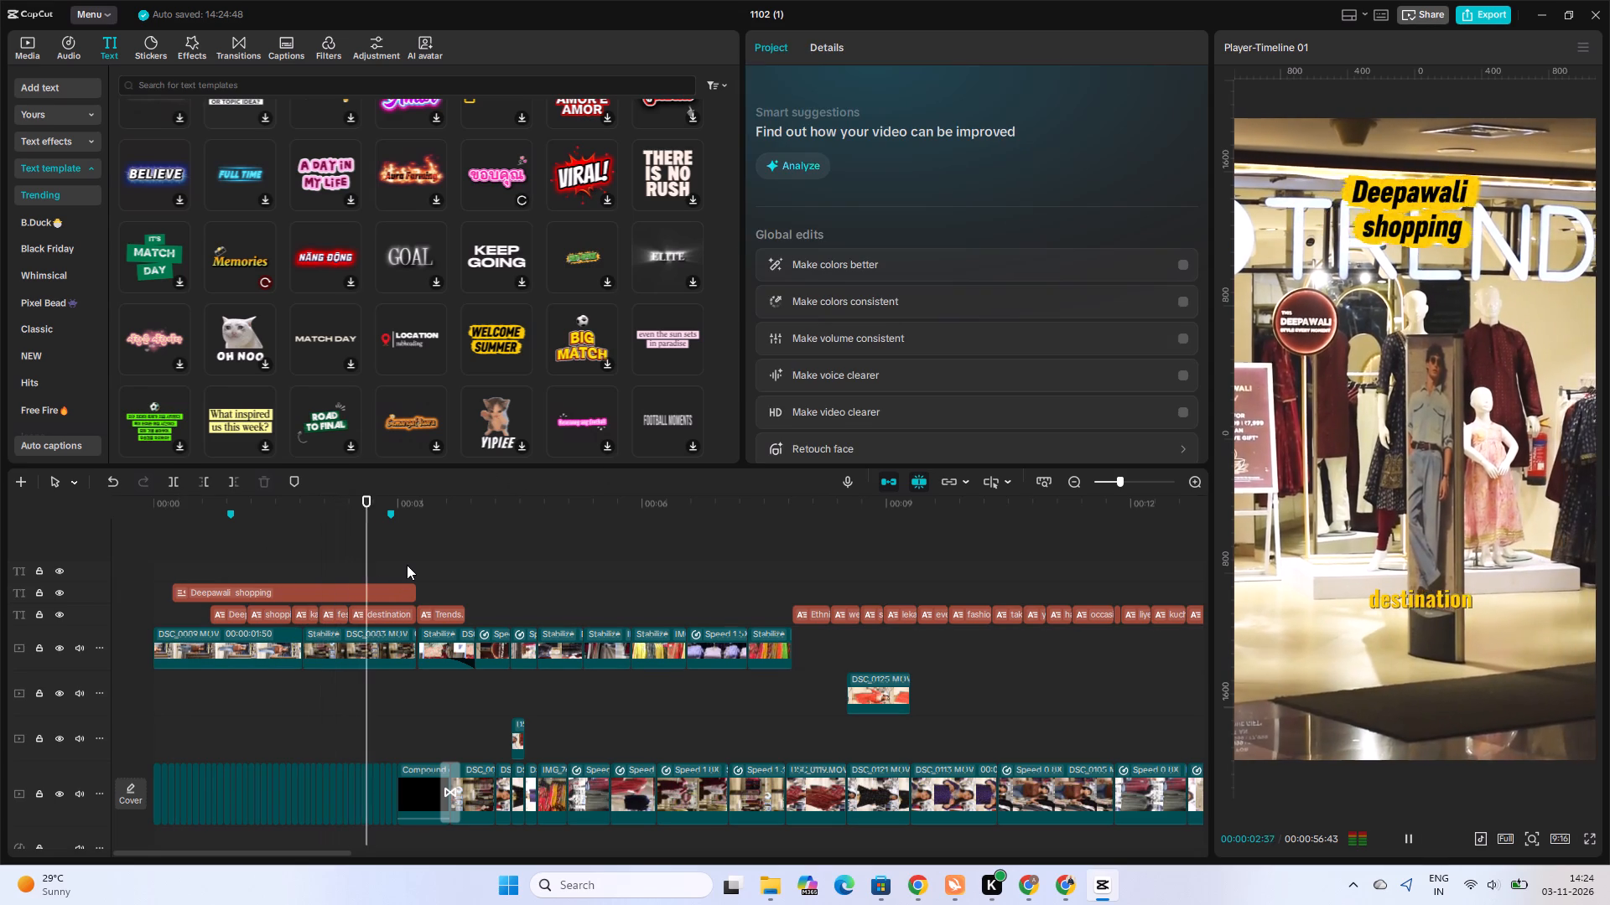
{"action": "key", "text": "space"}
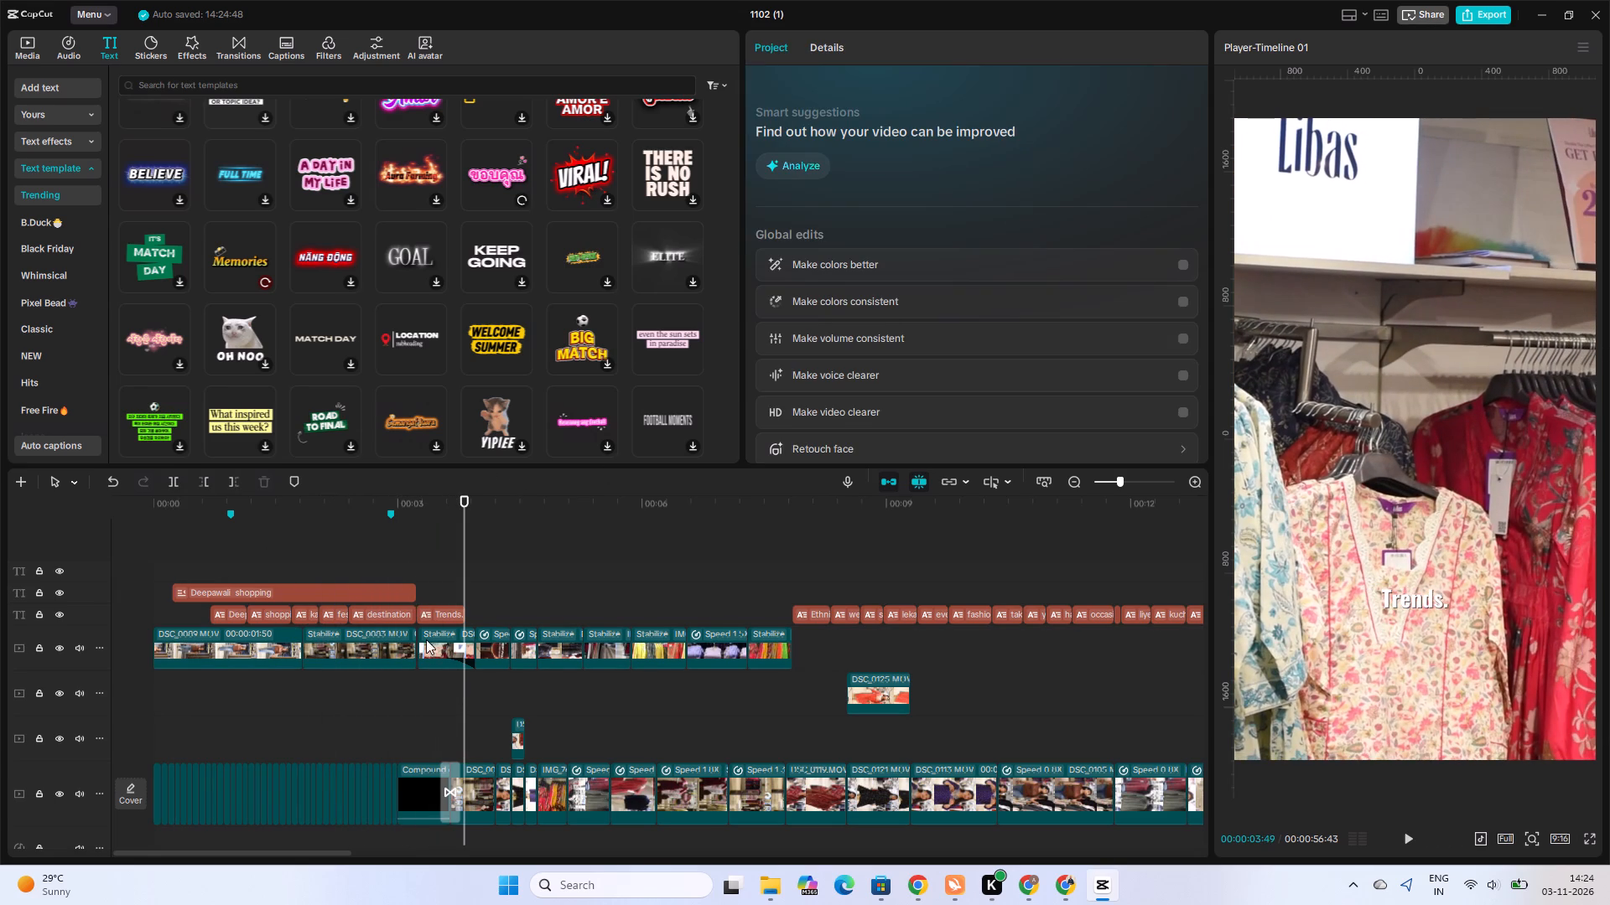
Extend the end of the "Deepawali shopping" title so it finishes together with the "Trends." caption.
{"action": "left_click", "coordinate": [419, 593]}
{"action": "left_click", "coordinate": [416, 592]}
{"action": "left_click_drag", "start_coordinate": [416, 592], "coordinate": [465, 593]}
{"action": "left_click", "coordinate": [459, 594]}
{"action": "left_click_drag", "start_coordinate": [475, 595], "coordinate": [458, 600]}
{"action": "left_click", "coordinate": [439, 578]}
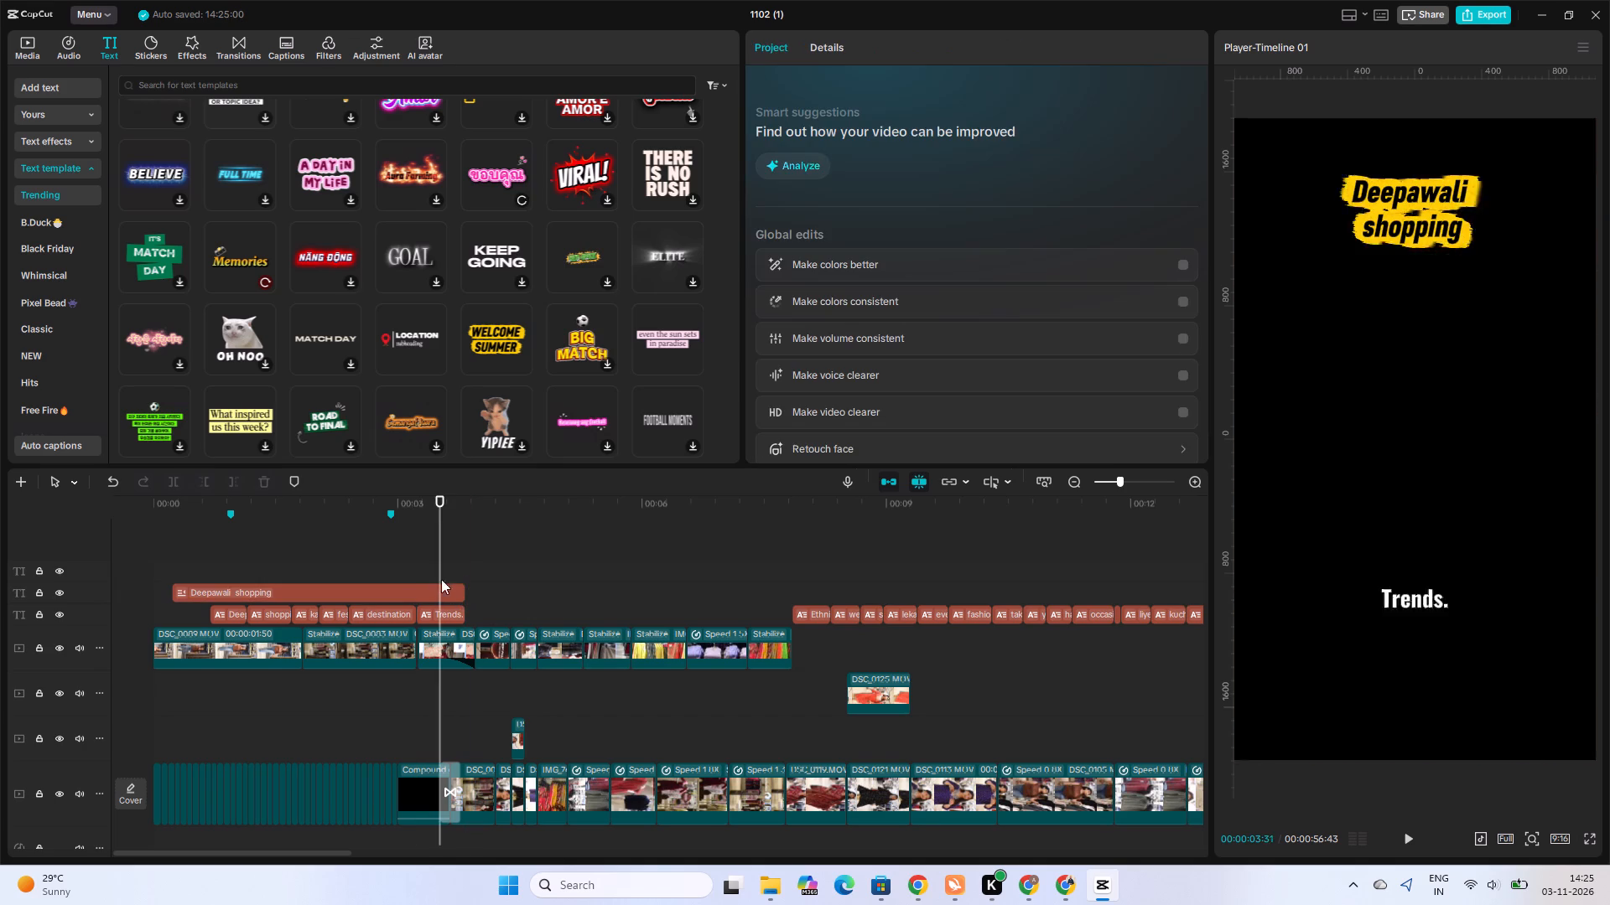
Select the clip of floral kurtas under the Libas sign and set its exposure to 12 and contrast to 16.
{"action": "key", "text": "space"}
{"action": "key", "text": "space"}
{"action": "left_click", "coordinate": [447, 648]}
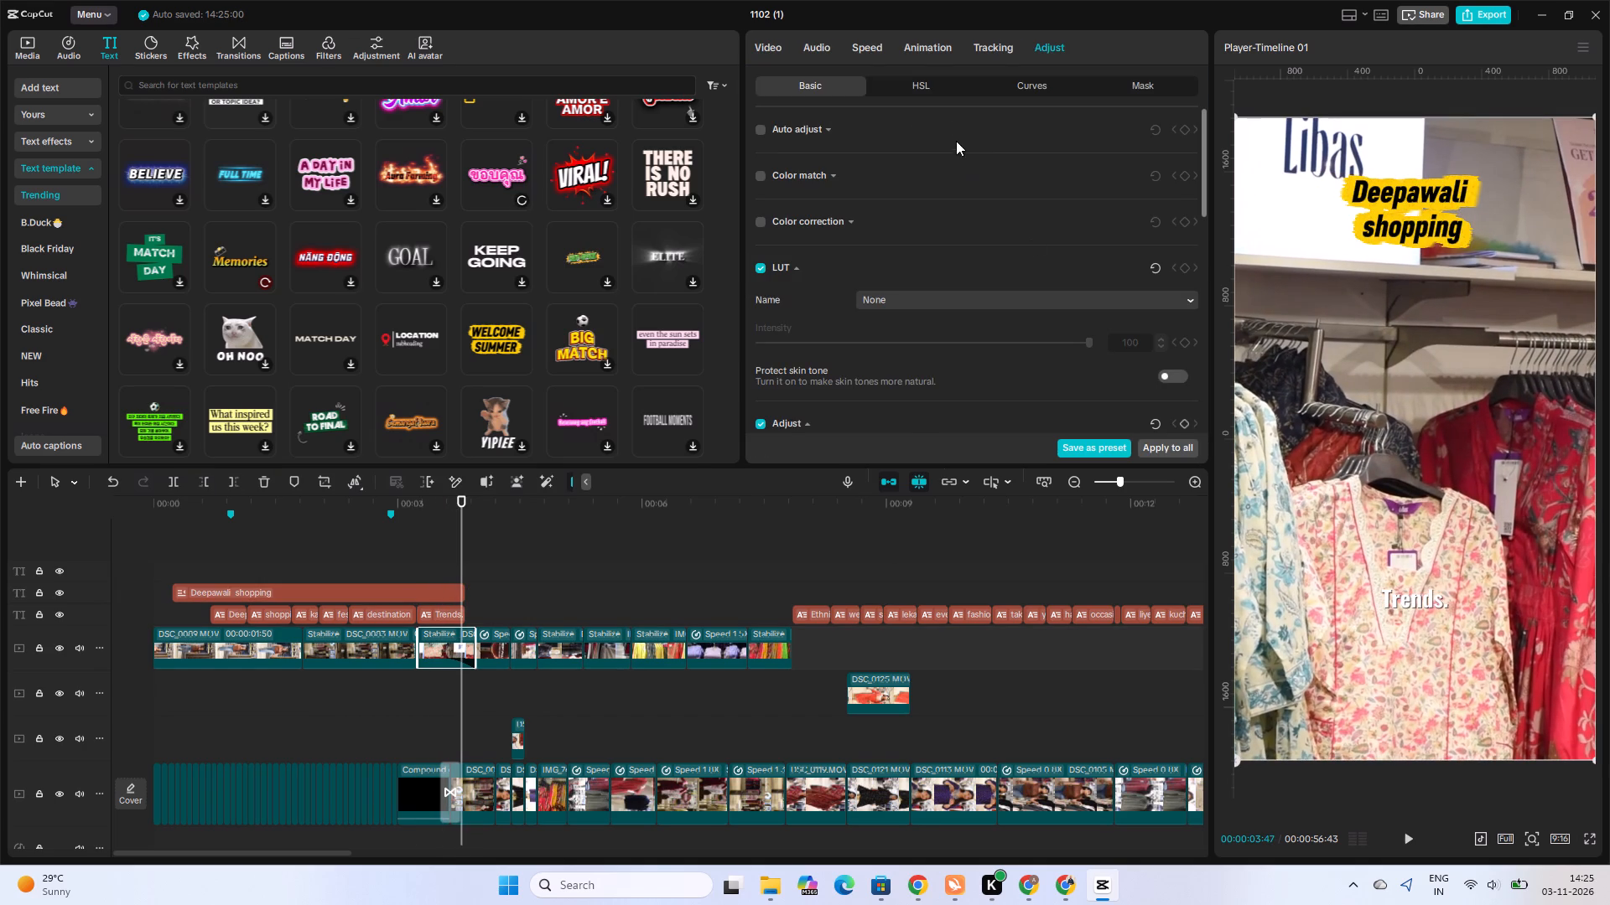
{"action": "scroll", "coordinate": [950, 198], "scroll_direction": "down", "scroll_amount": 3}
{"action": "scroll", "coordinate": [943, 317], "scroll_direction": "down", "scroll_amount": 2}
{"action": "left_click", "coordinate": [952, 252]}
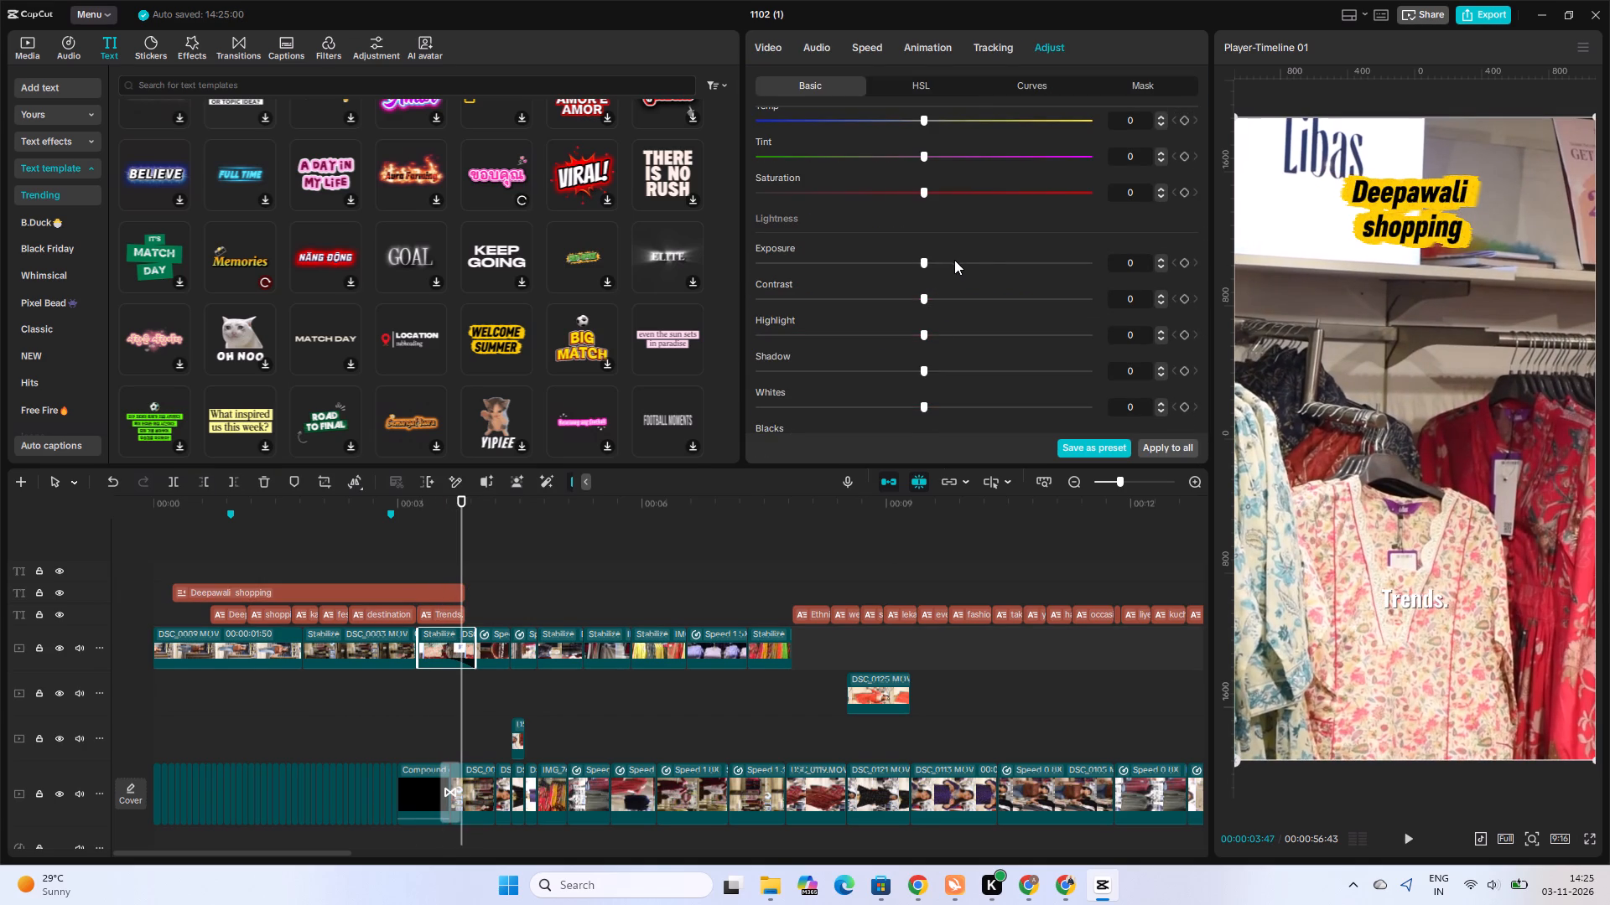
{"action": "left_click", "coordinate": [954, 260]}
{"action": "left_click", "coordinate": [980, 263]}
{"action": "left_click", "coordinate": [962, 267]}
{"action": "left_click", "coordinate": [973, 303]}
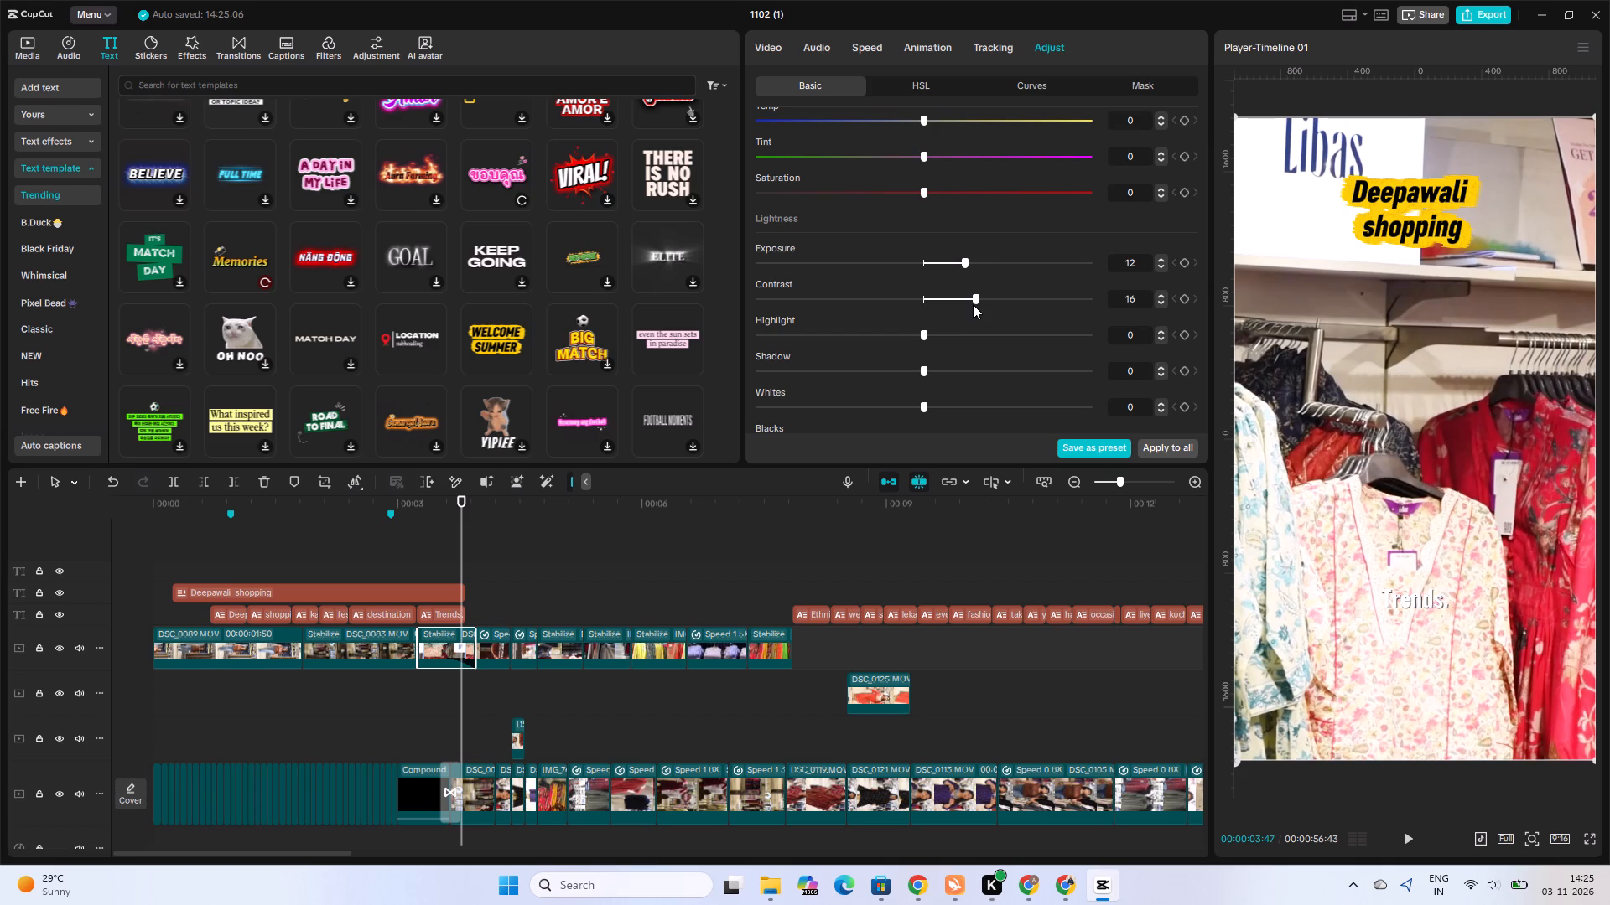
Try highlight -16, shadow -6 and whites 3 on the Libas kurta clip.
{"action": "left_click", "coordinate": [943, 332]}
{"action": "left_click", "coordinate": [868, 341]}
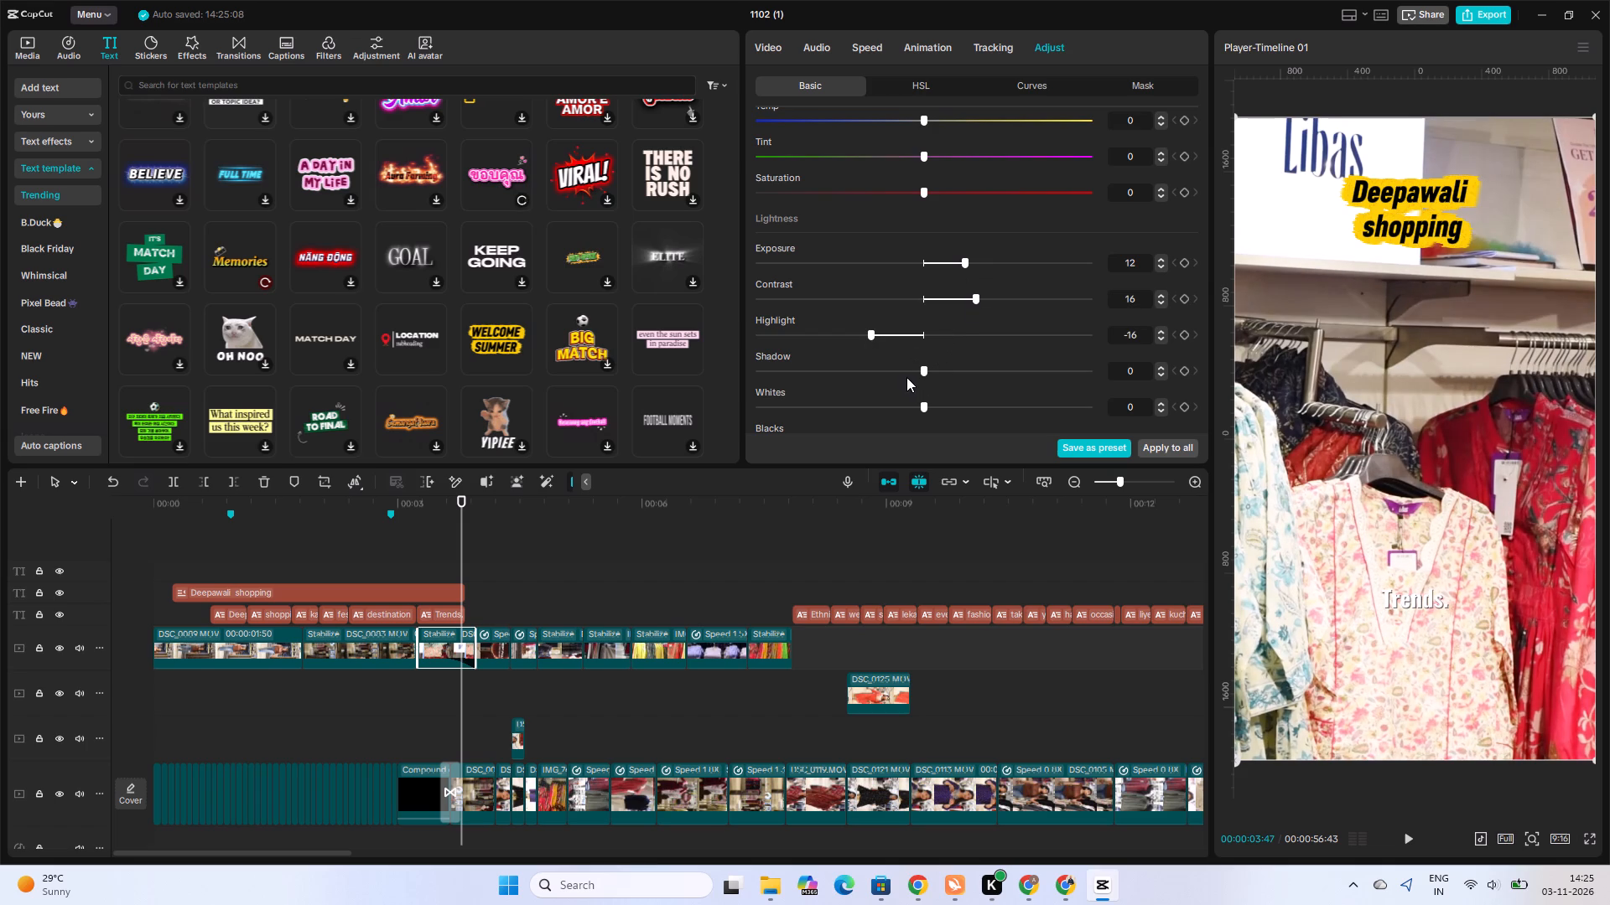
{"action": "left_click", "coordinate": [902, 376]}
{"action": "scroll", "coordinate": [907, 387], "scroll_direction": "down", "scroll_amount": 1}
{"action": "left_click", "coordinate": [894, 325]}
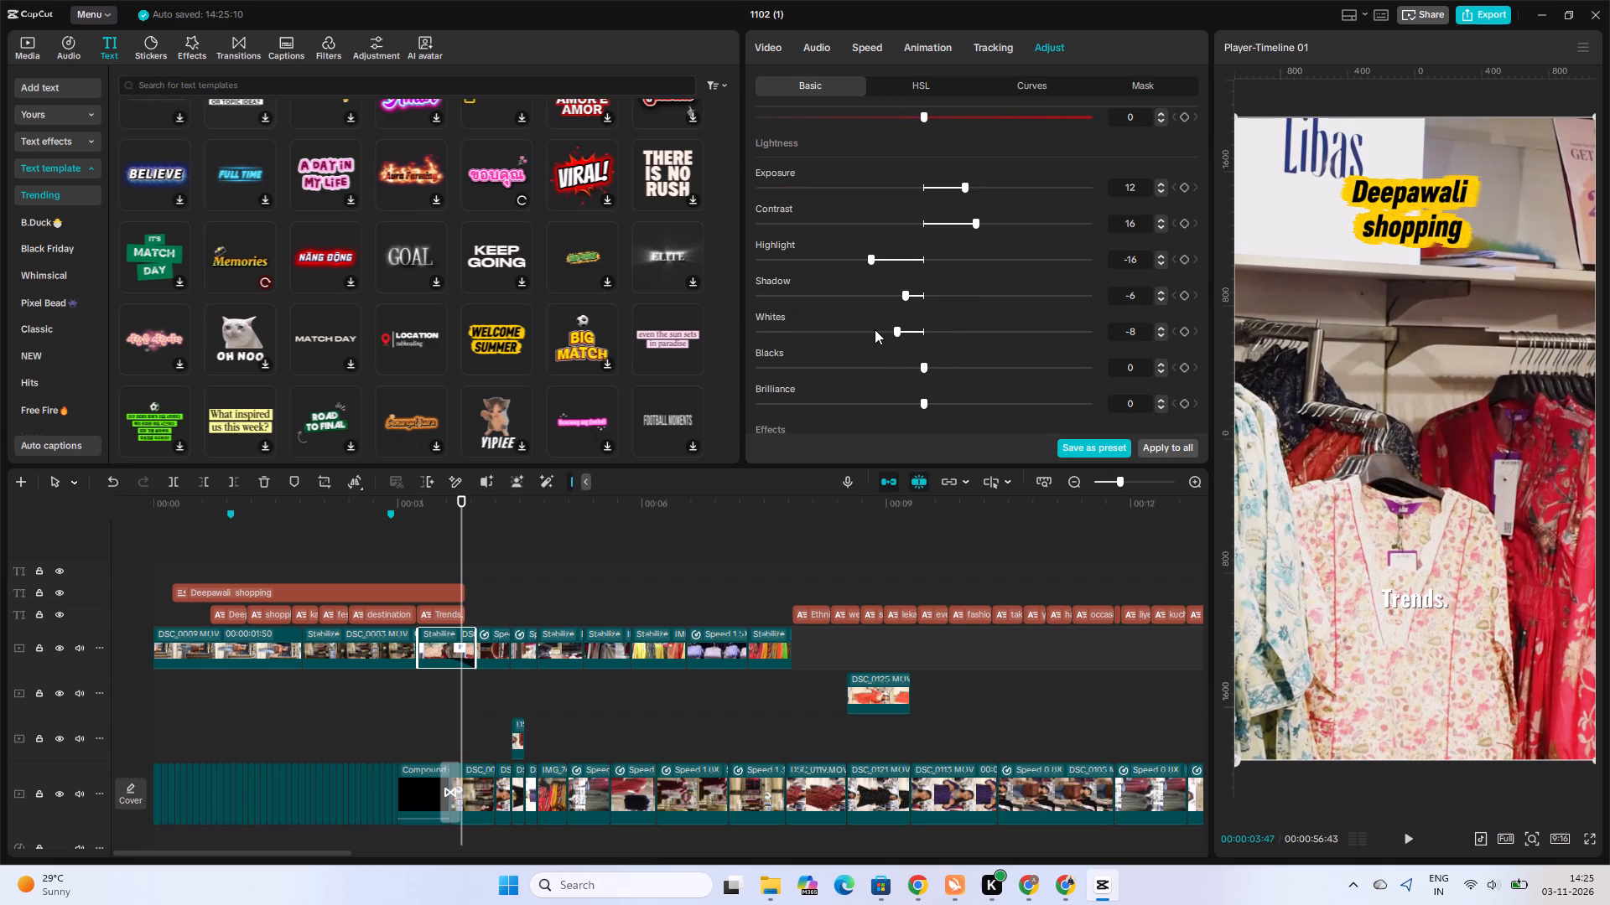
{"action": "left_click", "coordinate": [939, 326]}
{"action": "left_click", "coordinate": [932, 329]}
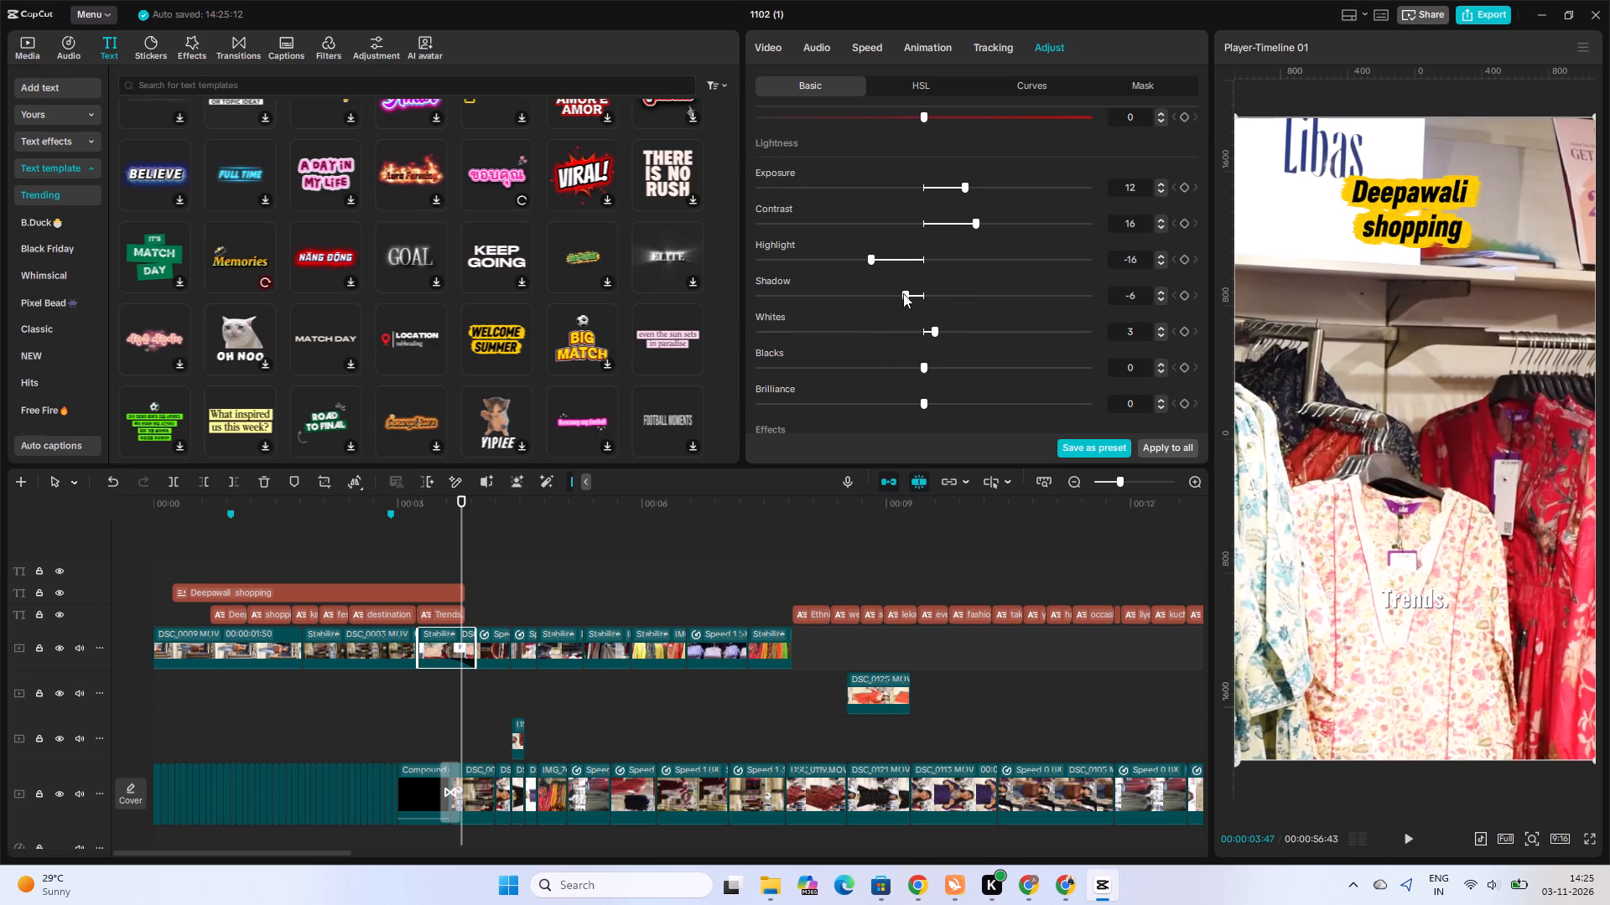
Lower both highlight and shadow of the Libas kurta clip to -50.
{"action": "left_click_drag", "start_coordinate": [903, 293], "coordinate": [737, 291]}
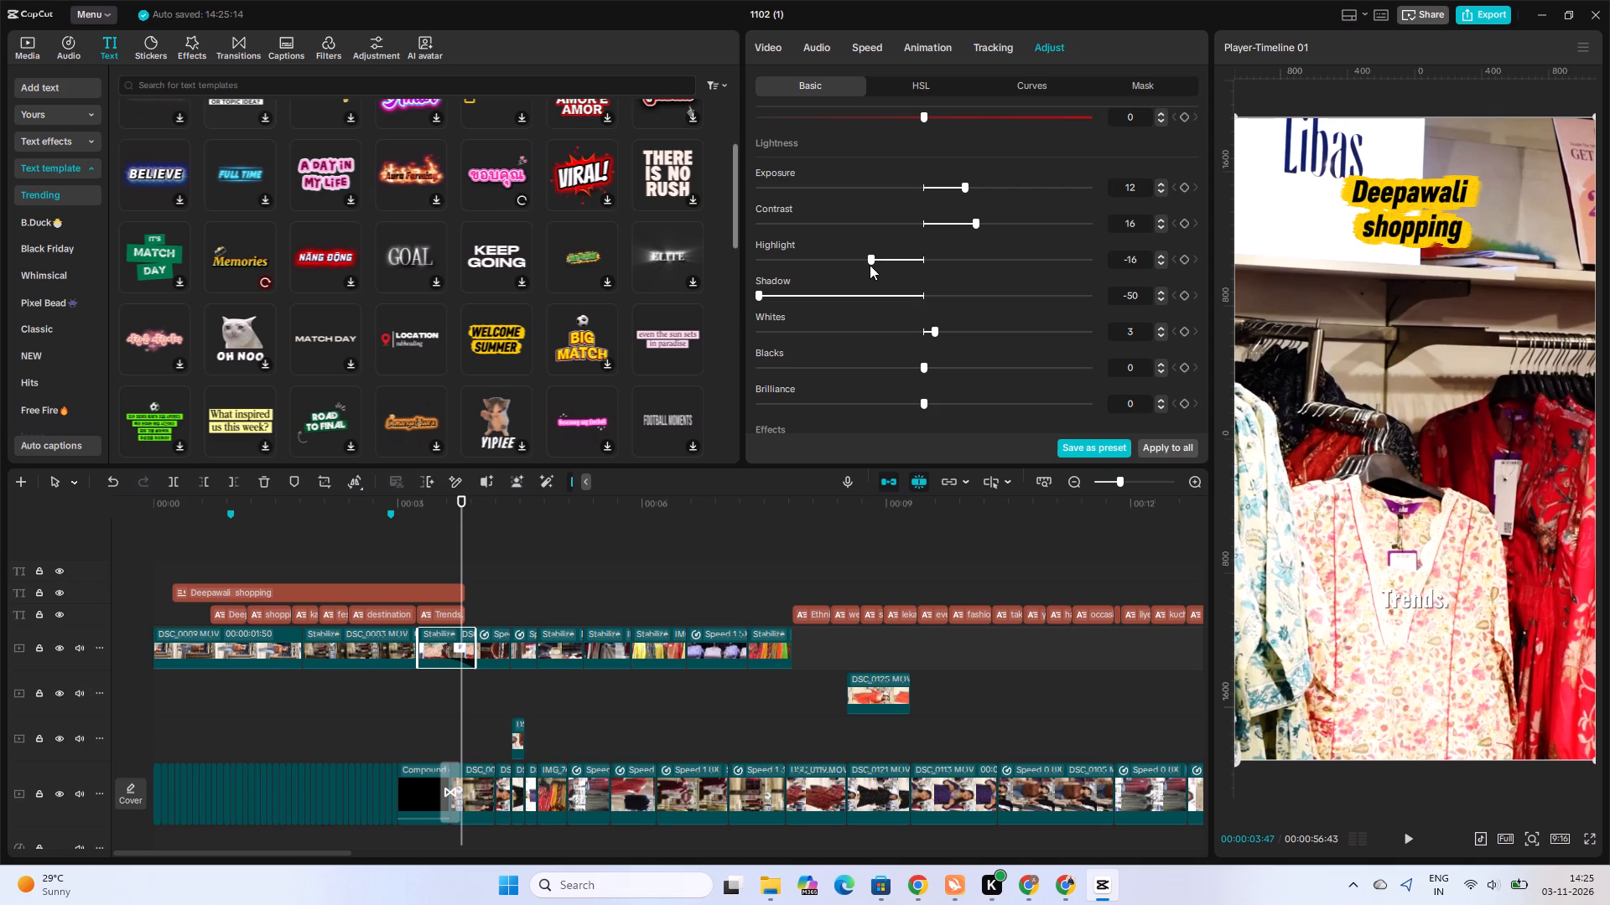
{"action": "left_click_drag", "start_coordinate": [874, 257], "coordinate": [787, 276]}
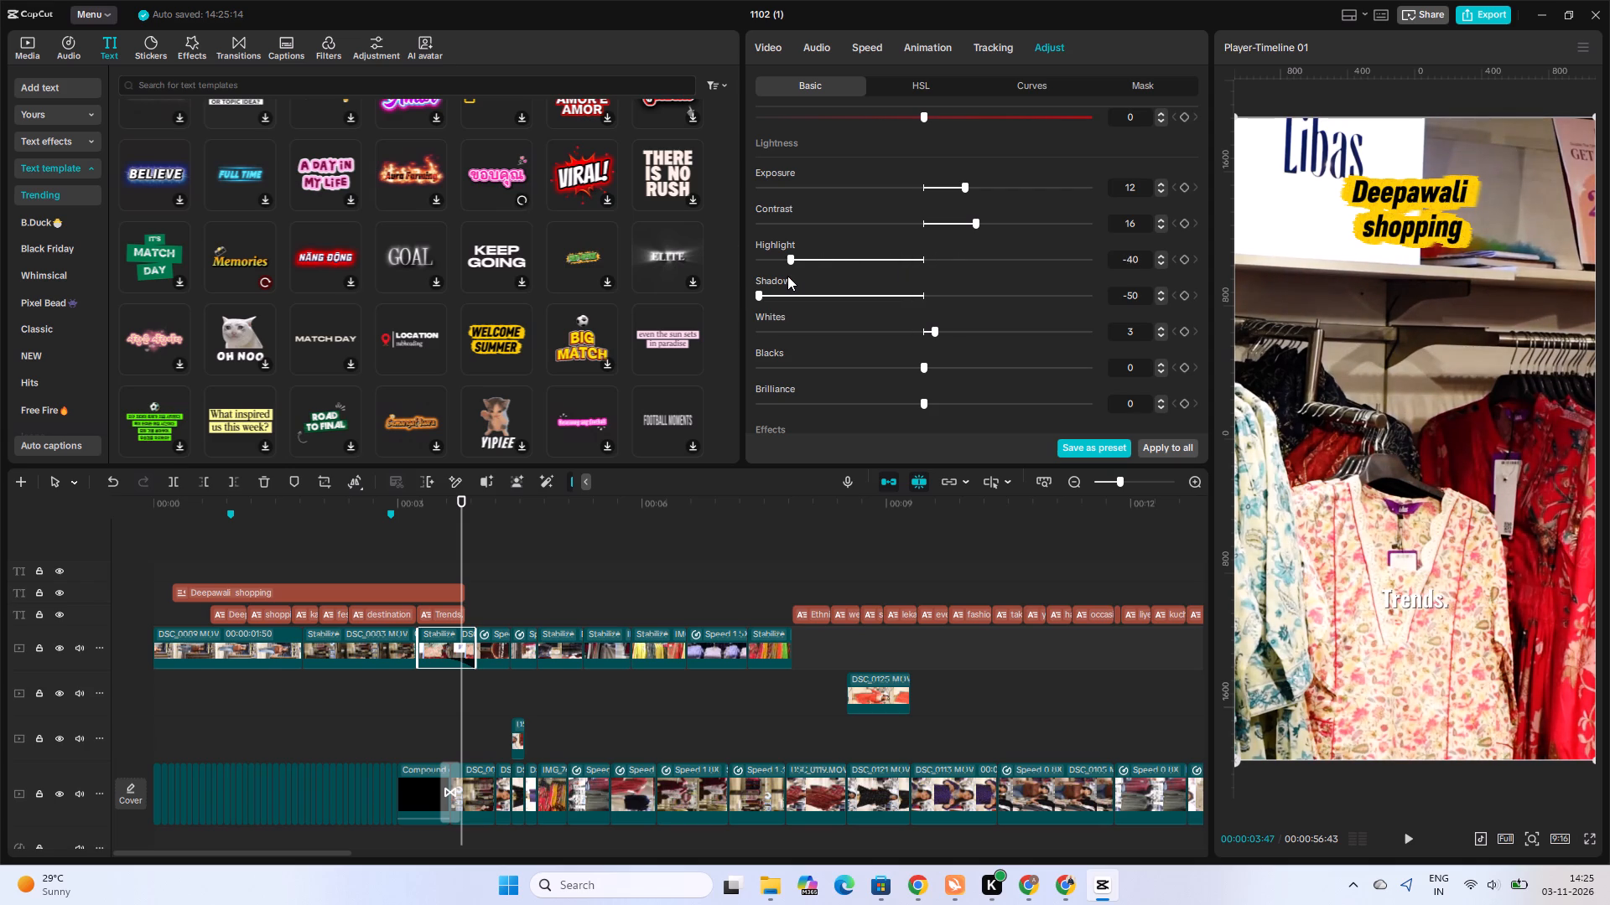
{"action": "left_click_drag", "start_coordinate": [787, 276], "coordinate": [718, 286]}
{"action": "left_click_drag", "start_coordinate": [761, 297], "coordinate": [820, 297]}
{"action": "left_click_drag", "start_coordinate": [820, 297], "coordinate": [730, 297]}
Set the Libas kurta clip's blacks to -5 and reset its whites to 0.
{"action": "left_click_drag", "start_coordinate": [920, 366], "coordinate": [940, 365]}
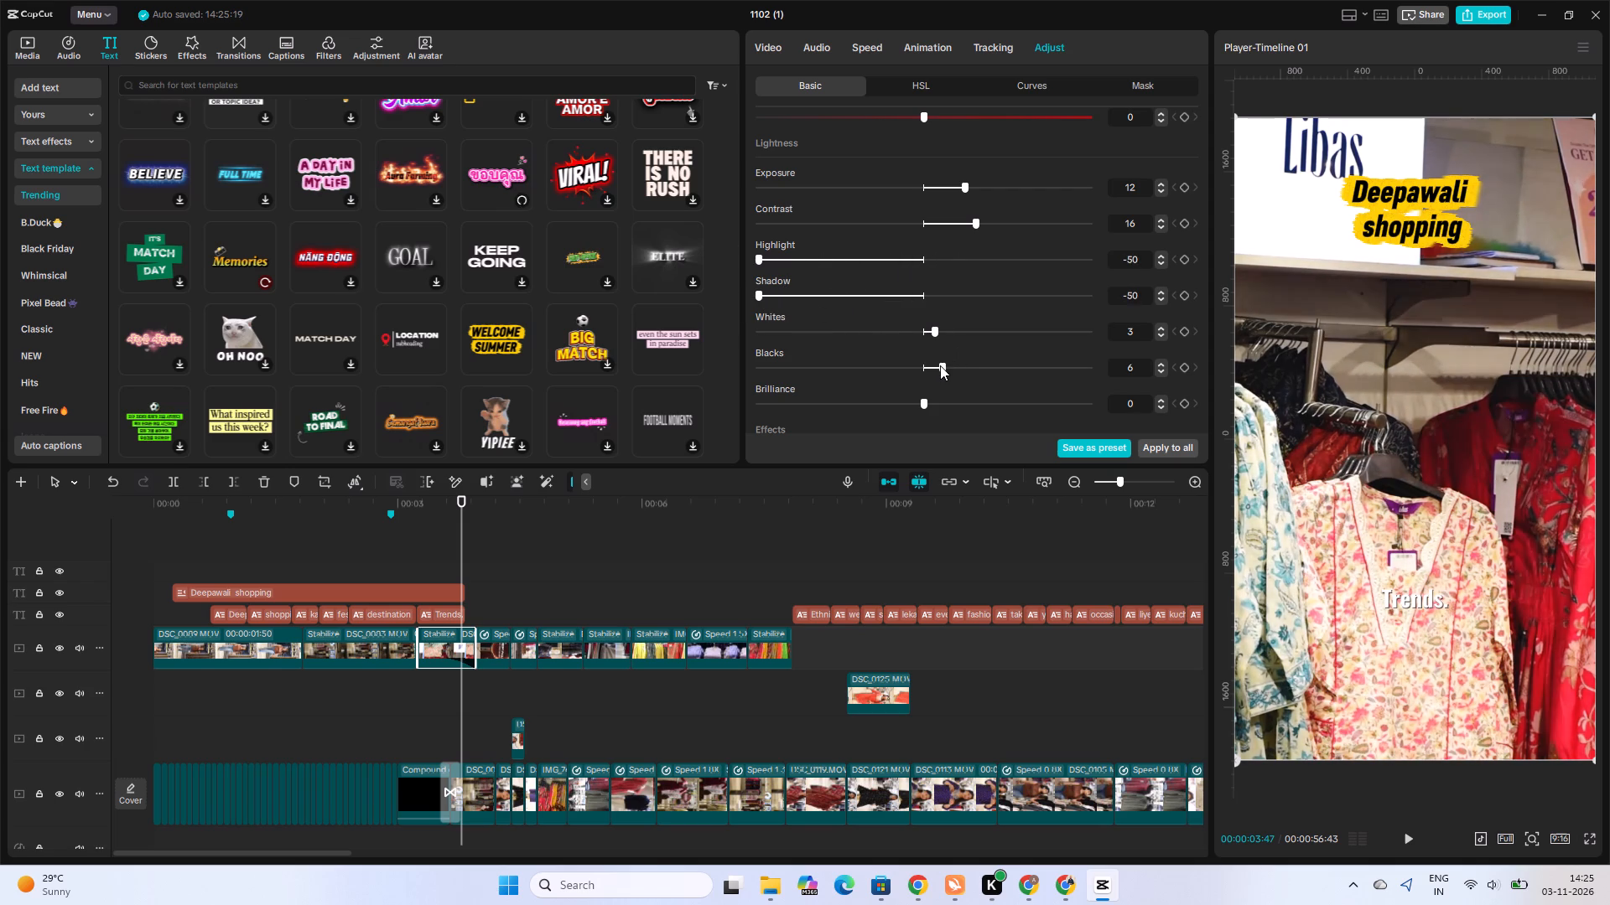
{"action": "left_click_drag", "start_coordinate": [940, 365], "coordinate": [904, 365]}
{"action": "left_click_drag", "start_coordinate": [936, 328], "coordinate": [925, 344]}
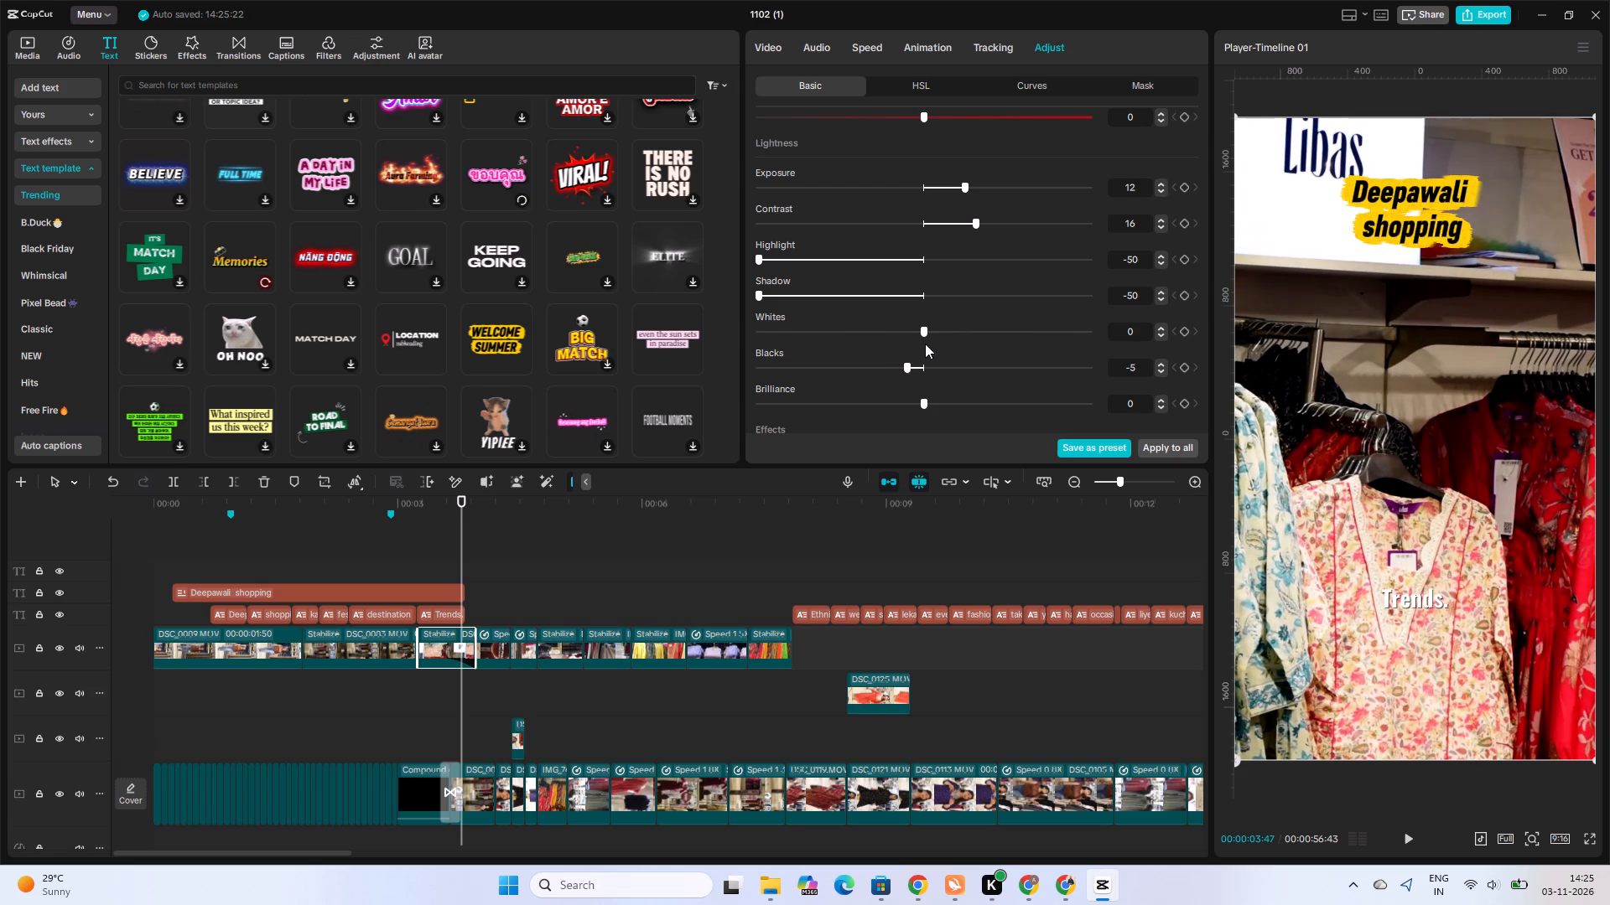
{"action": "left_click_drag", "start_coordinate": [925, 344], "coordinate": [922, 344]}
Set the Libas kurta clip's brilliance to 17 and saturation to 14.
{"action": "left_click_drag", "start_coordinate": [924, 406], "coordinate": [1000, 410]}
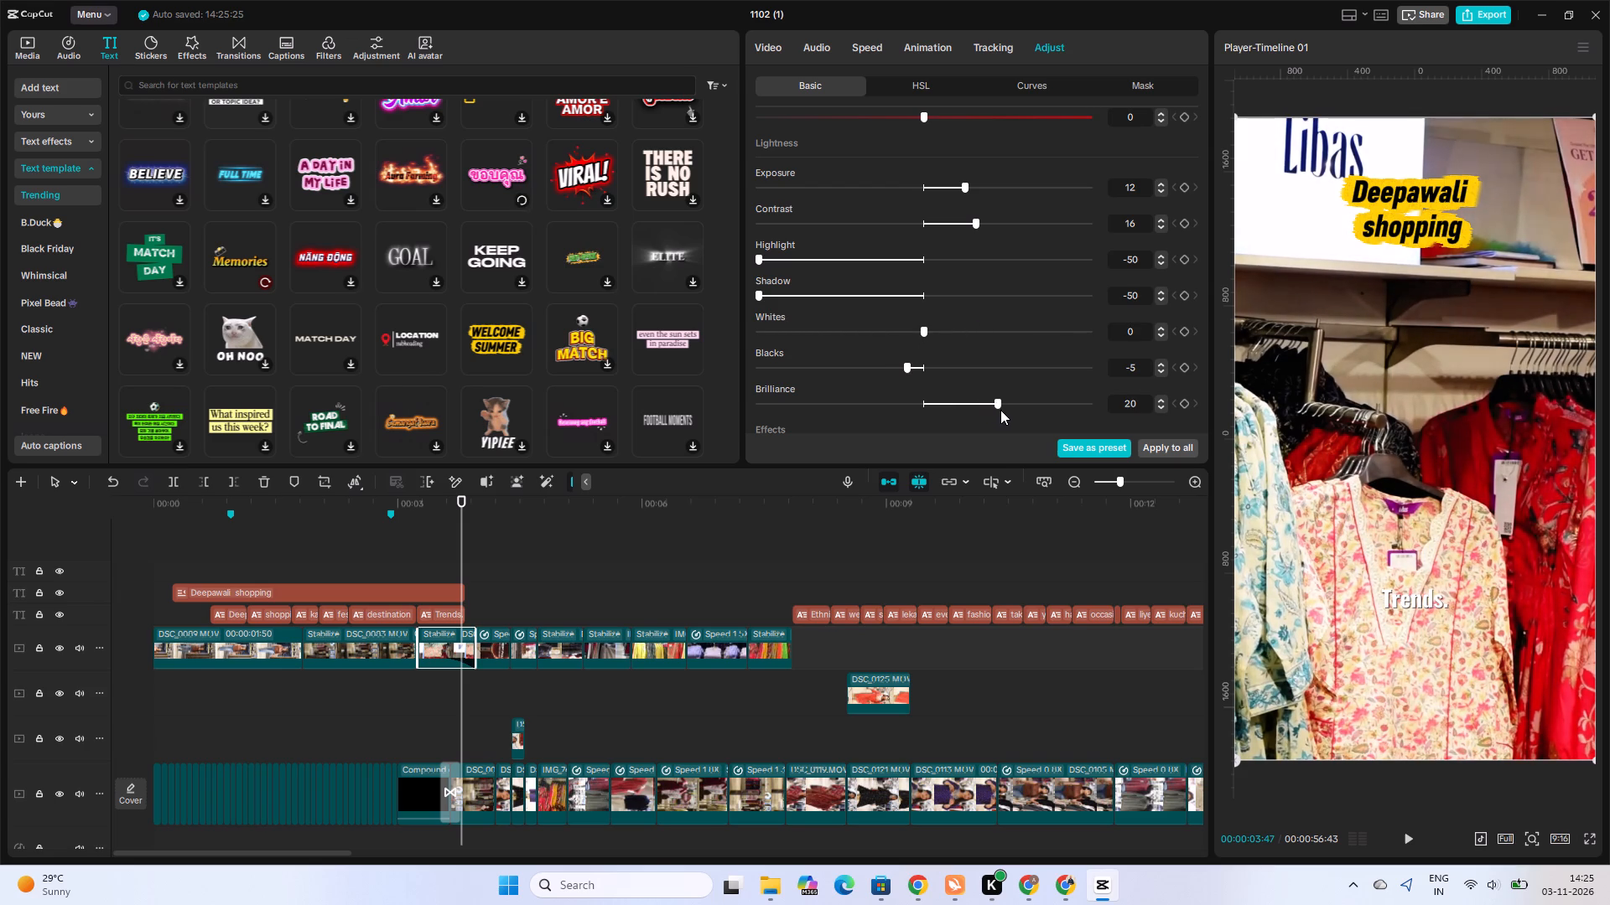
{"action": "left_click_drag", "start_coordinate": [1000, 410], "coordinate": [977, 411]}
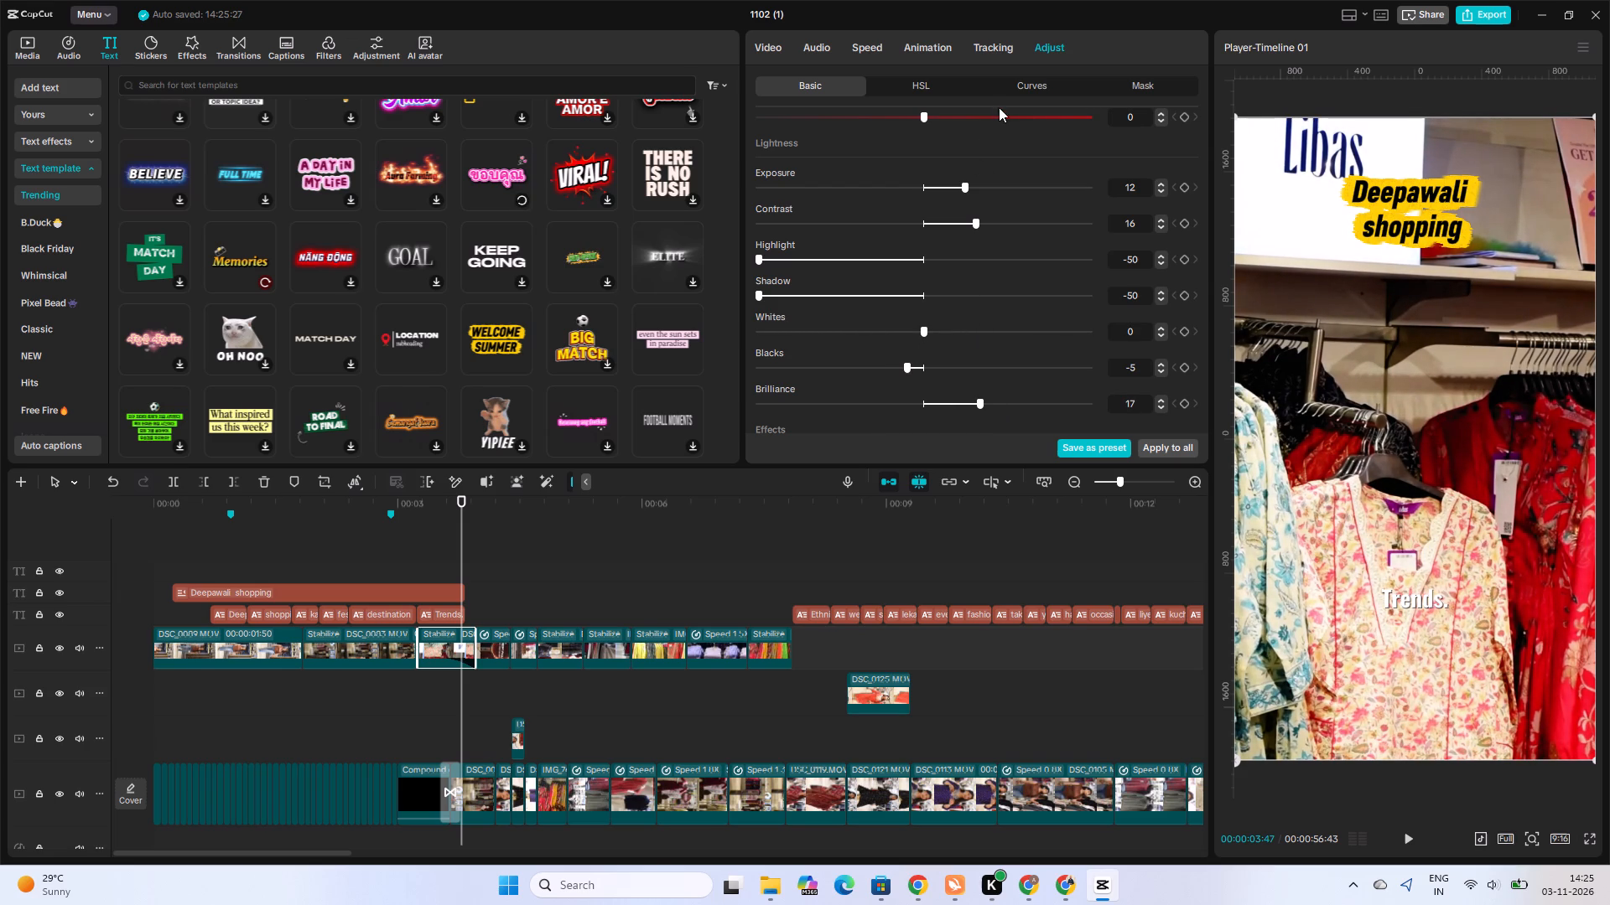
{"action": "left_click", "coordinate": [999, 116]}
{"action": "left_click", "coordinate": [967, 113]}
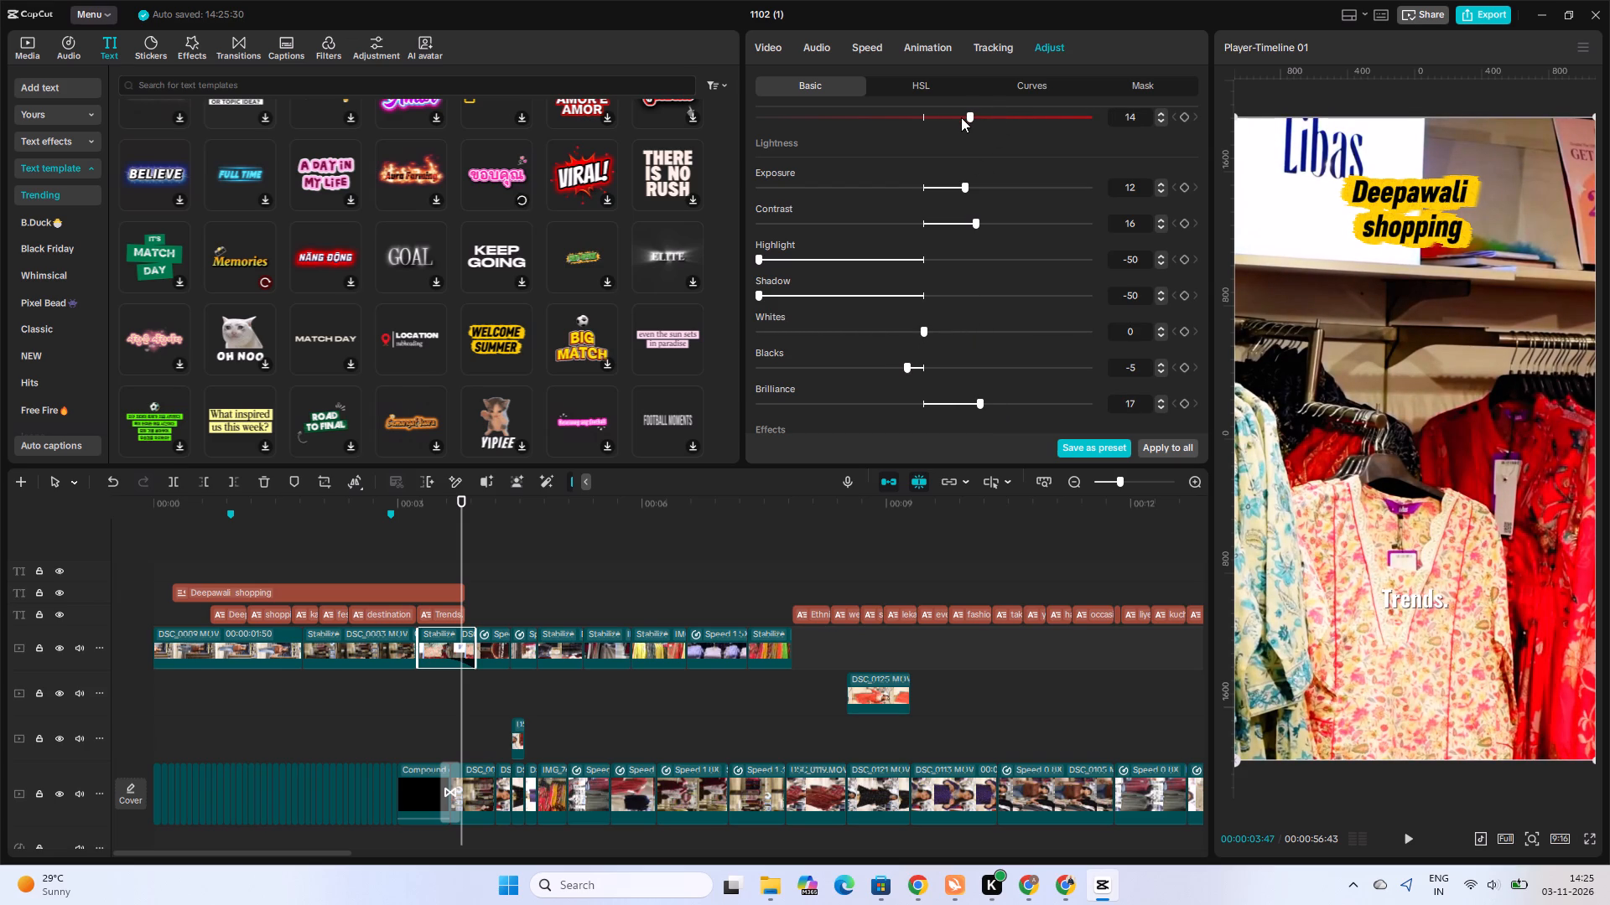
Set the round Deepawali sign clip's saturation to 8, exposure to -9, contrast to 11 and highlight to 6.
{"action": "key", "text": "space"}
{"action": "key", "text": "space"}
{"action": "left_click", "coordinate": [423, 551]}
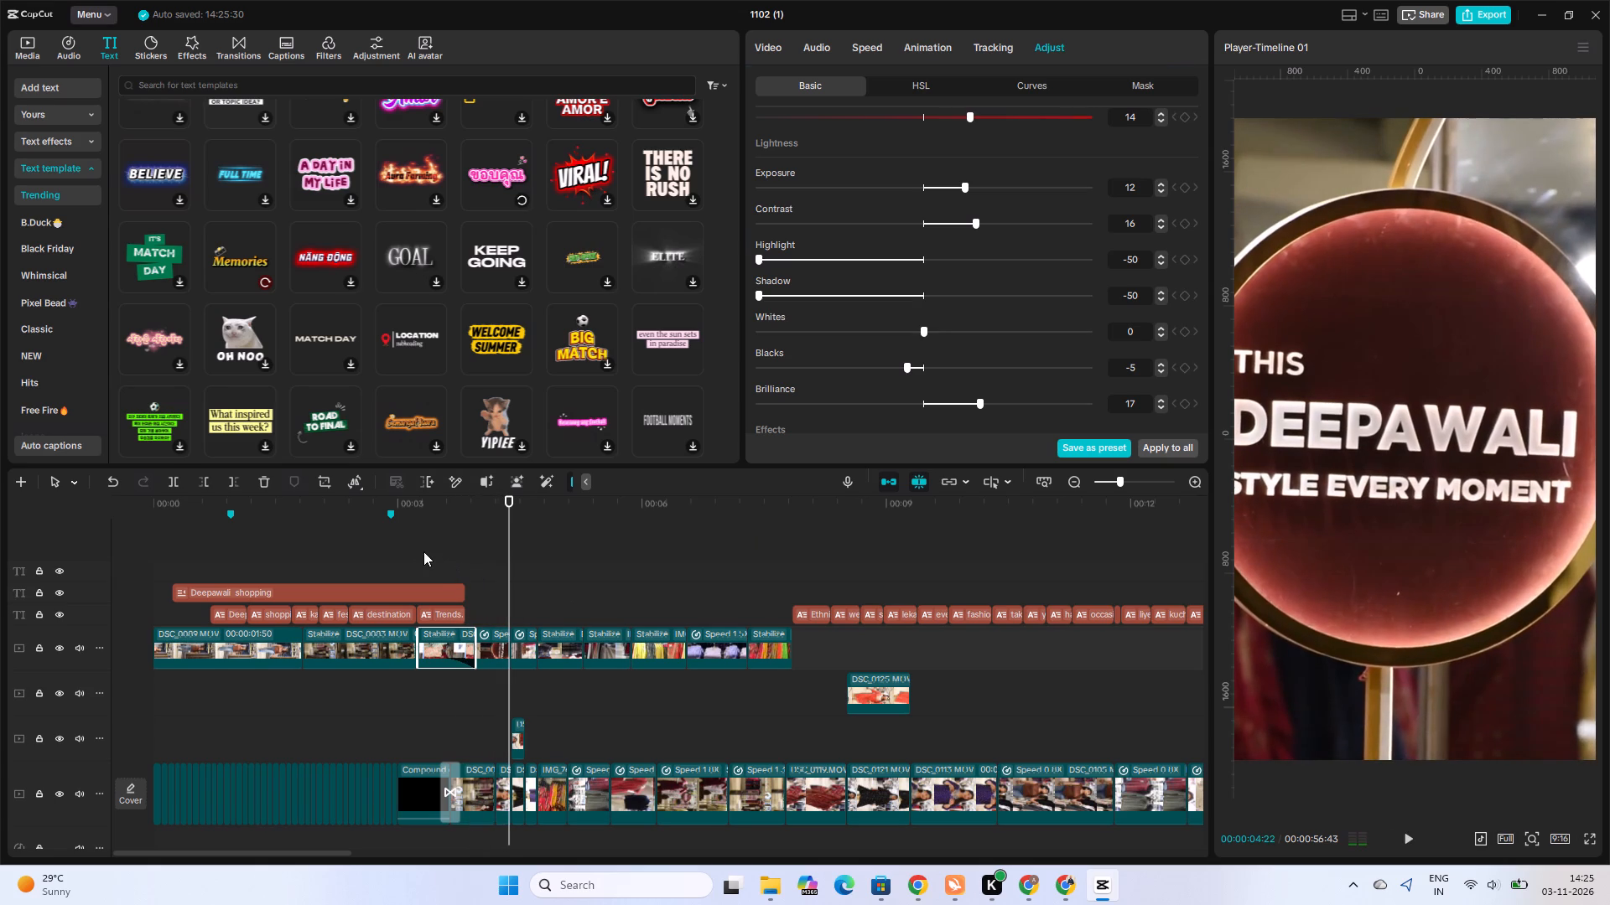
{"action": "key", "text": "space"}
{"action": "key", "text": "space"}
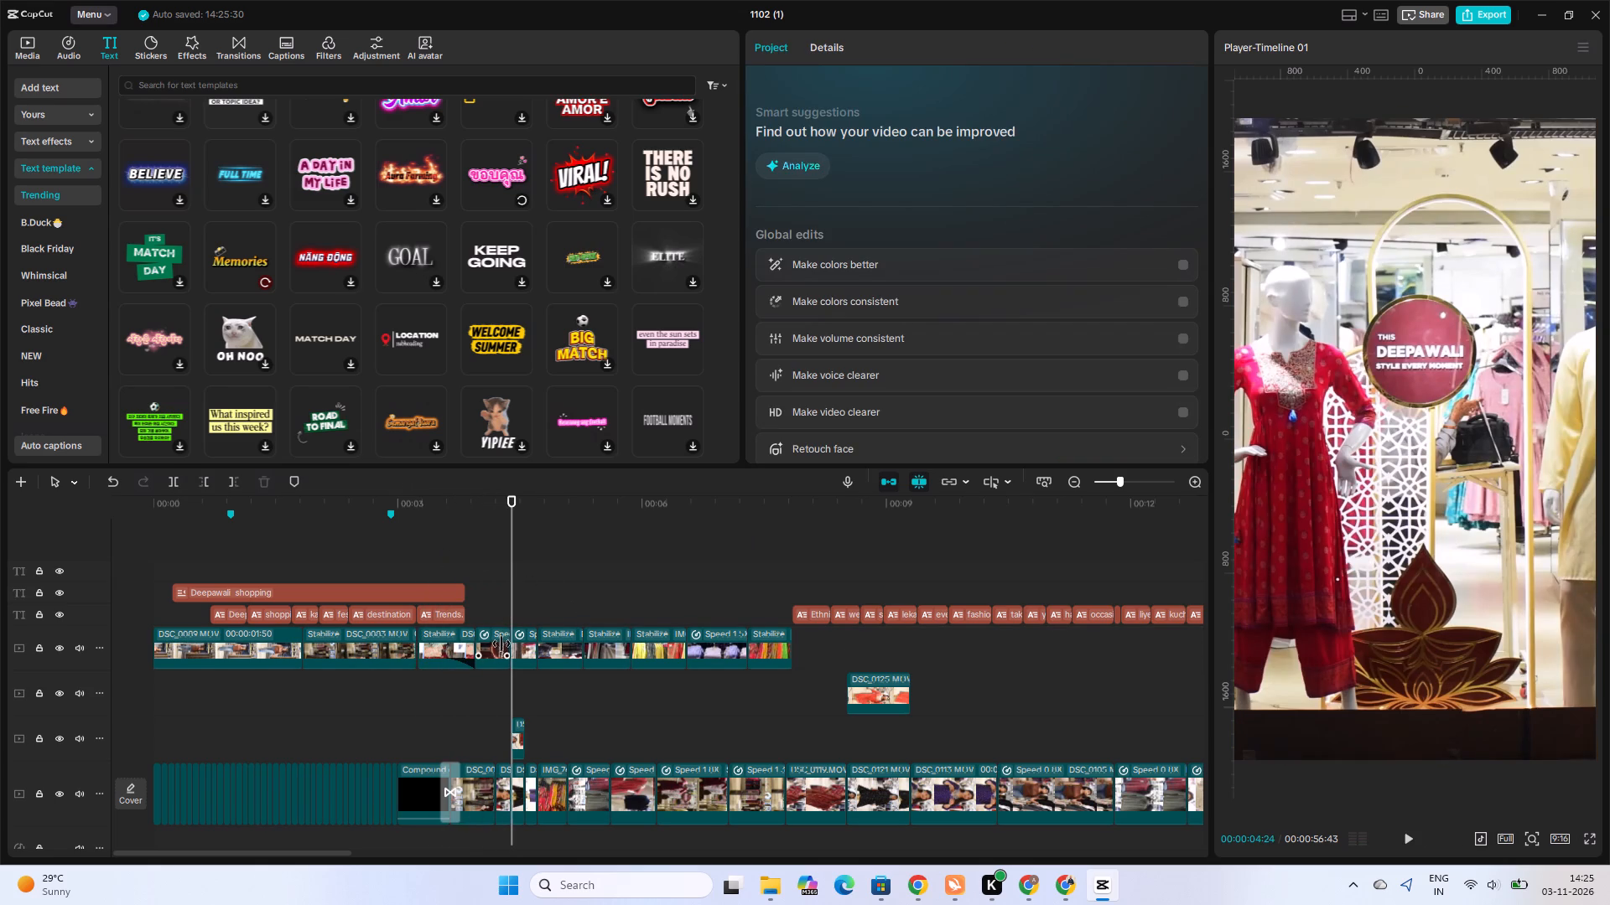
{"action": "left_click", "coordinate": [503, 645]}
{"action": "left_click", "coordinate": [489, 617]}
{"action": "left_click", "coordinate": [491, 638]}
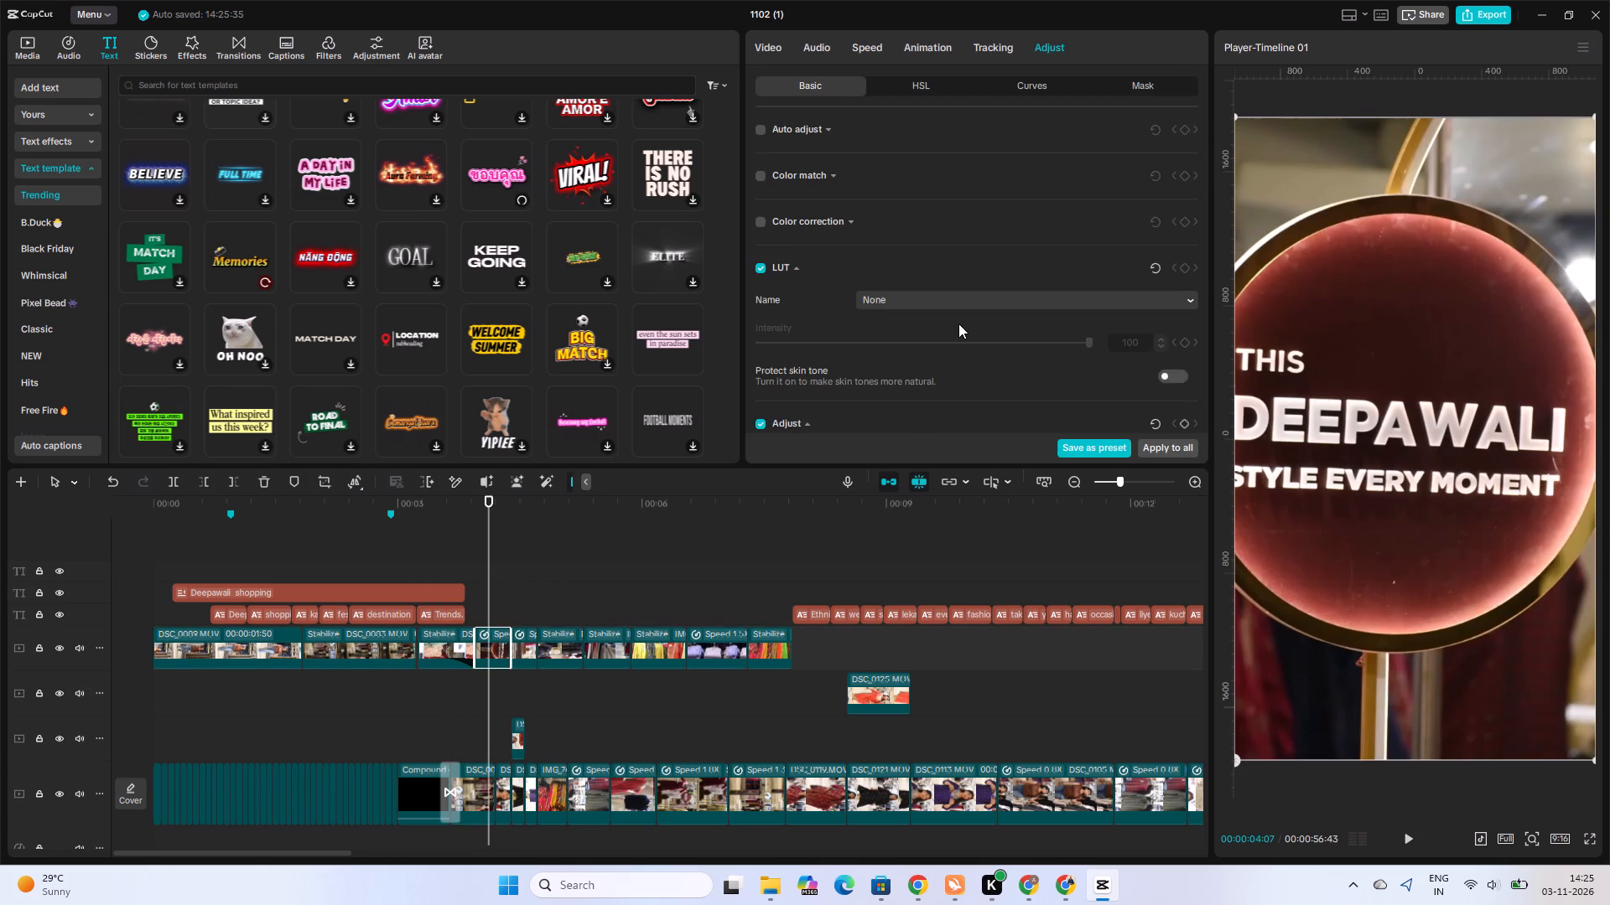
{"action": "scroll", "coordinate": [958, 323], "scroll_direction": "down", "scroll_amount": 3}
{"action": "left_click", "coordinate": [947, 347]}
{"action": "scroll", "coordinate": [947, 368], "scroll_direction": "down", "scroll_amount": 1}
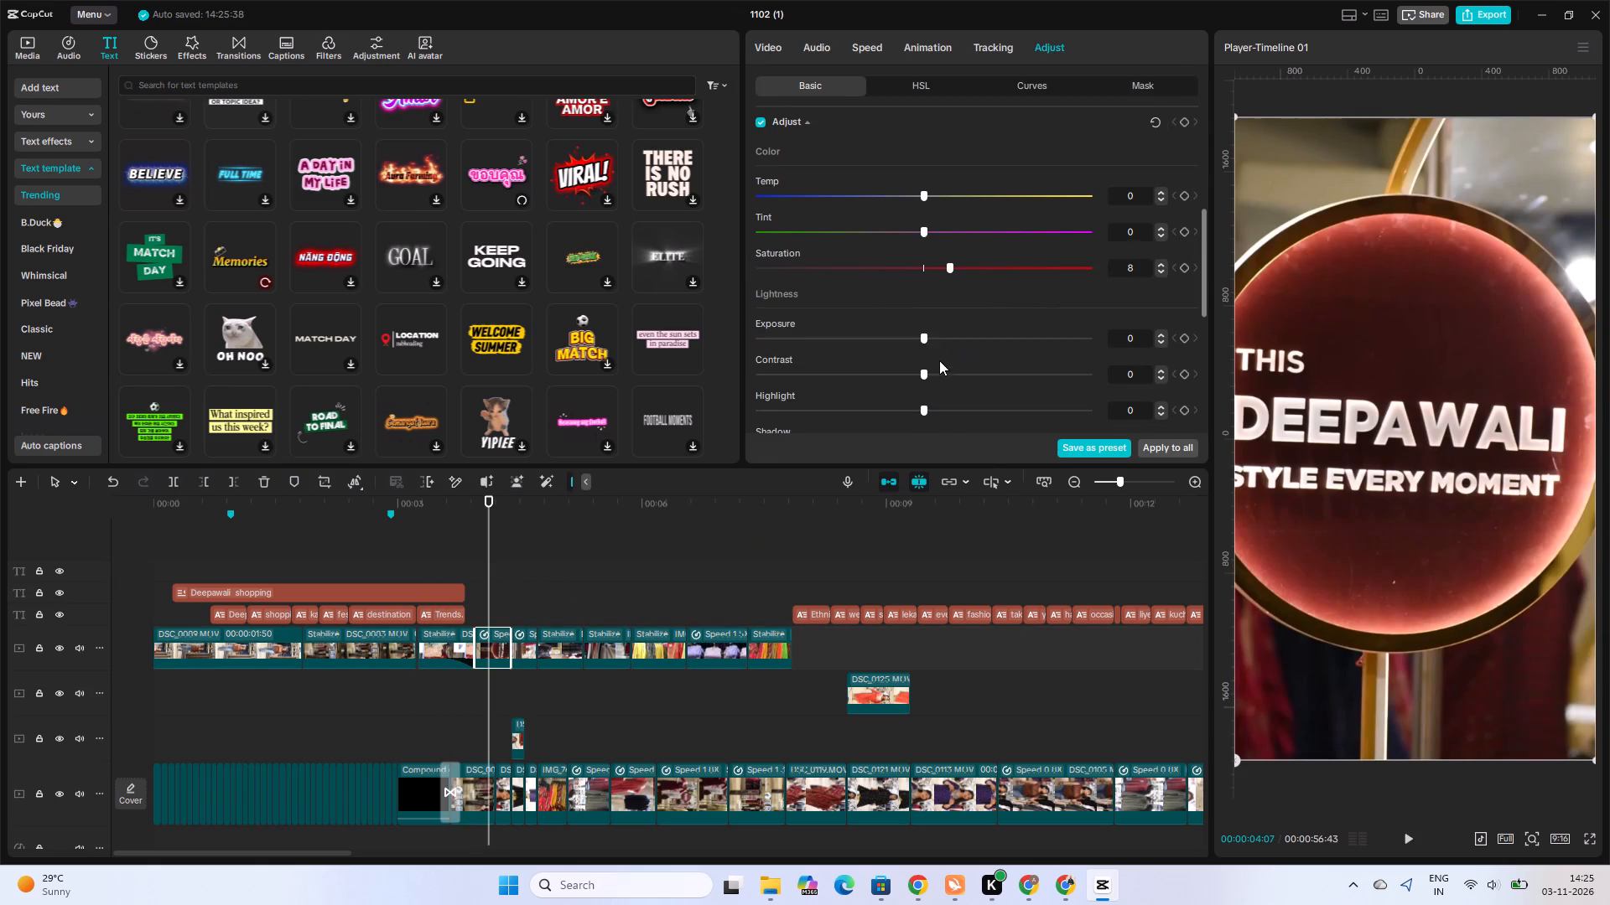
{"action": "left_click", "coordinate": [890, 334]}
{"action": "left_click", "coordinate": [956, 373]}
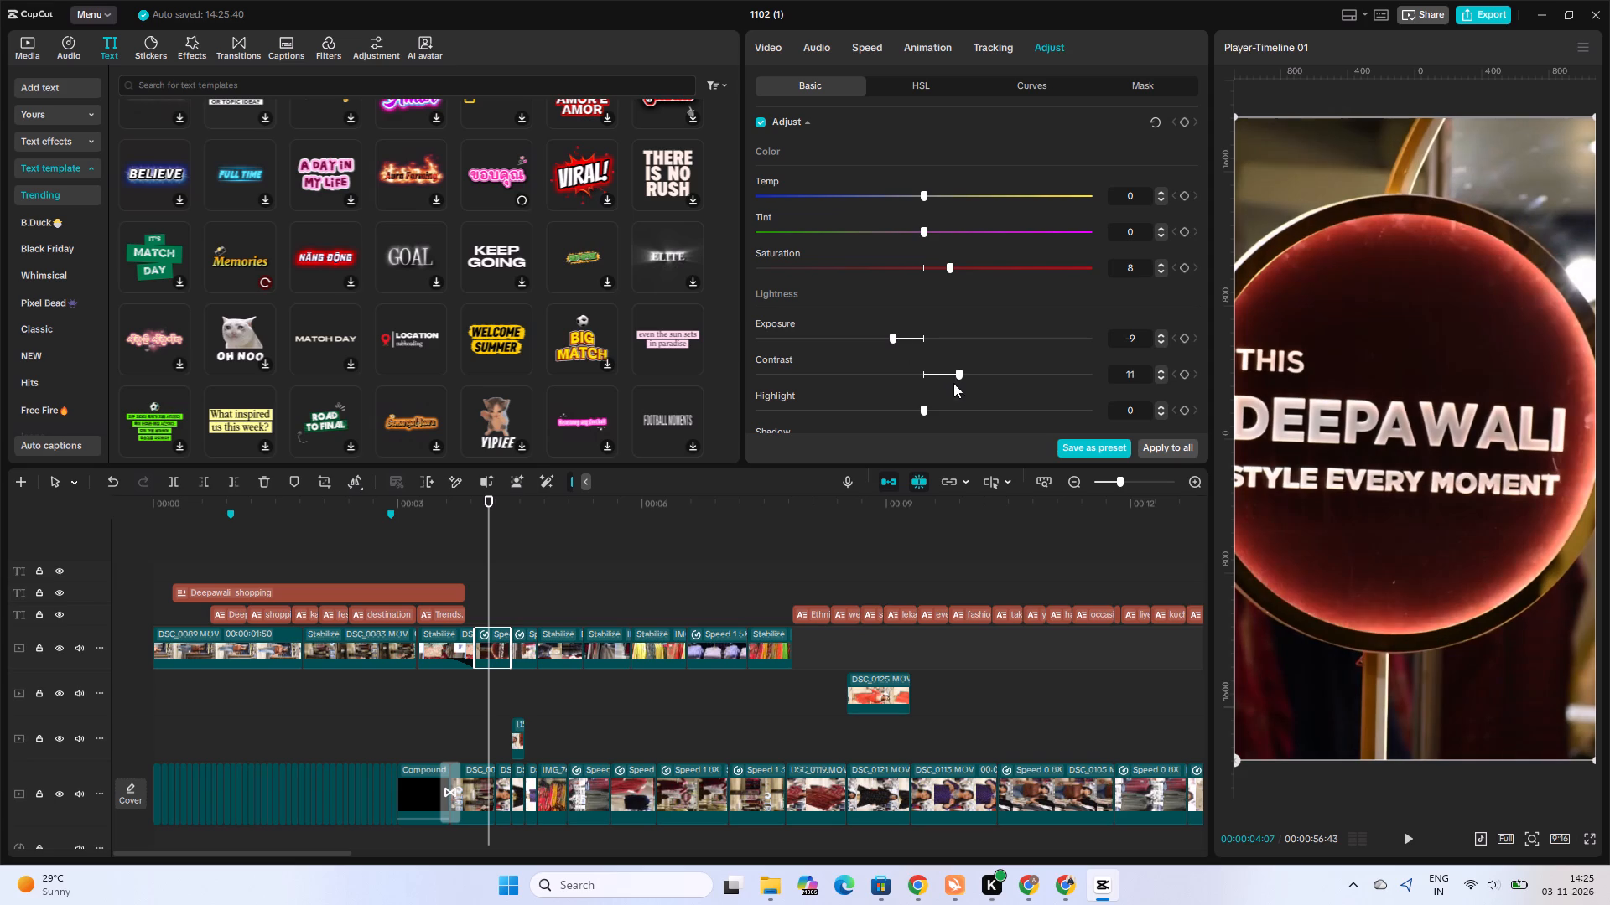
{"action": "left_click", "coordinate": [939, 407]}
Set the Deepawali sign clip's shadow to -6, whites to 9, brilliance to -24 and sharpen to 13.
{"action": "scroll", "coordinate": [956, 407], "scroll_direction": "down", "scroll_amount": 1}
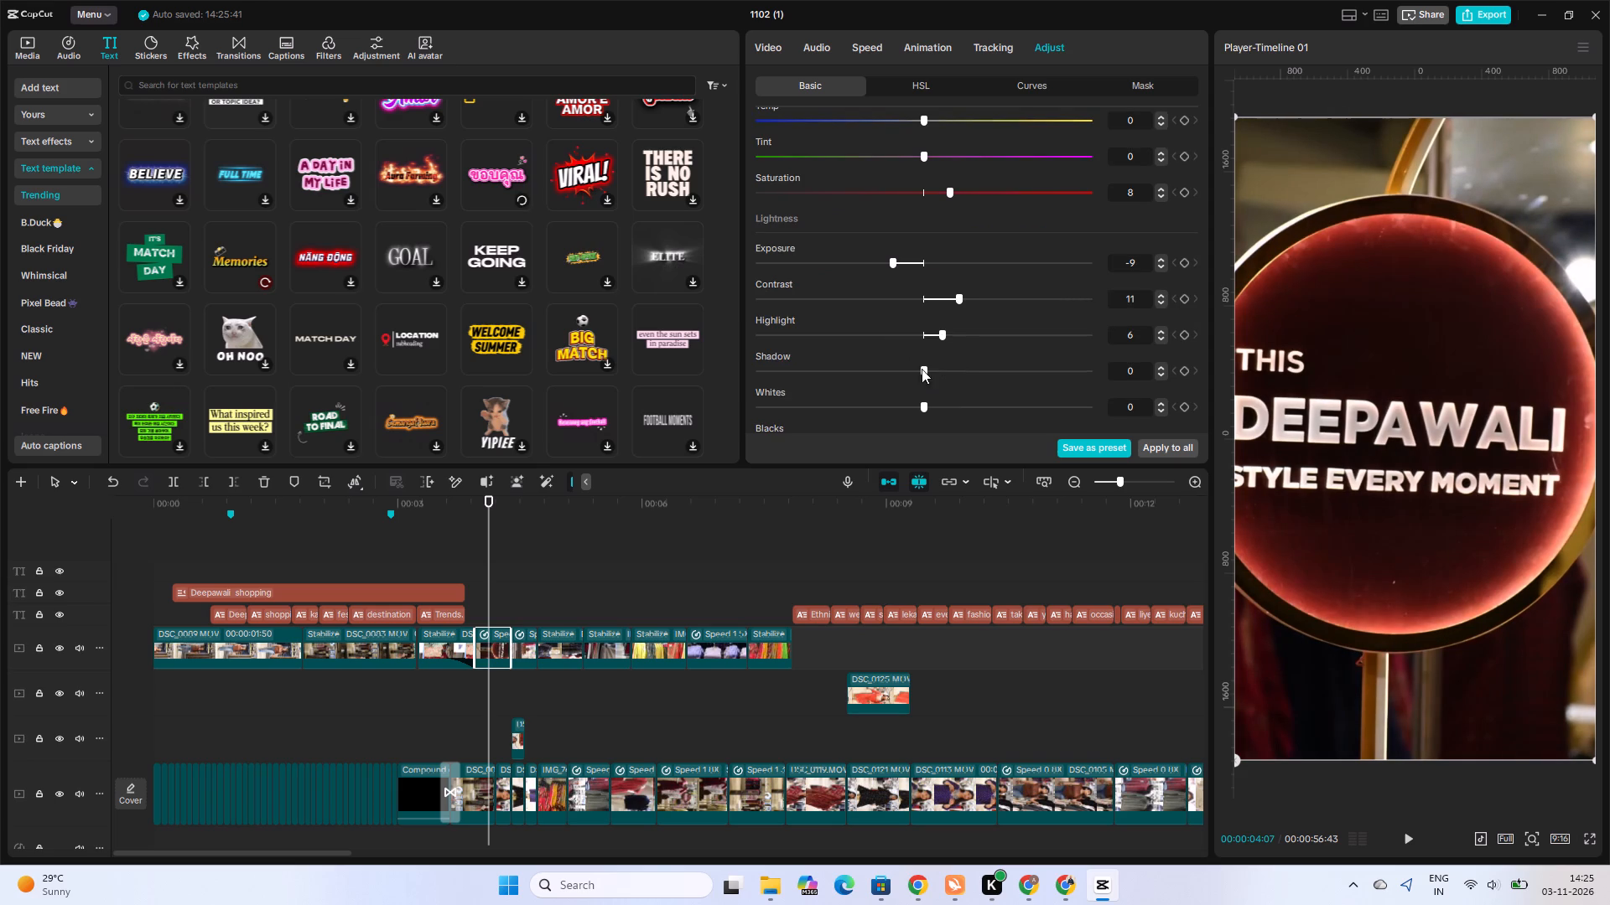
{"action": "left_click", "coordinate": [901, 370]}
{"action": "left_click", "coordinate": [909, 406]}
{"action": "left_click", "coordinate": [949, 406]}
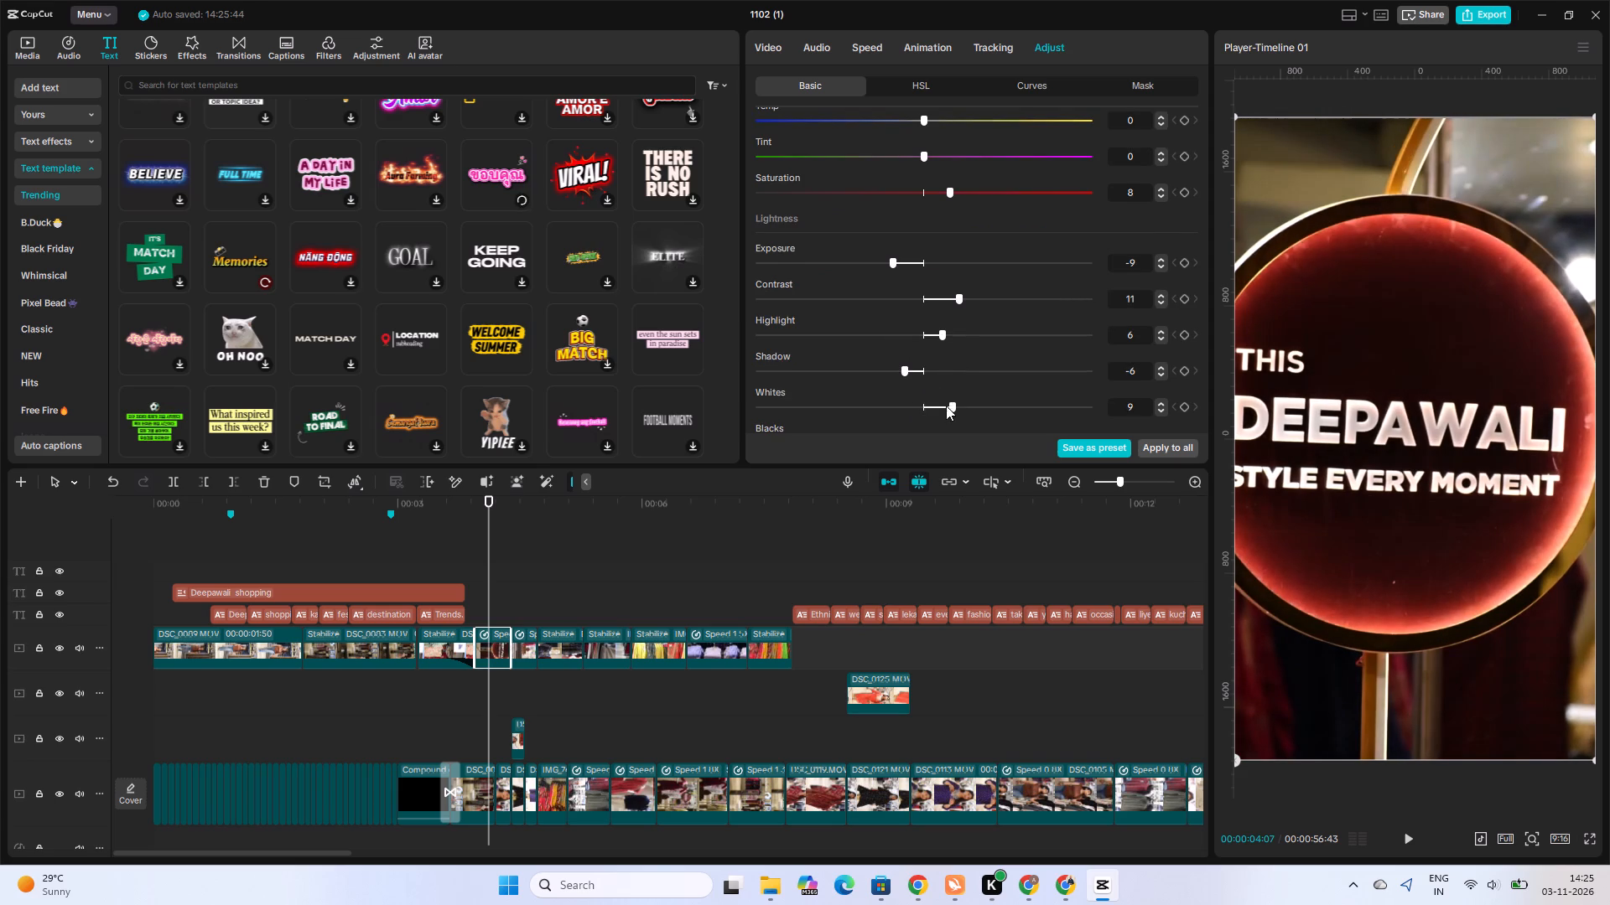
{"action": "scroll", "coordinate": [921, 409], "scroll_direction": "down", "scroll_amount": 1}
{"action": "left_click", "coordinate": [897, 397]}
{"action": "left_click", "coordinate": [943, 399]}
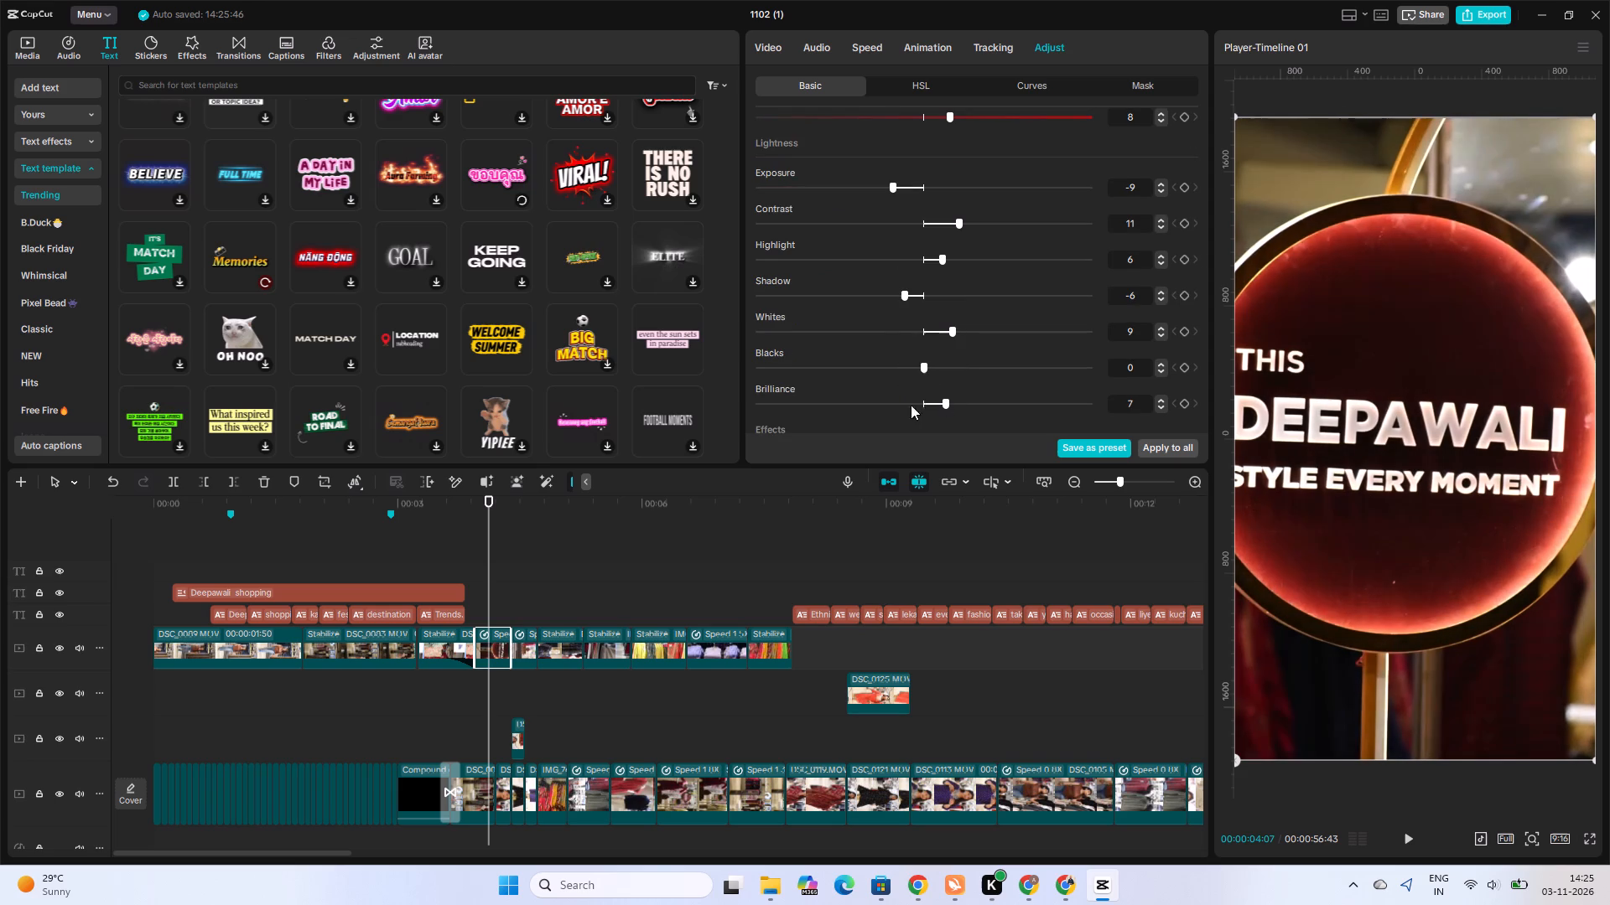
{"action": "left_click", "coordinate": [841, 410]}
{"action": "scroll", "coordinate": [792, 414], "scroll_direction": "down", "scroll_amount": 2}
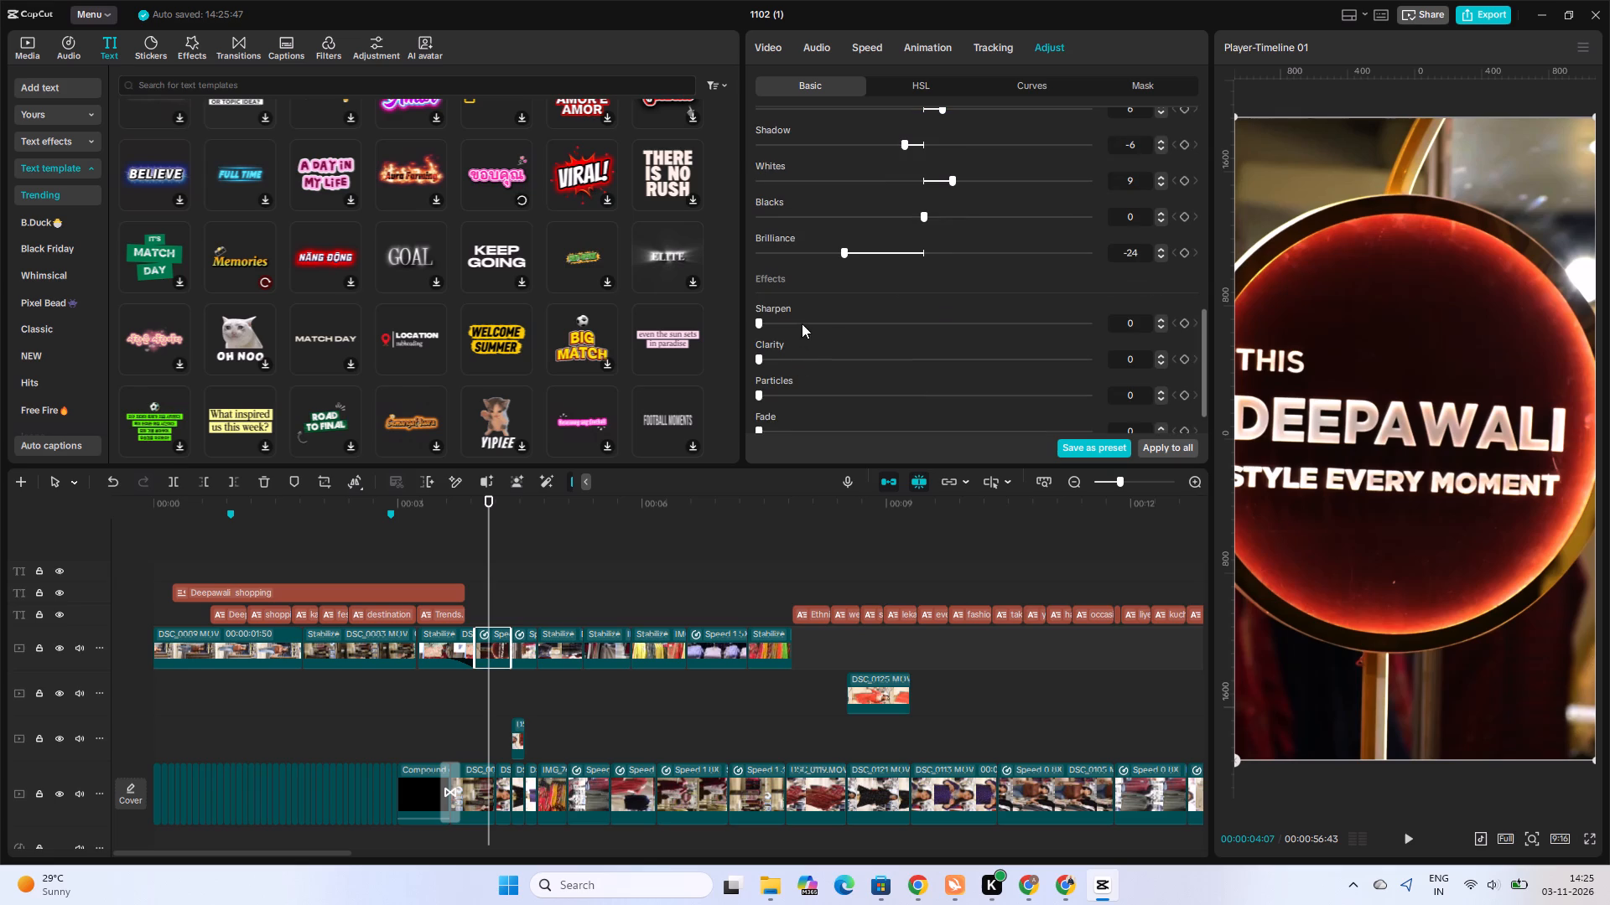
{"action": "left_click", "coordinate": [801, 319]}
Set the navy dress mannequin clip's saturation to 16, exposure to 6 and contrast to 20.
{"action": "key", "text": "space"}
{"action": "key", "text": "space"}
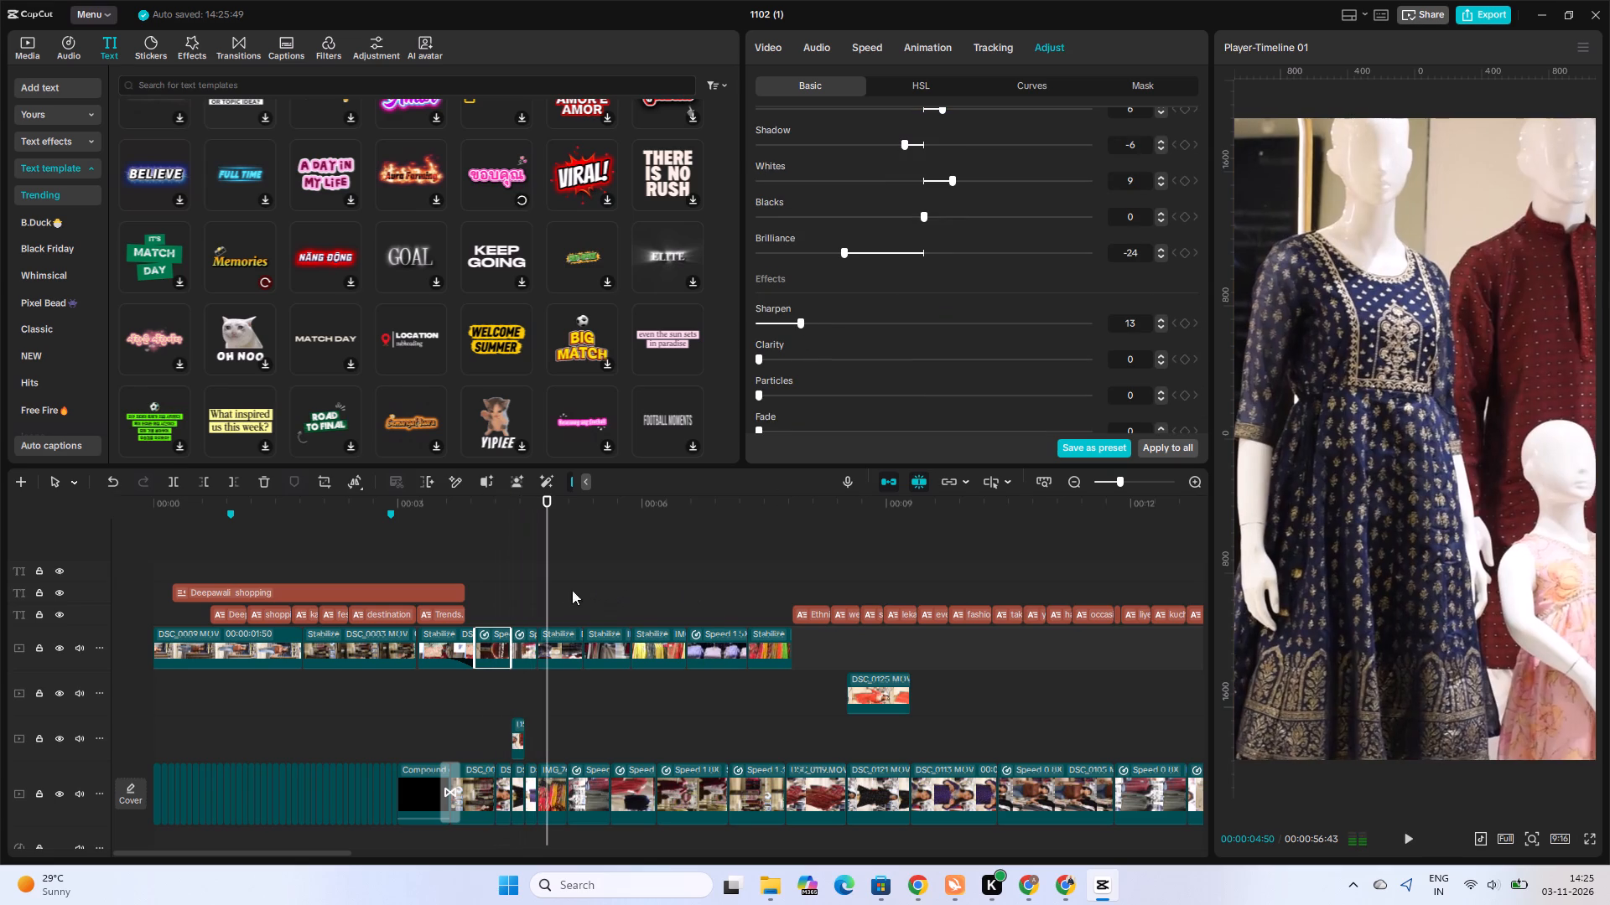
{"action": "key", "text": "space"}
{"action": "key", "text": "space"}
{"action": "left_click", "coordinate": [552, 603]}
{"action": "left_click", "coordinate": [558, 640]}
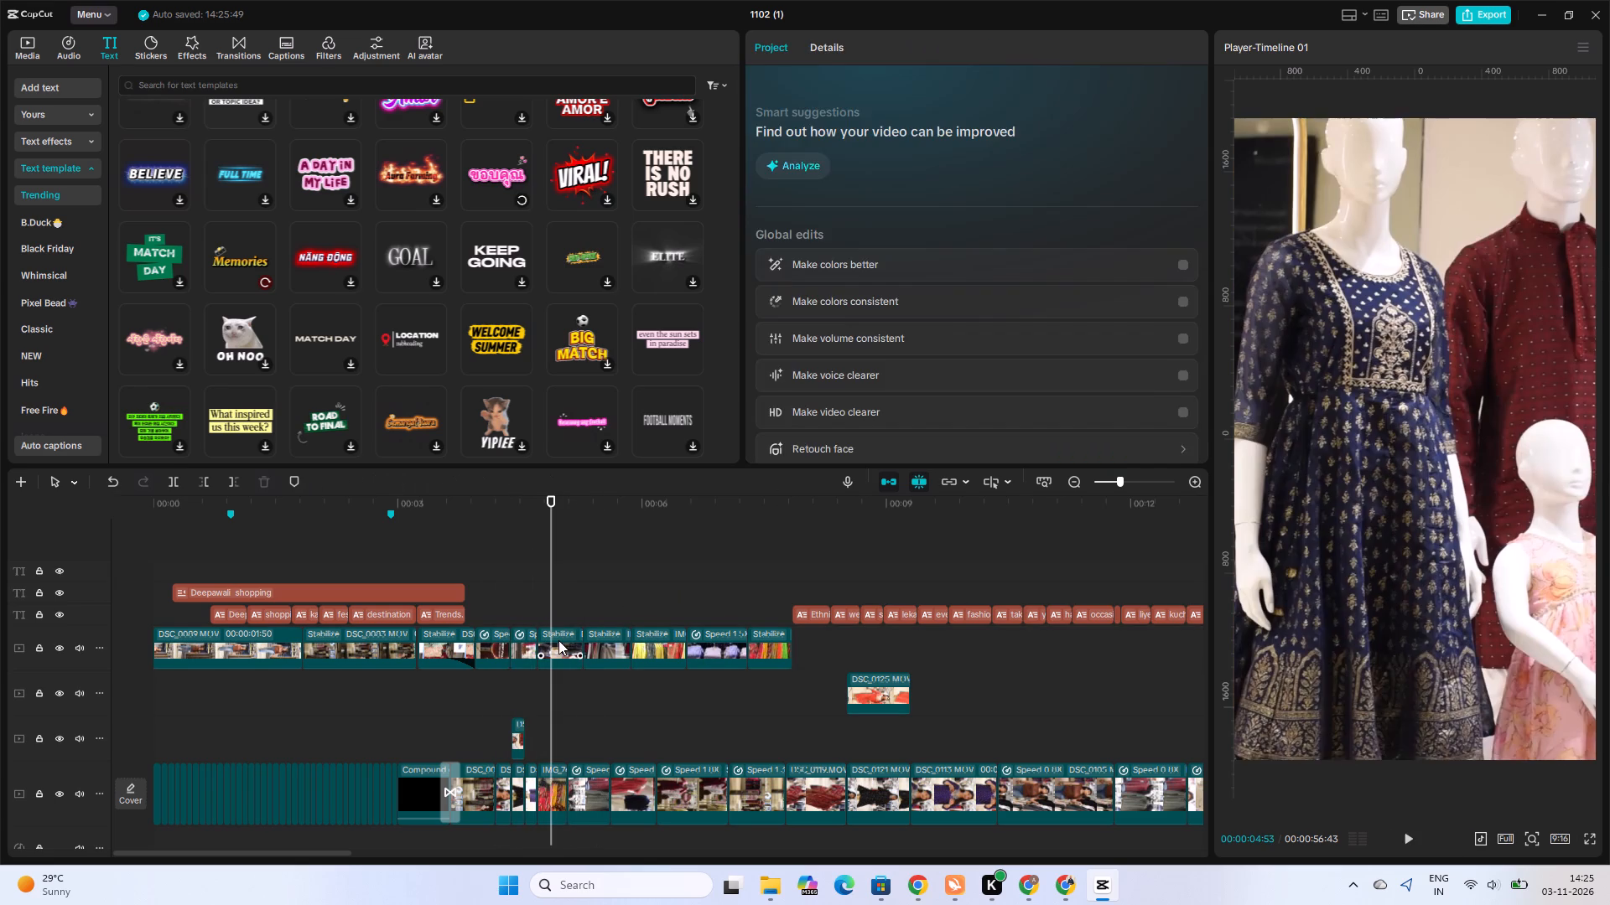
{"action": "scroll", "coordinate": [1051, 209], "scroll_direction": "down", "scroll_amount": 2}
{"action": "scroll", "coordinate": [987, 311], "scroll_direction": "down", "scroll_amount": 2}
{"action": "left_click", "coordinate": [974, 268]}
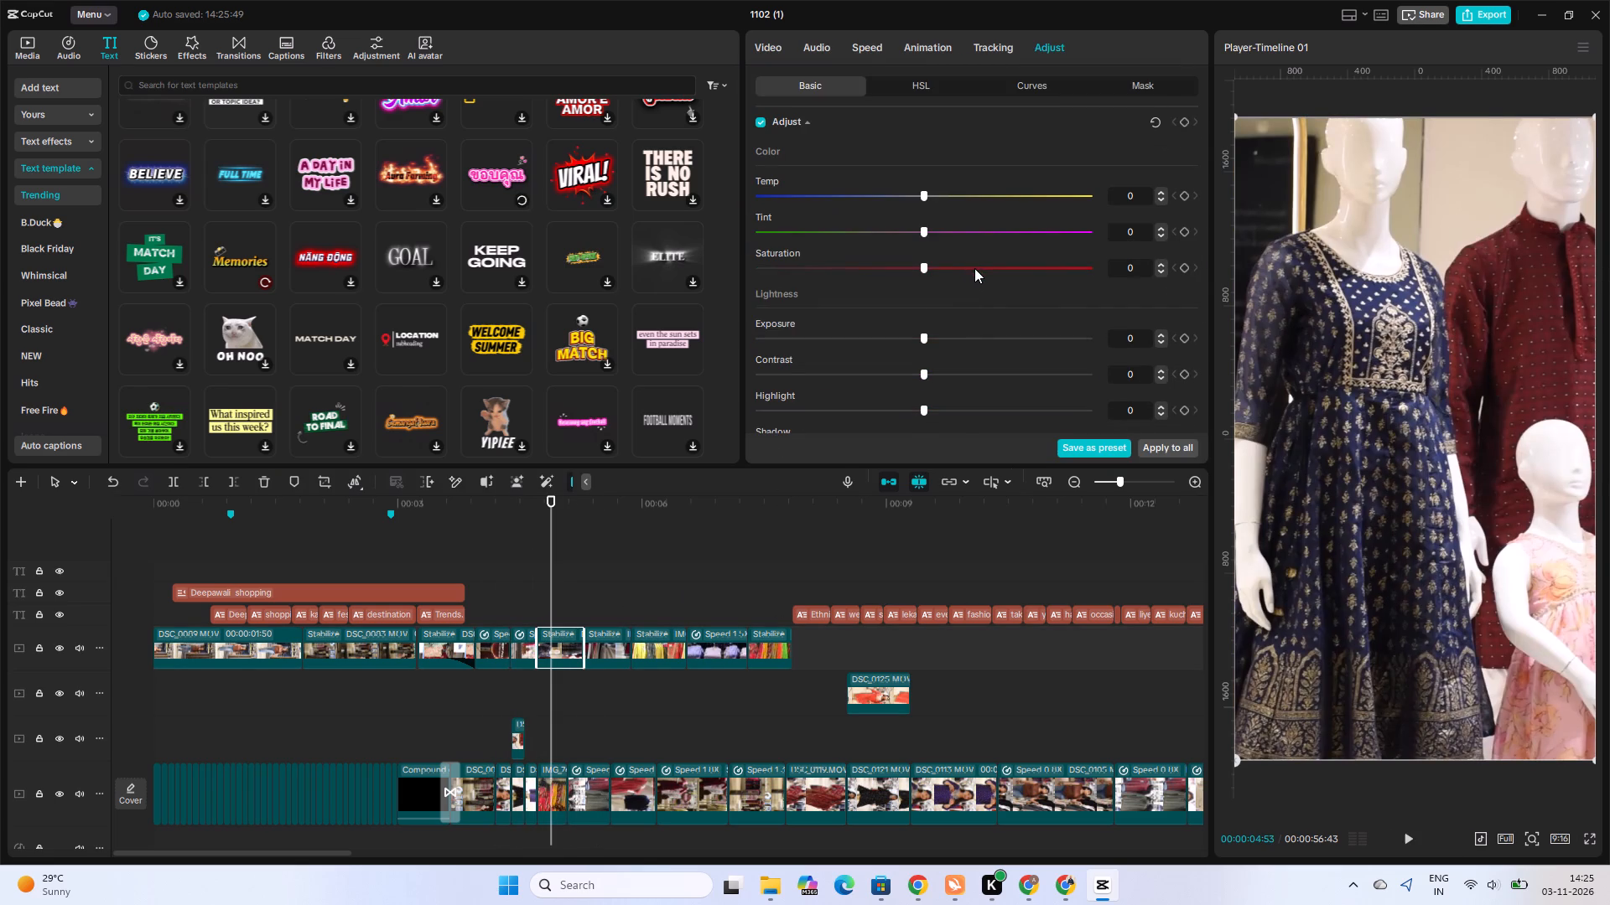
{"action": "left_click_drag", "start_coordinate": [940, 334], "coordinate": [957, 339]}
{"action": "left_click", "coordinate": [942, 340]}
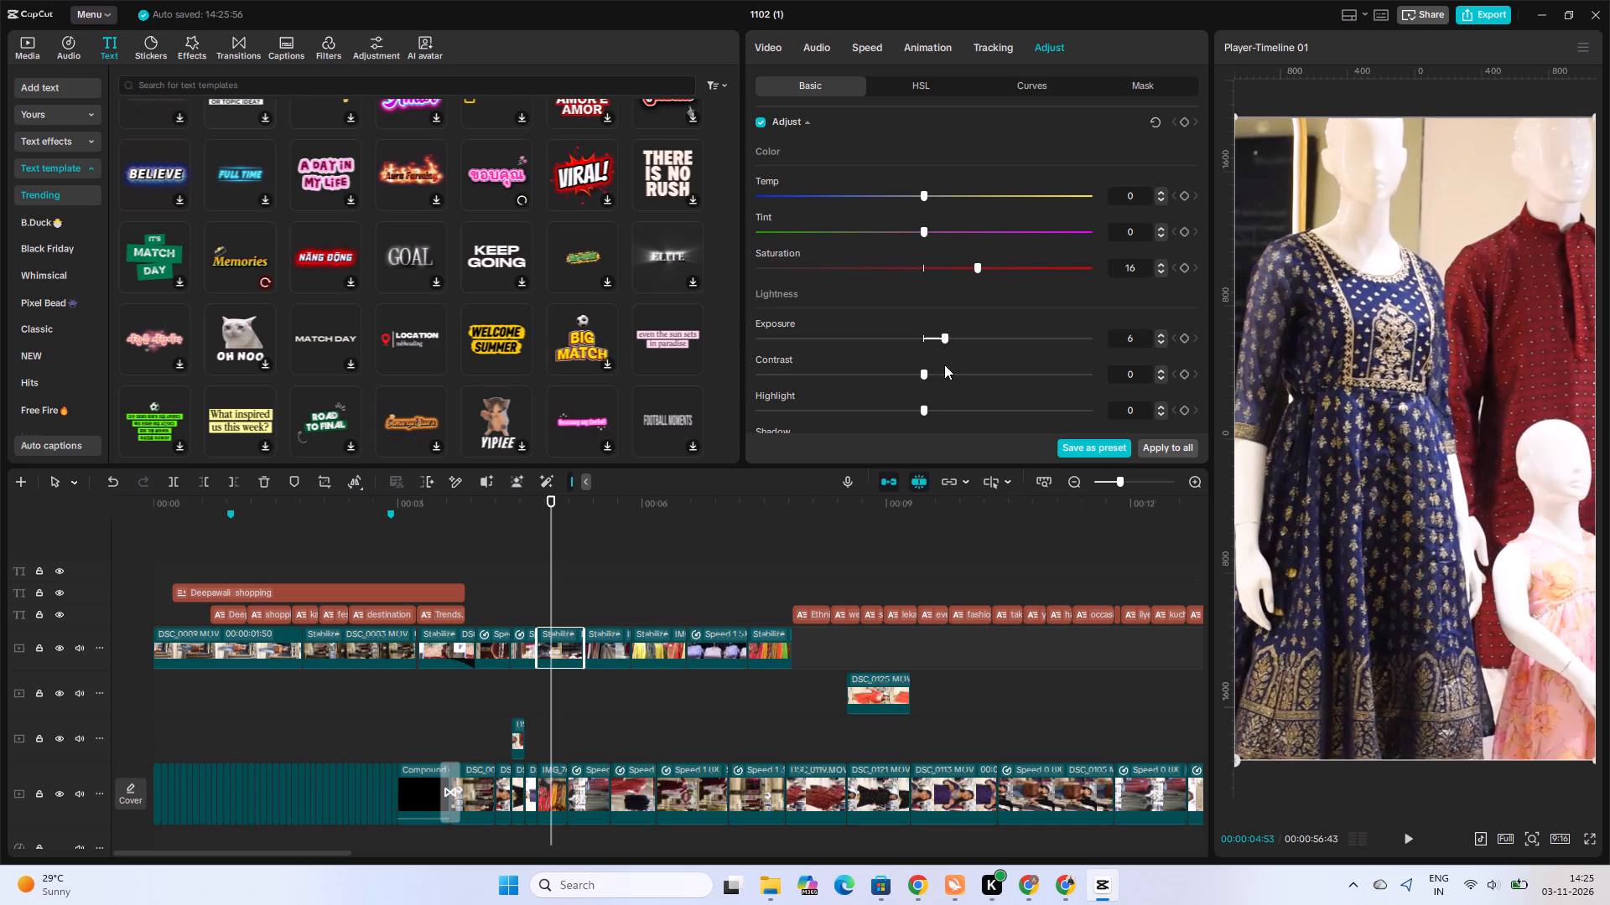
{"action": "left_click", "coordinate": [953, 374]}
{"action": "left_click", "coordinate": [985, 371]}
Try positive and negative highlight and shadow values on the navy dress clip, settling on highlight 10 and shadow -14.
{"action": "left_click", "coordinate": [941, 407]}
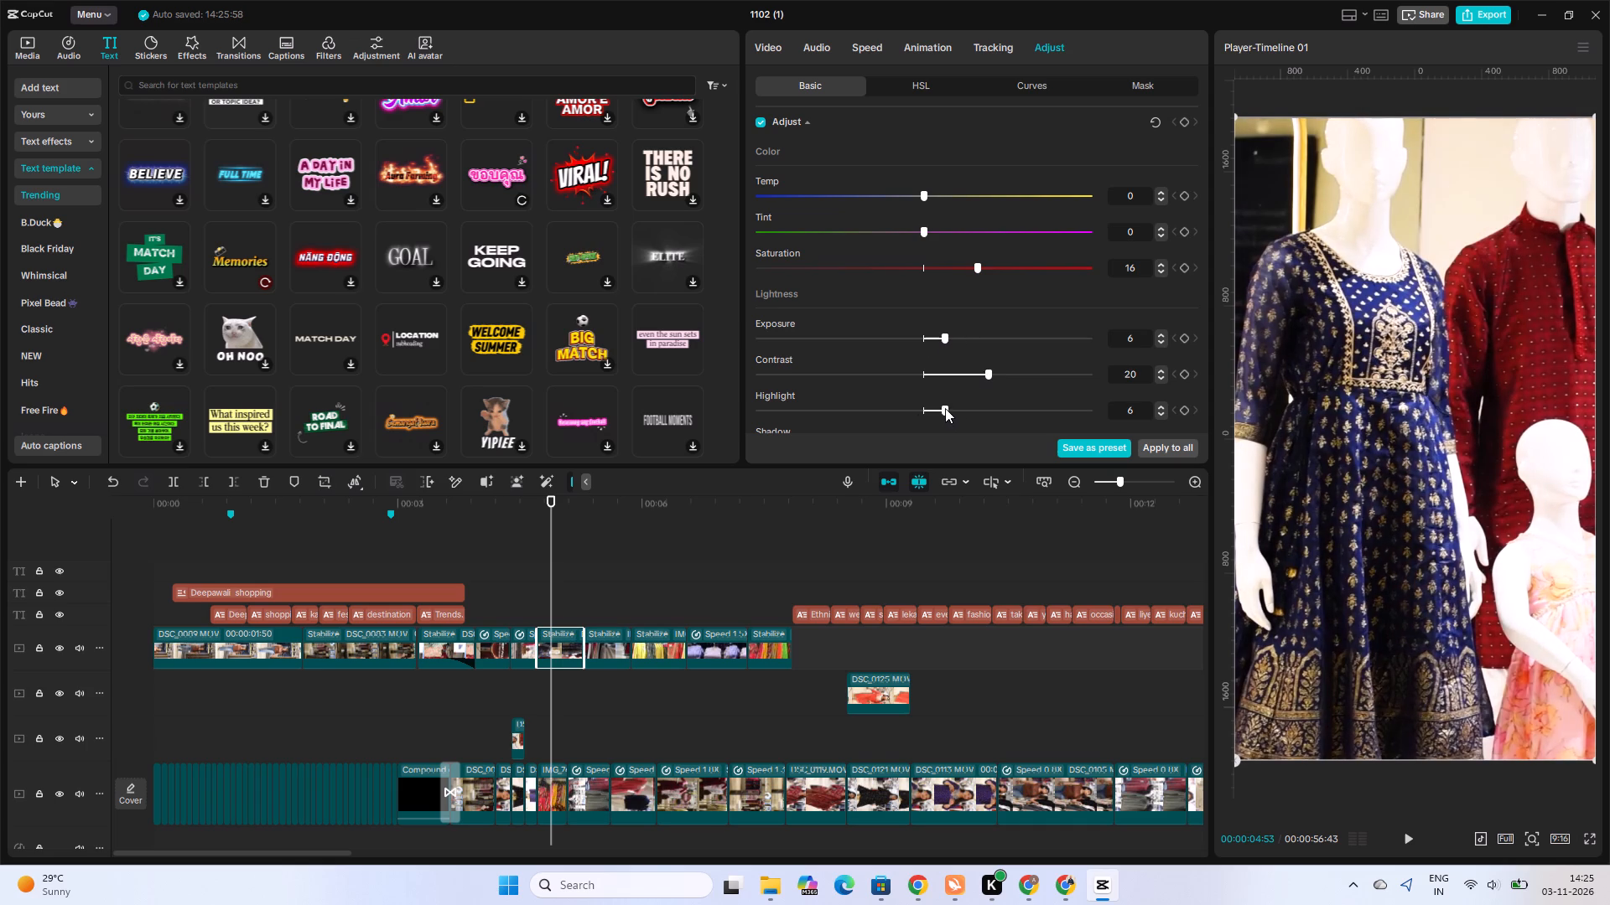
{"action": "left_click", "coordinate": [880, 415]}
{"action": "left_click", "coordinate": [938, 405]}
{"action": "left_click", "coordinate": [878, 408]}
{"action": "scroll", "coordinate": [962, 396], "scroll_direction": "down", "scroll_amount": 1}
{"action": "left_click", "coordinate": [949, 367]}
{"action": "left_click", "coordinate": [995, 368]}
{"action": "left_click", "coordinate": [870, 374]}
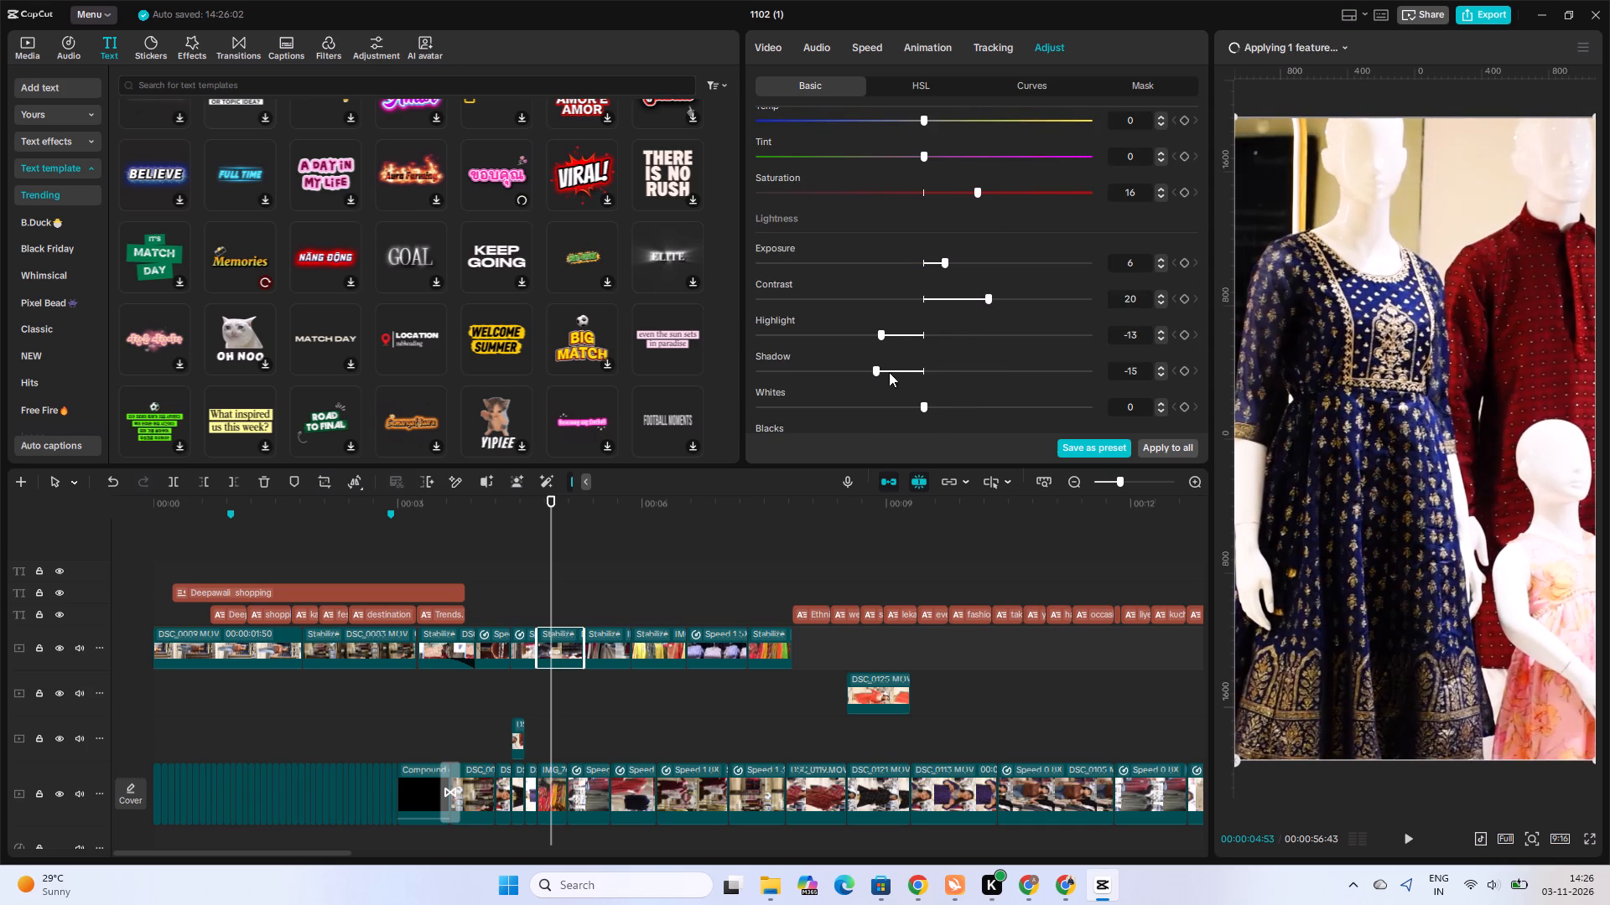
{"action": "left_click", "coordinate": [958, 336]}
{"action": "left_click", "coordinate": [947, 339]}
{"action": "left_click", "coordinate": [953, 339]}
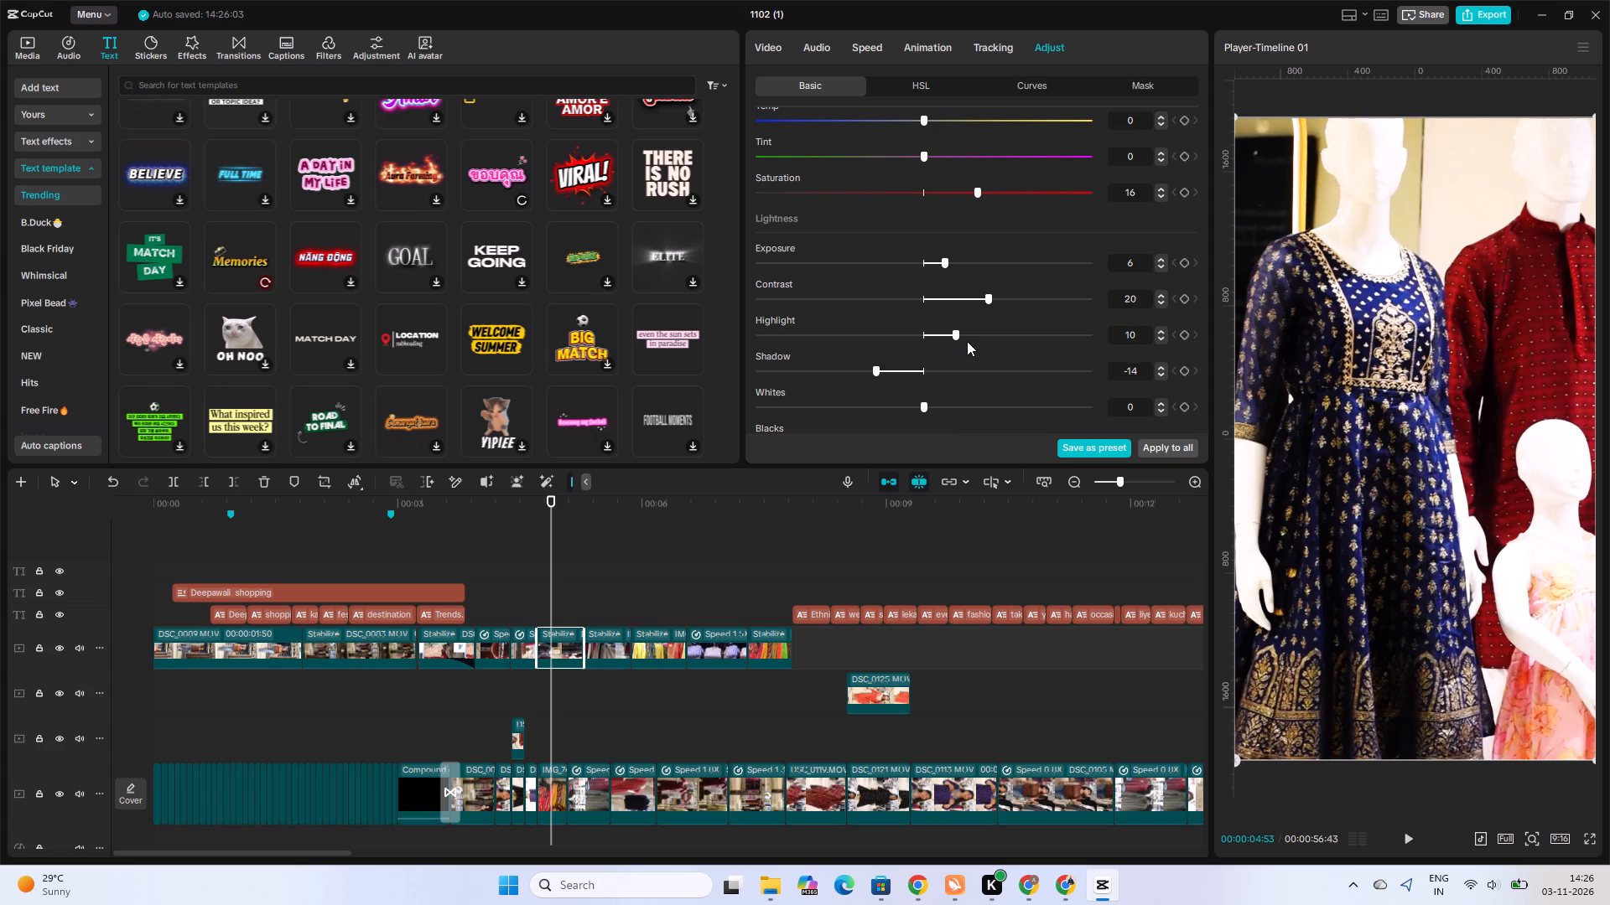
Set the navy dress clip's whites to 3, blacks to -4, brilliance to 11 and sharpen to 17.
{"action": "left_click", "coordinate": [951, 403]}
{"action": "left_click", "coordinate": [886, 400]}
{"action": "left_click", "coordinate": [931, 406]}
{"action": "scroll", "coordinate": [942, 401], "scroll_direction": "down", "scroll_amount": 1}
{"action": "left_click", "coordinate": [909, 368]}
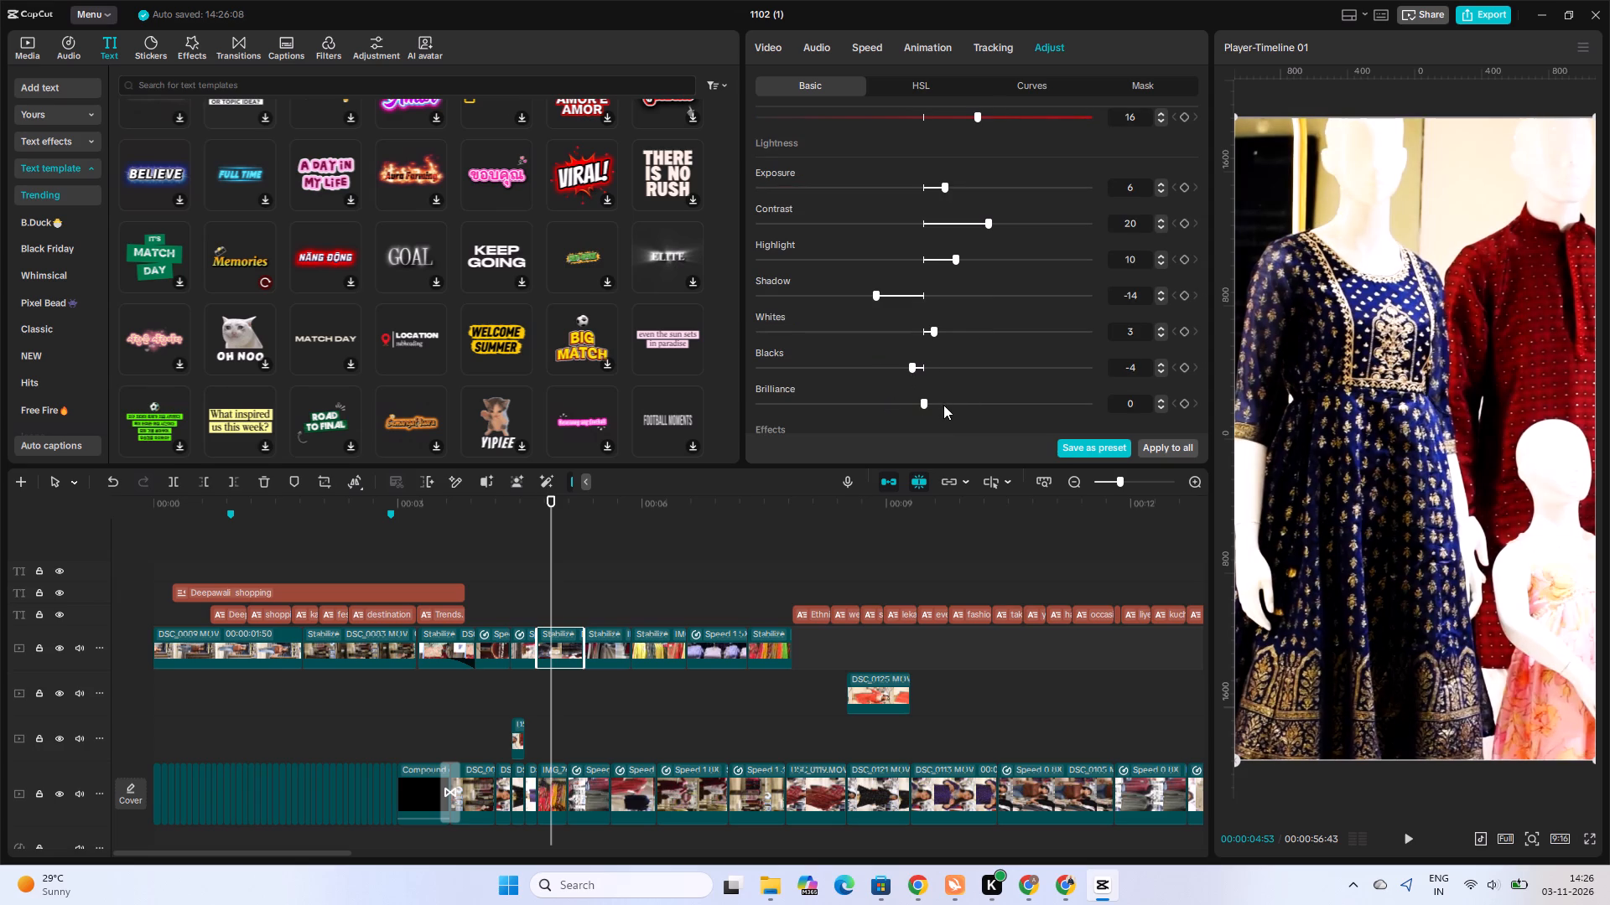
{"action": "left_click", "coordinate": [943, 405]}
{"action": "left_click", "coordinate": [958, 403]}
{"action": "scroll", "coordinate": [911, 394], "scroll_direction": "down", "scroll_amount": 1}
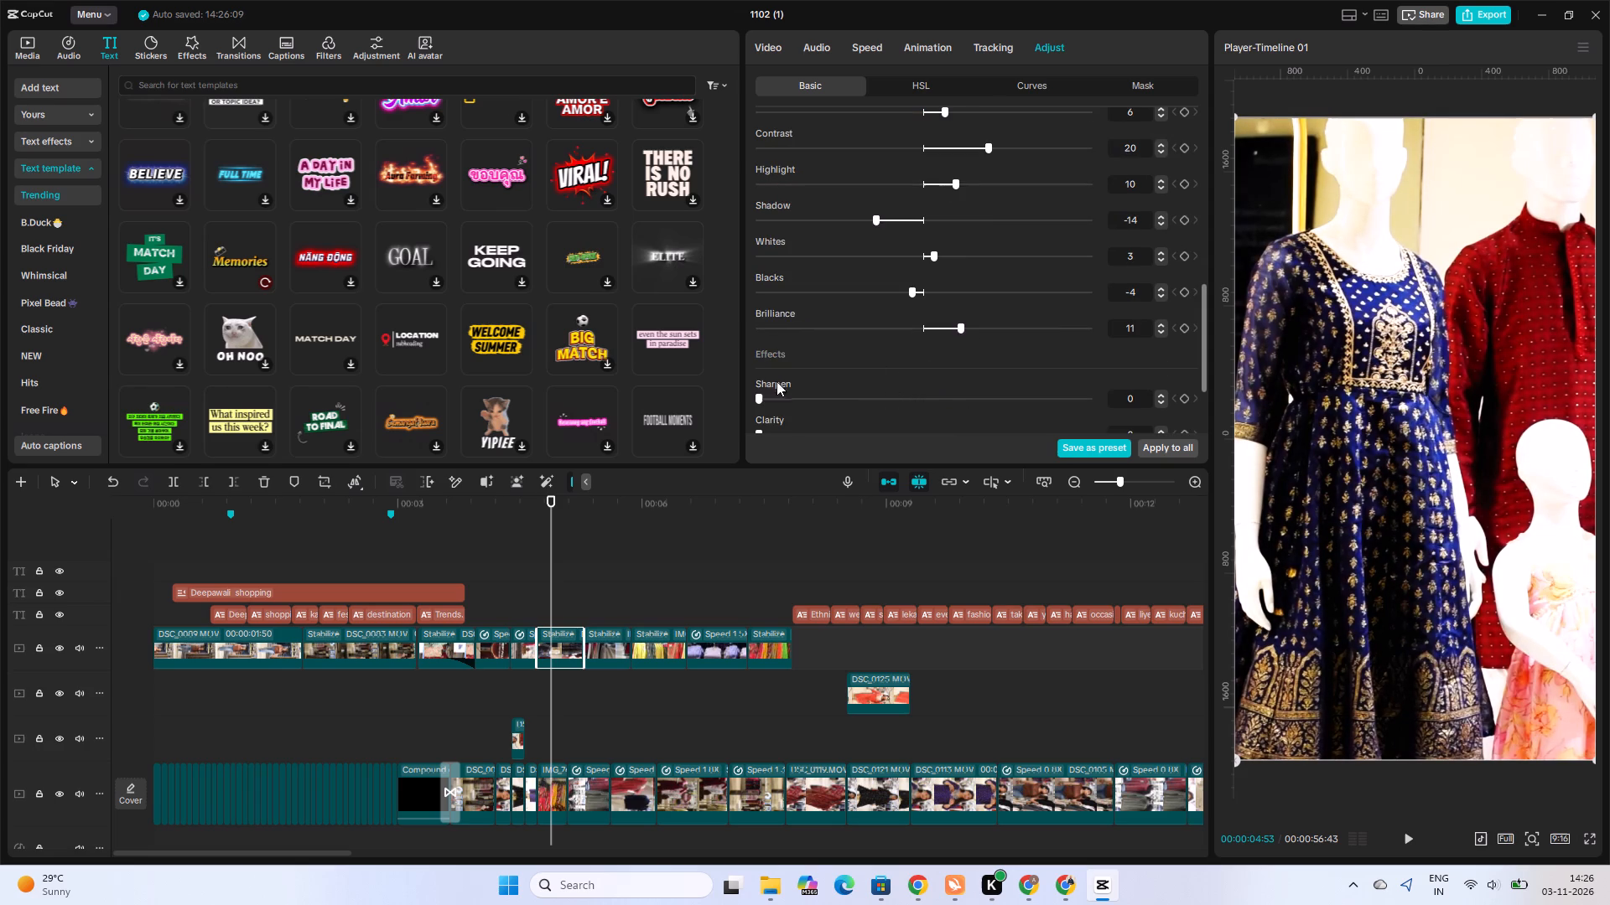
{"action": "left_click", "coordinate": [814, 396]}
Set the trouser rack clip's sharpen to 20, brilliance to -10, blacks to -7 and whites to 11.
{"action": "key", "text": "space"}
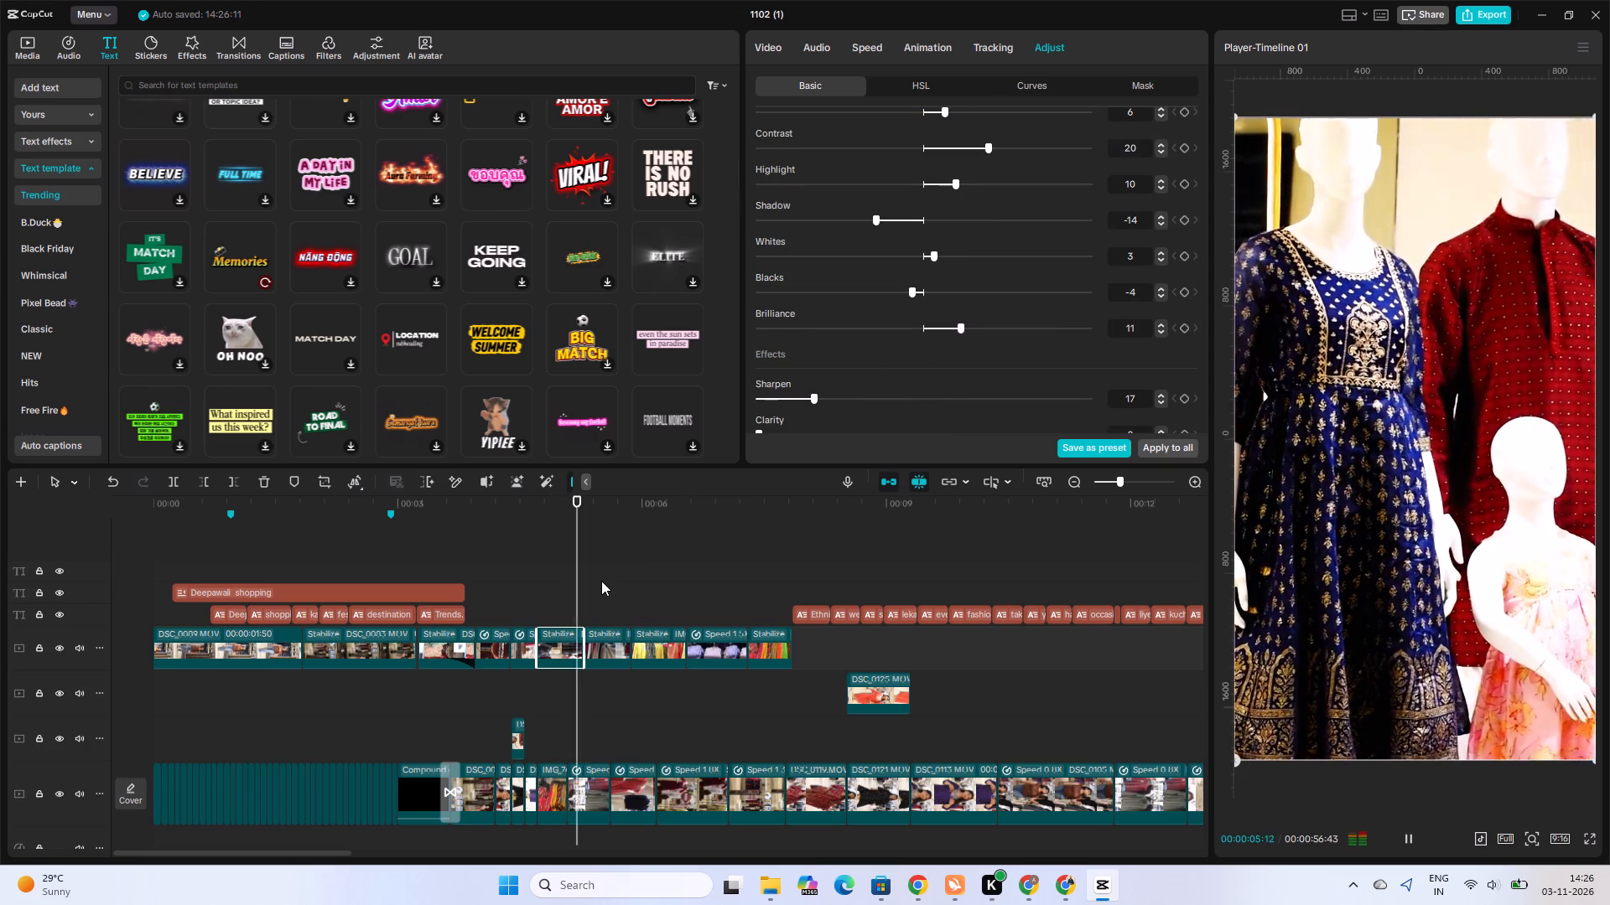
{"action": "key", "text": "space"}
{"action": "left_click", "coordinate": [611, 655]}
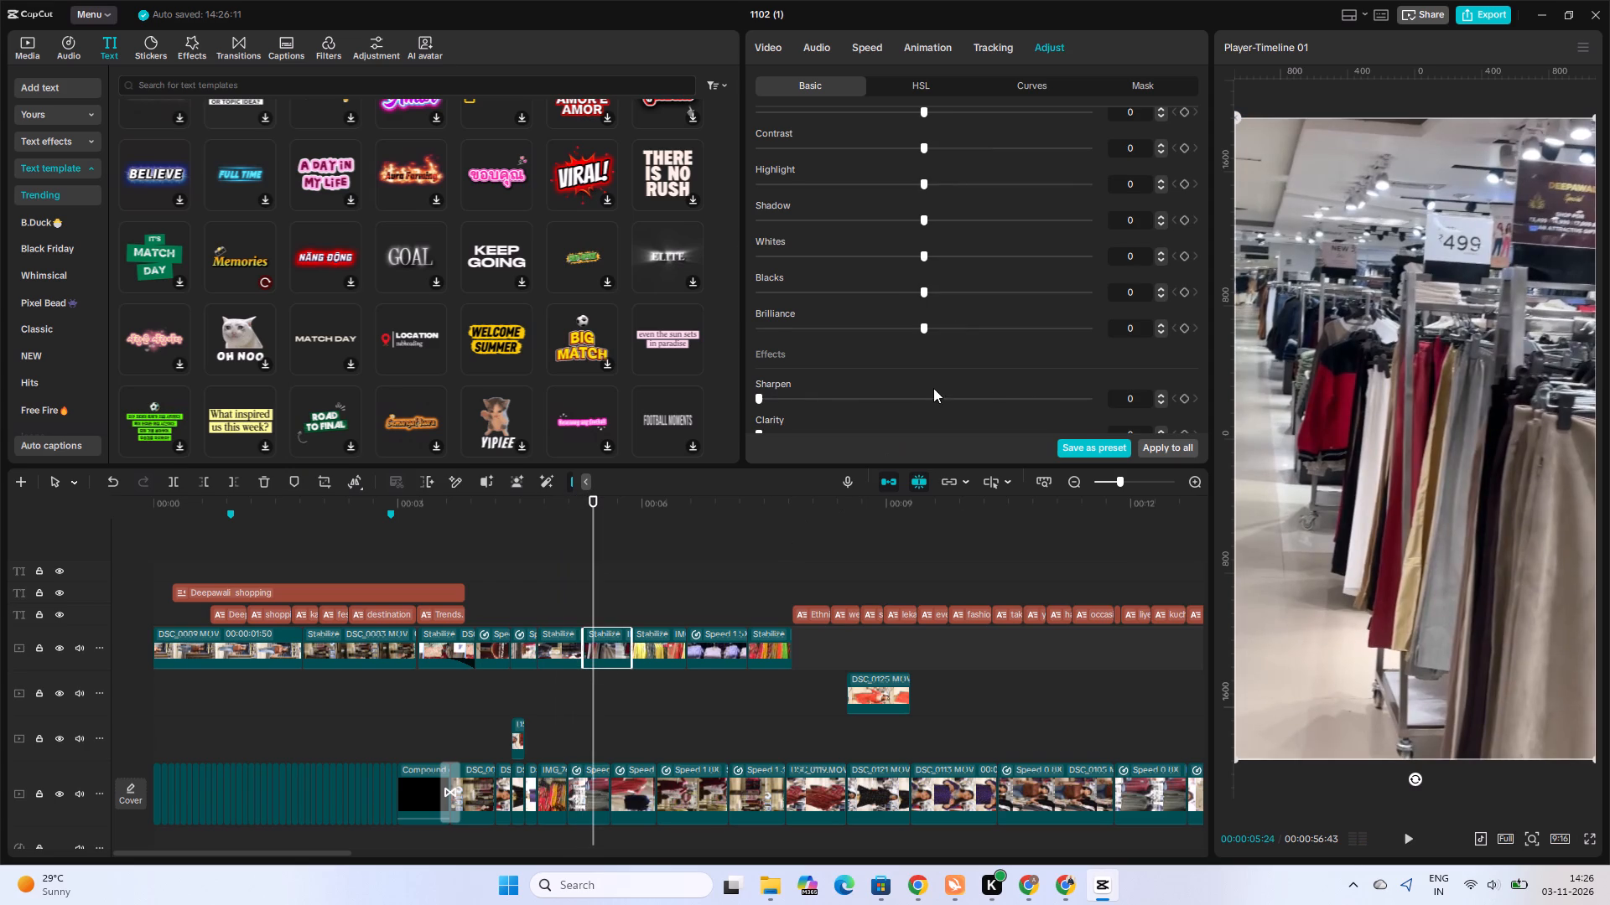
{"action": "scroll", "coordinate": [925, 390], "scroll_direction": "down", "scroll_amount": 1}
{"action": "left_click", "coordinate": [824, 313]}
{"action": "left_click", "coordinate": [823, 320]}
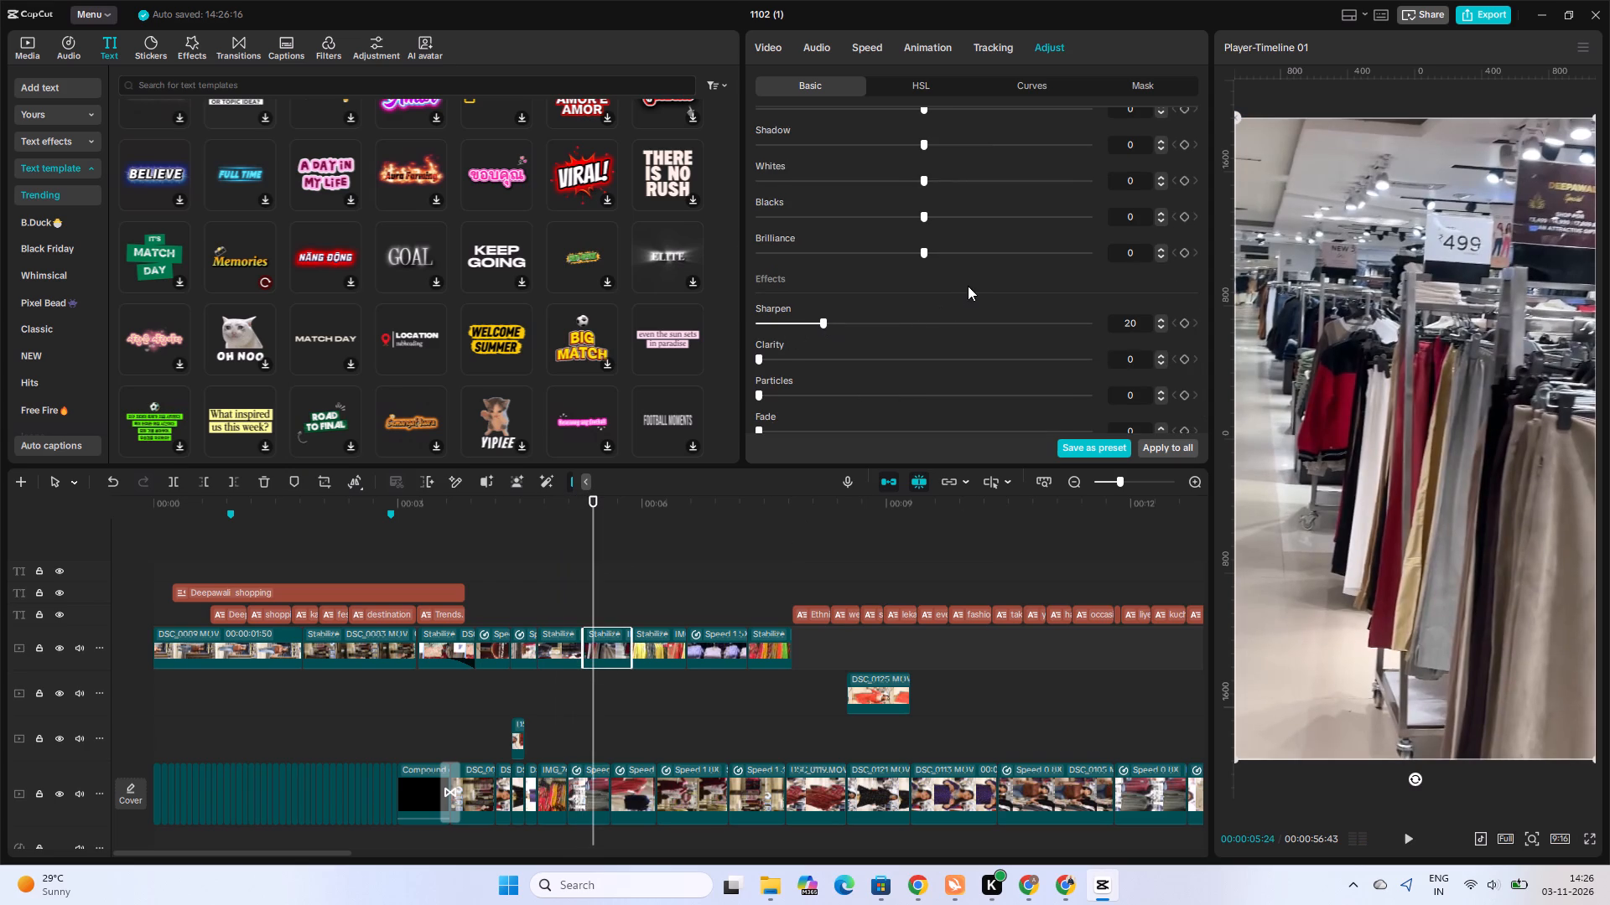
{"action": "left_click", "coordinate": [961, 251]}
{"action": "left_click", "coordinate": [887, 254]}
{"action": "scroll", "coordinate": [953, 265], "scroll_direction": "up", "scroll_amount": 1}
{"action": "left_click", "coordinate": [948, 287]}
{"action": "left_click", "coordinate": [898, 297]}
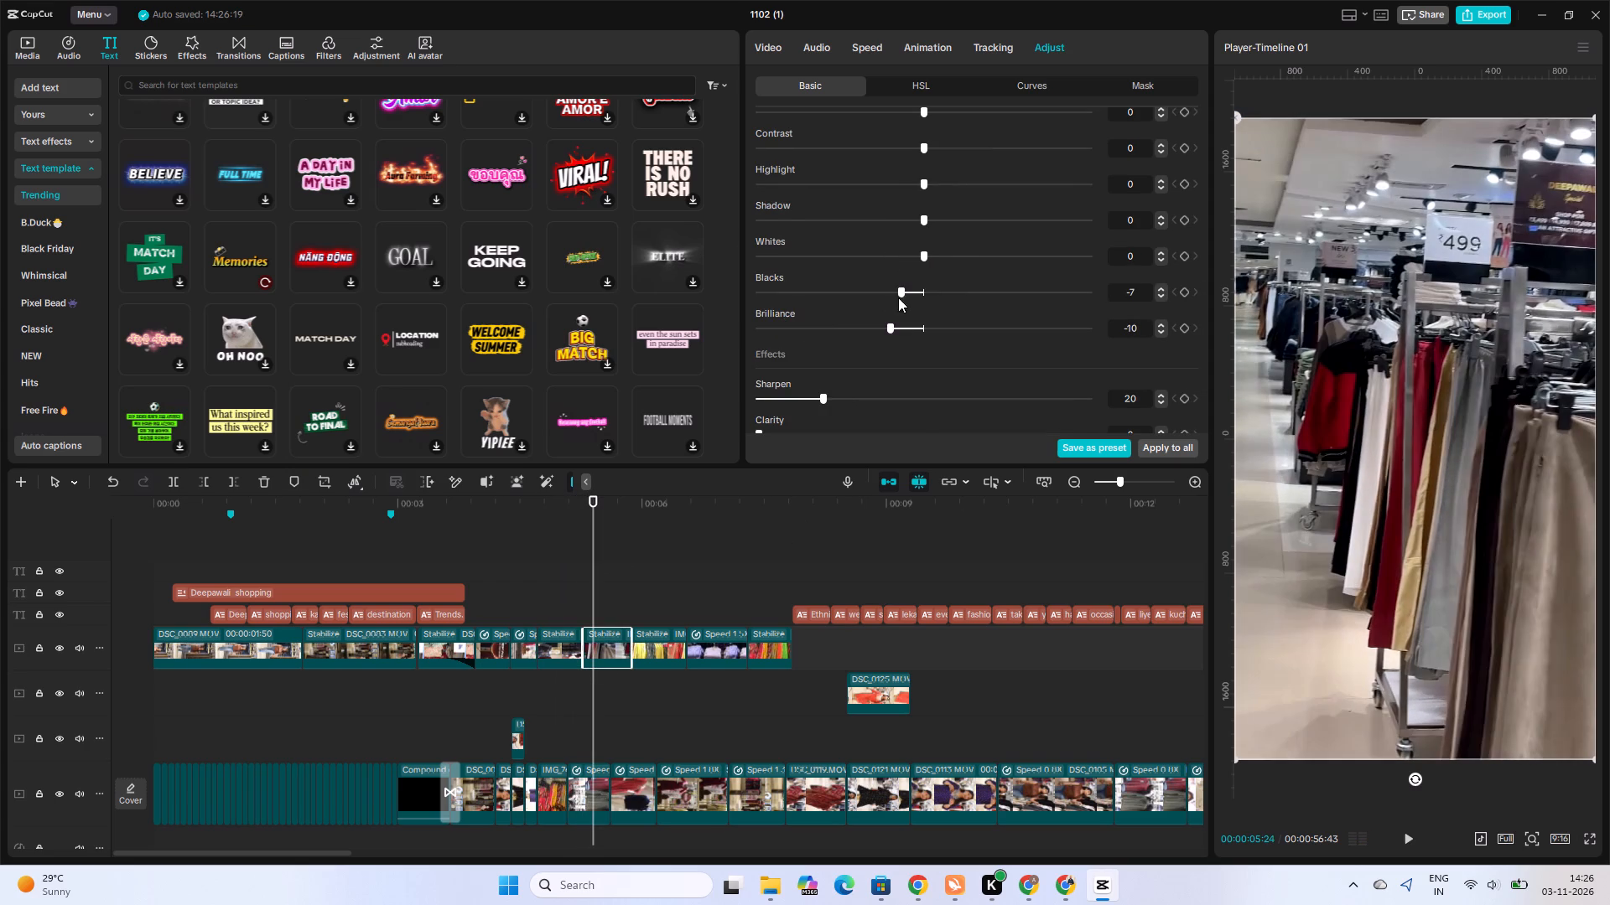
{"action": "left_click", "coordinate": [958, 255]}
Set the trouser rack clip's contrast to 16, exposure to 7 and saturation to 11, and fine-tune its shadow around zero.
{"action": "scroll", "coordinate": [959, 261], "scroll_direction": "up", "scroll_amount": 1}
{"action": "left_click", "coordinate": [947, 292]}
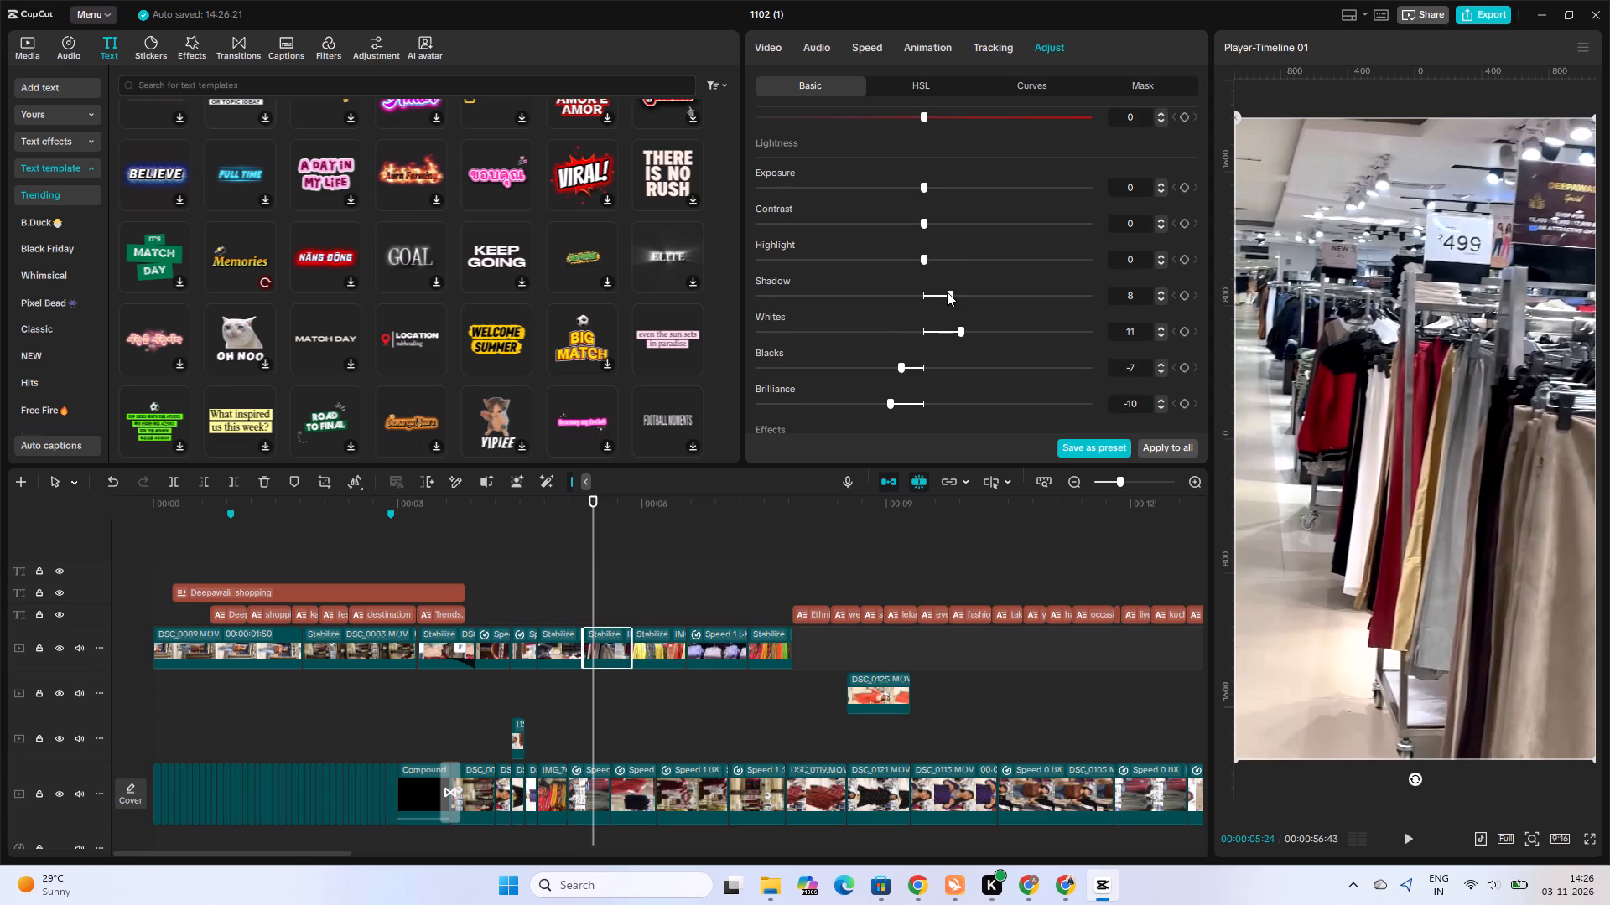
{"action": "left_click", "coordinate": [974, 220]}
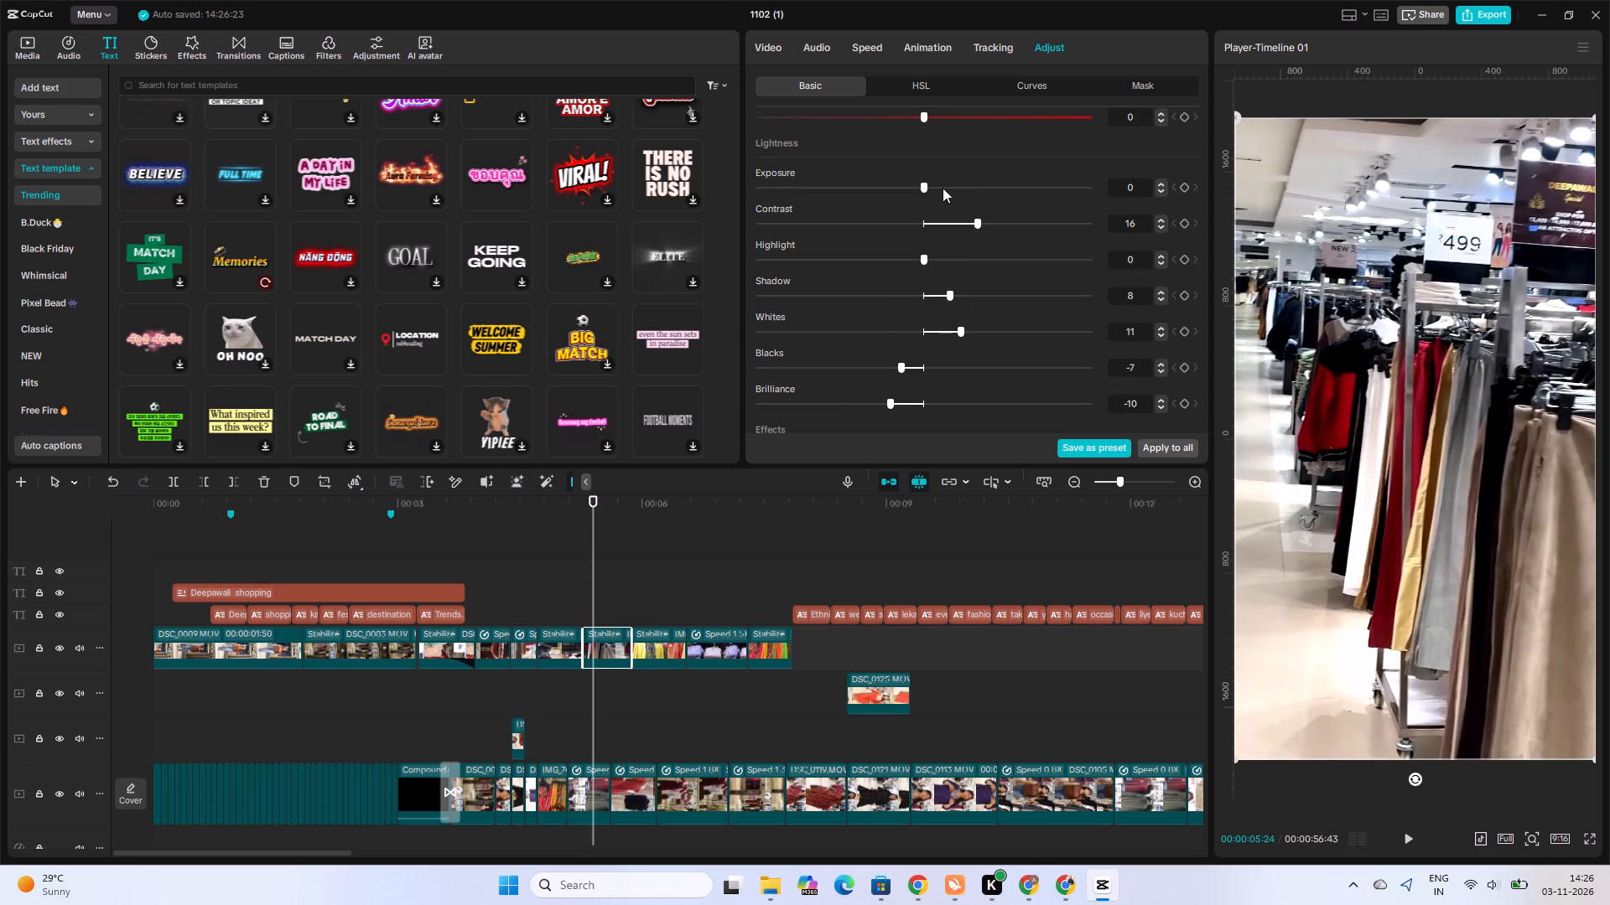
{"action": "left_click", "coordinate": [943, 188]}
{"action": "left_click", "coordinate": [901, 289]}
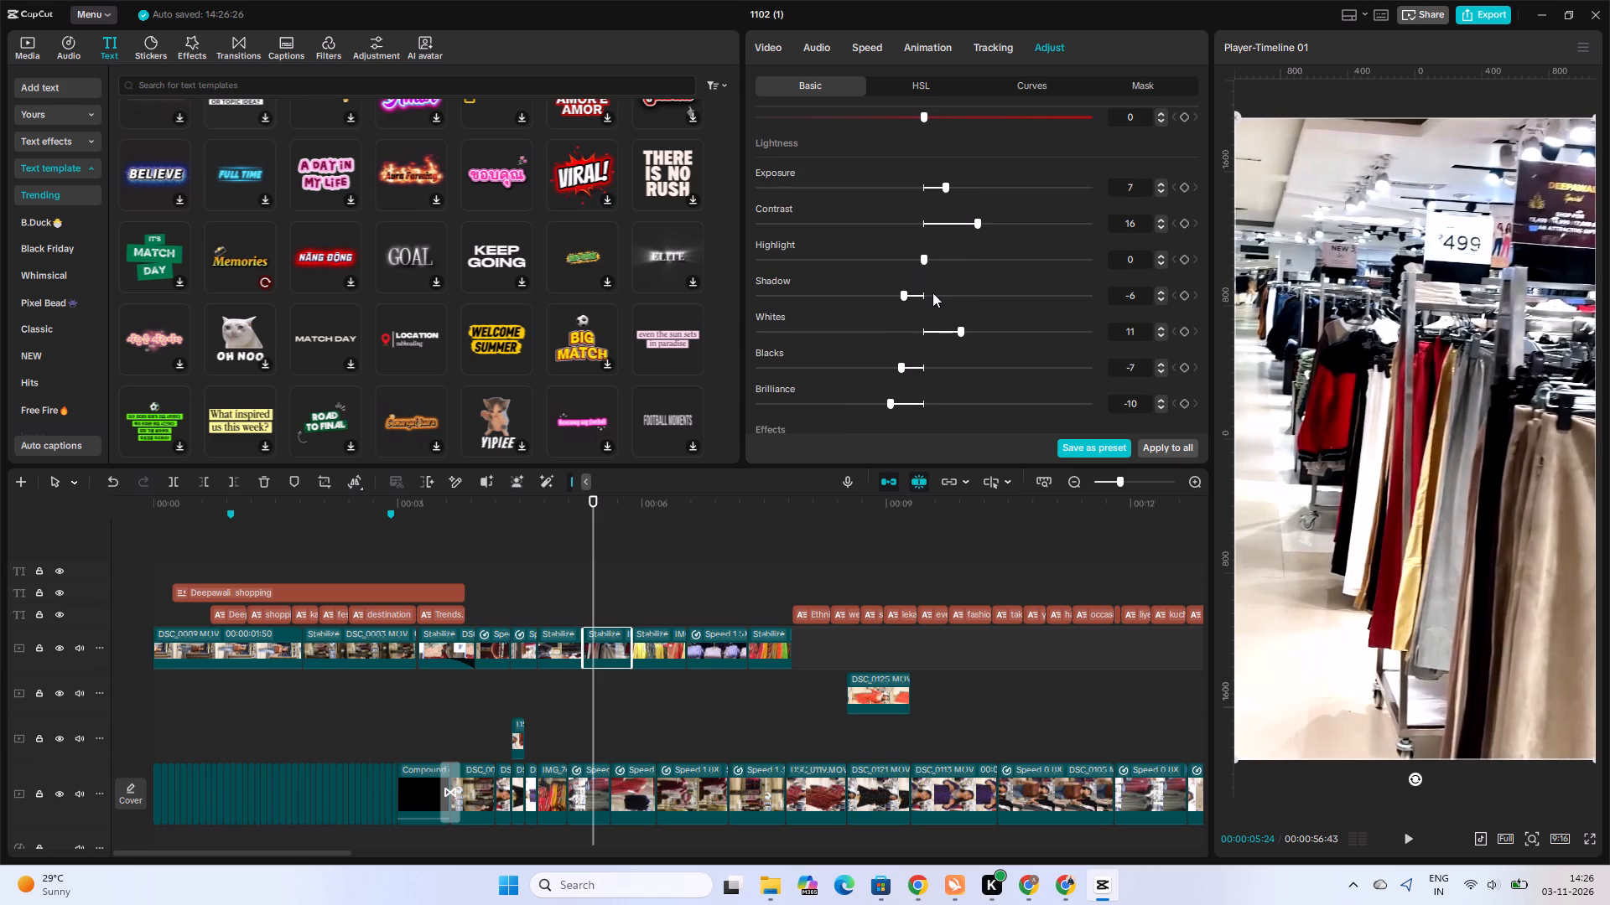
{"action": "left_click", "coordinate": [932, 292]}
{"action": "scroll", "coordinate": [967, 299], "scroll_direction": "up", "scroll_amount": 2}
{"action": "left_click", "coordinate": [958, 268]}
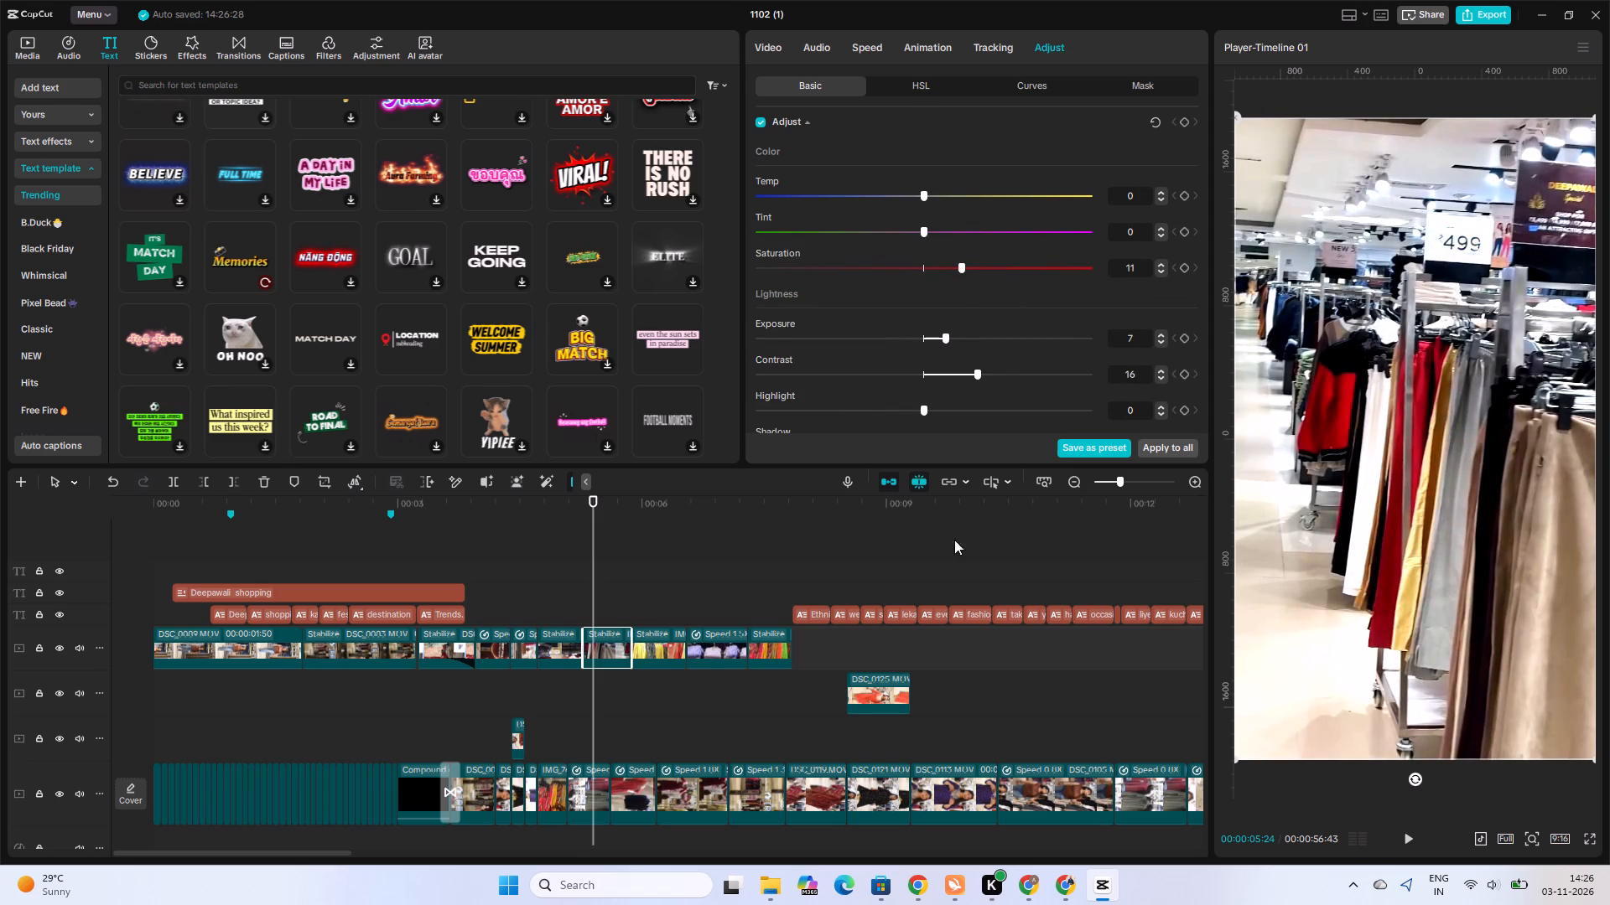
Set the yellow kurta rack clip's saturation to 8, contrast to 13 and highlight to -16, with exposure at 0.
{"action": "key", "text": "space"}
{"action": "key", "text": "space"}
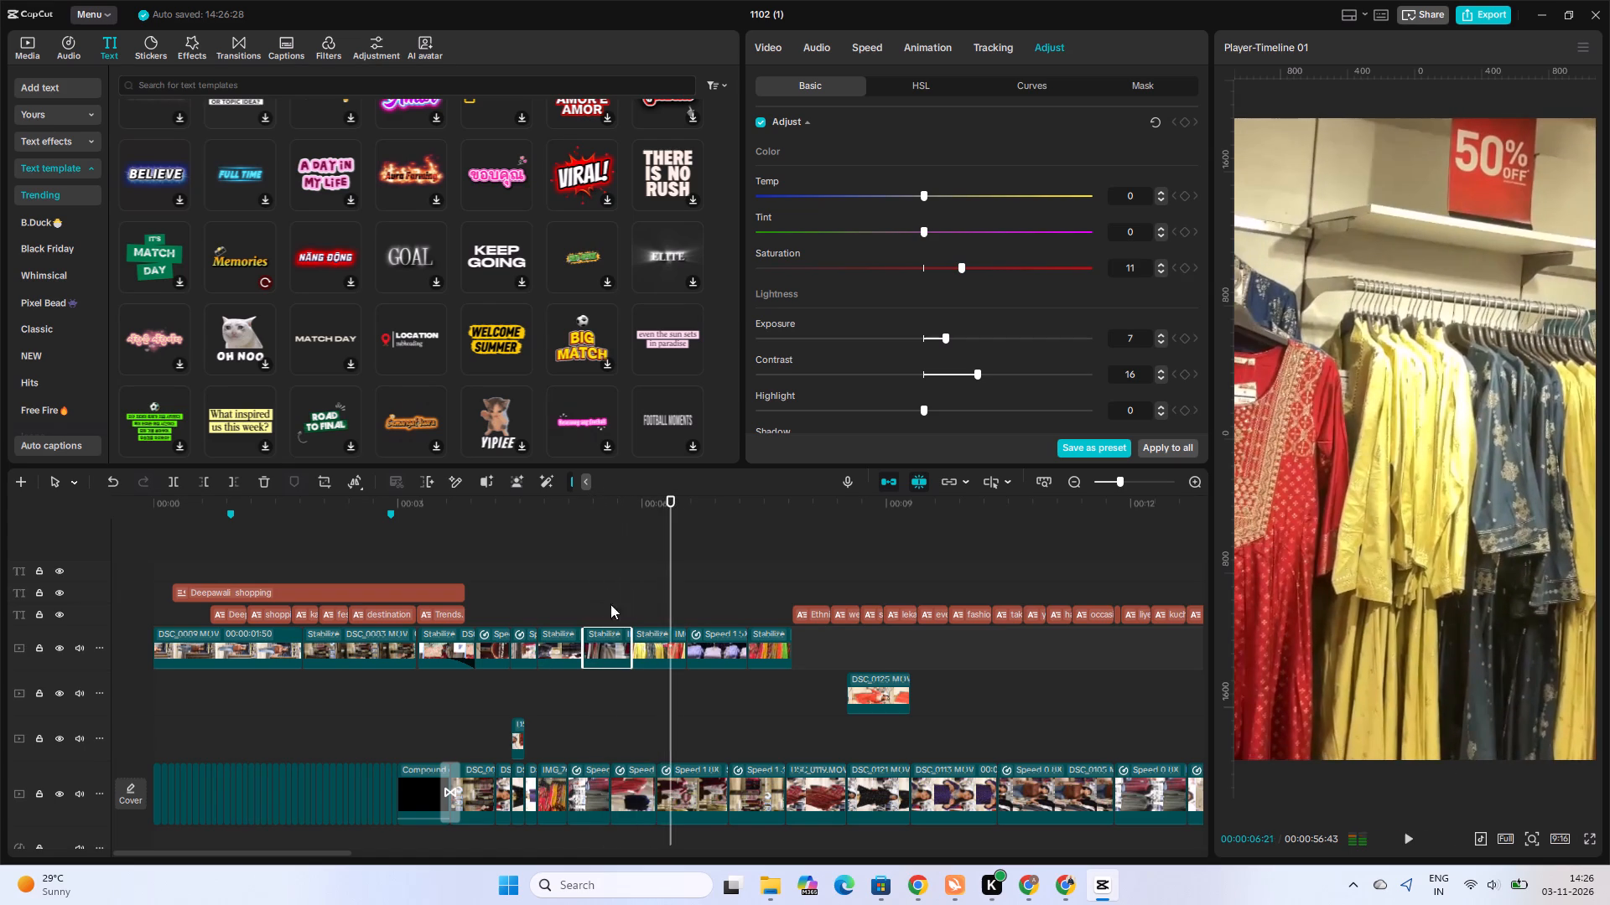
{"action": "left_click", "coordinate": [662, 618]}
{"action": "left_click", "coordinate": [667, 645]}
{"action": "scroll", "coordinate": [904, 305], "scroll_direction": "down", "scroll_amount": 3}
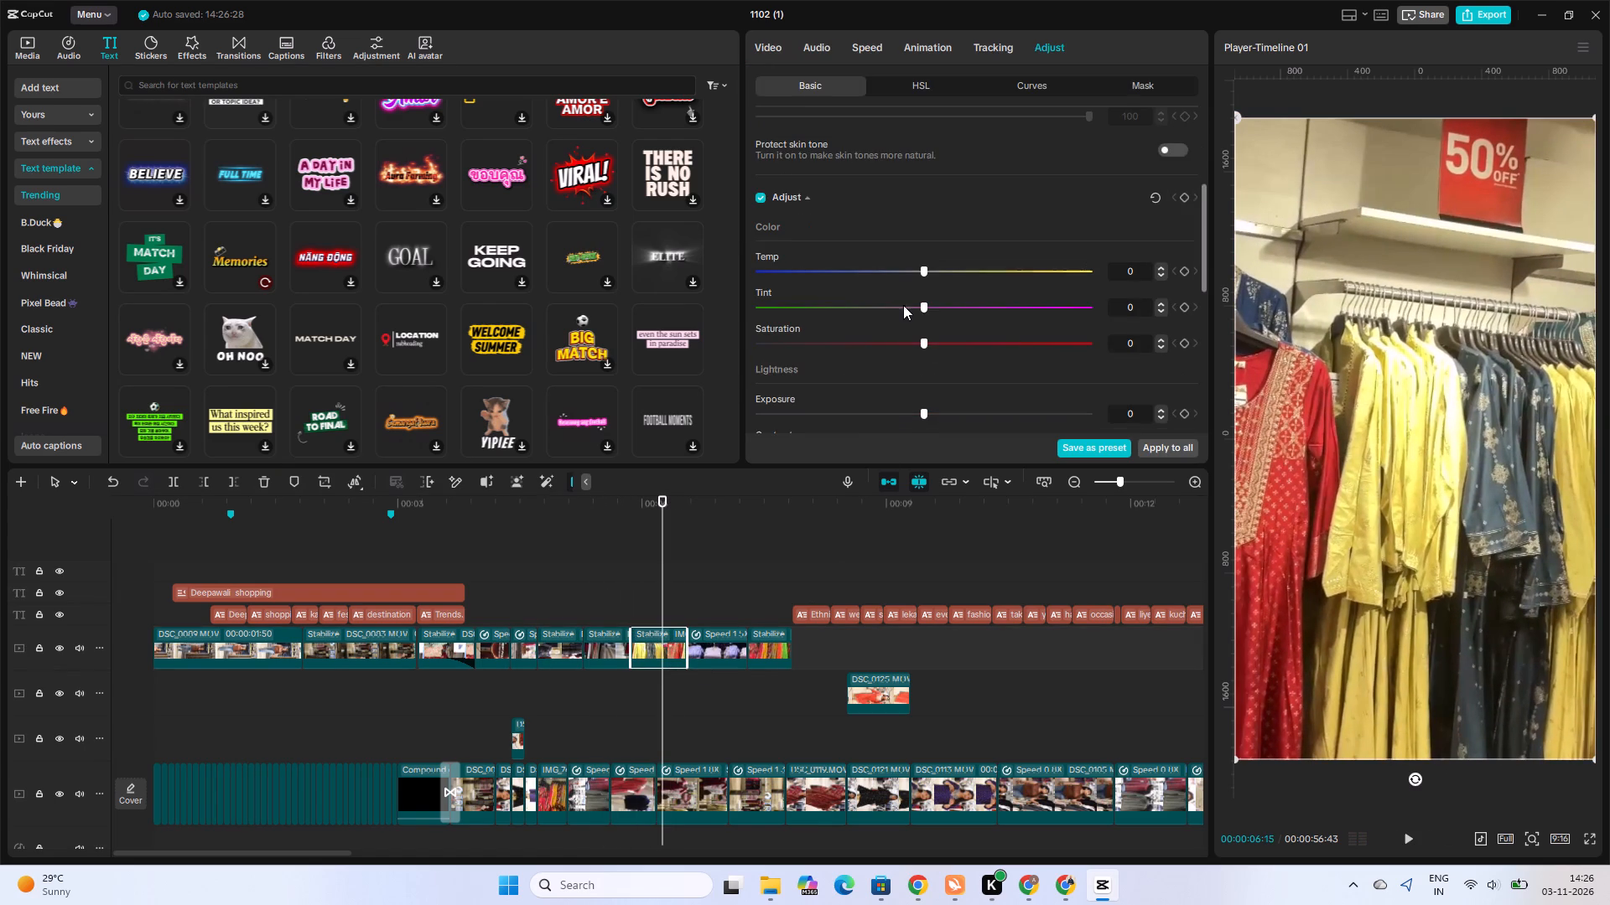
{"action": "scroll", "coordinate": [928, 334], "scroll_direction": "down", "scroll_amount": 1}
{"action": "left_click", "coordinate": [947, 266]}
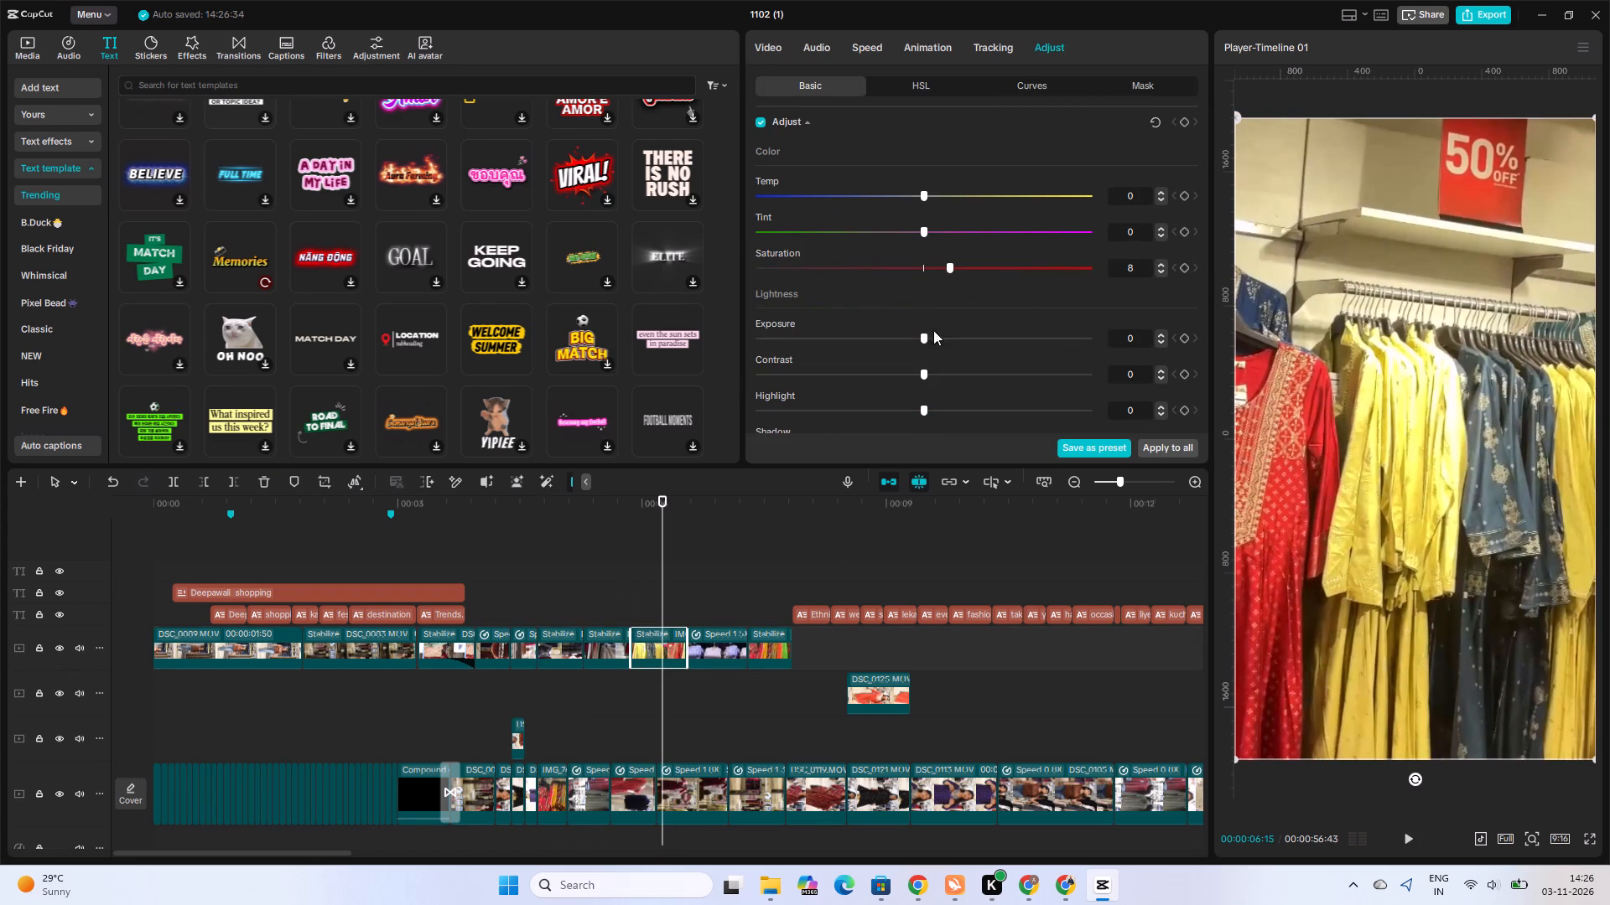
{"action": "left_click", "coordinate": [896, 339]}
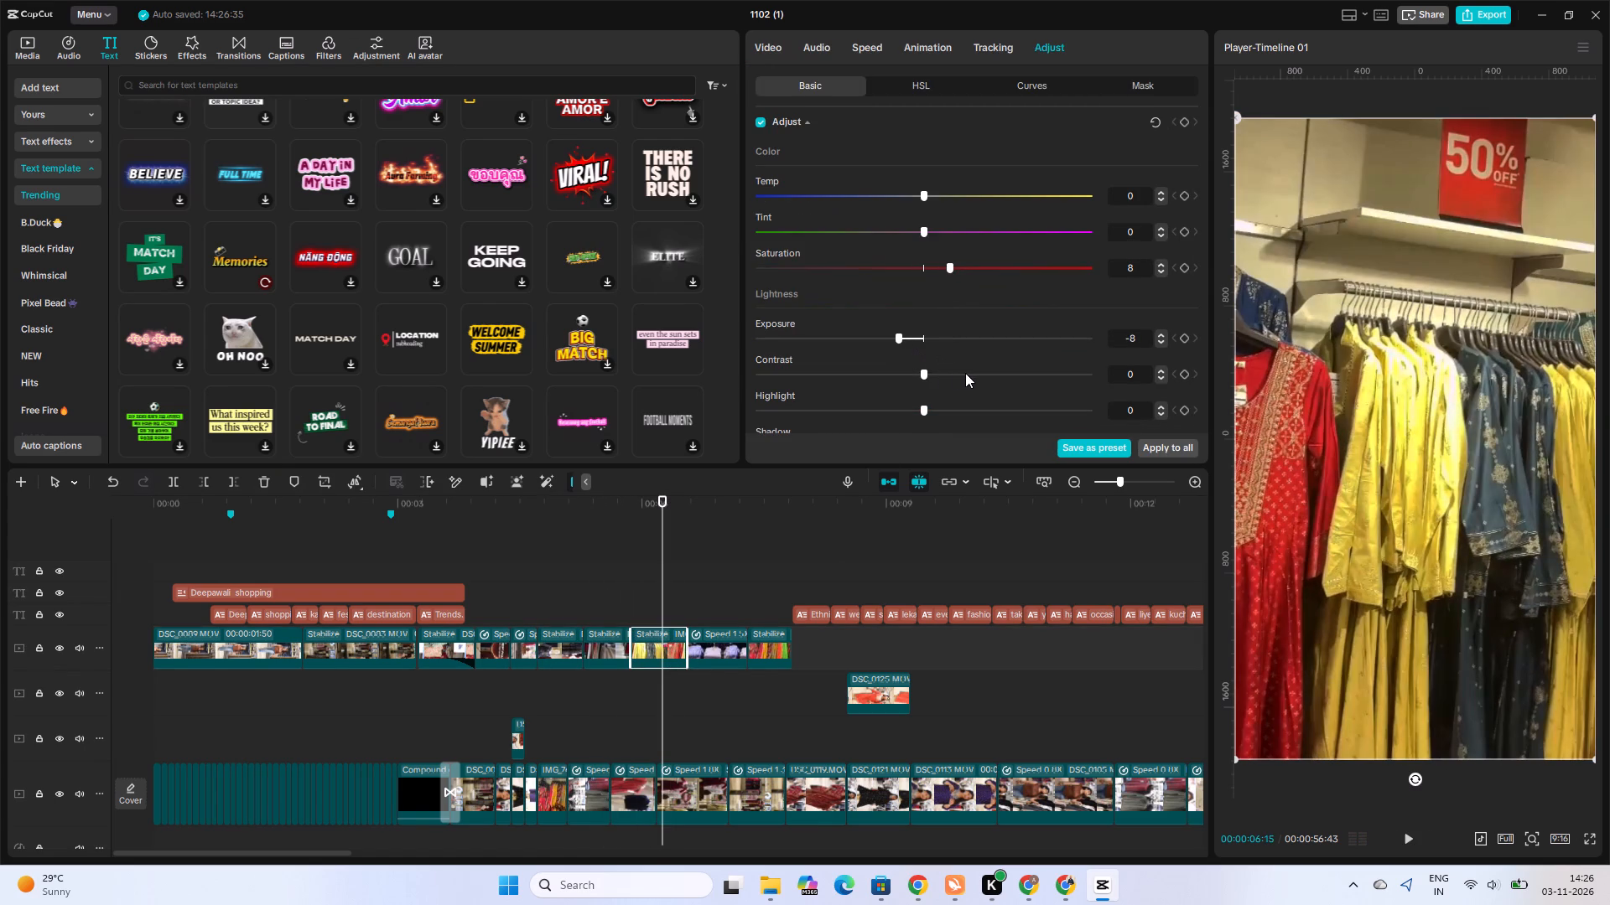
{"action": "left_click", "coordinate": [965, 373]}
{"action": "left_click", "coordinate": [943, 329]}
{"action": "left_click", "coordinate": [929, 338]}
{"action": "left_click", "coordinate": [928, 338]}
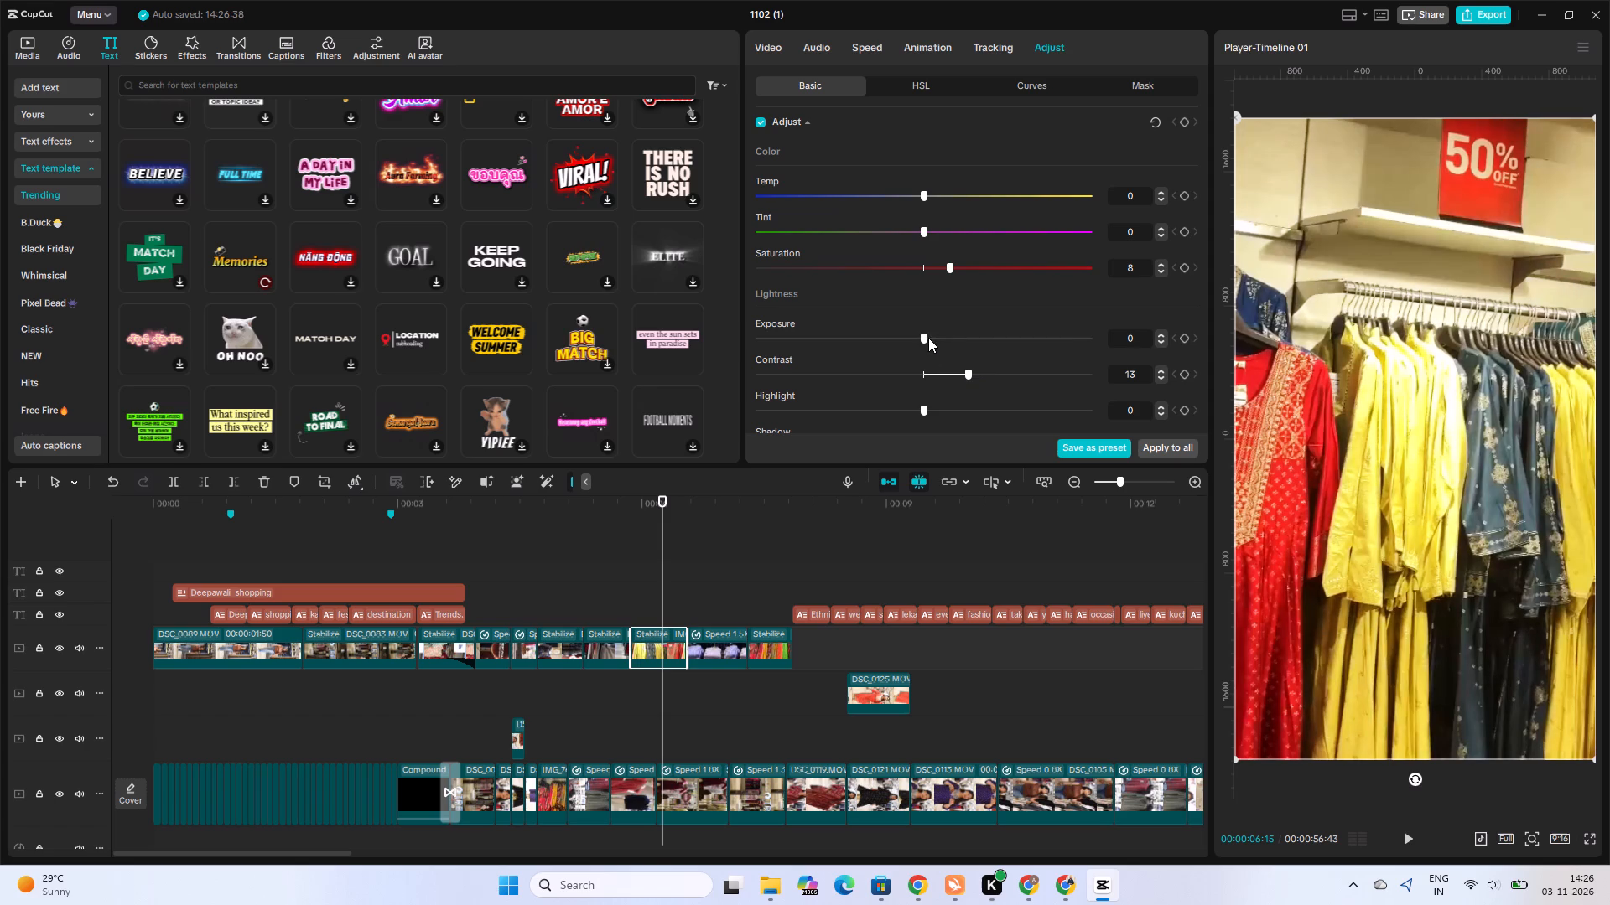
{"action": "left_click", "coordinate": [950, 410]}
{"action": "left_click", "coordinate": [869, 410]}
Set the yellow kurta rack clip's shadow to -7 and sharpen to 19, and return its highlight and whites to 0.
{"action": "scroll", "coordinate": [939, 411], "scroll_direction": "down", "scroll_amount": 1}
{"action": "left_click", "coordinate": [897, 369]}
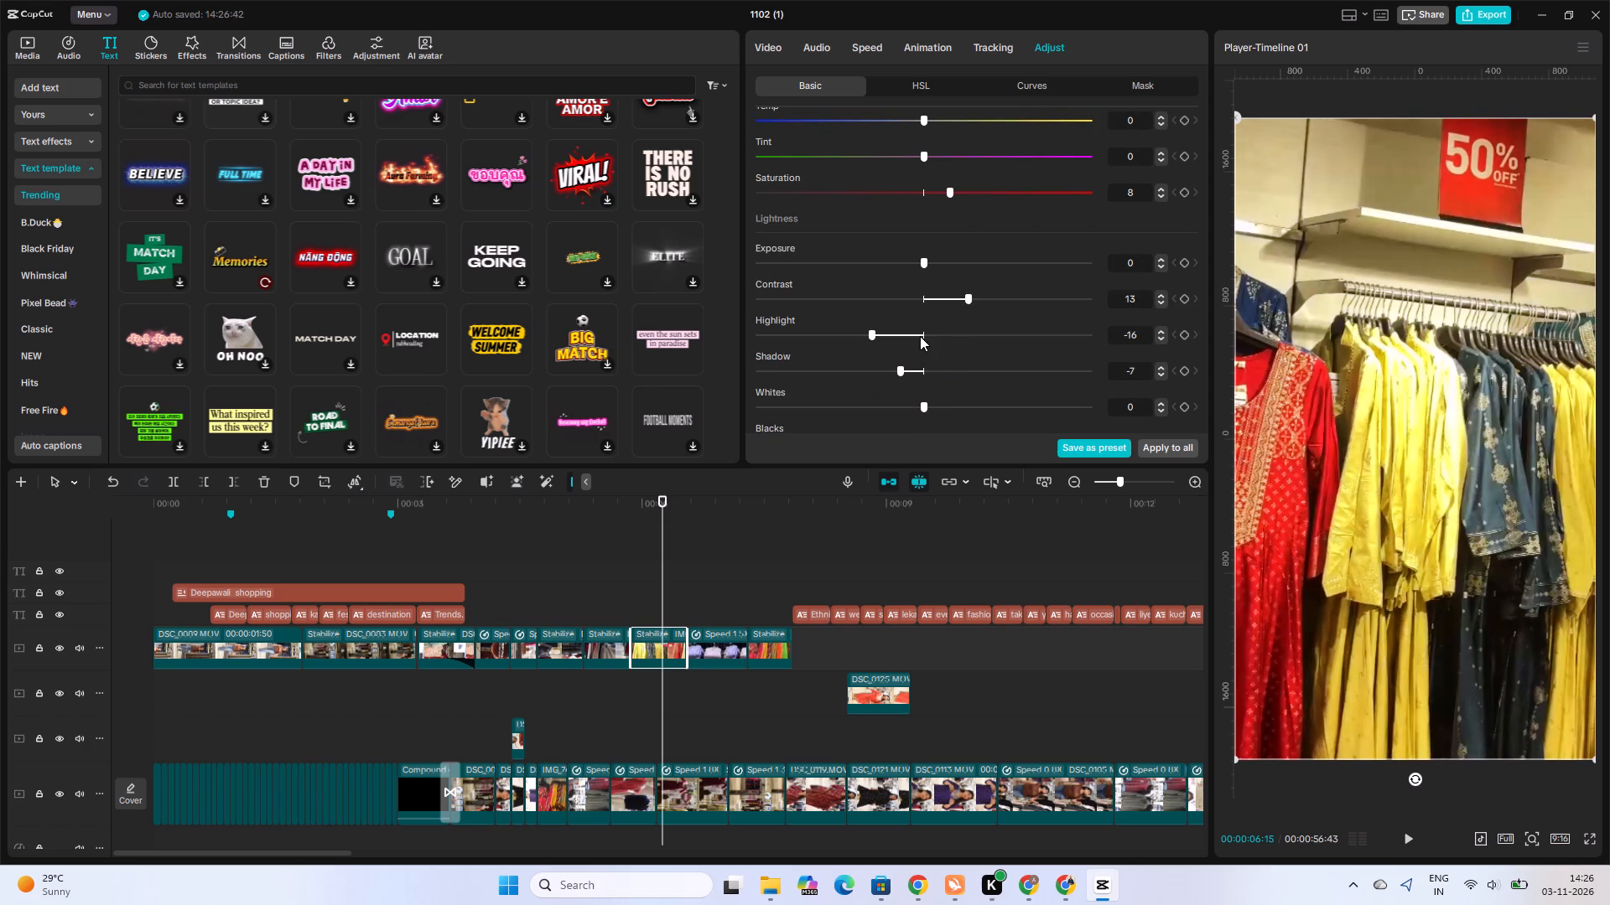
{"action": "left_click", "coordinate": [920, 336]}
{"action": "left_click", "coordinate": [936, 407]}
{"action": "left_click", "coordinate": [874, 409]}
{"action": "left_click", "coordinate": [932, 411]}
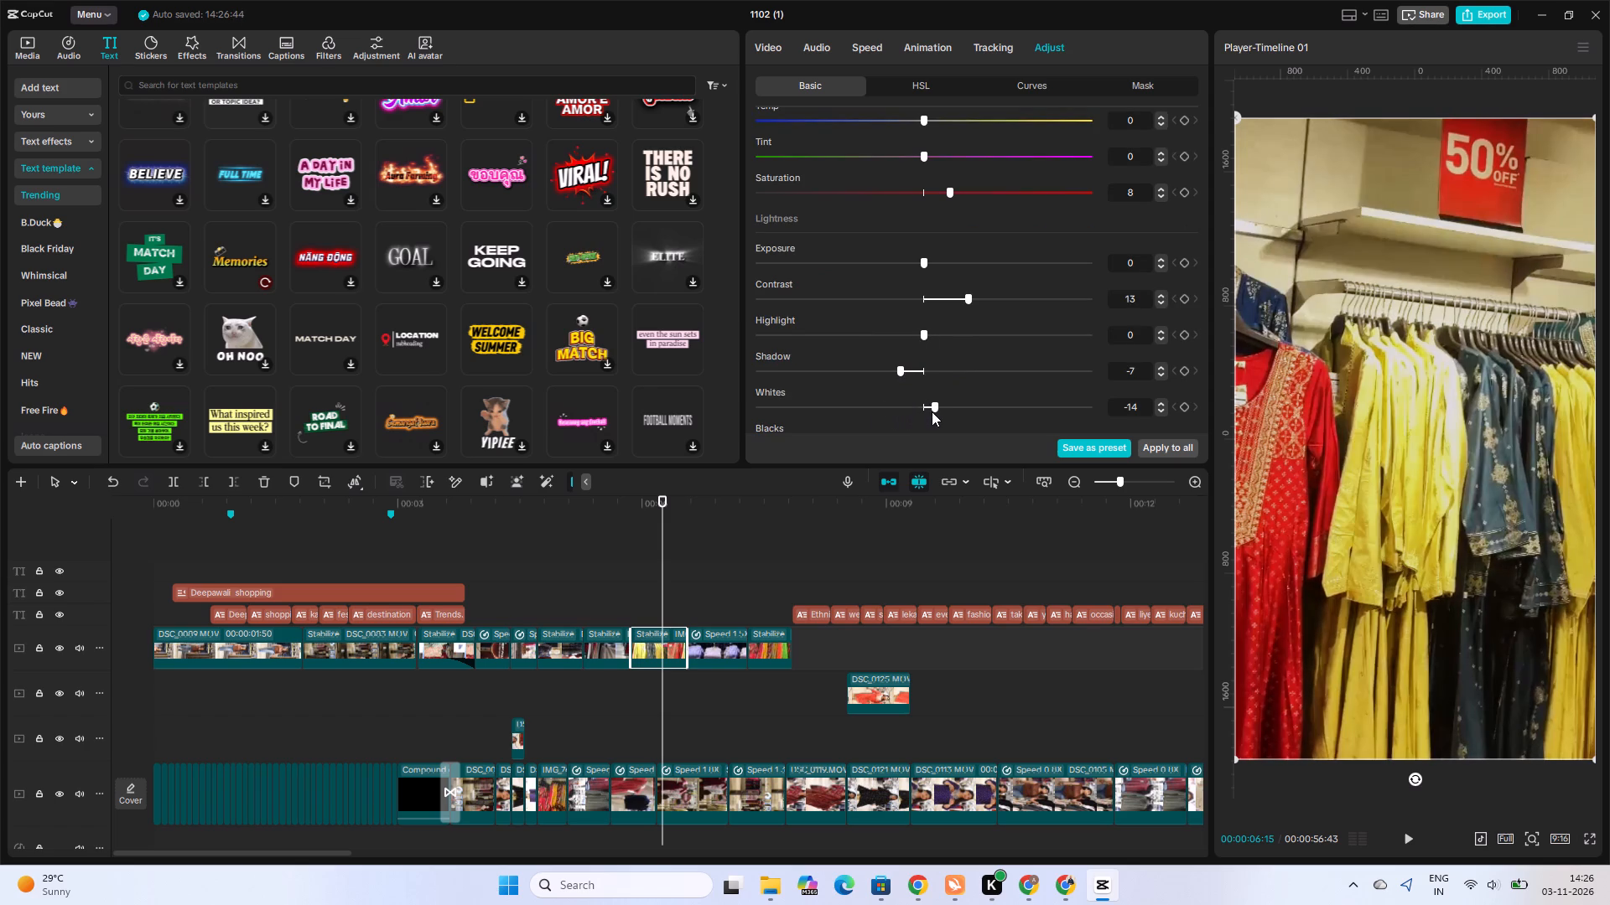
{"action": "left_click", "coordinate": [918, 412]}
{"action": "scroll", "coordinate": [927, 409], "scroll_direction": "down", "scroll_amount": 2}
{"action": "left_click", "coordinate": [821, 399]}
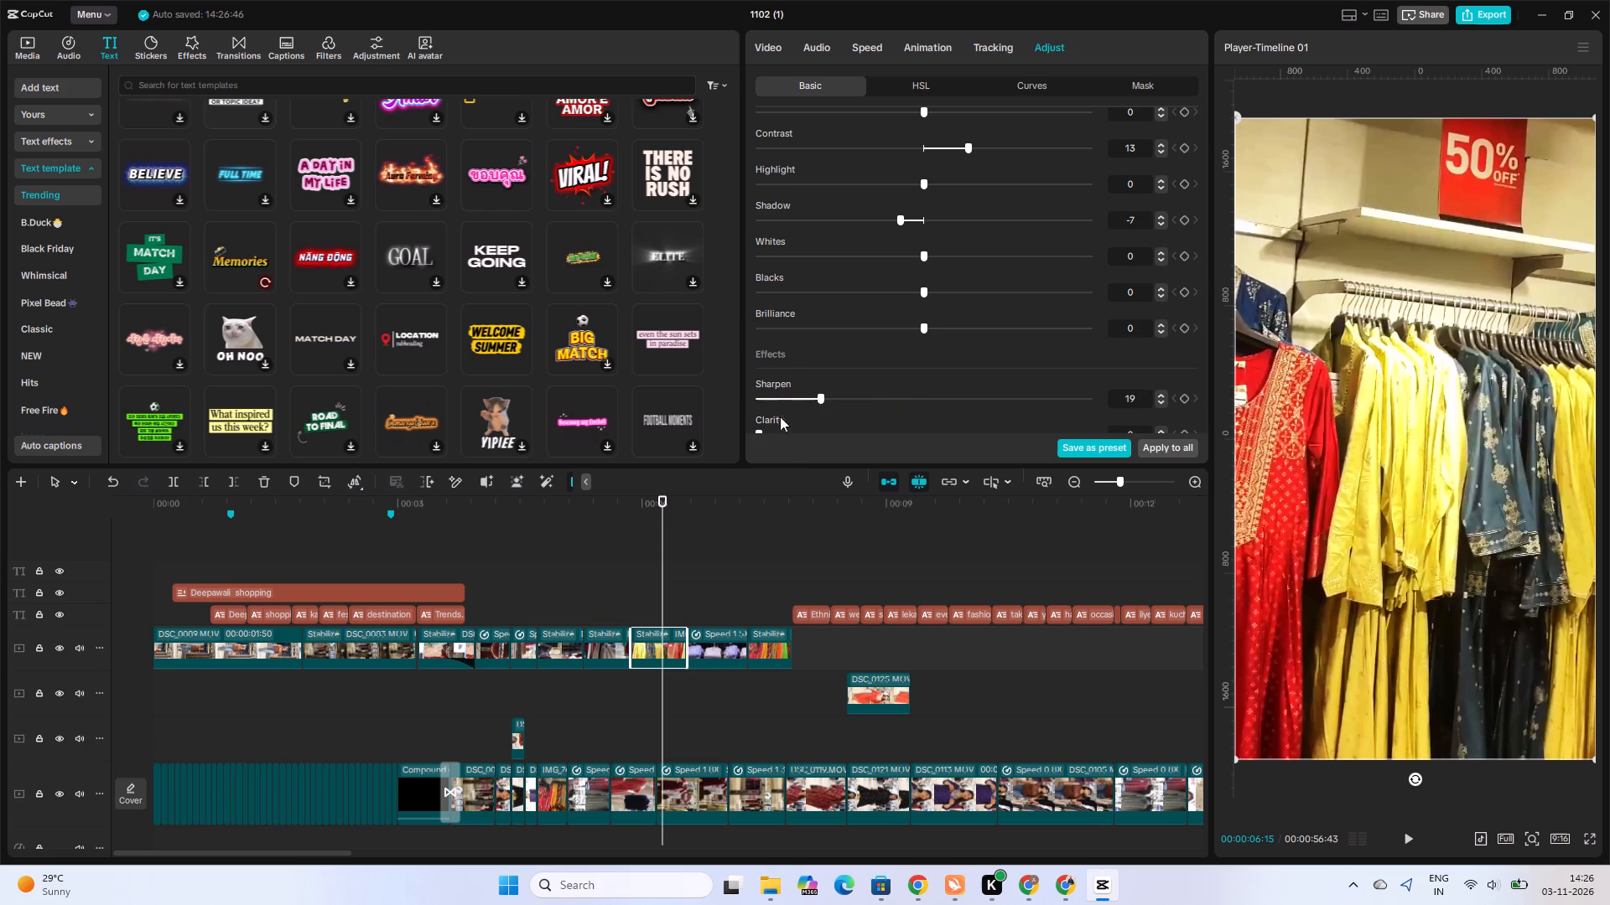
Set the folded purple kurtas clip's saturation to 15, exposure to 6 and contrast to 11, with tint back at 0.
{"action": "key", "text": "space"}
{"action": "key", "text": "space"}
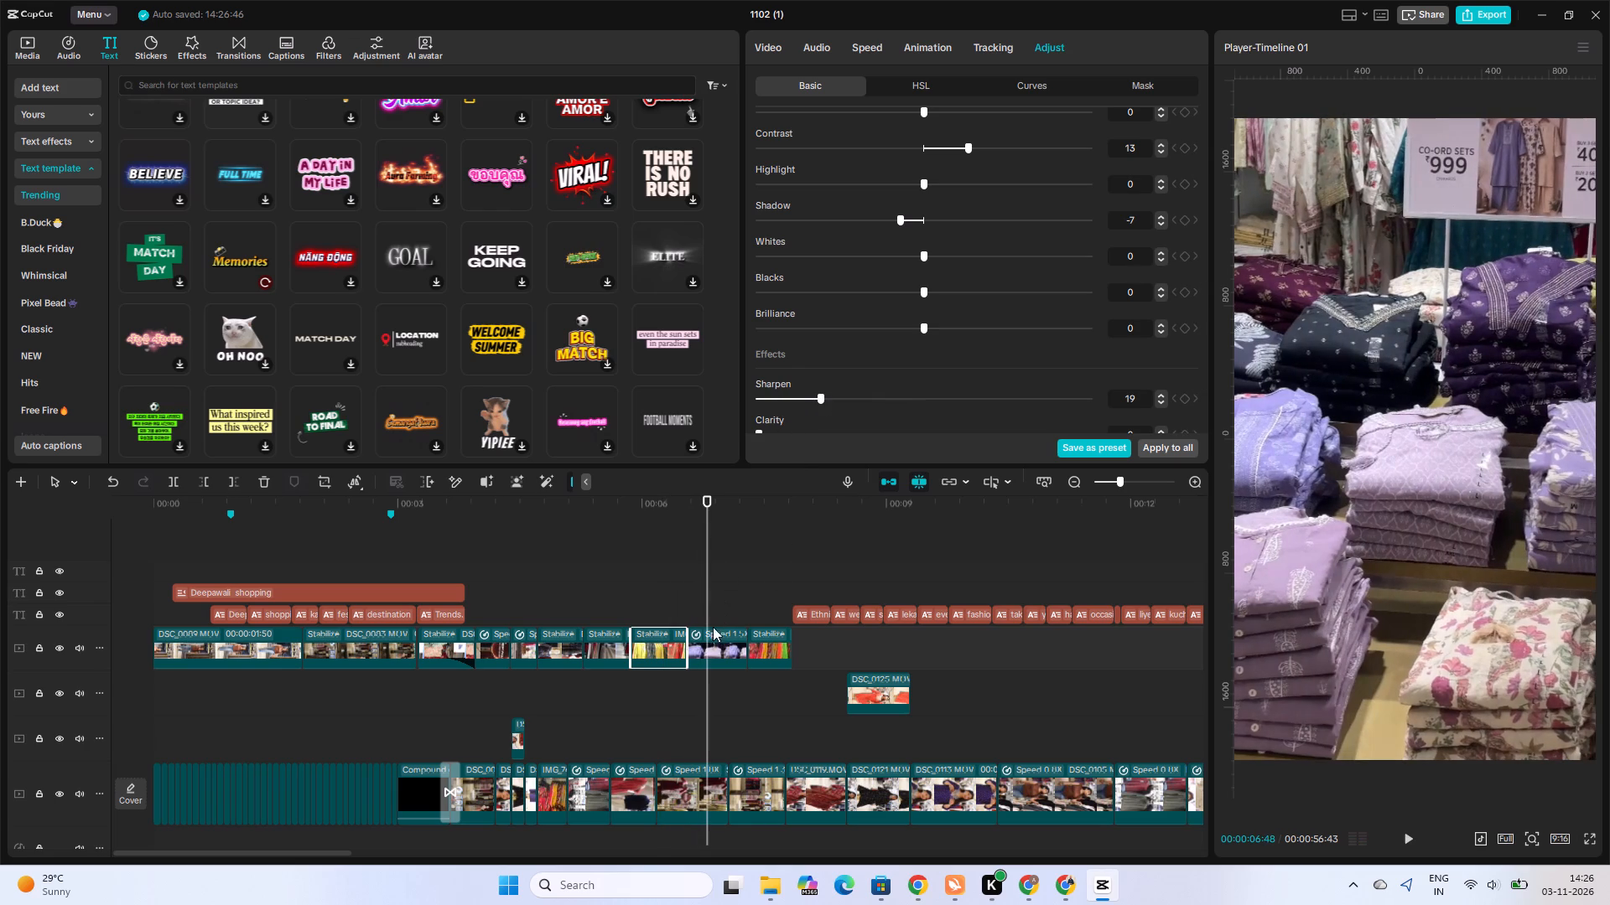
{"action": "left_click", "coordinate": [717, 644]}
{"action": "scroll", "coordinate": [955, 323], "scroll_direction": "down", "scroll_amount": 2}
{"action": "scroll", "coordinate": [955, 335], "scroll_direction": "up", "scroll_amount": 8}
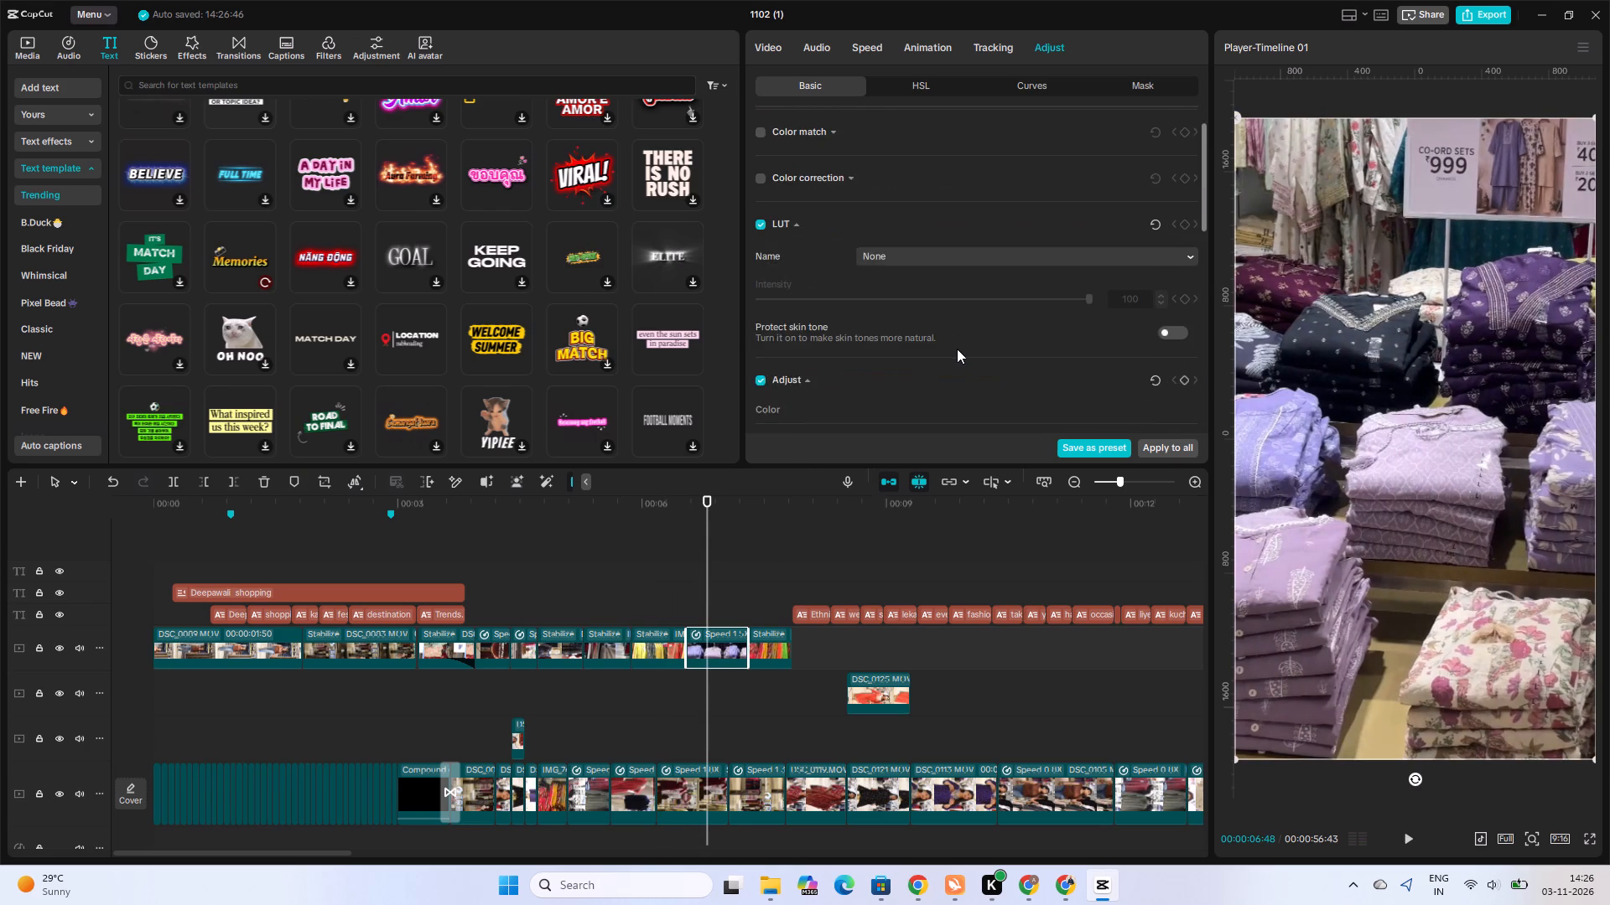
{"action": "scroll", "coordinate": [958, 354], "scroll_direction": "down", "scroll_amount": 2}
{"action": "left_click", "coordinate": [989, 338]}
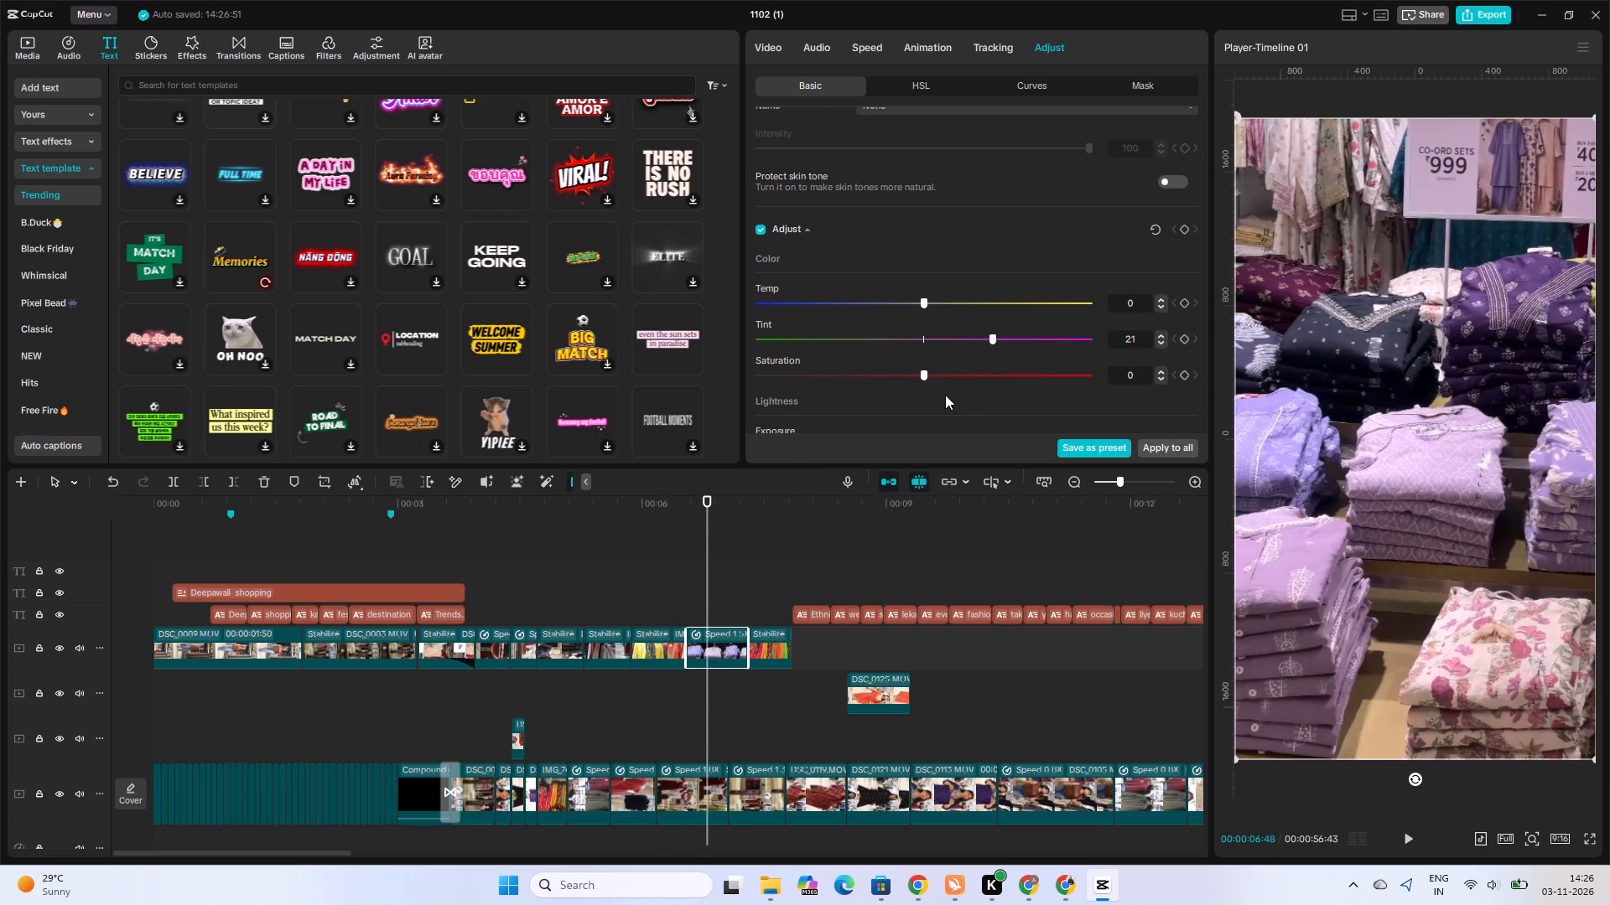
{"action": "left_click", "coordinate": [970, 380]}
{"action": "scroll", "coordinate": [946, 378], "scroll_direction": "down", "scroll_amount": 2}
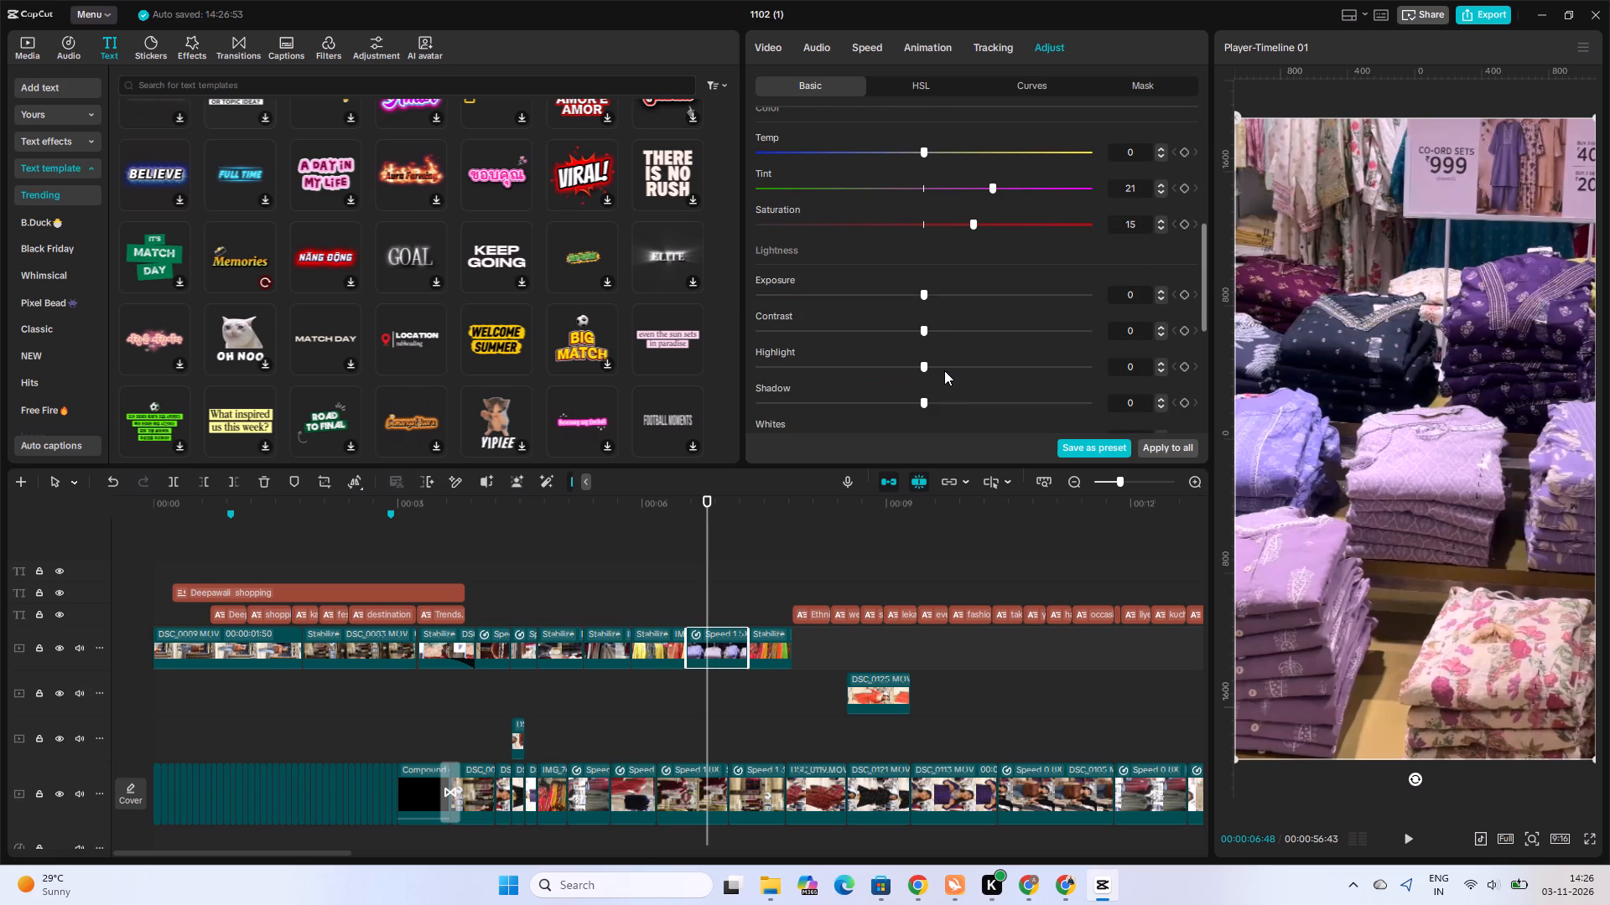
{"action": "left_click", "coordinate": [924, 192]}
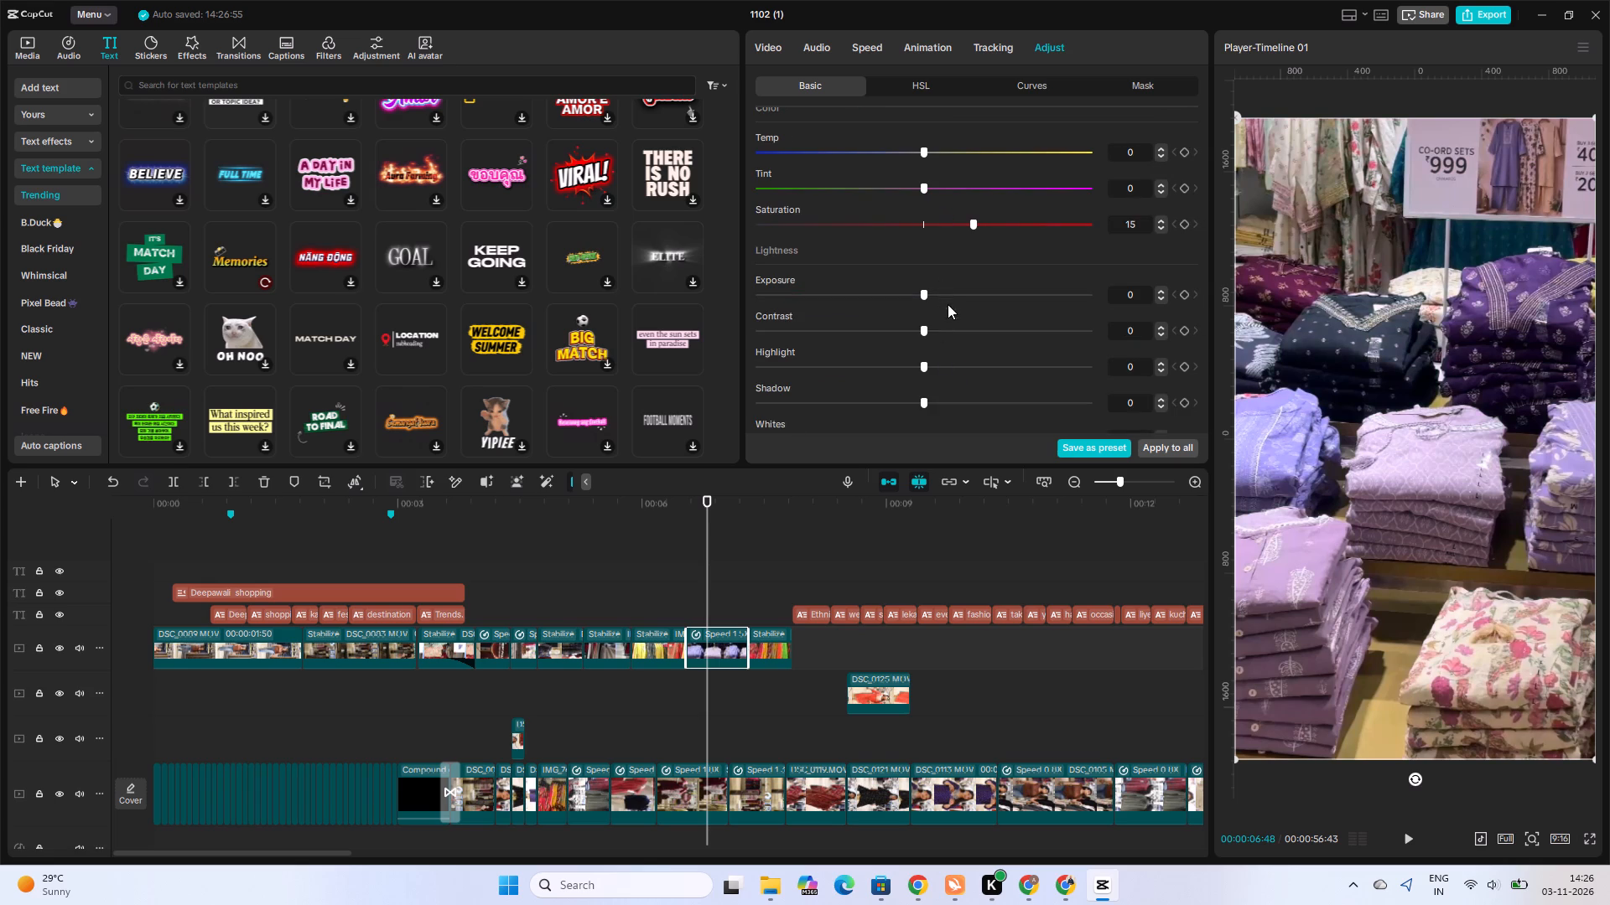
{"action": "left_click", "coordinate": [940, 295]}
{"action": "left_click", "coordinate": [980, 331]}
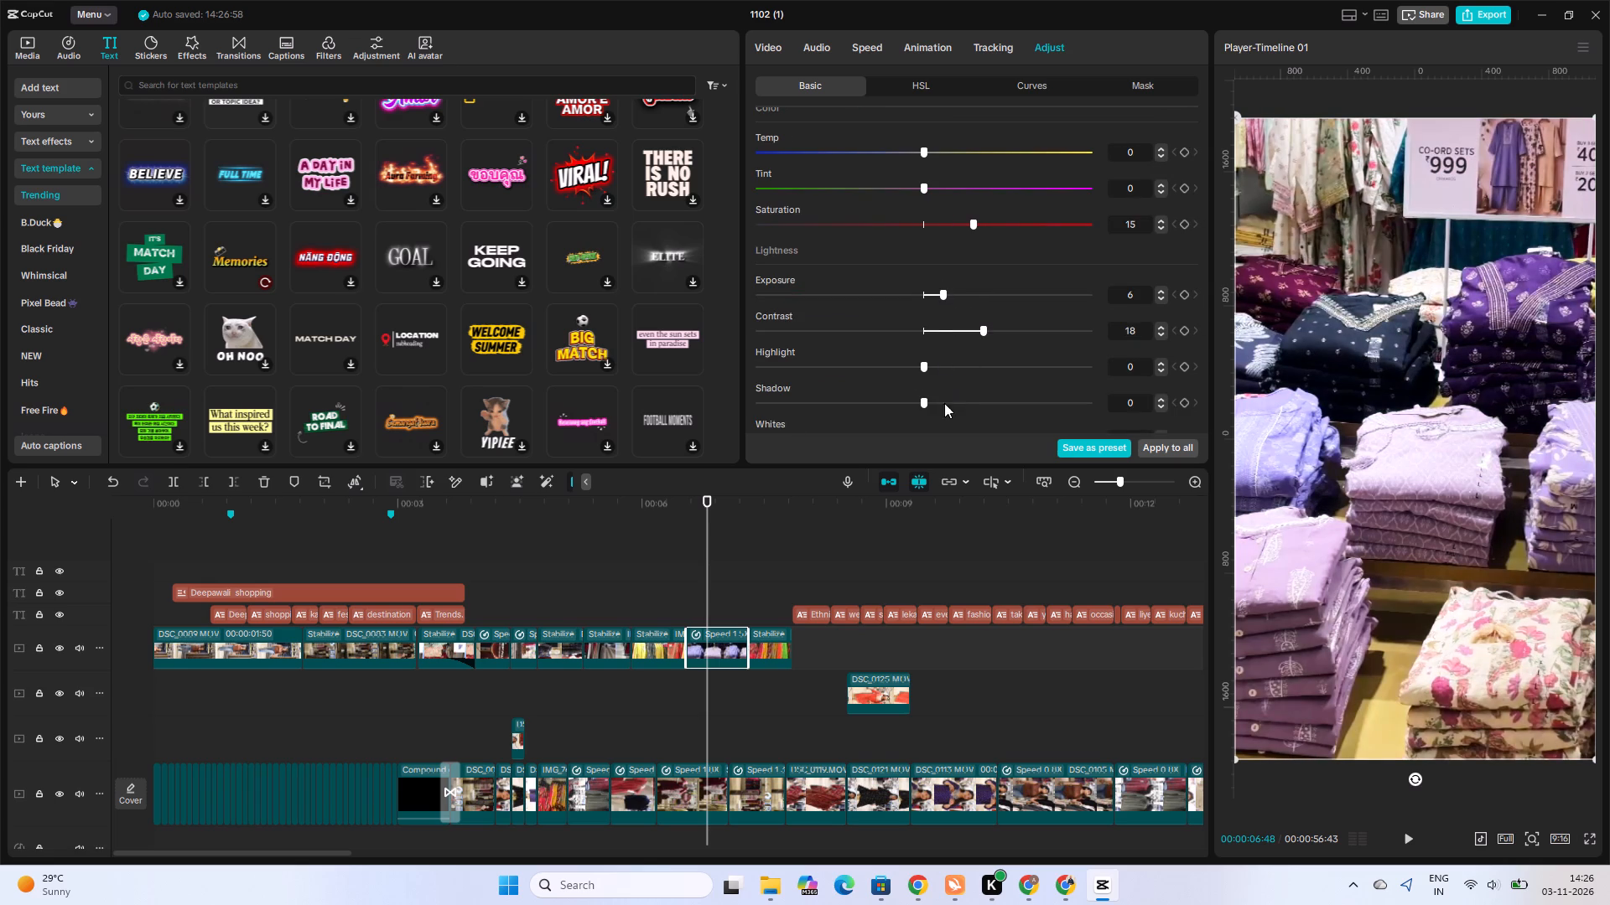
{"action": "left_click", "coordinate": [954, 328]}
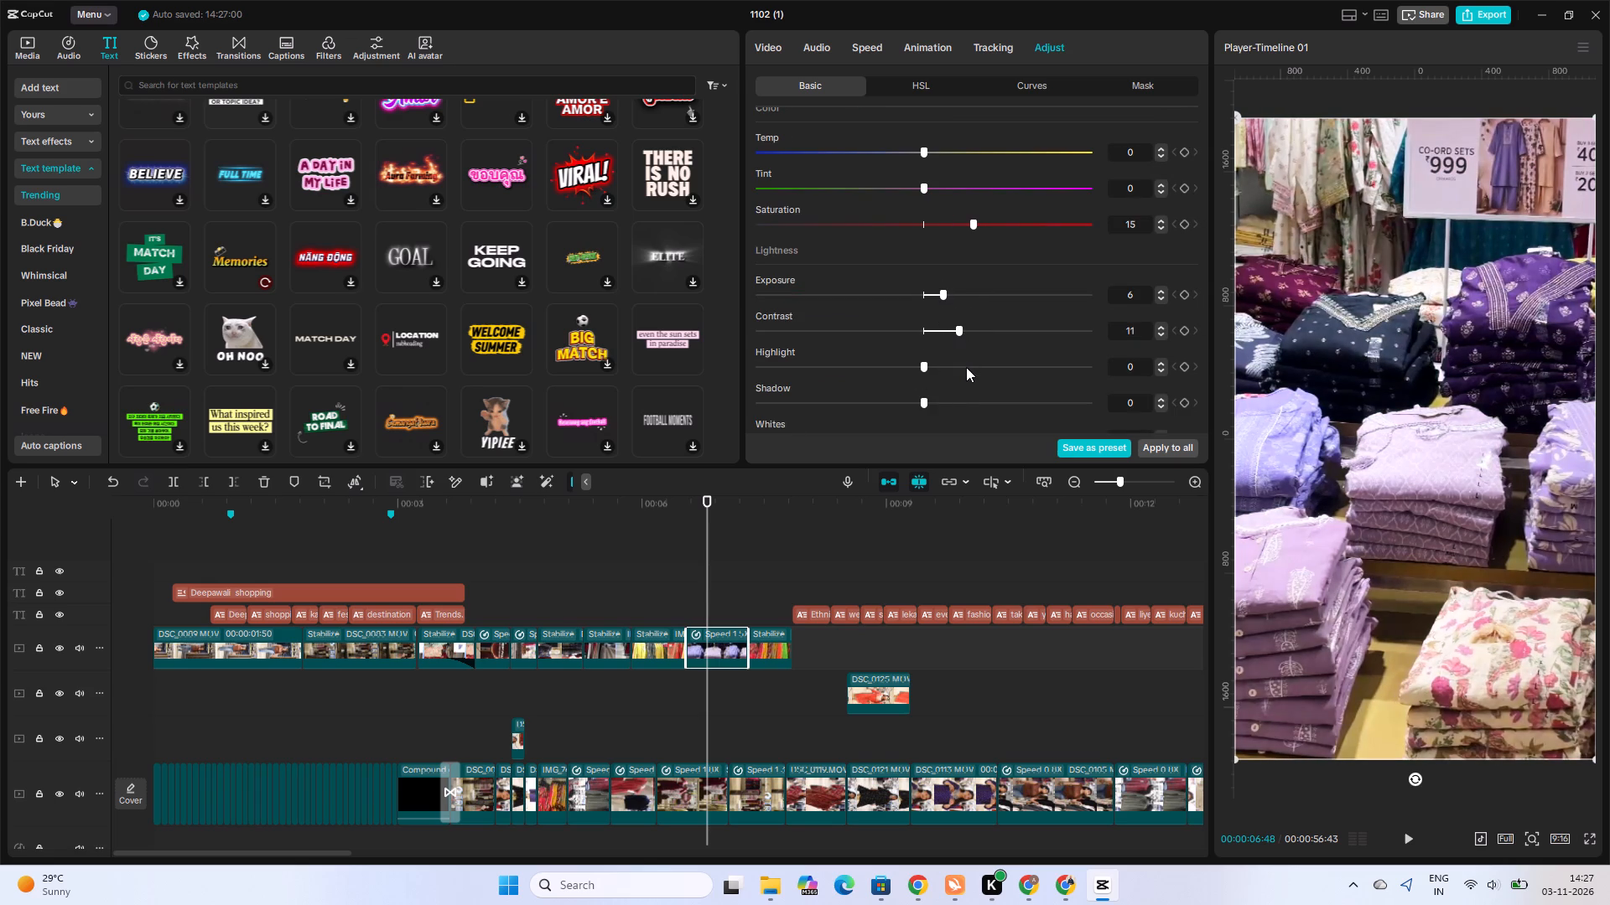
Set the folded kurtas clip's highlight to 13, shadow to -12 and whites to 9, with blacks at 0.
{"action": "left_click", "coordinate": [966, 367]}
{"action": "left_click", "coordinate": [891, 369]}
{"action": "left_click", "coordinate": [965, 362]}
{"action": "left_click", "coordinate": [880, 403]}
{"action": "scroll", "coordinate": [958, 380], "scroll_direction": "down", "scroll_amount": 1}
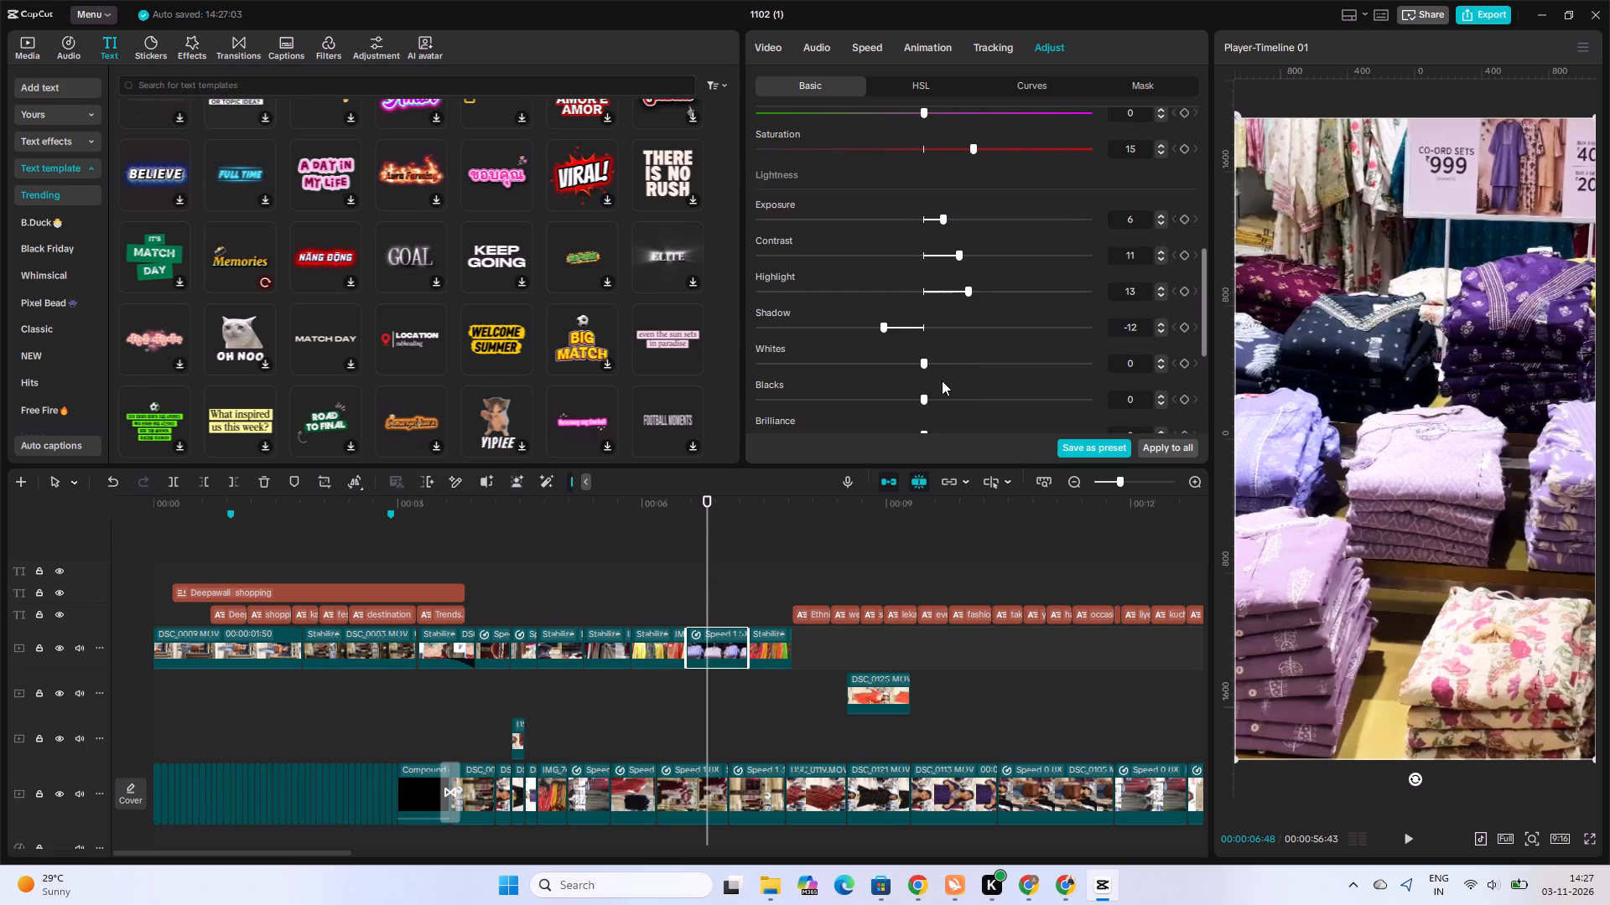
{"action": "left_click", "coordinate": [880, 363]}
{"action": "left_click", "coordinate": [952, 359]}
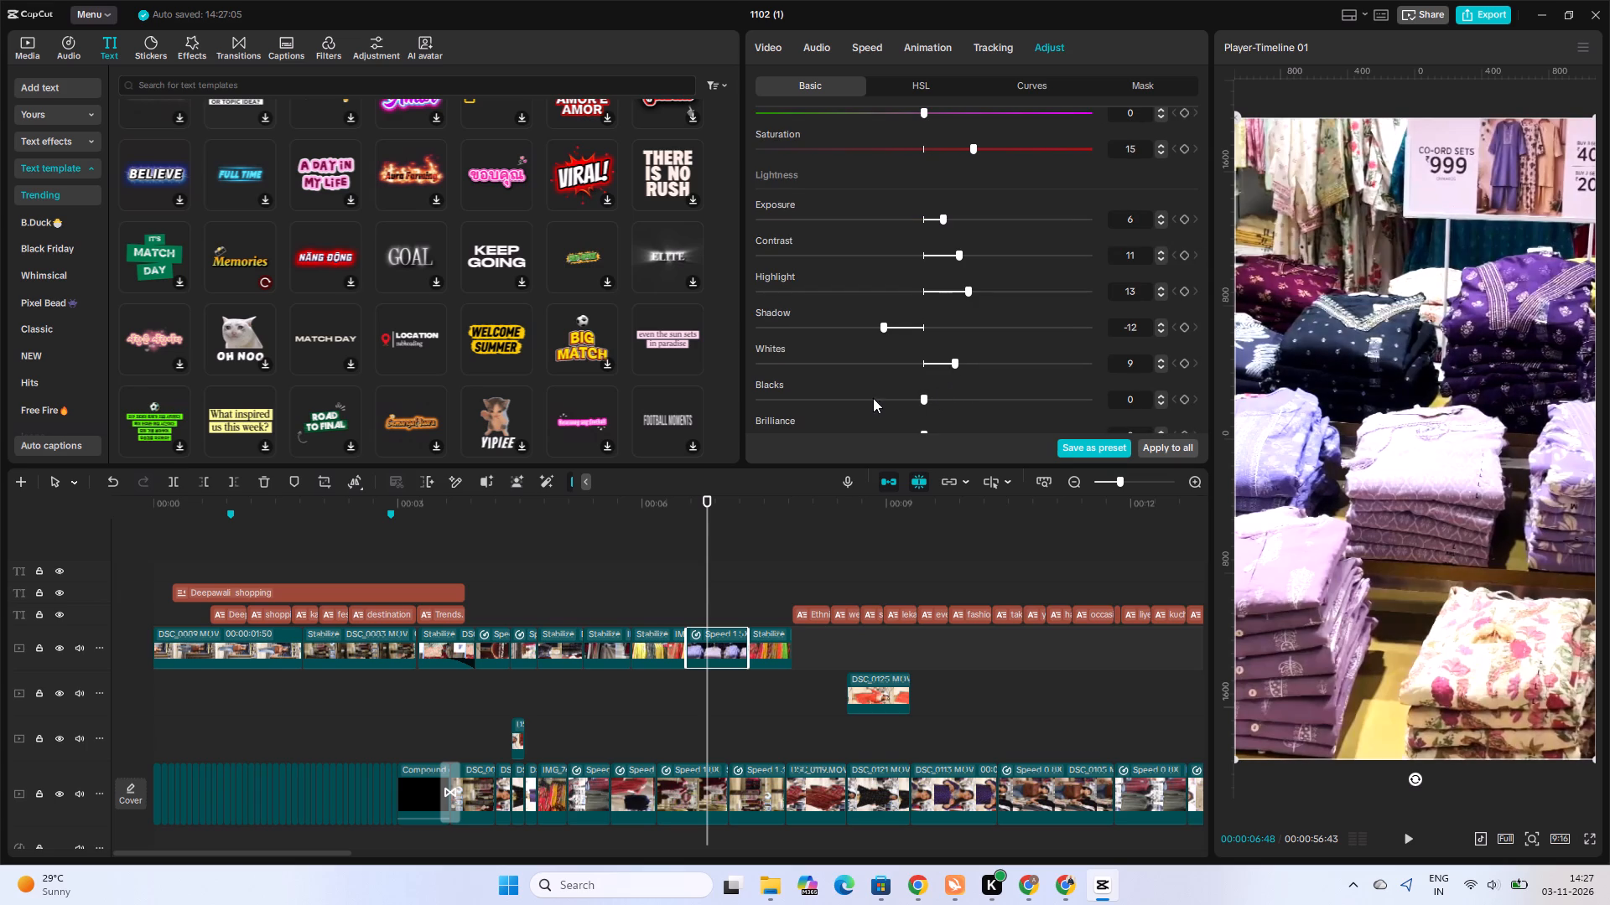
{"action": "left_click", "coordinate": [873, 398]}
{"action": "scroll", "coordinate": [960, 387], "scroll_direction": "down", "scroll_amount": 1}
{"action": "left_click", "coordinate": [926, 325]}
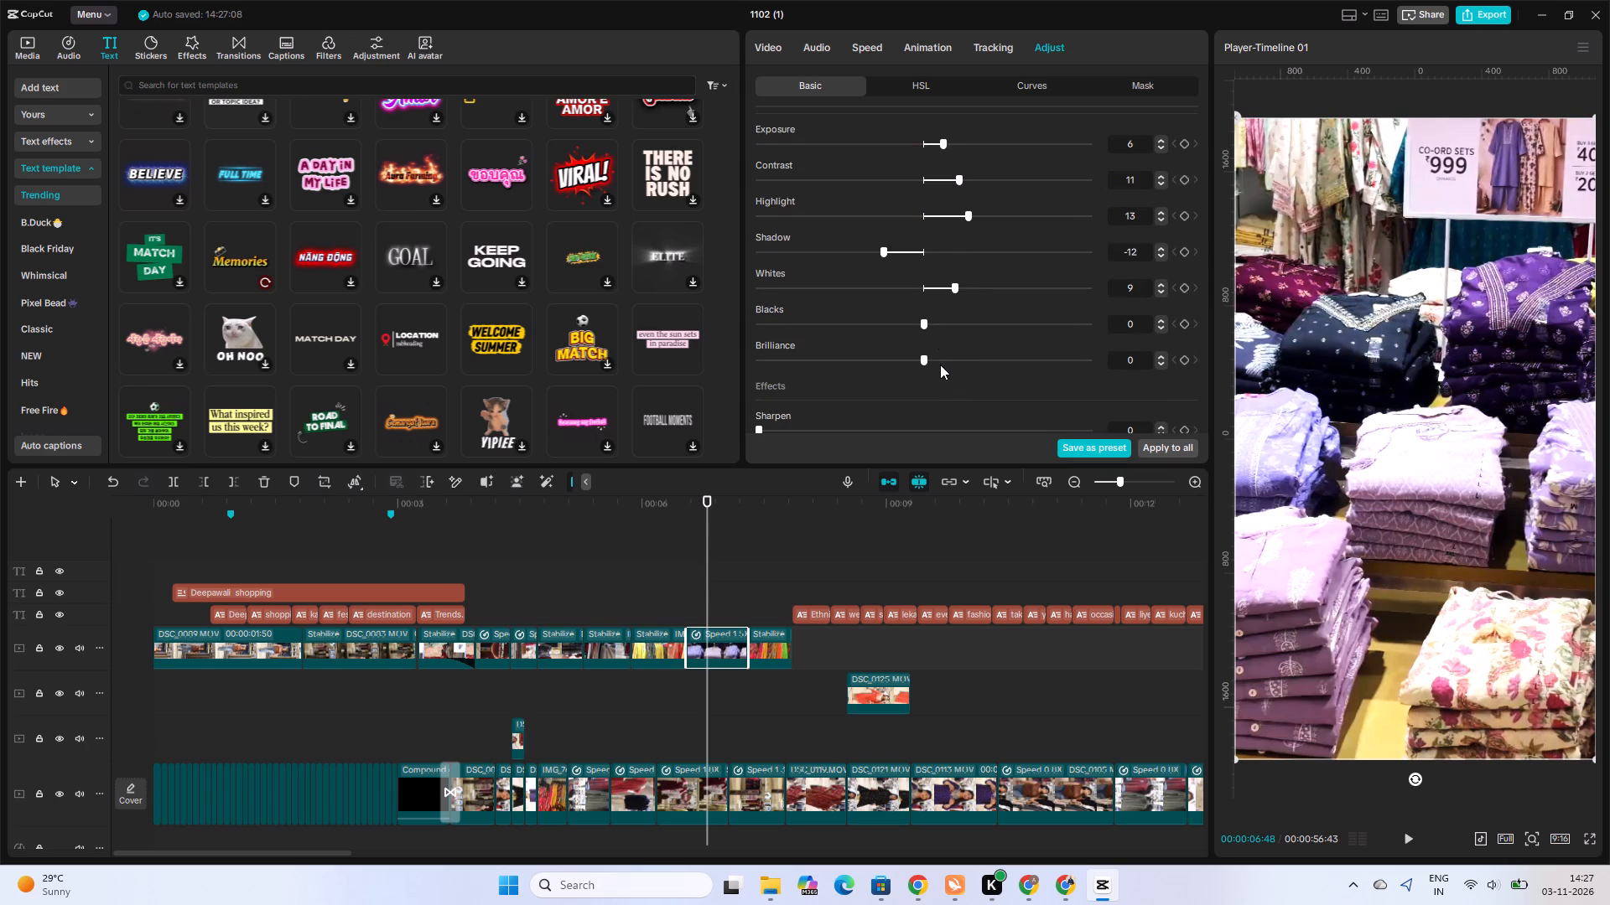
Set the folded kurtas clip's sharpen to 15 and return its brilliance, whites and shadow to 0.
{"action": "left_click", "coordinate": [913, 360]}
{"action": "left_click", "coordinate": [953, 361]}
{"action": "left_click", "coordinate": [843, 357]}
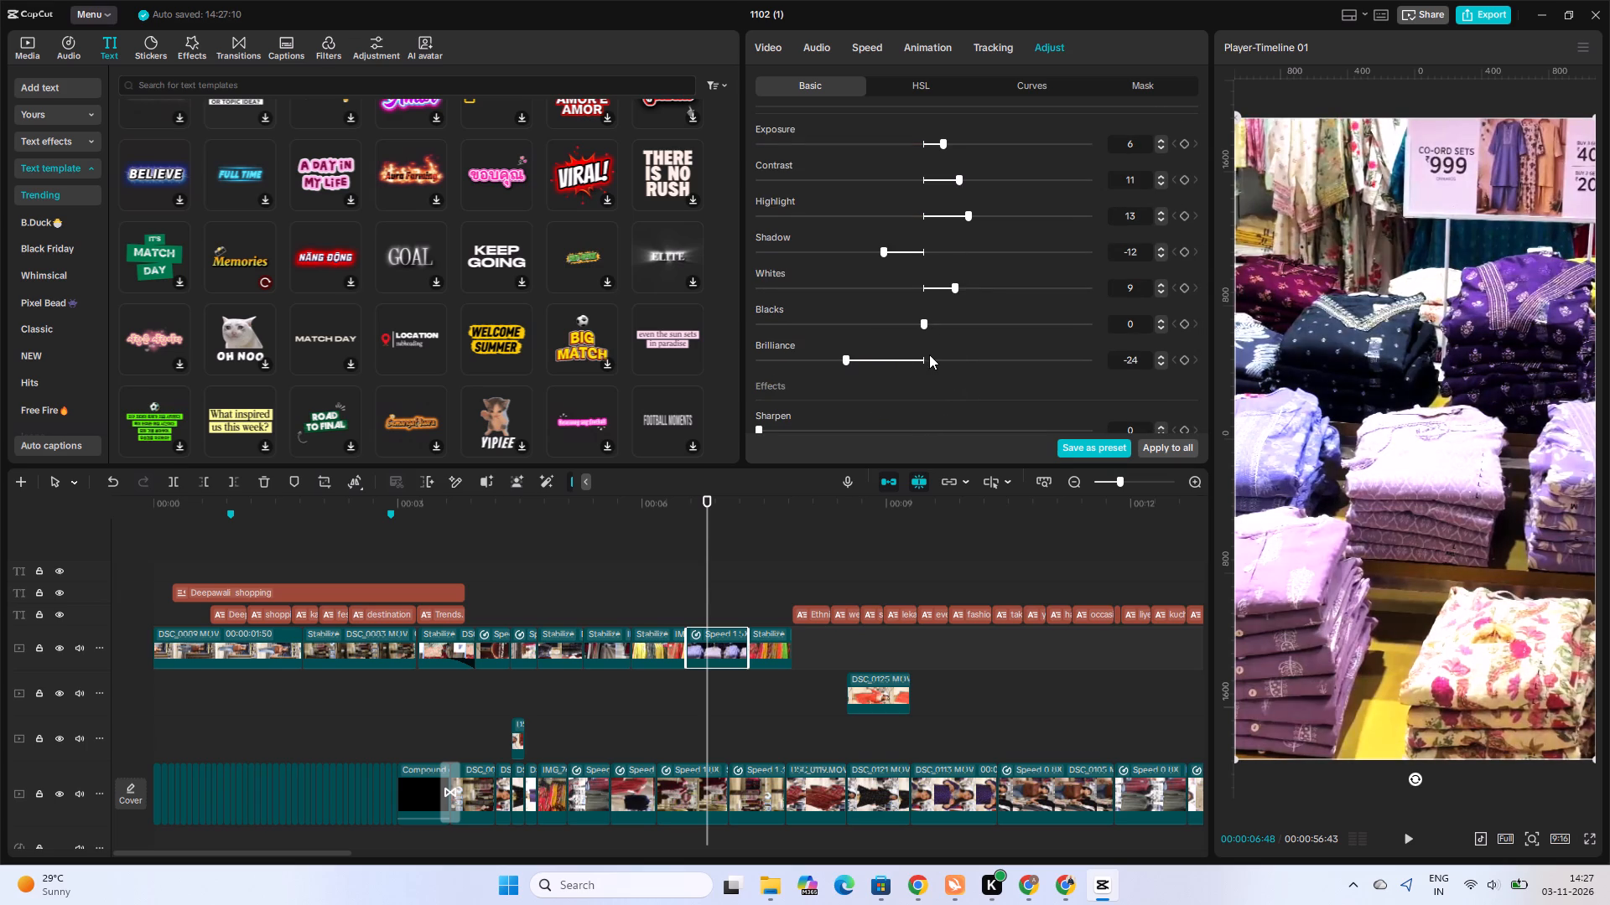
{"action": "left_click", "coordinate": [956, 354]}
{"action": "left_click", "coordinate": [915, 359]}
{"action": "left_click", "coordinate": [883, 362]}
{"action": "scroll", "coordinate": [897, 370], "scroll_direction": "down", "scroll_amount": 1}
{"action": "left_click", "coordinate": [808, 348]}
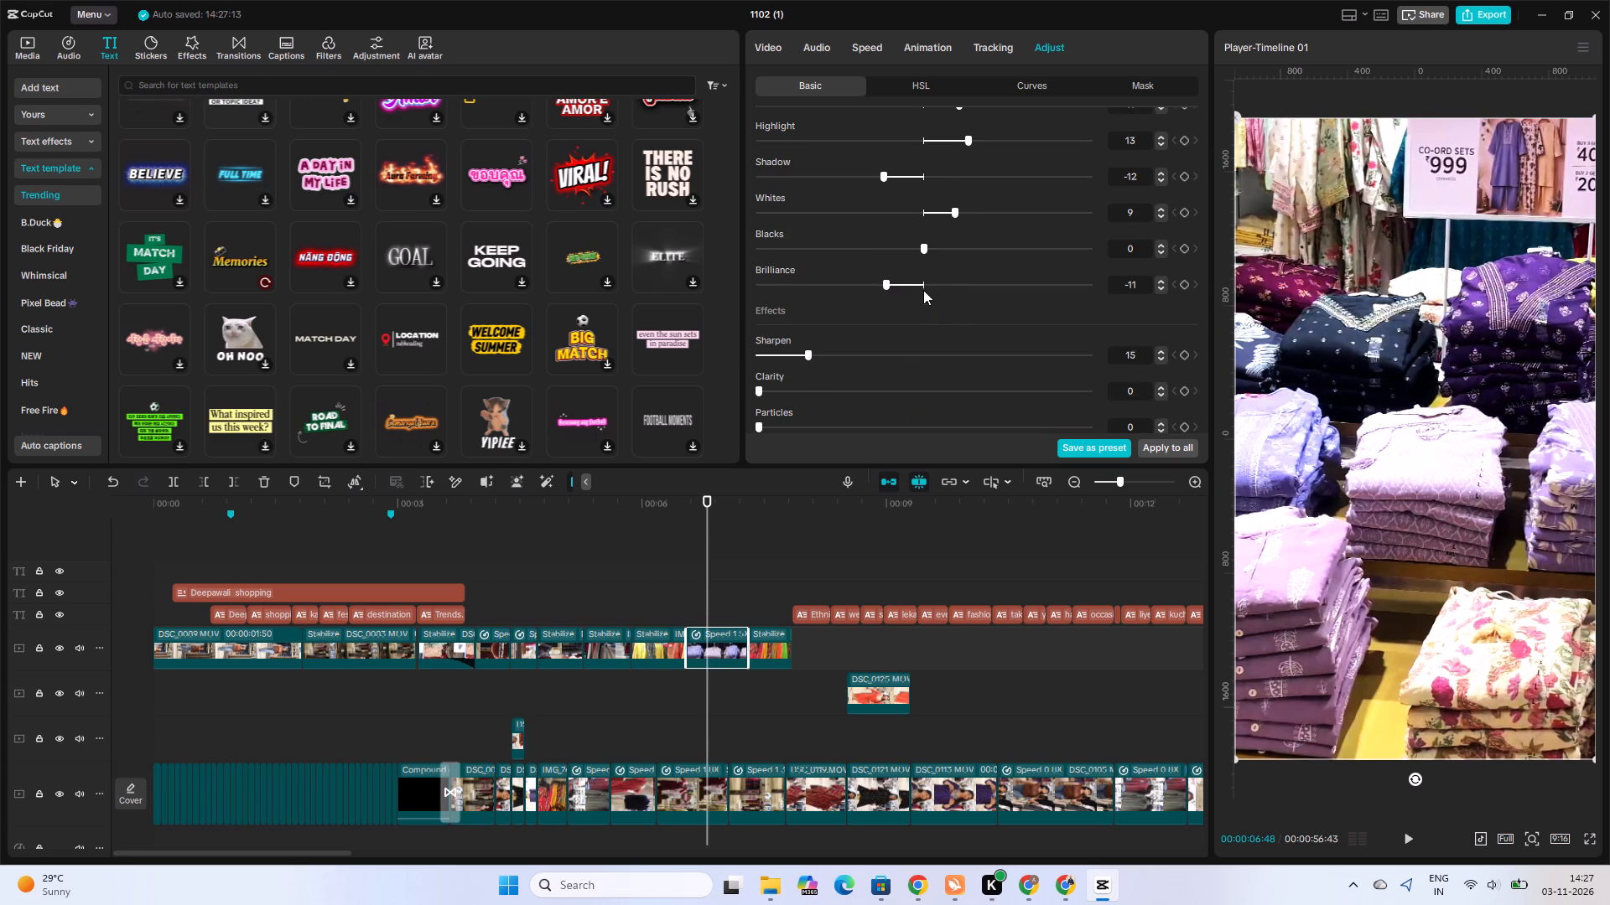
{"action": "left_click", "coordinate": [919, 281]}
{"action": "left_click", "coordinate": [922, 213]}
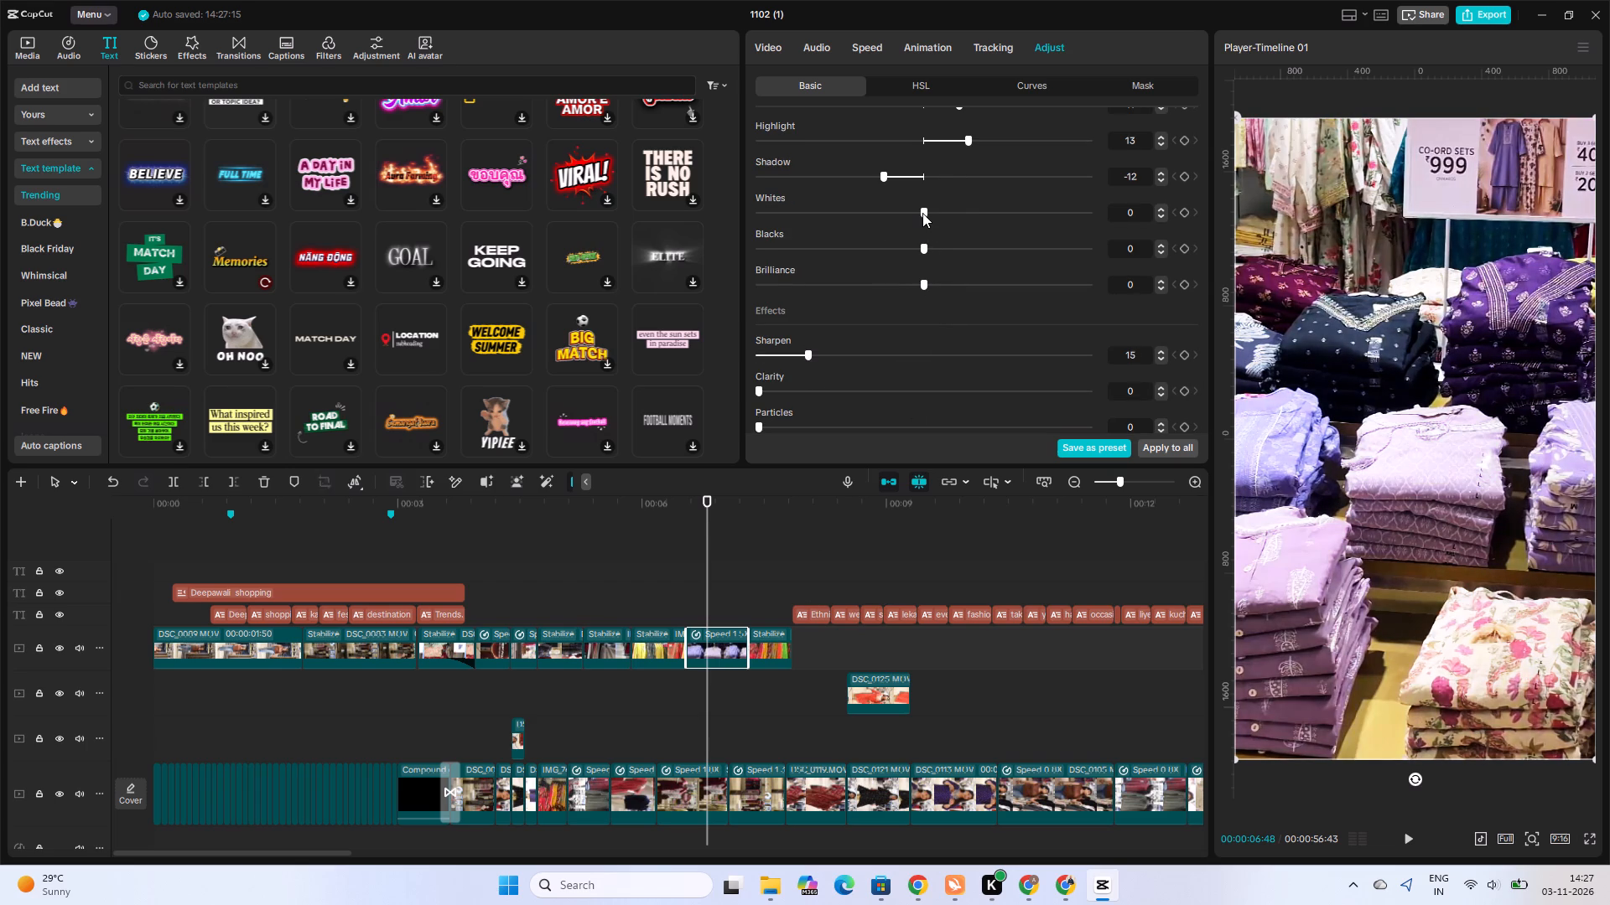
{"action": "left_click", "coordinate": [926, 176]}
Set the multicolour kurta rack clip's sharpen to 23, brilliance to 6, contrast to 19 and exposure to 11.
{"action": "key", "text": "space"}
{"action": "key", "text": "space"}
{"action": "left_click", "coordinate": [773, 649]}
{"action": "scroll", "coordinate": [930, 295], "scroll_direction": "down", "scroll_amount": 1}
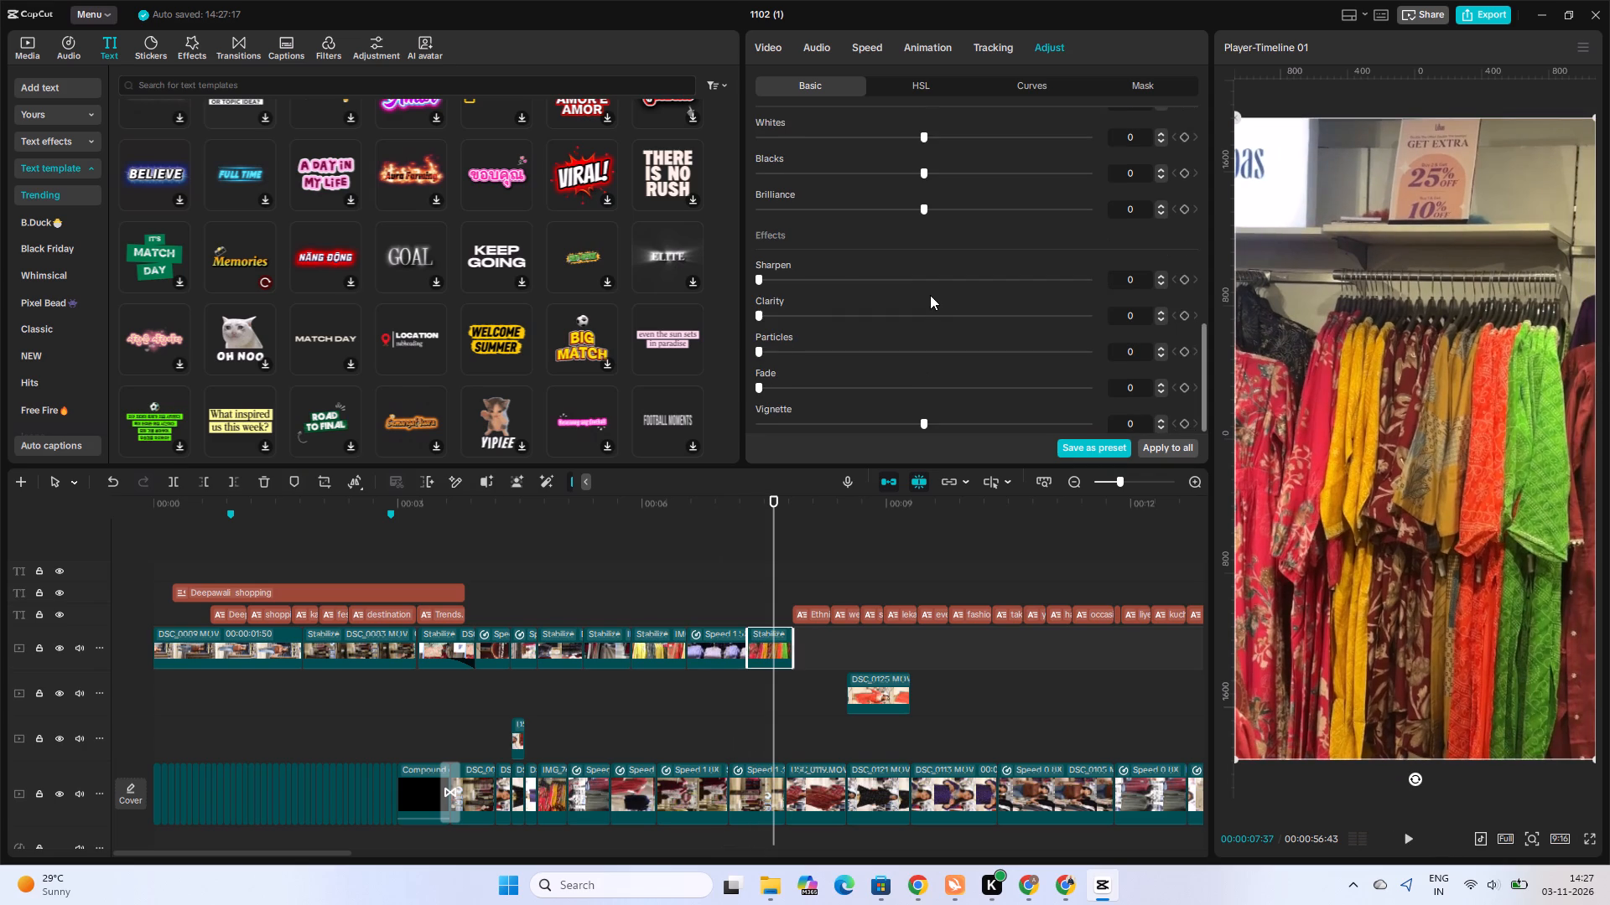
{"action": "left_click", "coordinate": [836, 277]}
{"action": "scroll", "coordinate": [917, 276], "scroll_direction": "up", "scroll_amount": 1}
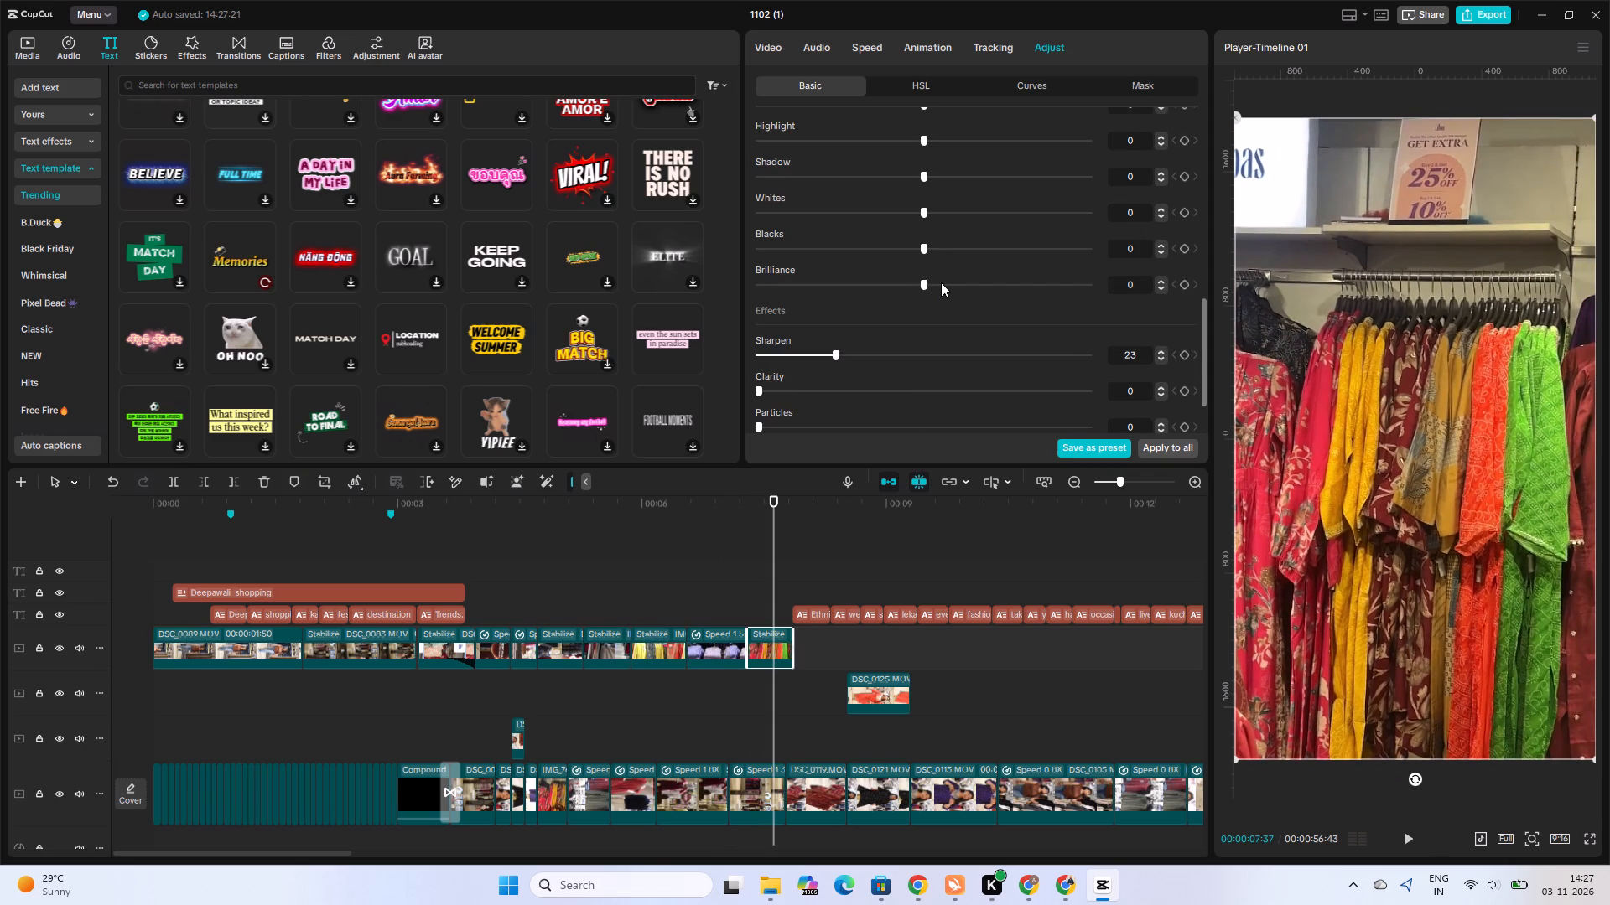
{"action": "left_click", "coordinate": [941, 282]}
{"action": "scroll", "coordinate": [945, 283], "scroll_direction": "up", "scroll_amount": 2}
{"action": "left_click", "coordinate": [982, 256]}
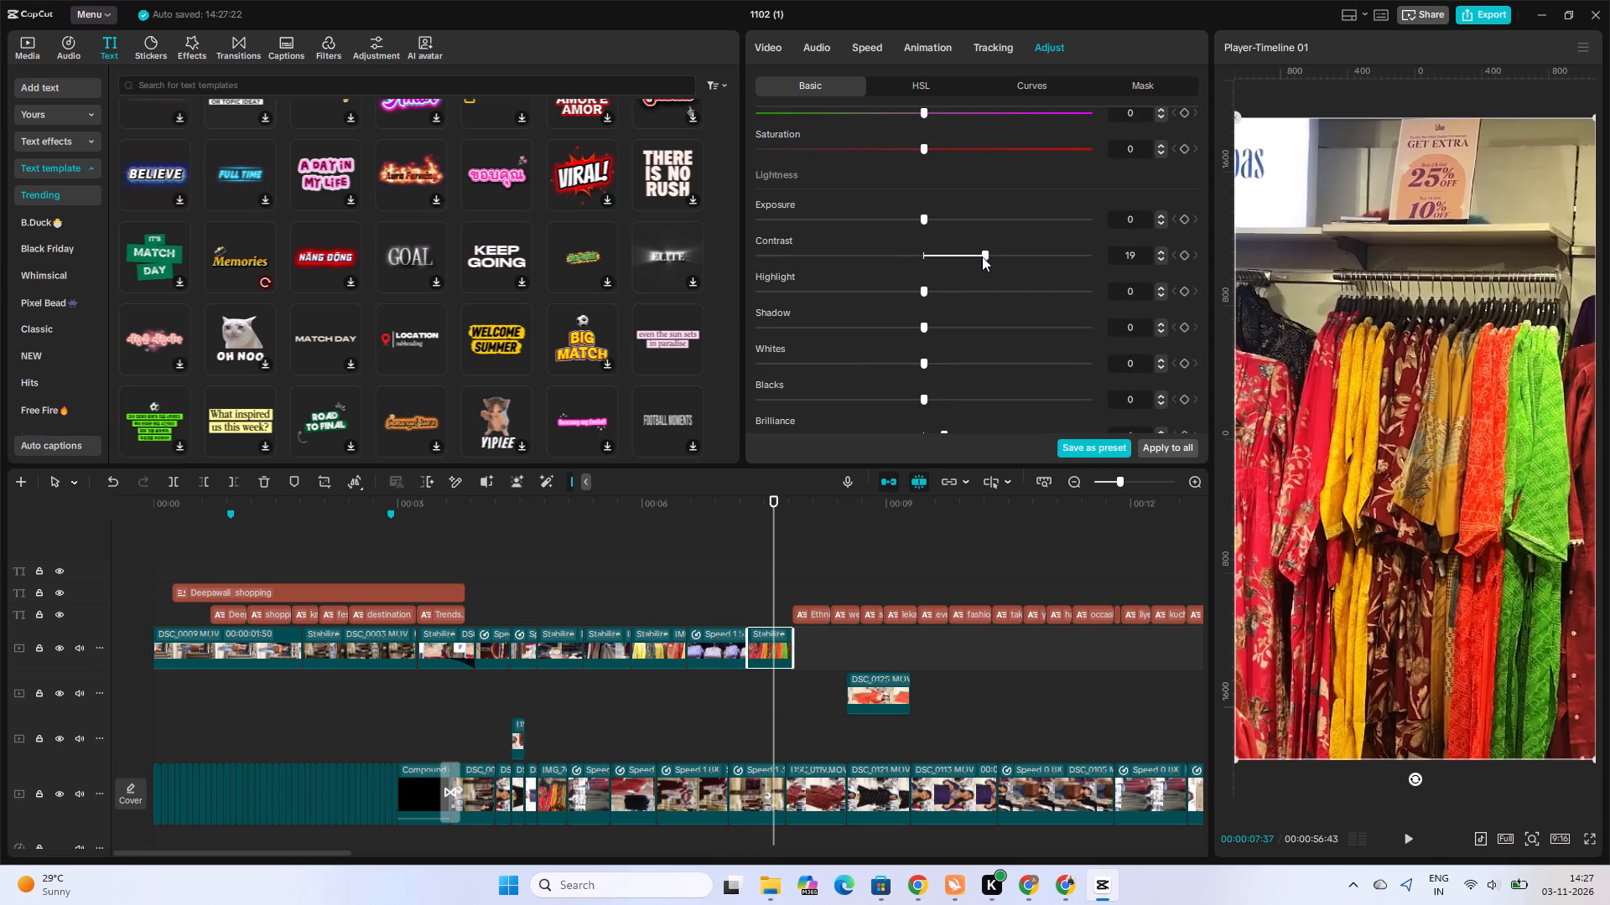
{"action": "left_click", "coordinate": [946, 217]}
{"action": "left_click", "coordinate": [936, 218]}
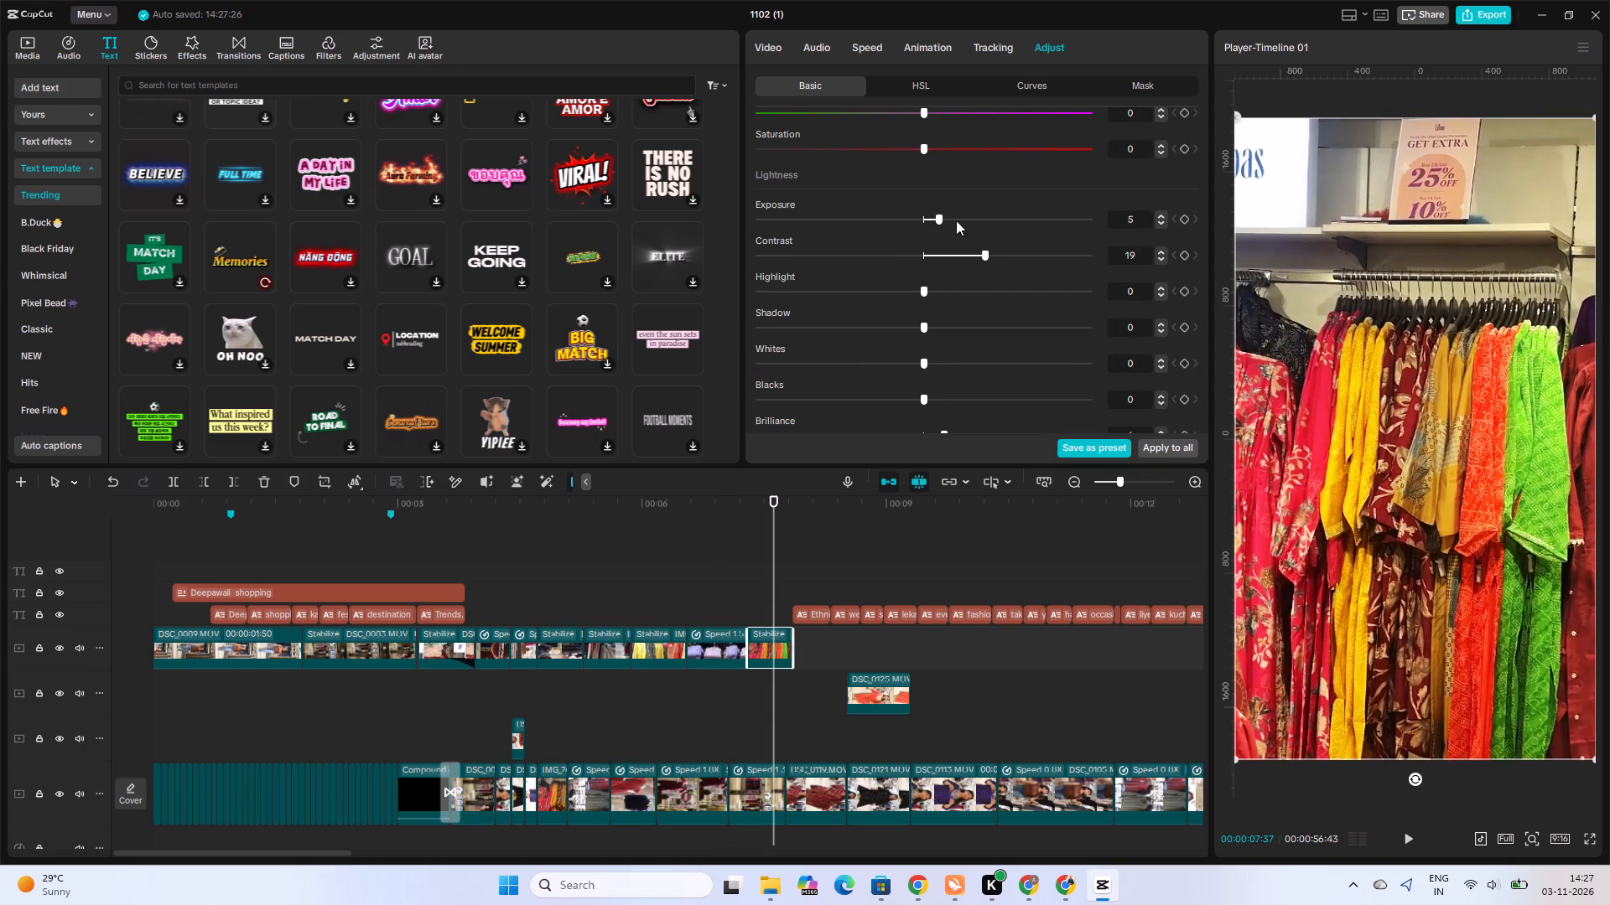
{"action": "left_click", "coordinate": [956, 220]}
Set the multicolour kurta rack clip's highlight to 13 and shadow to -10.
{"action": "left_click", "coordinate": [950, 288]}
{"action": "left_click", "coordinate": [943, 292]}
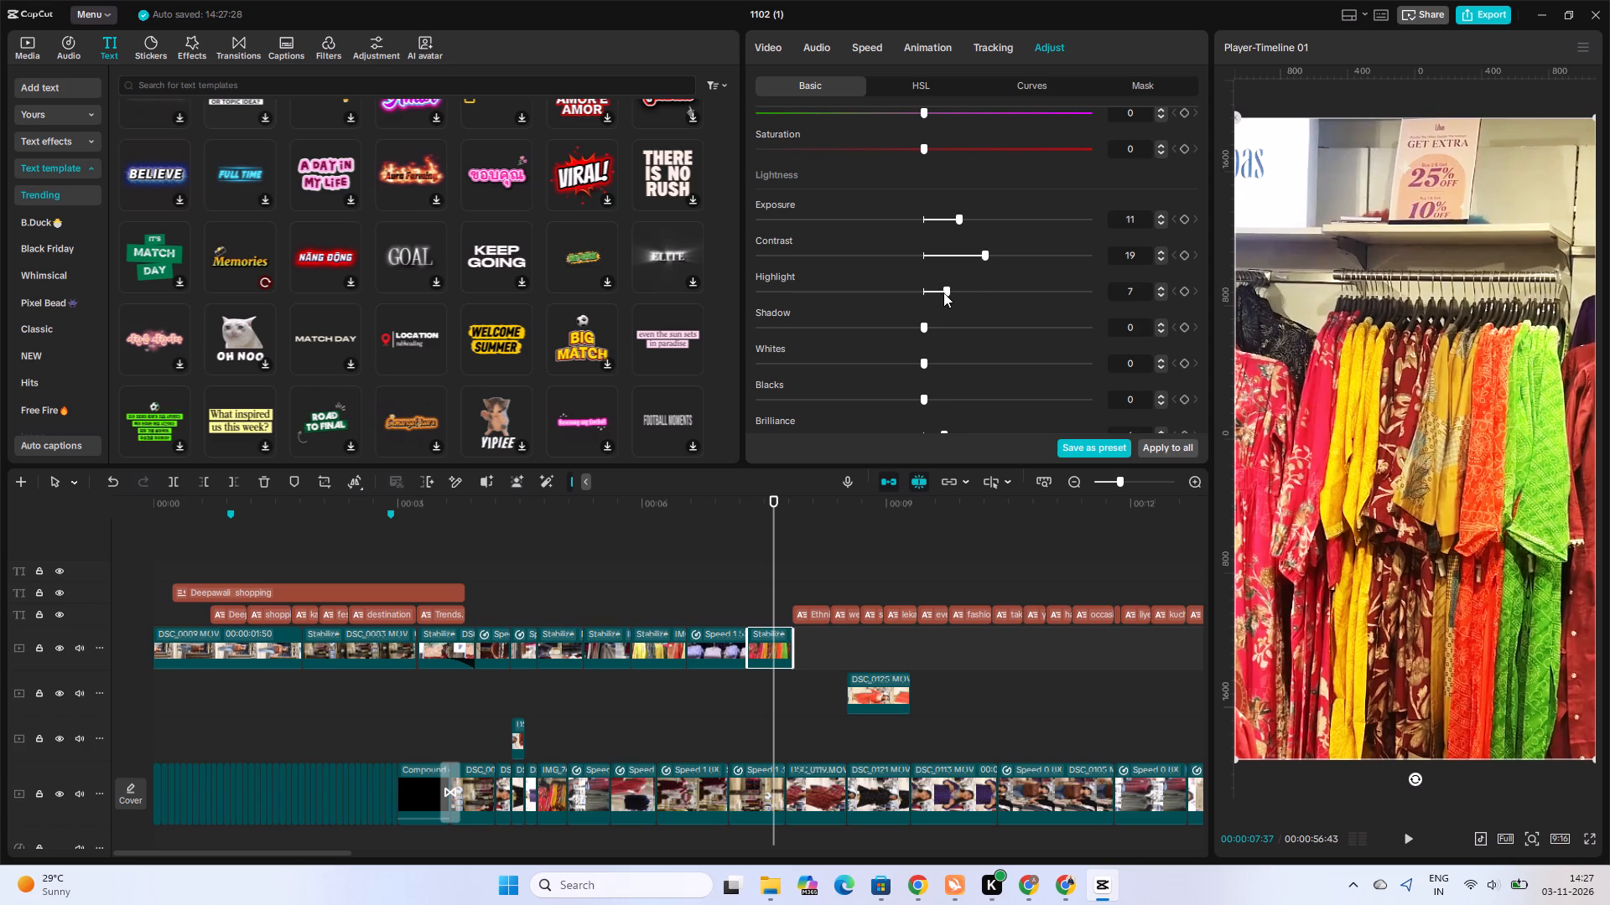
{"action": "left_click", "coordinate": [964, 292]}
{"action": "left_click", "coordinate": [883, 330]}
{"action": "left_click", "coordinate": [976, 327]}
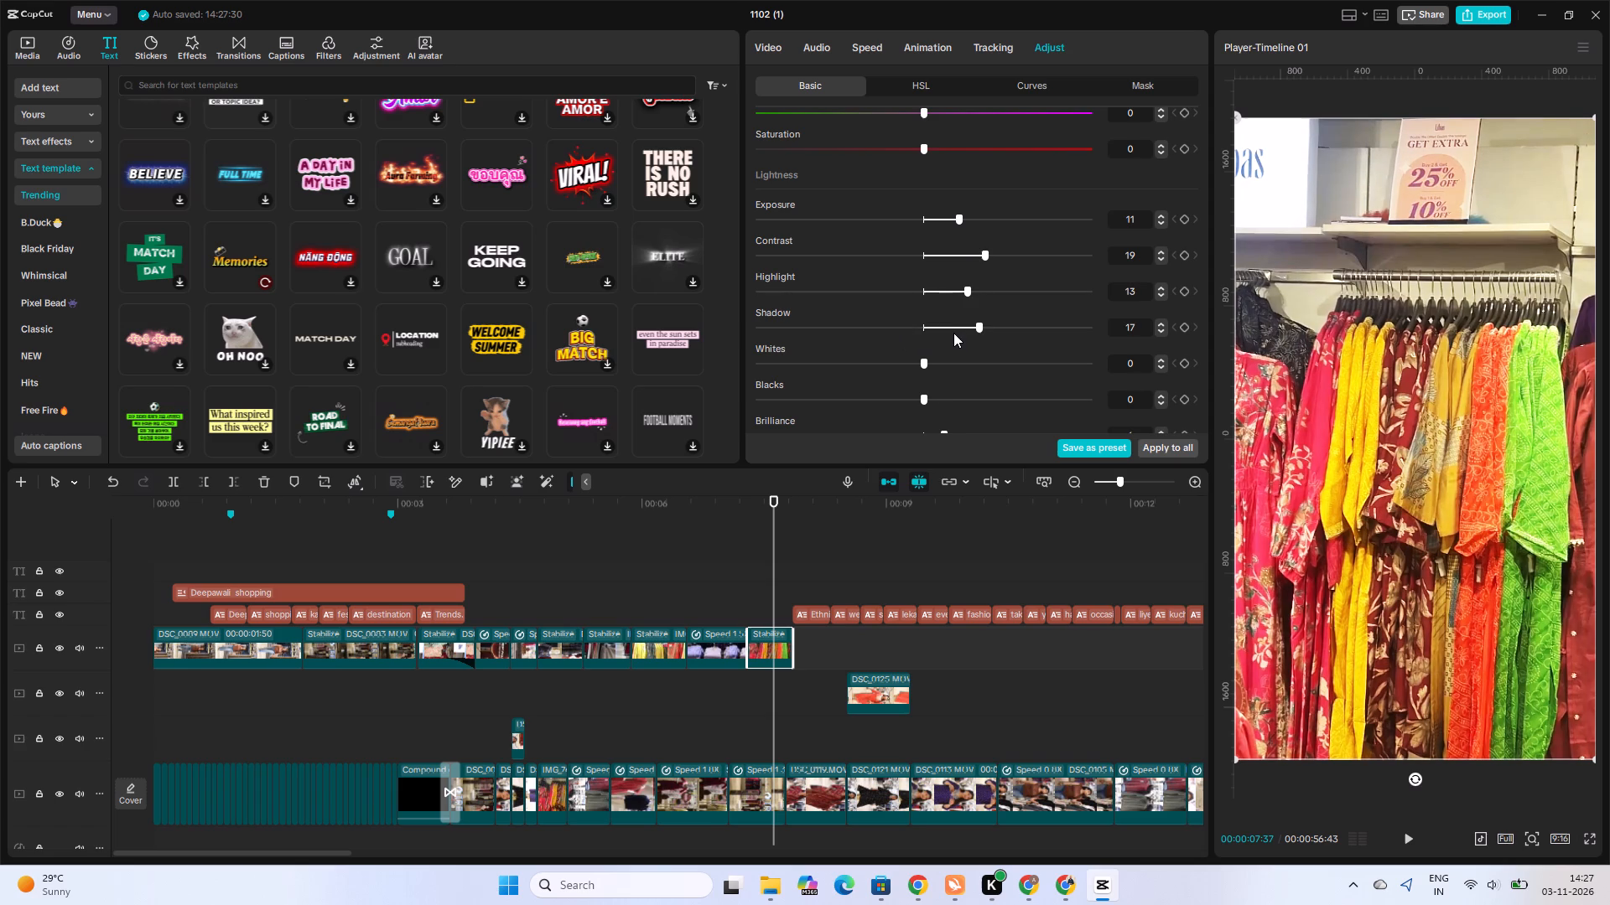
{"action": "left_click", "coordinate": [949, 326]}
{"action": "left_click", "coordinate": [883, 328]}
{"action": "left_click", "coordinate": [948, 326]}
{"action": "left_click", "coordinate": [888, 333]}
Set the multicolour kurta rack clip's whites to 5 and blacks to -6.
{"action": "left_click", "coordinate": [905, 365]}
{"action": "left_click", "coordinate": [963, 362]}
{"action": "left_click", "coordinate": [920, 362]}
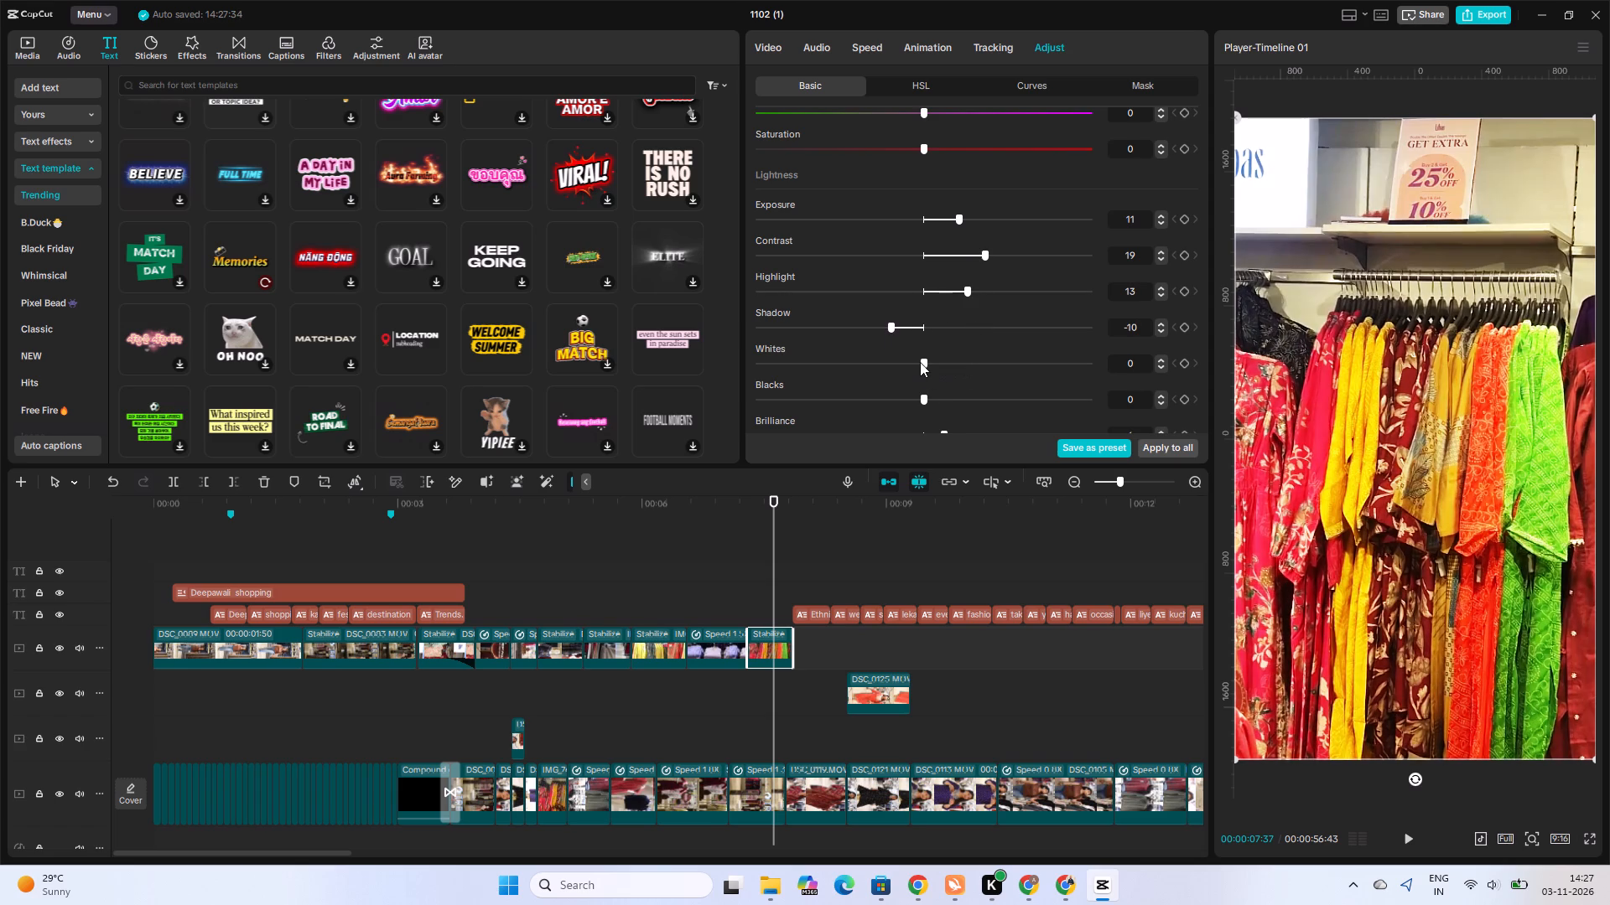
{"action": "left_click", "coordinate": [898, 368]}
{"action": "left_click", "coordinate": [908, 362]}
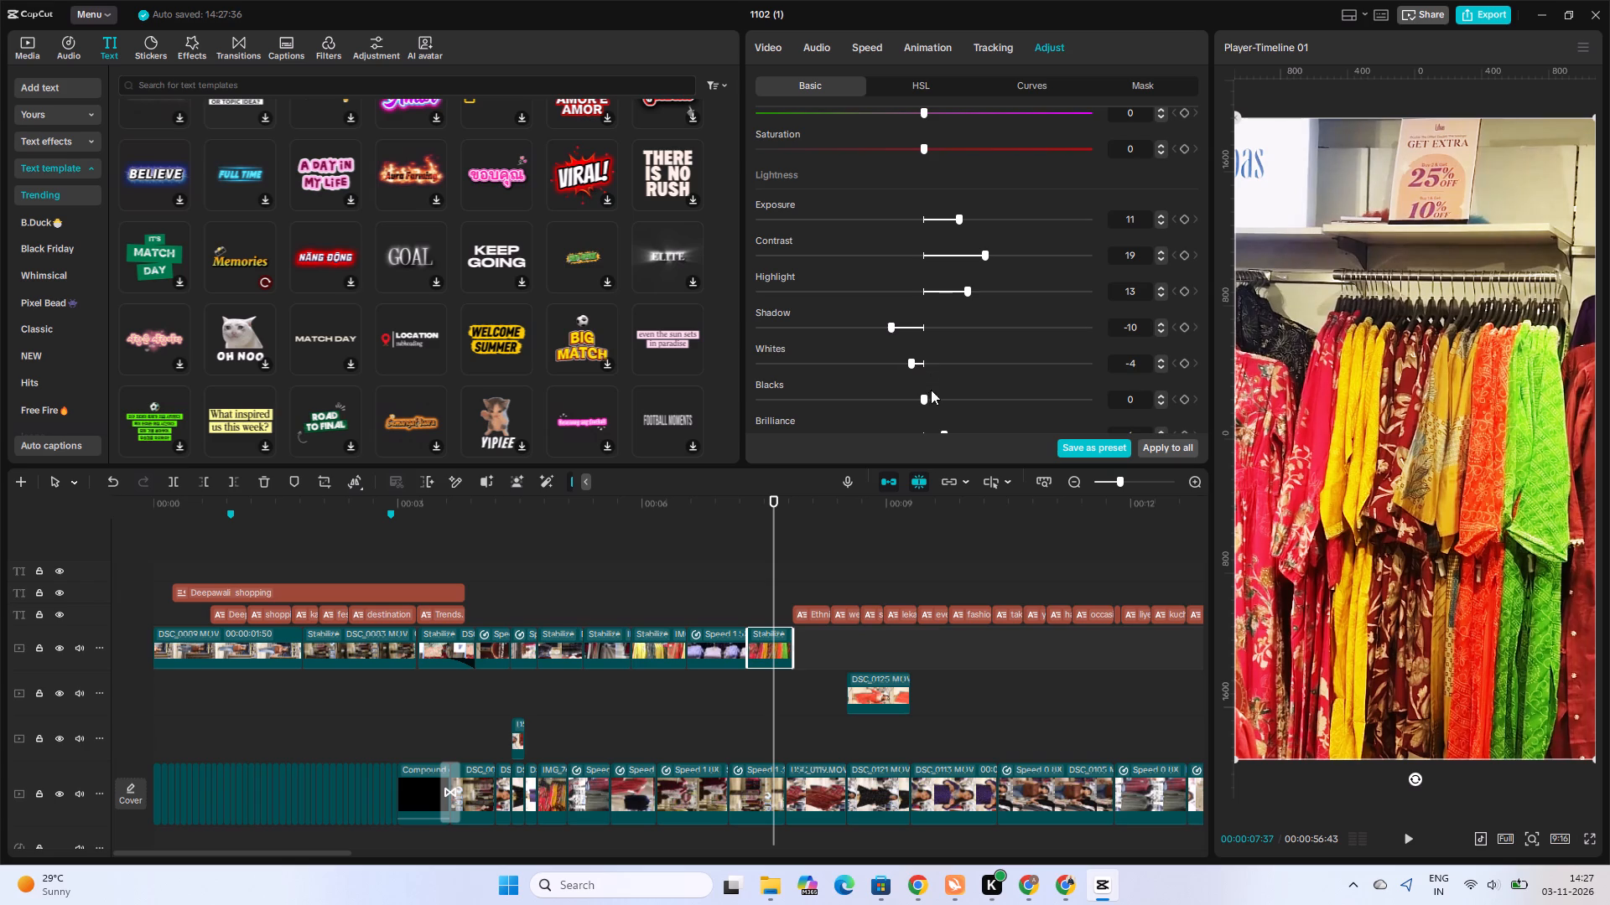
{"action": "left_click", "coordinate": [945, 398]}
{"action": "left_click", "coordinate": [889, 396]}
{"action": "left_click", "coordinate": [911, 400]}
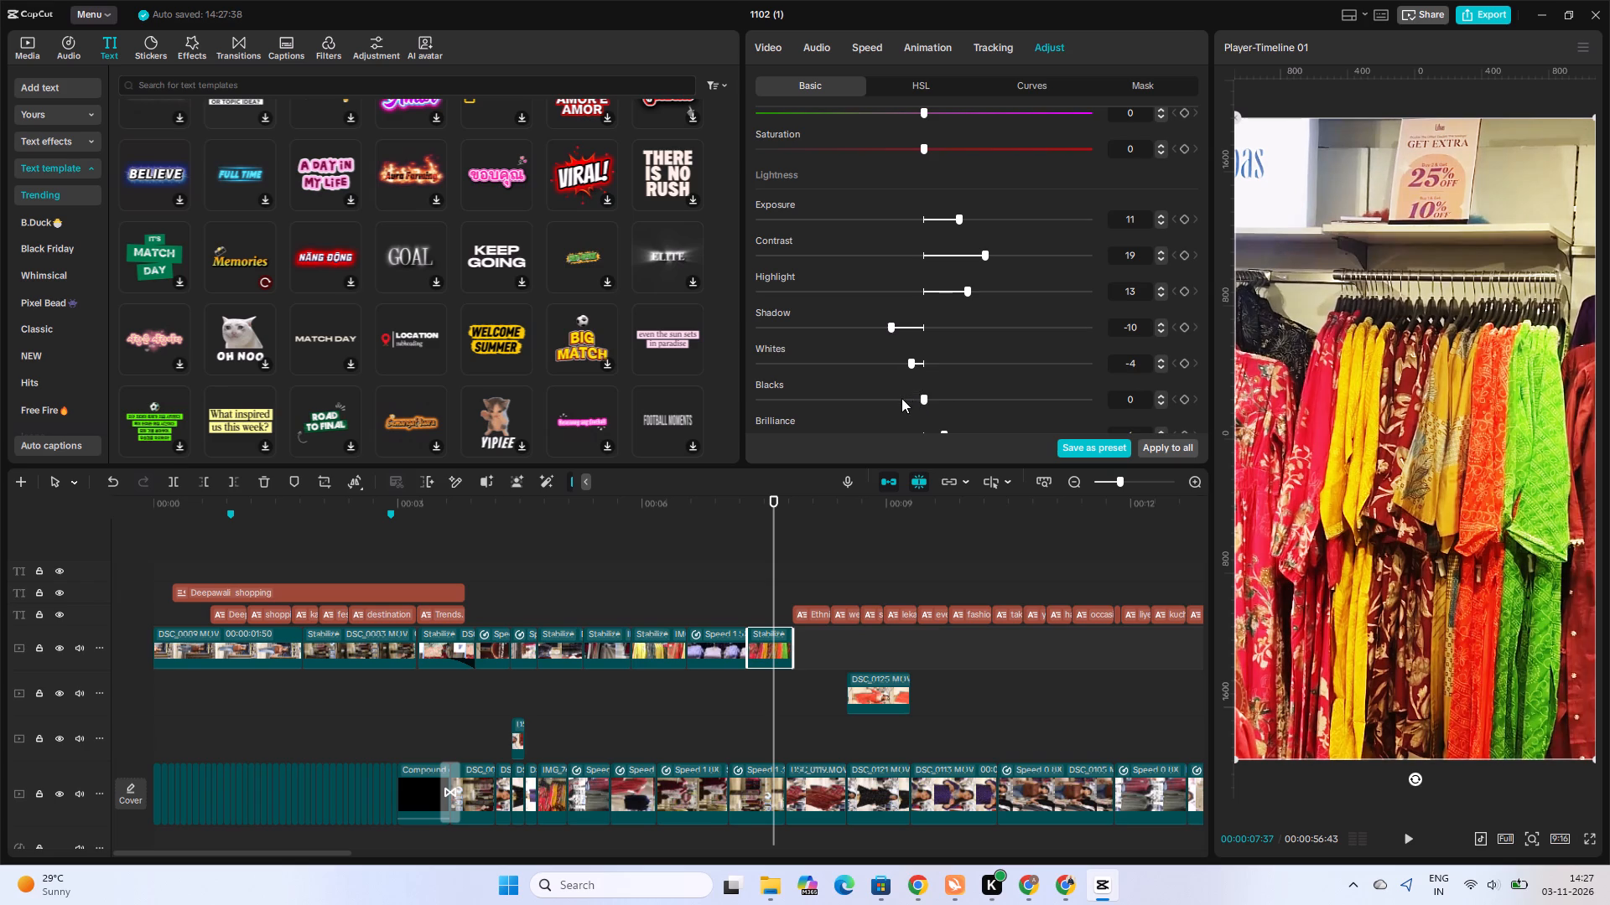
{"action": "left_click", "coordinate": [901, 398]}
{"action": "left_click", "coordinate": [938, 360]}
{"action": "scroll", "coordinate": [949, 386], "scroll_direction": "down", "scroll_amount": 1}
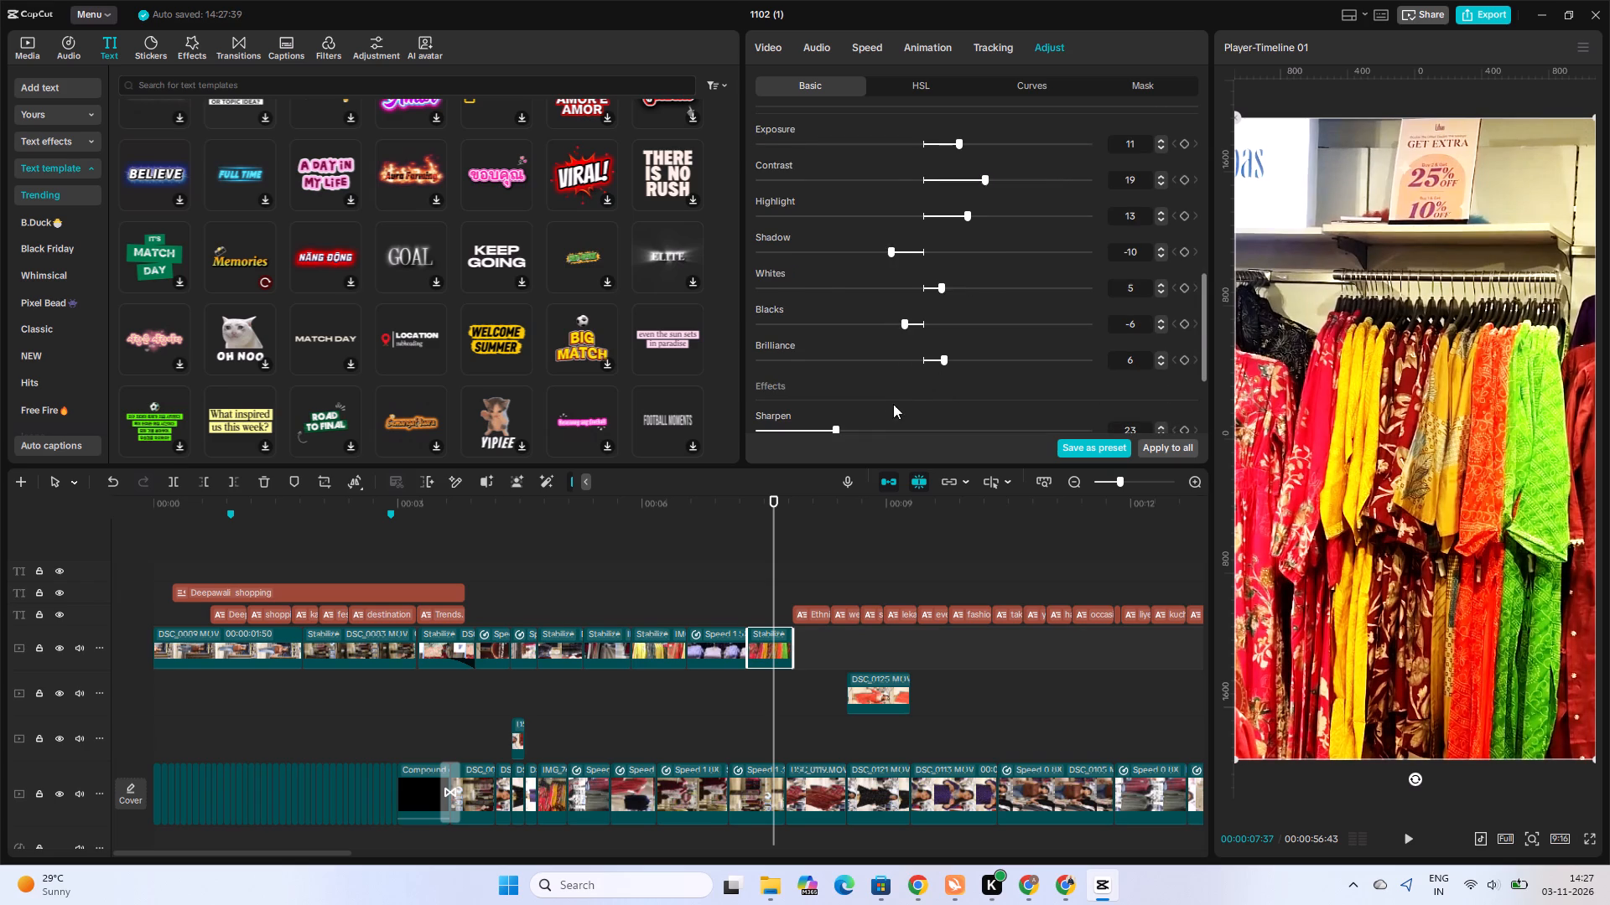
{"action": "scroll", "coordinate": [887, 406], "scroll_direction": "down", "scroll_amount": 2}
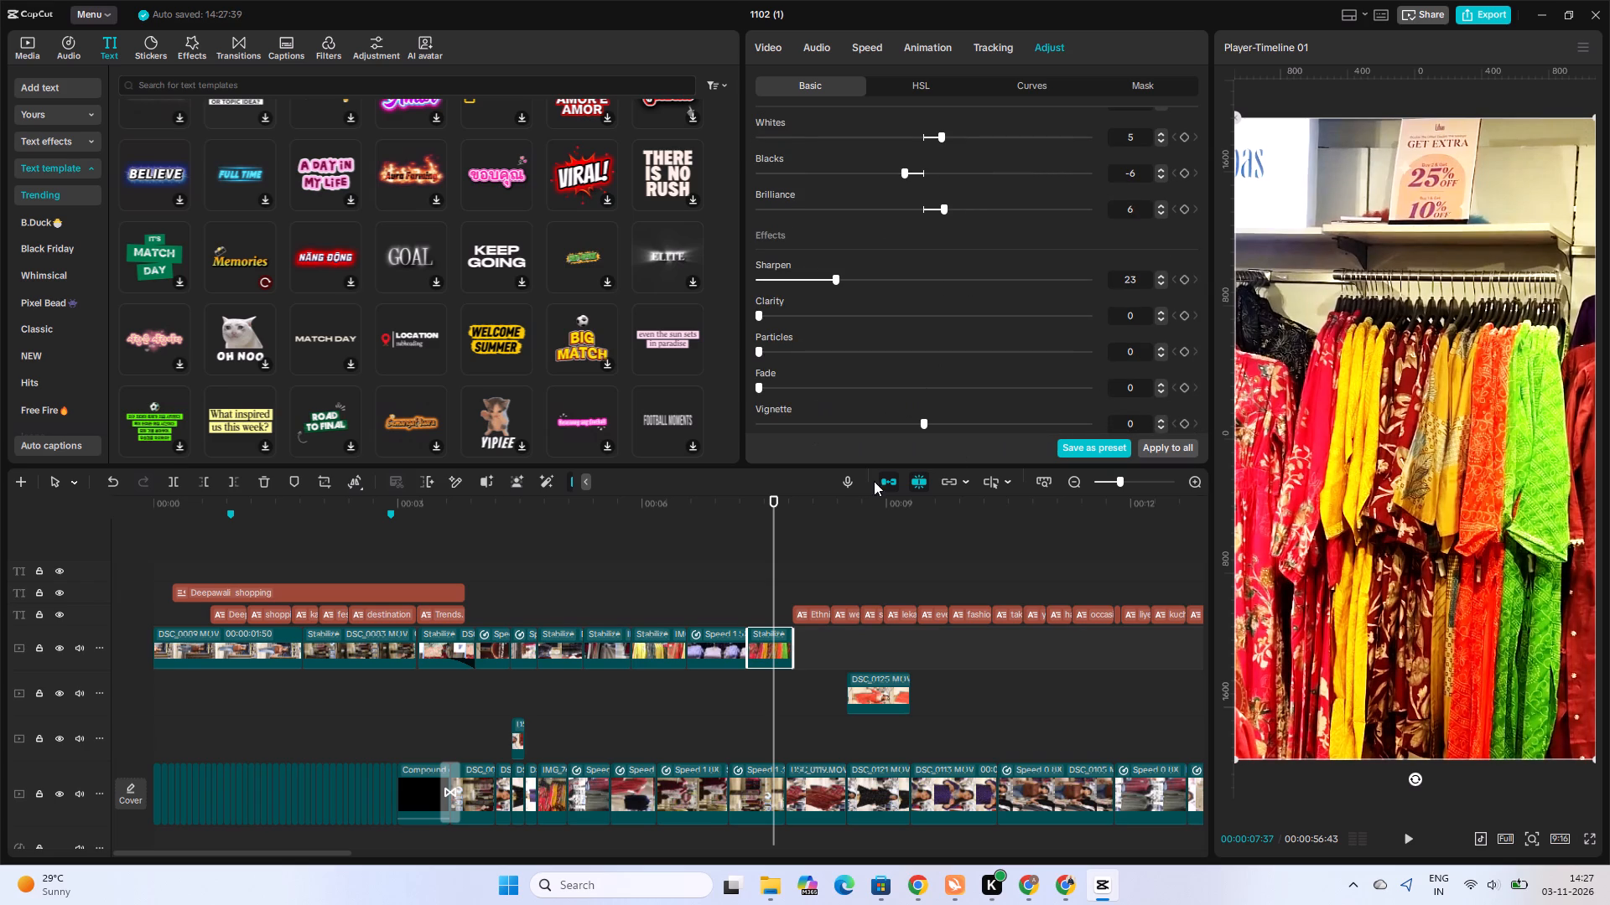
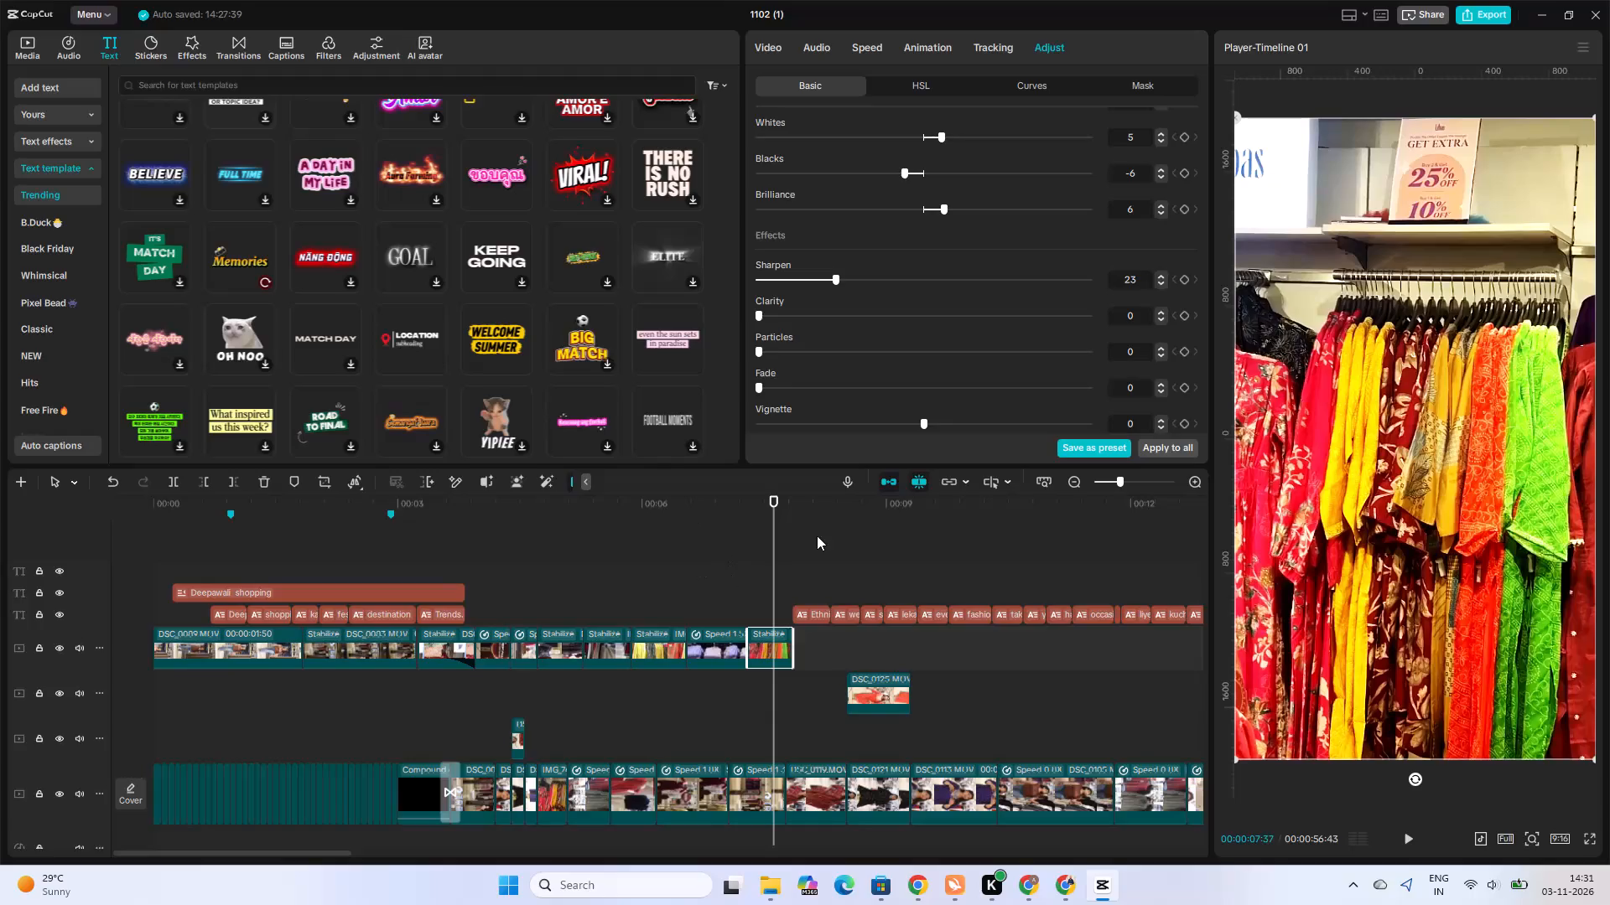
On the maroon kurta clip captioned "Ethnic", try higher saturation, return it to 0, and set exposure to 18.
{"action": "left_click", "coordinate": [759, 564]}
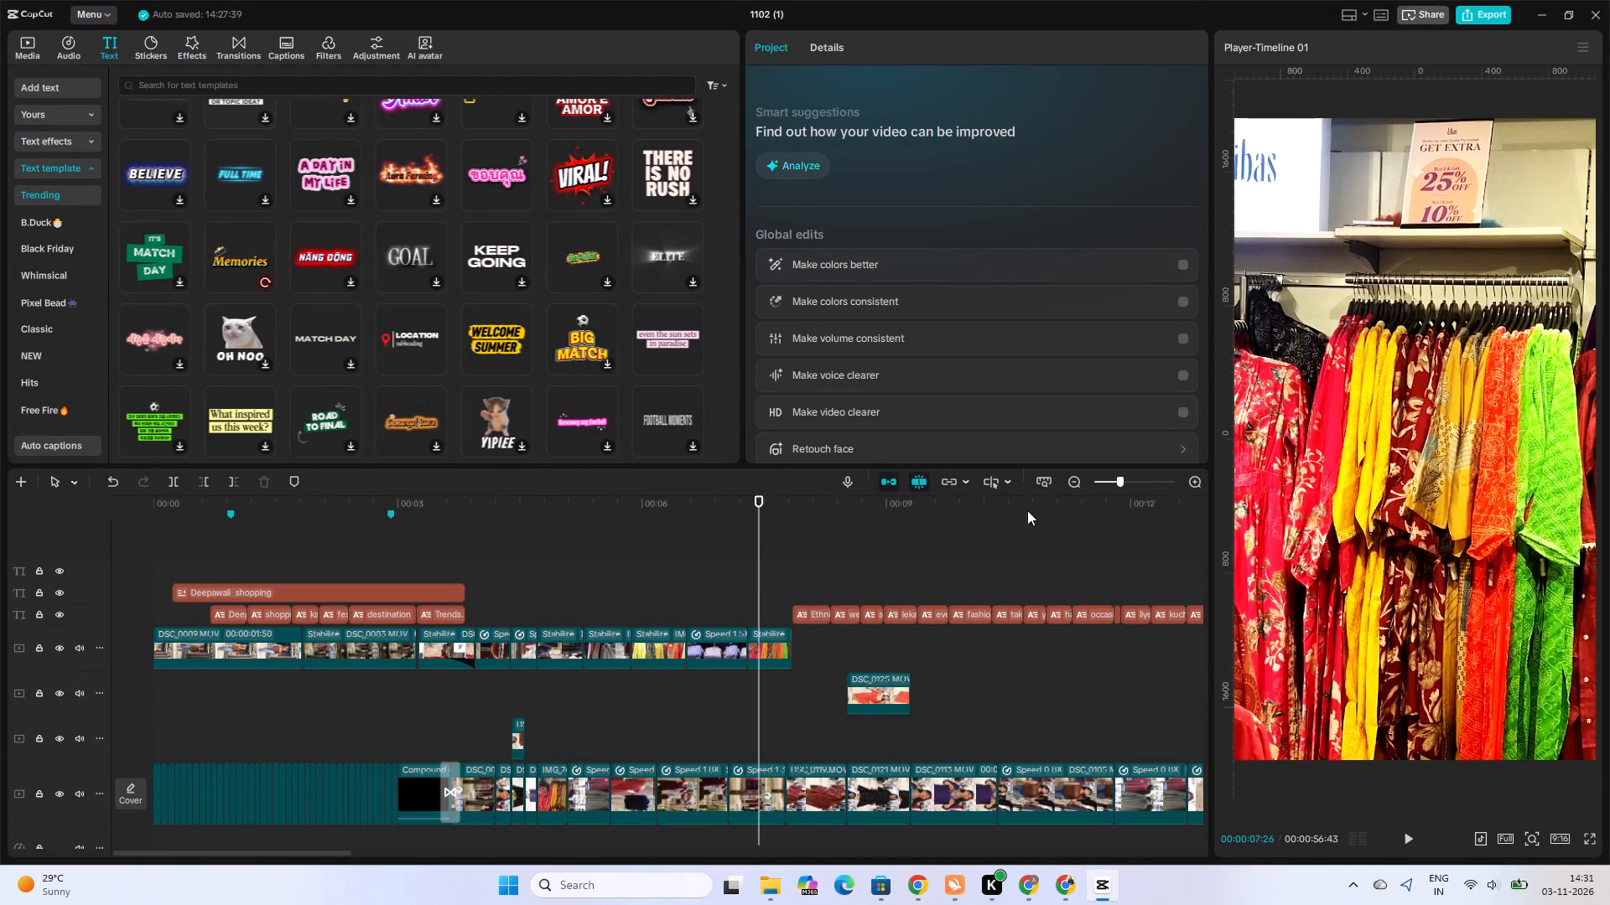
{"action": "left_click", "coordinate": [818, 579]}
{"action": "left_click", "coordinate": [828, 820]}
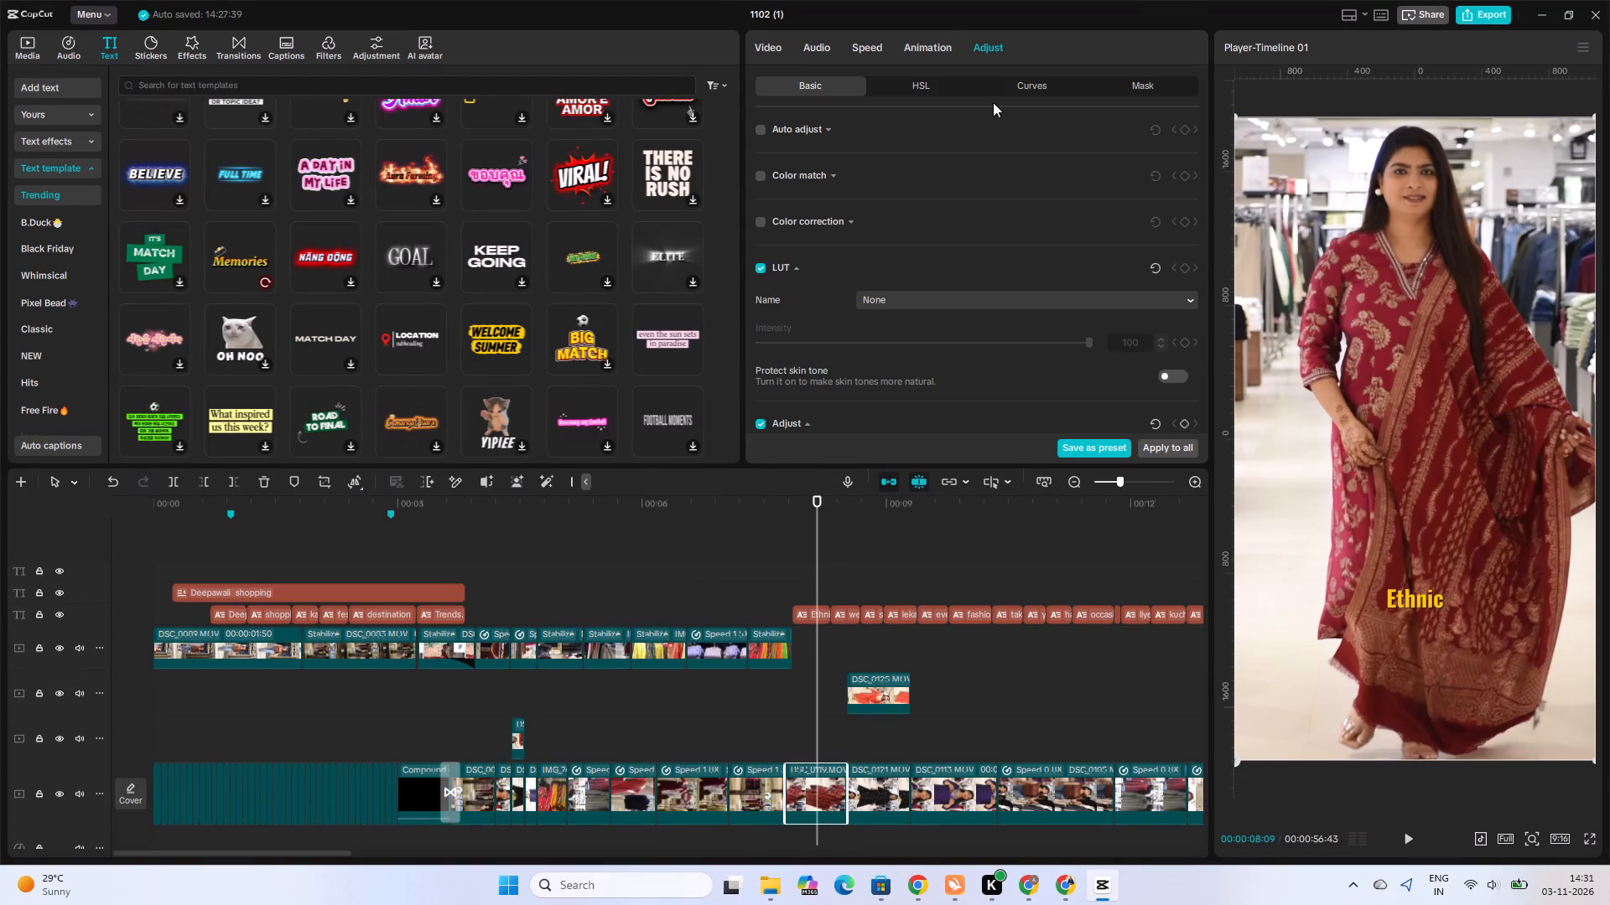
{"action": "scroll", "coordinate": [950, 49], "scroll_direction": "down", "scroll_amount": 3}
{"action": "scroll", "coordinate": [960, 380], "scroll_direction": "down", "scroll_amount": 2}
{"action": "left_click", "coordinate": [943, 265]}
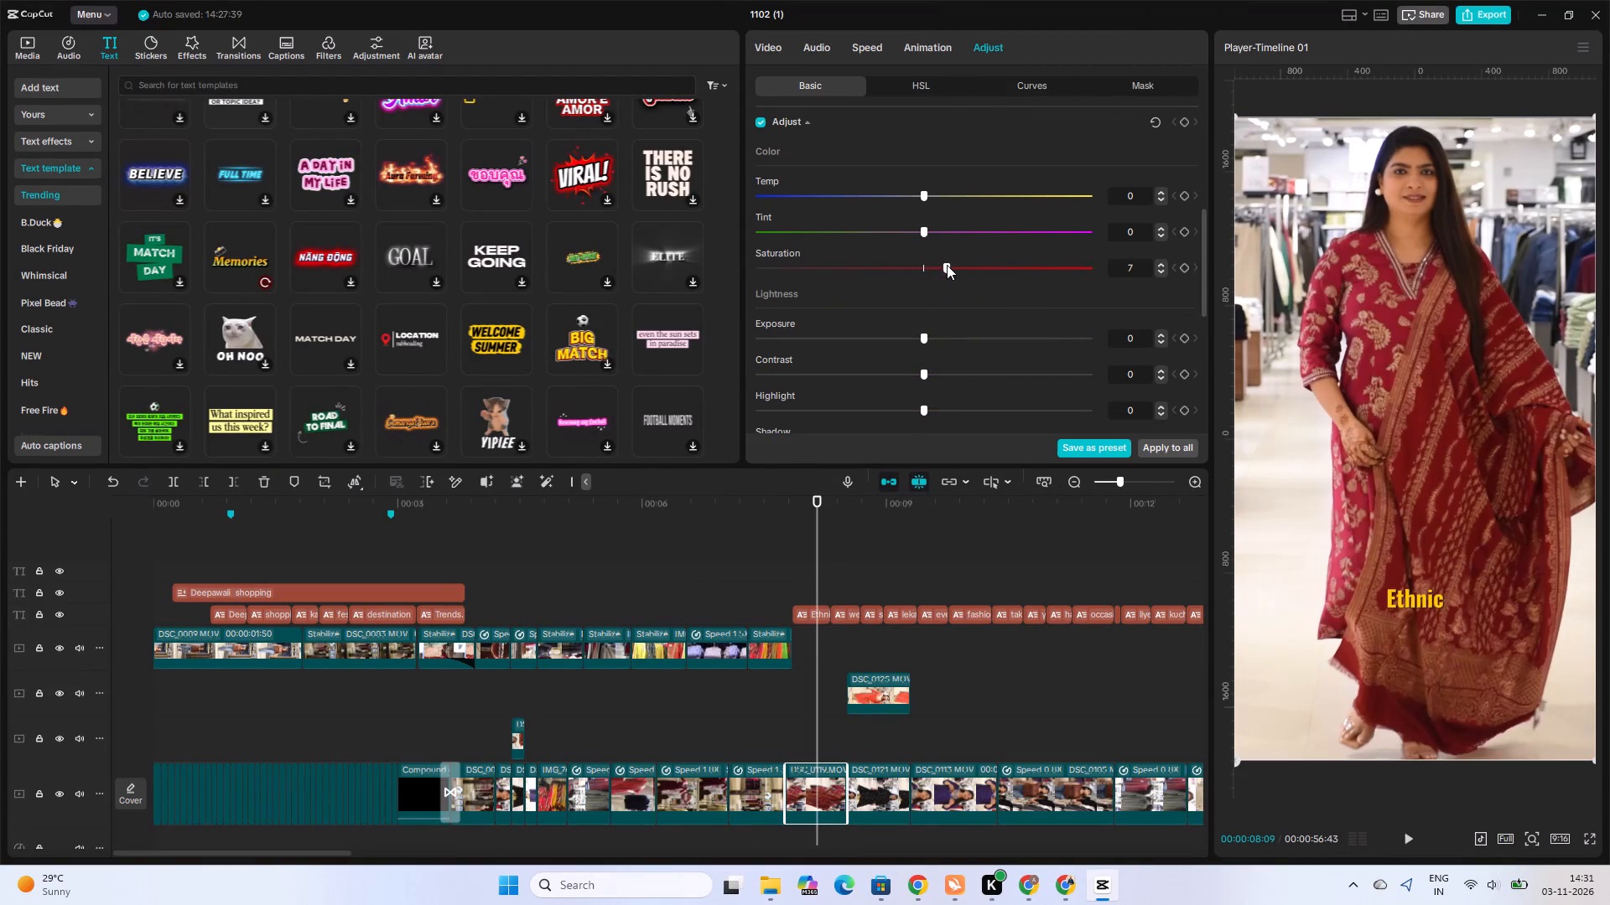
{"action": "left_click", "coordinate": [966, 263]}
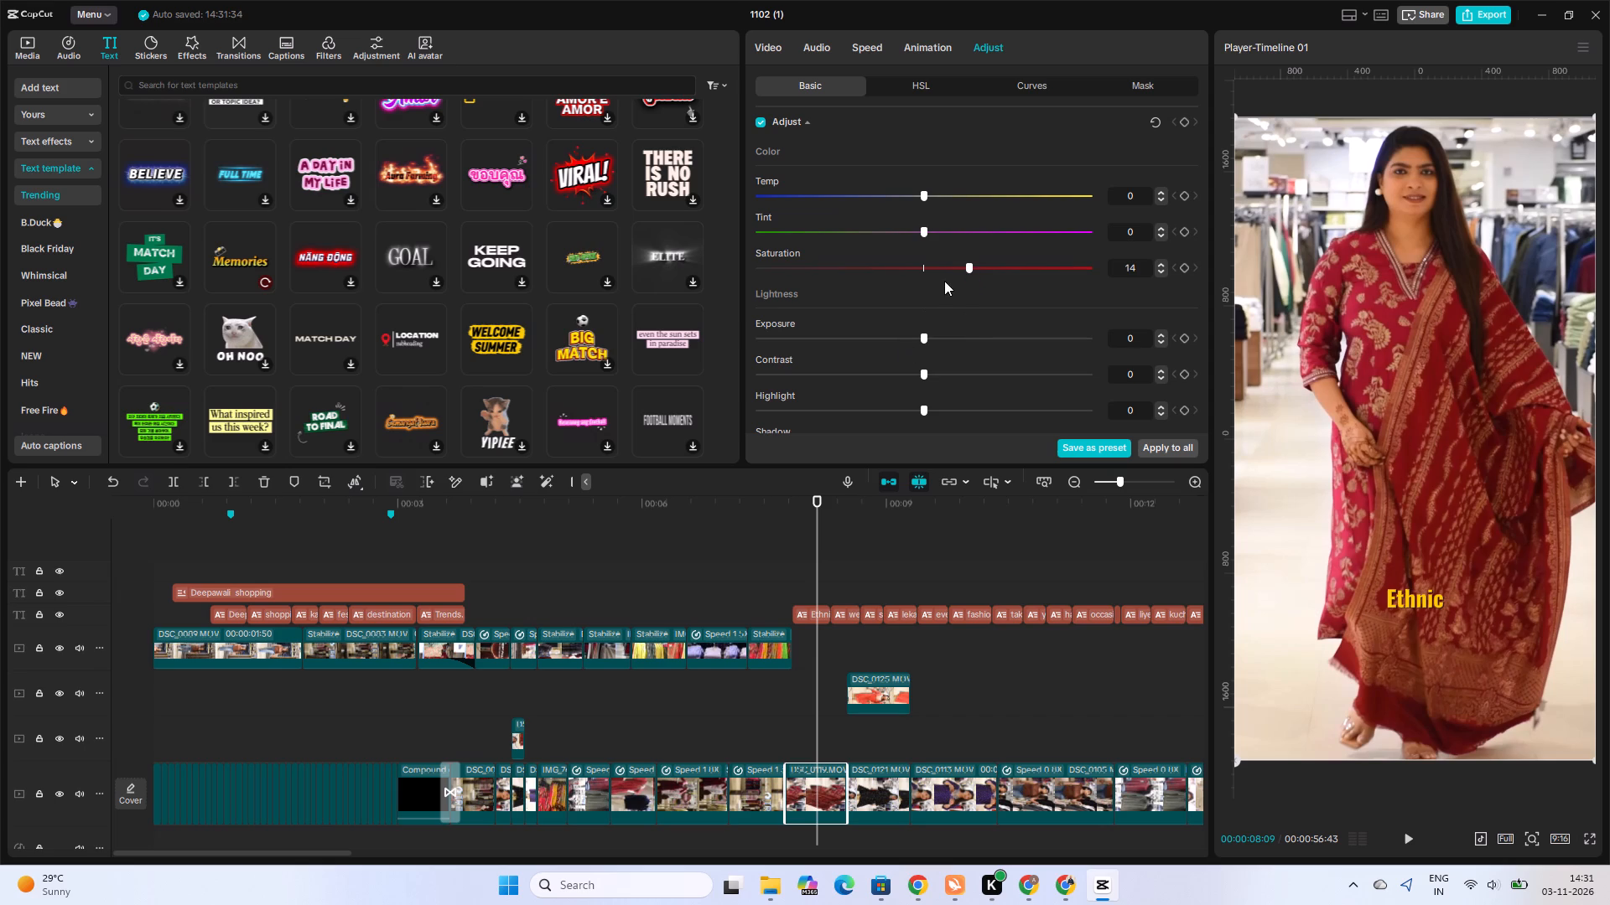
{"action": "left_click", "coordinate": [944, 276]}
{"action": "left_click", "coordinate": [930, 271]}
{"action": "left_click", "coordinate": [947, 335]}
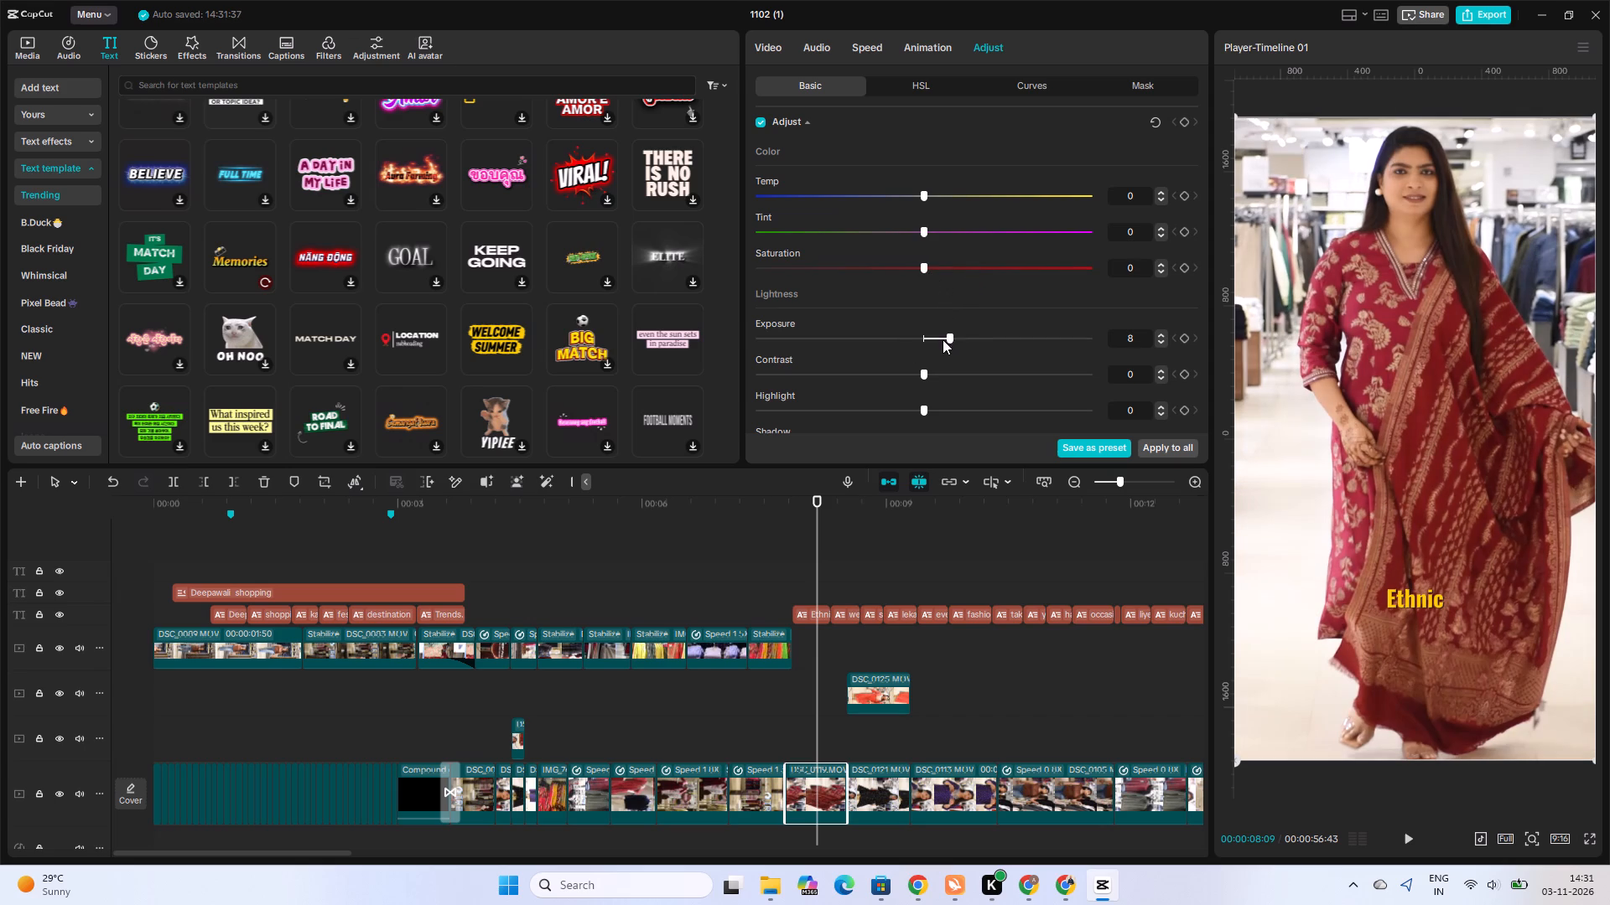
{"action": "left_click", "coordinate": [981, 336]}
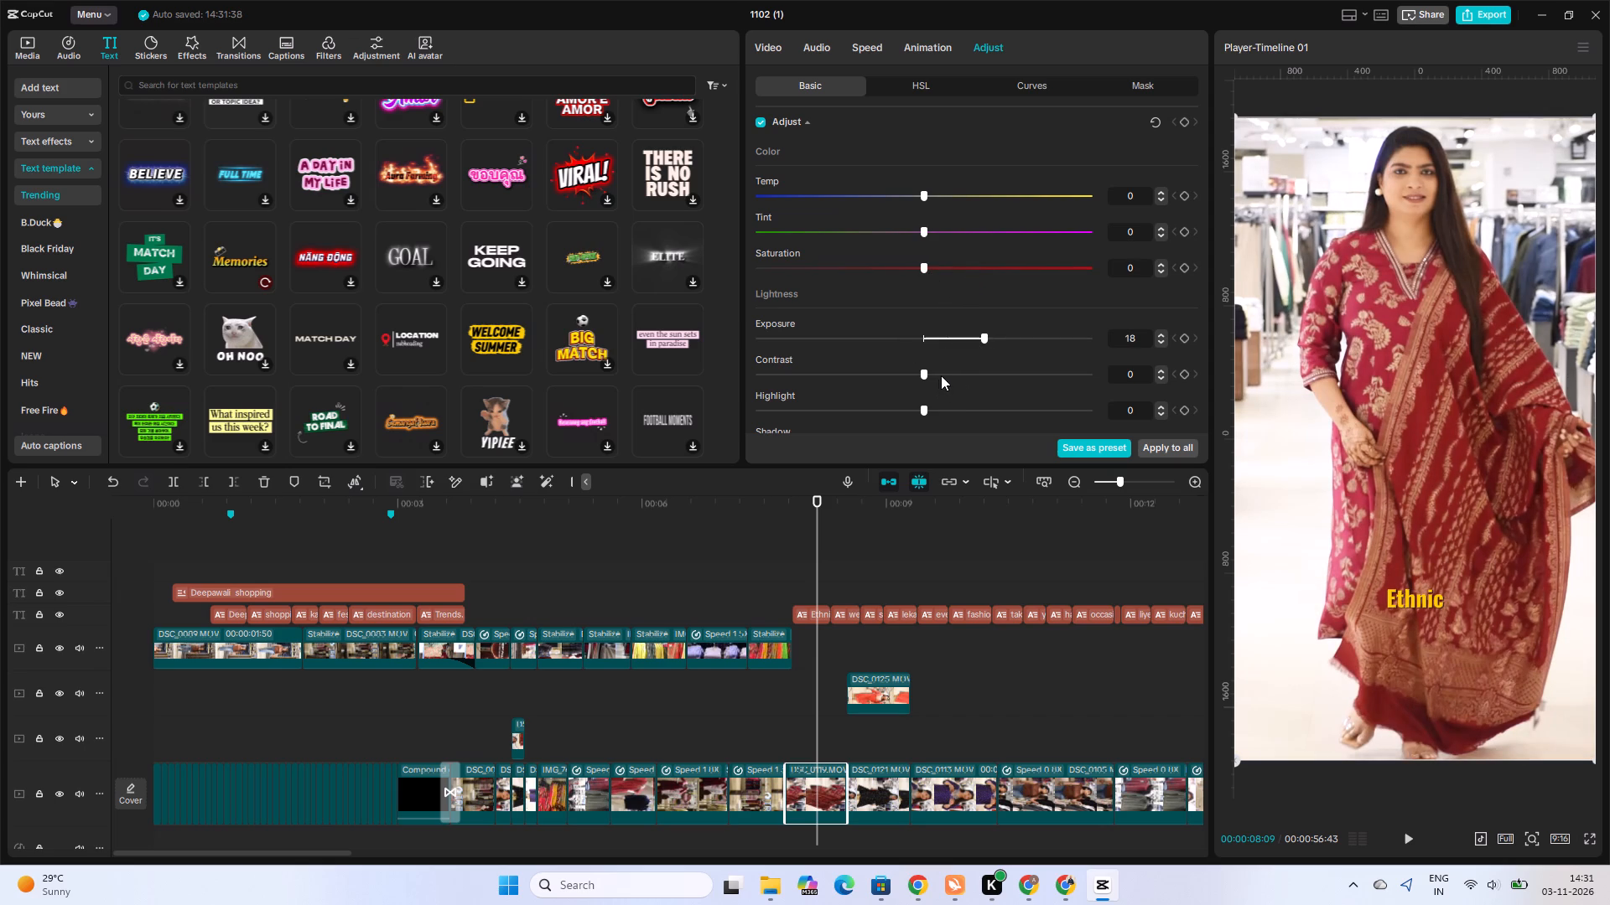
Set the maroon kurta clip's contrast to 2 and shadow to -5.
{"action": "left_click", "coordinate": [954, 372]}
{"action": "left_click", "coordinate": [940, 376]}
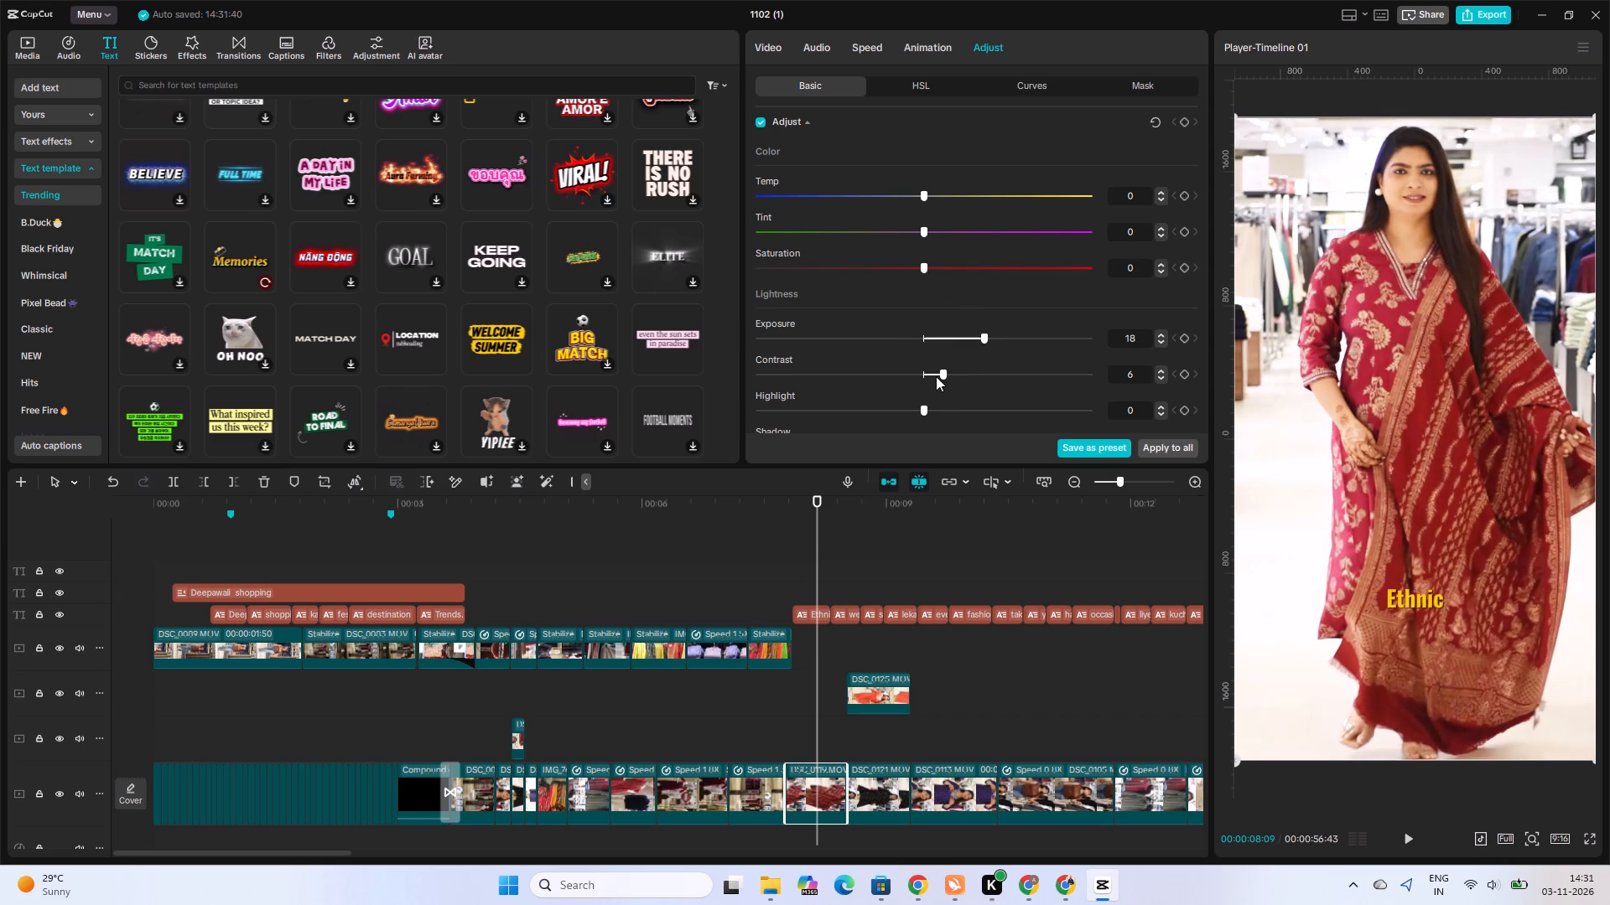
{"action": "left_click", "coordinate": [927, 375]}
{"action": "left_click", "coordinate": [932, 375]}
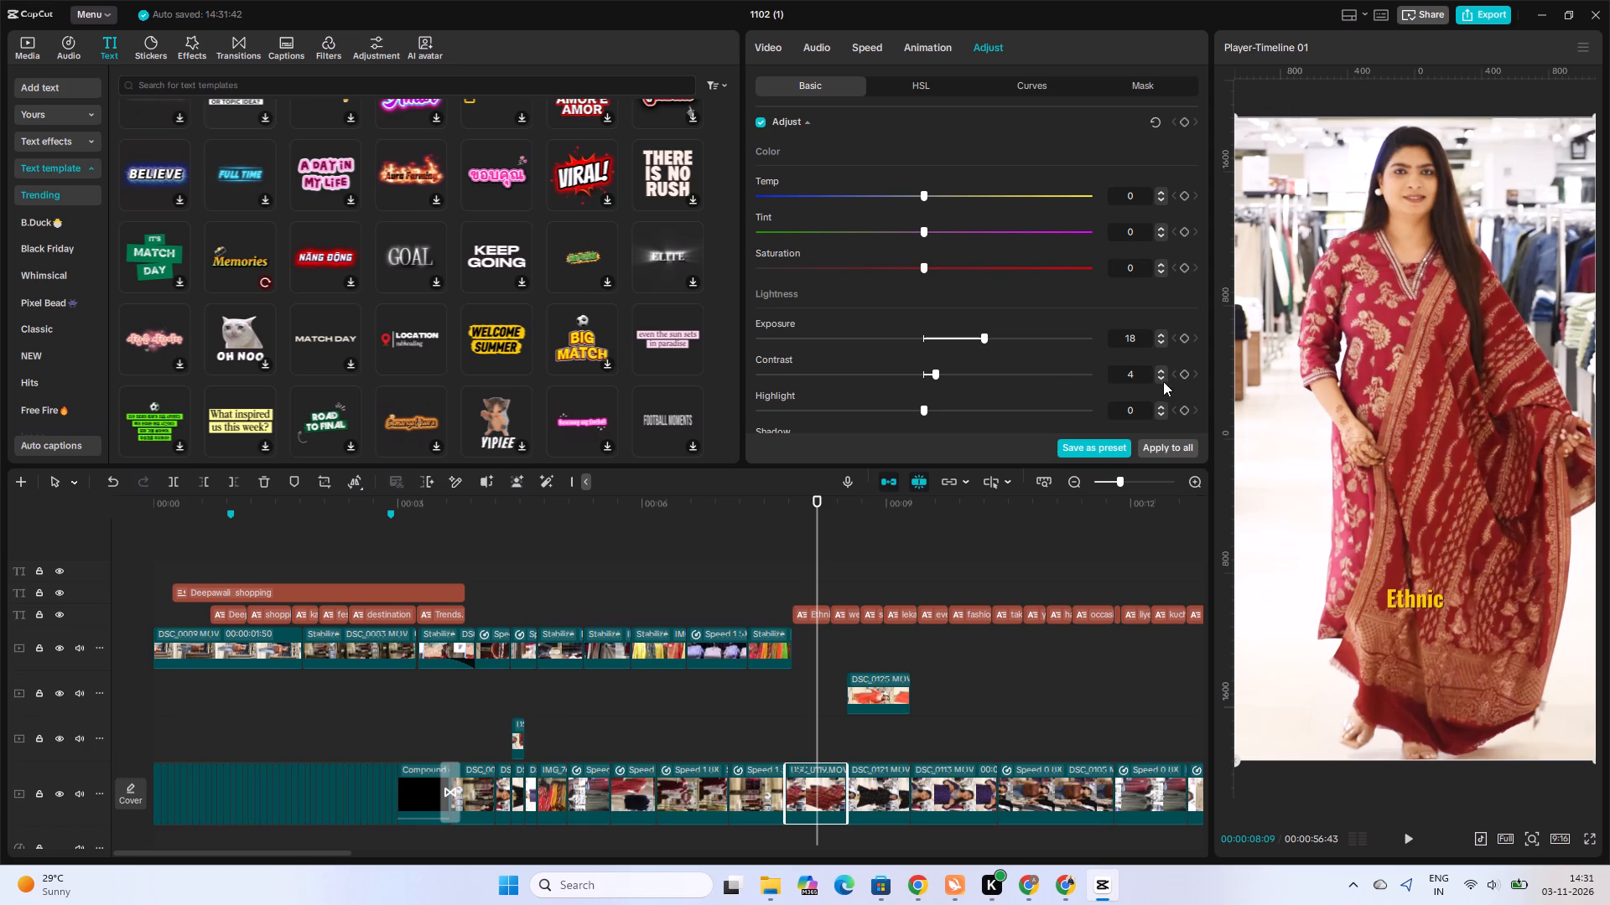
{"action": "double_click", "coordinate": [1161, 376]}
{"action": "scroll", "coordinate": [1054, 380], "scroll_direction": "down", "scroll_amount": 2}
{"action": "left_click", "coordinate": [936, 297]}
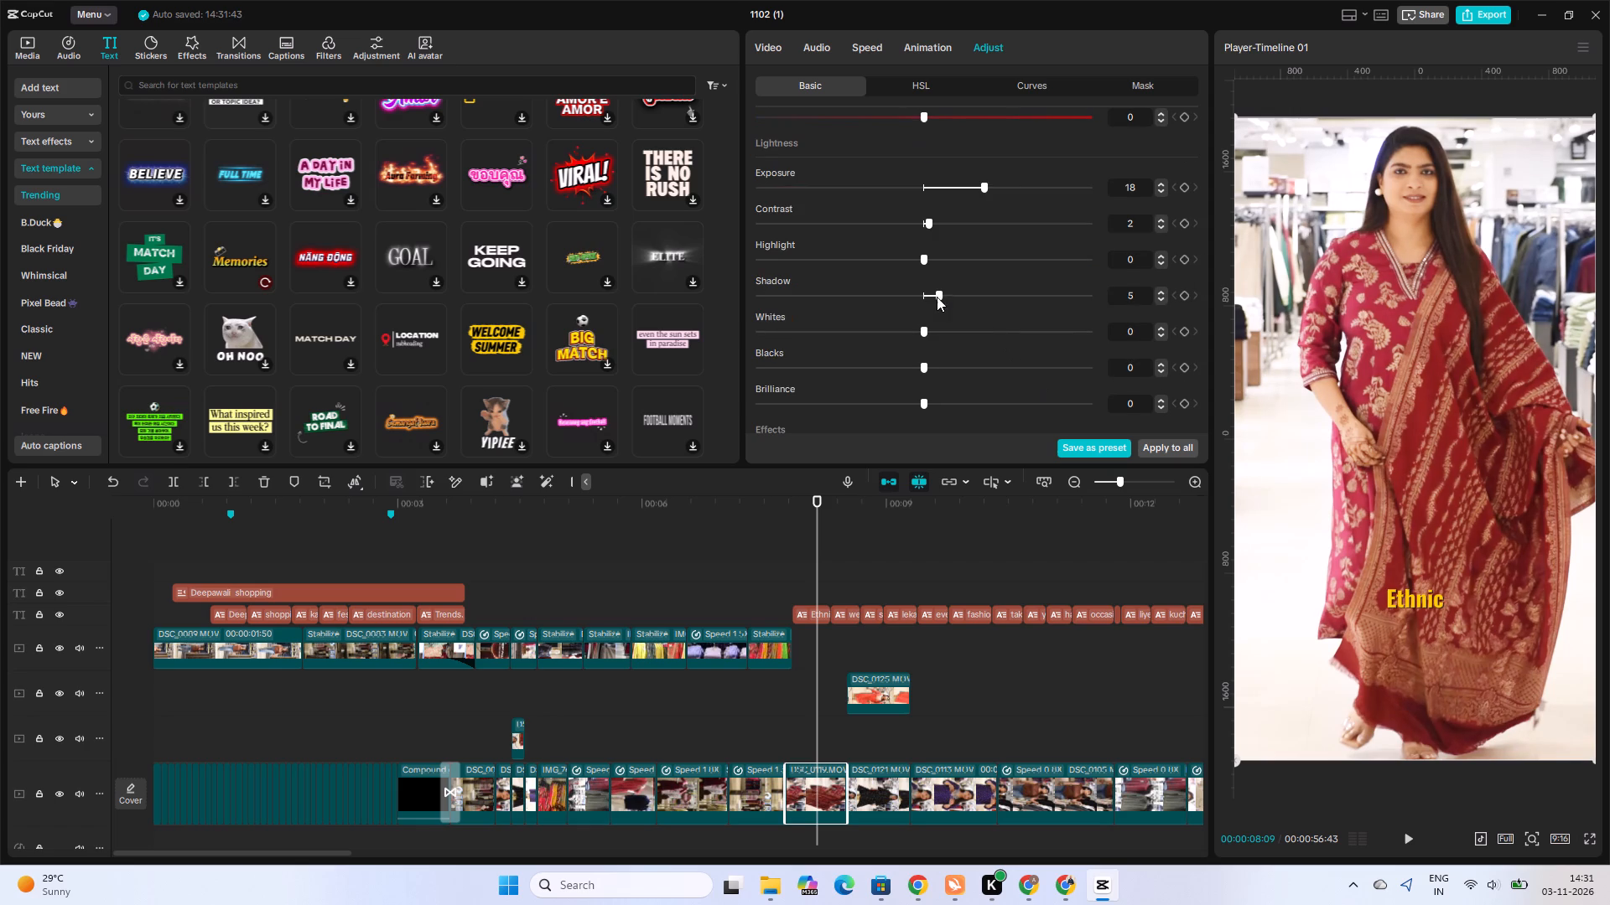
{"action": "left_click", "coordinate": [910, 295]}
{"action": "left_click", "coordinate": [936, 295]}
{"action": "left_click", "coordinate": [904, 297]}
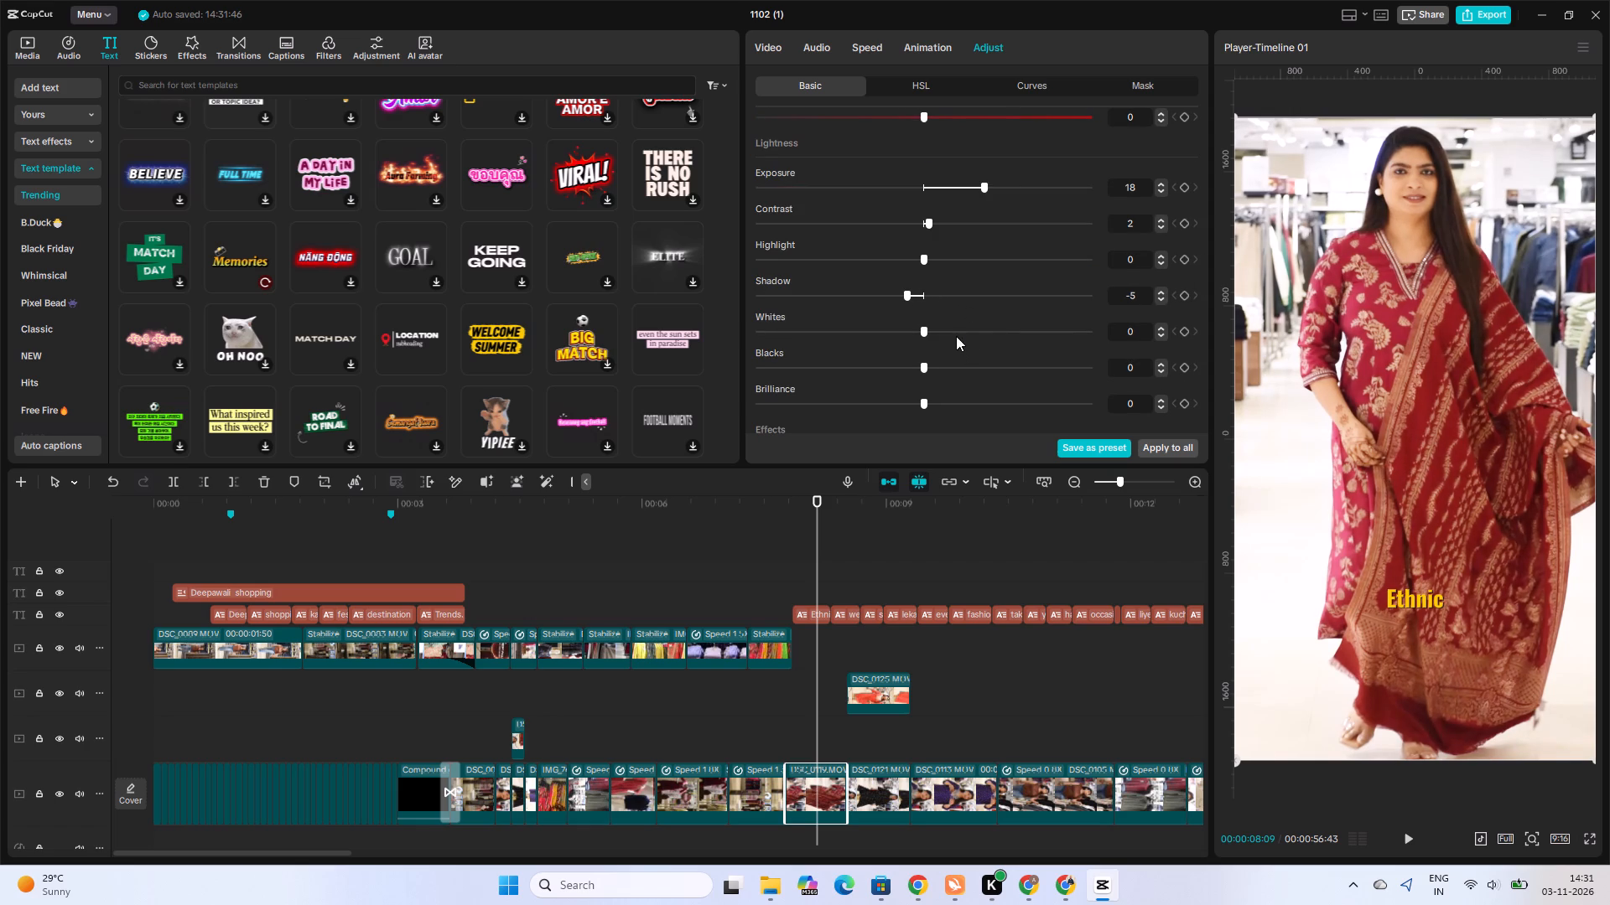
Set the maroon kurta clip's whites to 7 and, after trying darker blacks, return blacks to 0.
{"action": "left_click", "coordinate": [954, 333]}
{"action": "left_click", "coordinate": [889, 331]}
{"action": "left_click", "coordinate": [943, 331]}
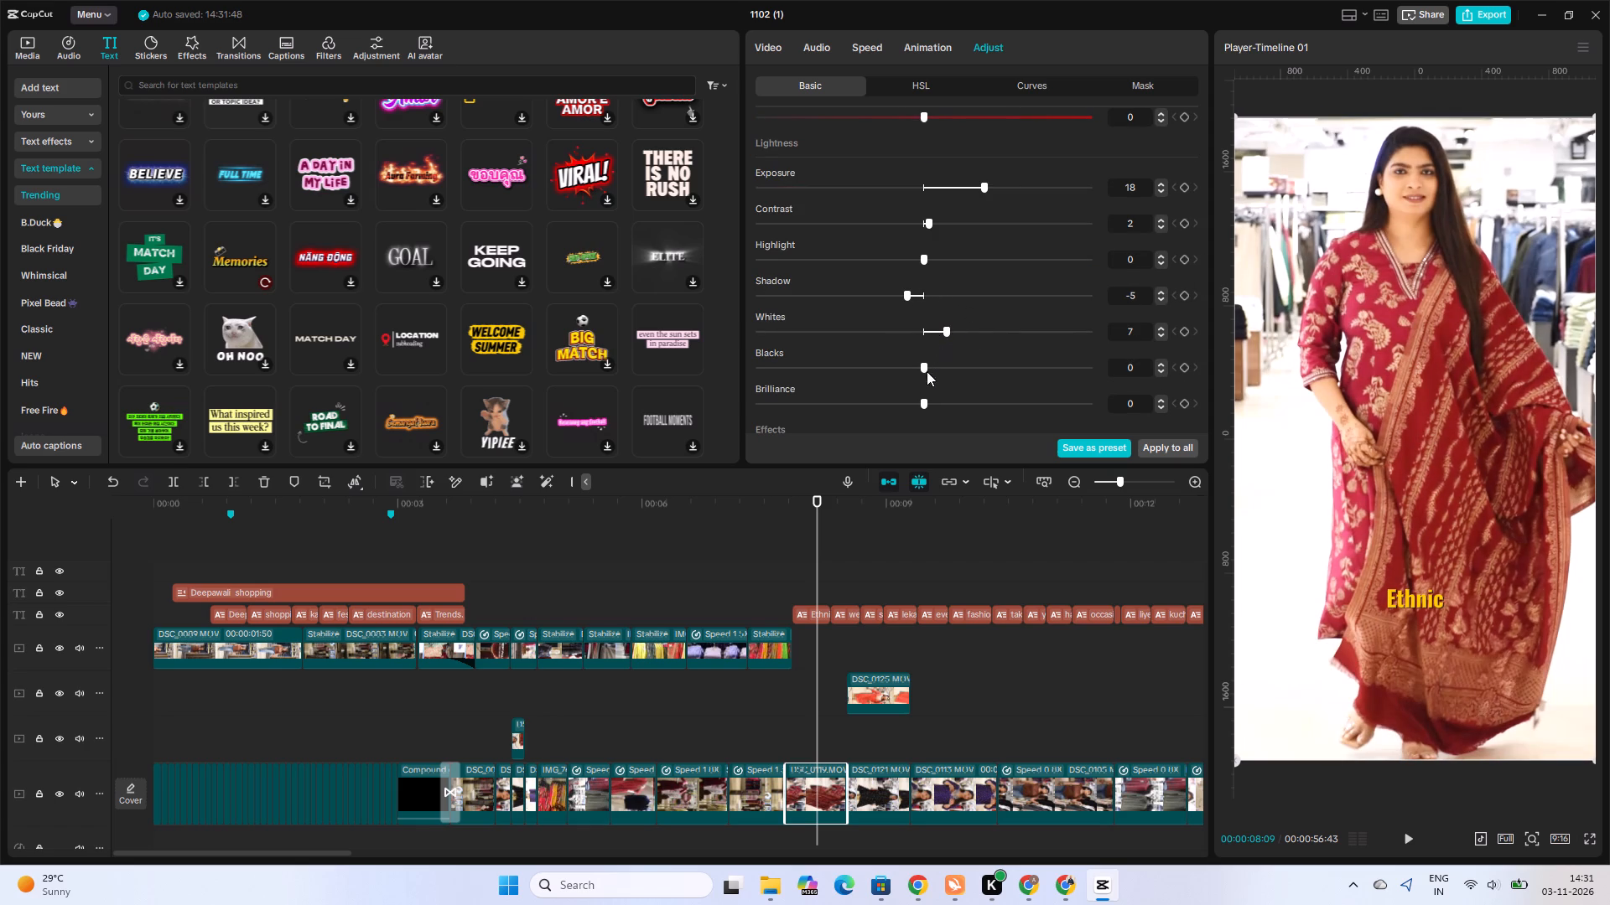
{"action": "left_click", "coordinate": [909, 373]}
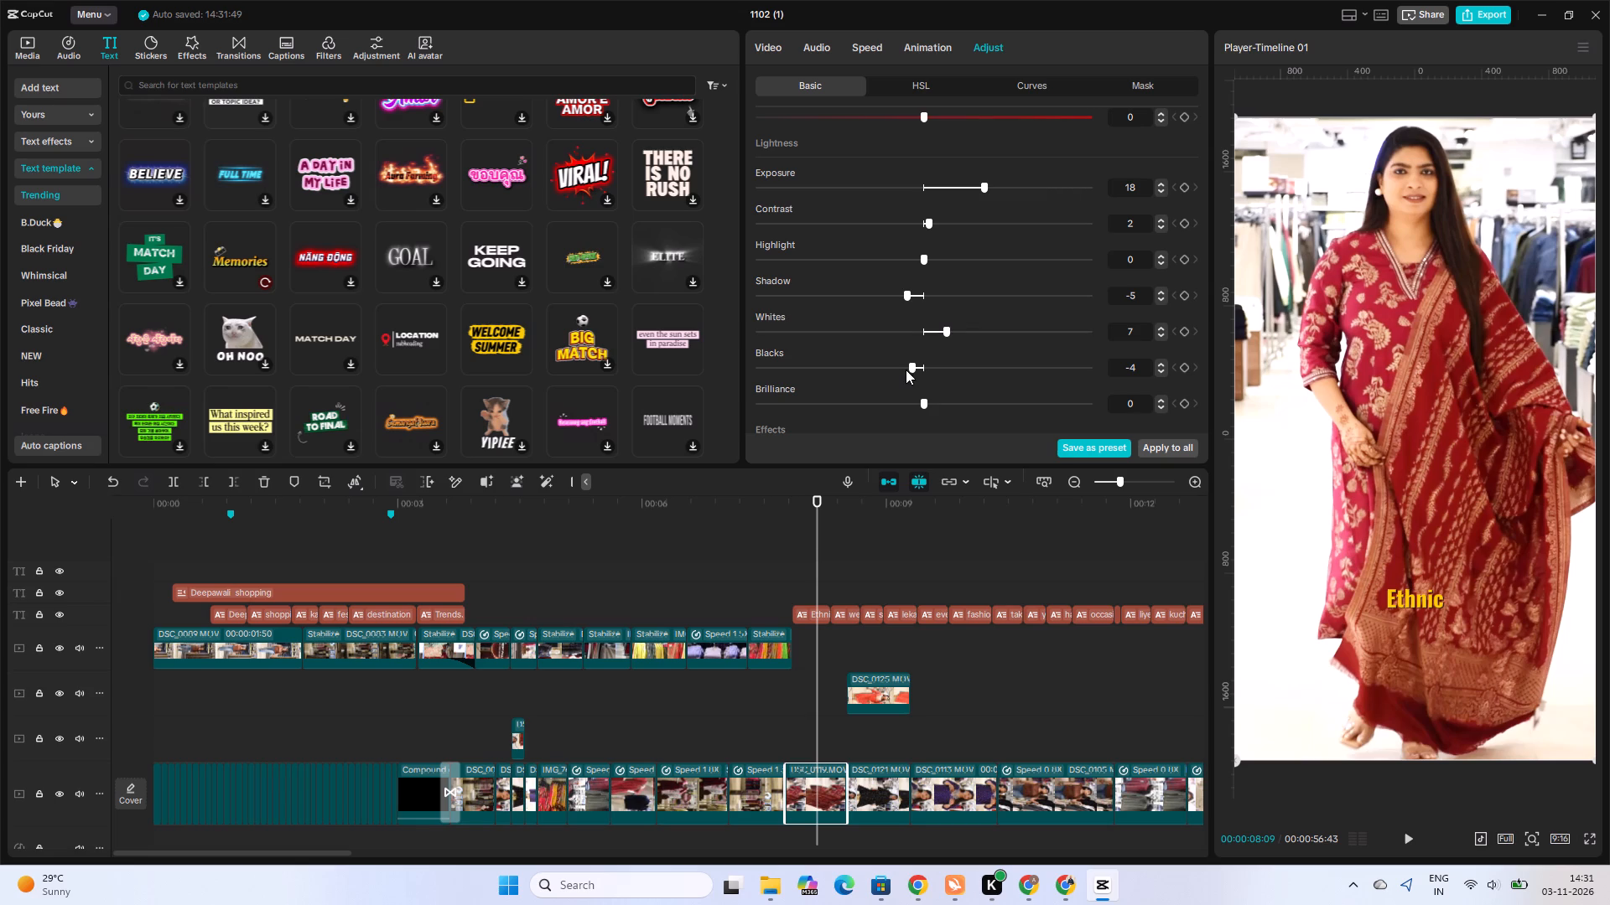
{"action": "left_click", "coordinate": [906, 369]}
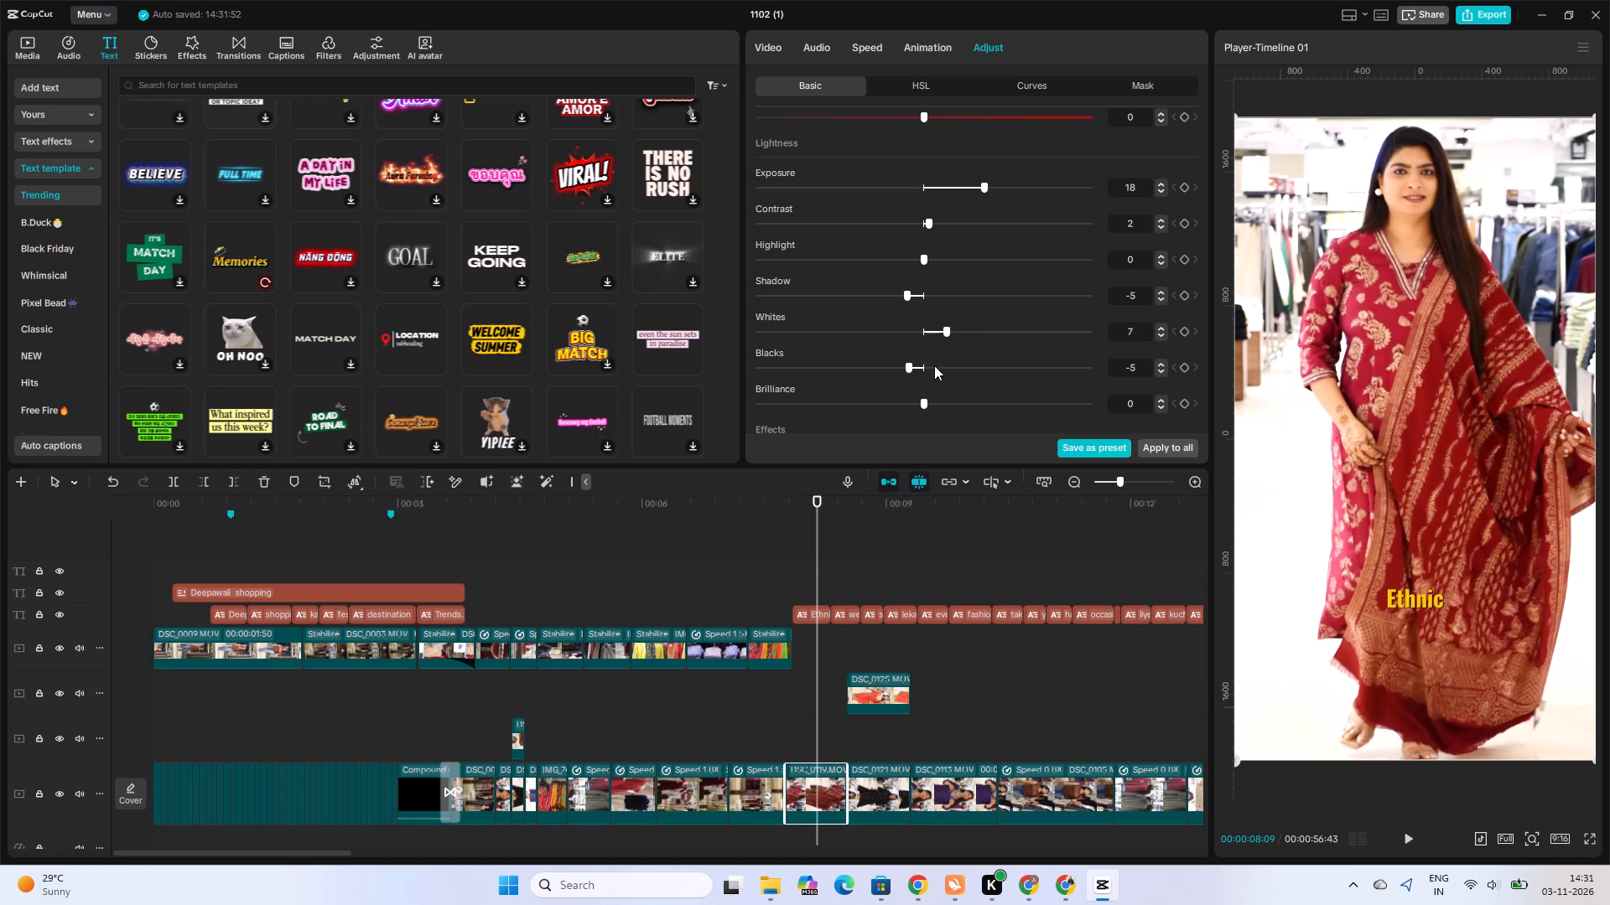
{"action": "left_click", "coordinate": [926, 368]}
Set the maroon kurta clip's brilliance to 6 and sharpen to 10.
{"action": "scroll", "coordinate": [927, 380], "scroll_direction": "down", "scroll_amount": 1}
{"action": "left_click", "coordinate": [937, 330]}
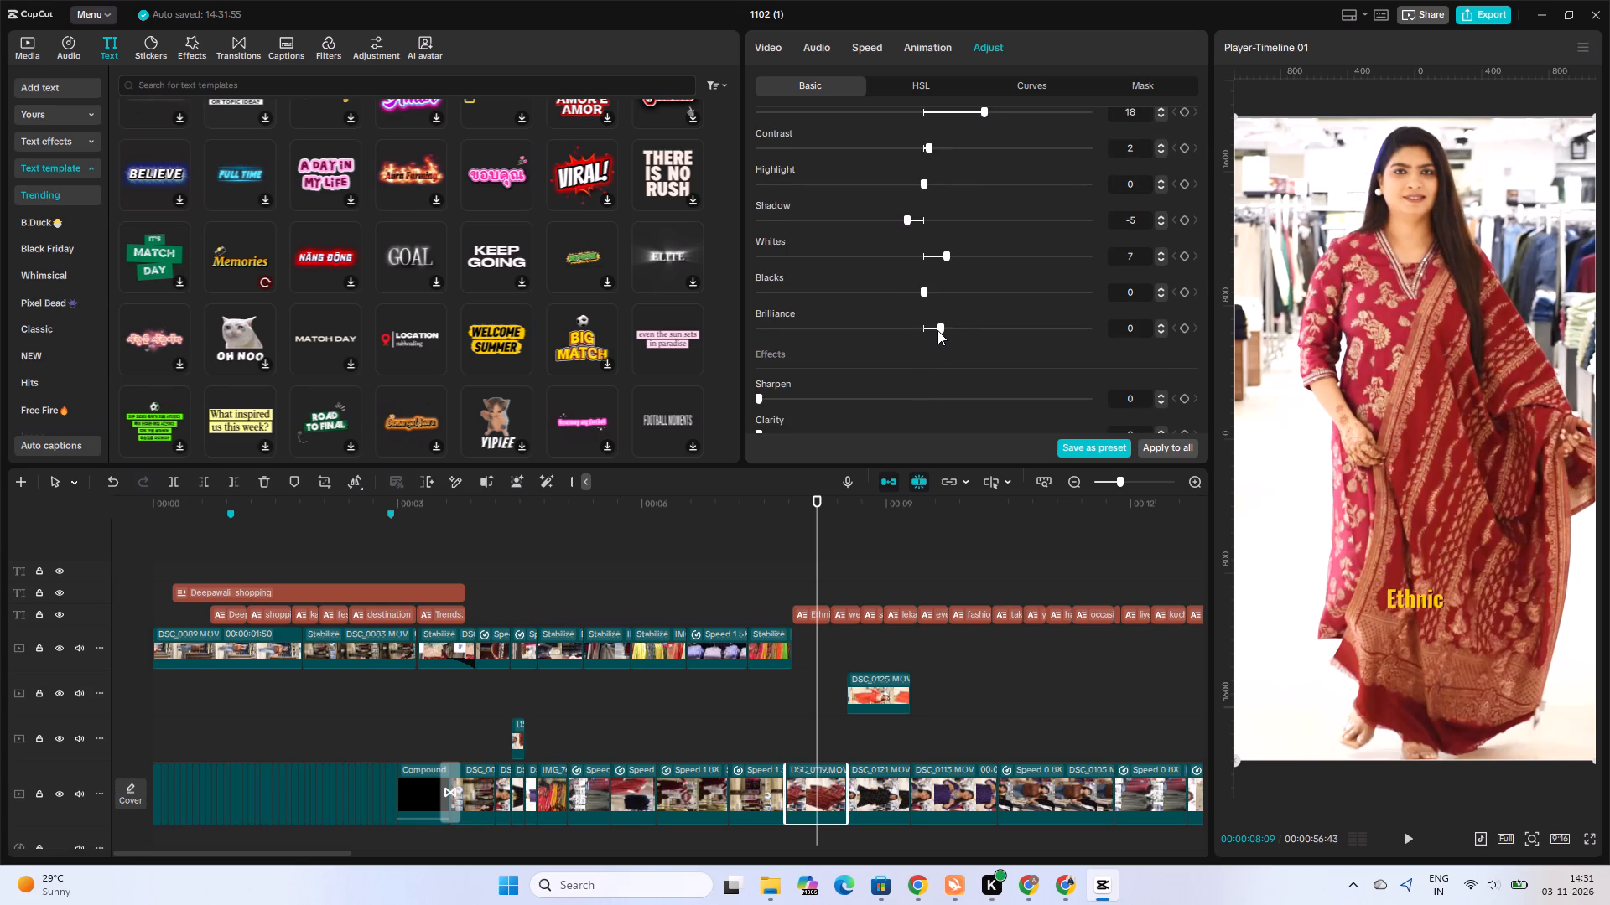
{"action": "left_click_drag", "start_coordinate": [950, 328], "coordinate": [941, 334]}
{"action": "left_click", "coordinate": [792, 398]}
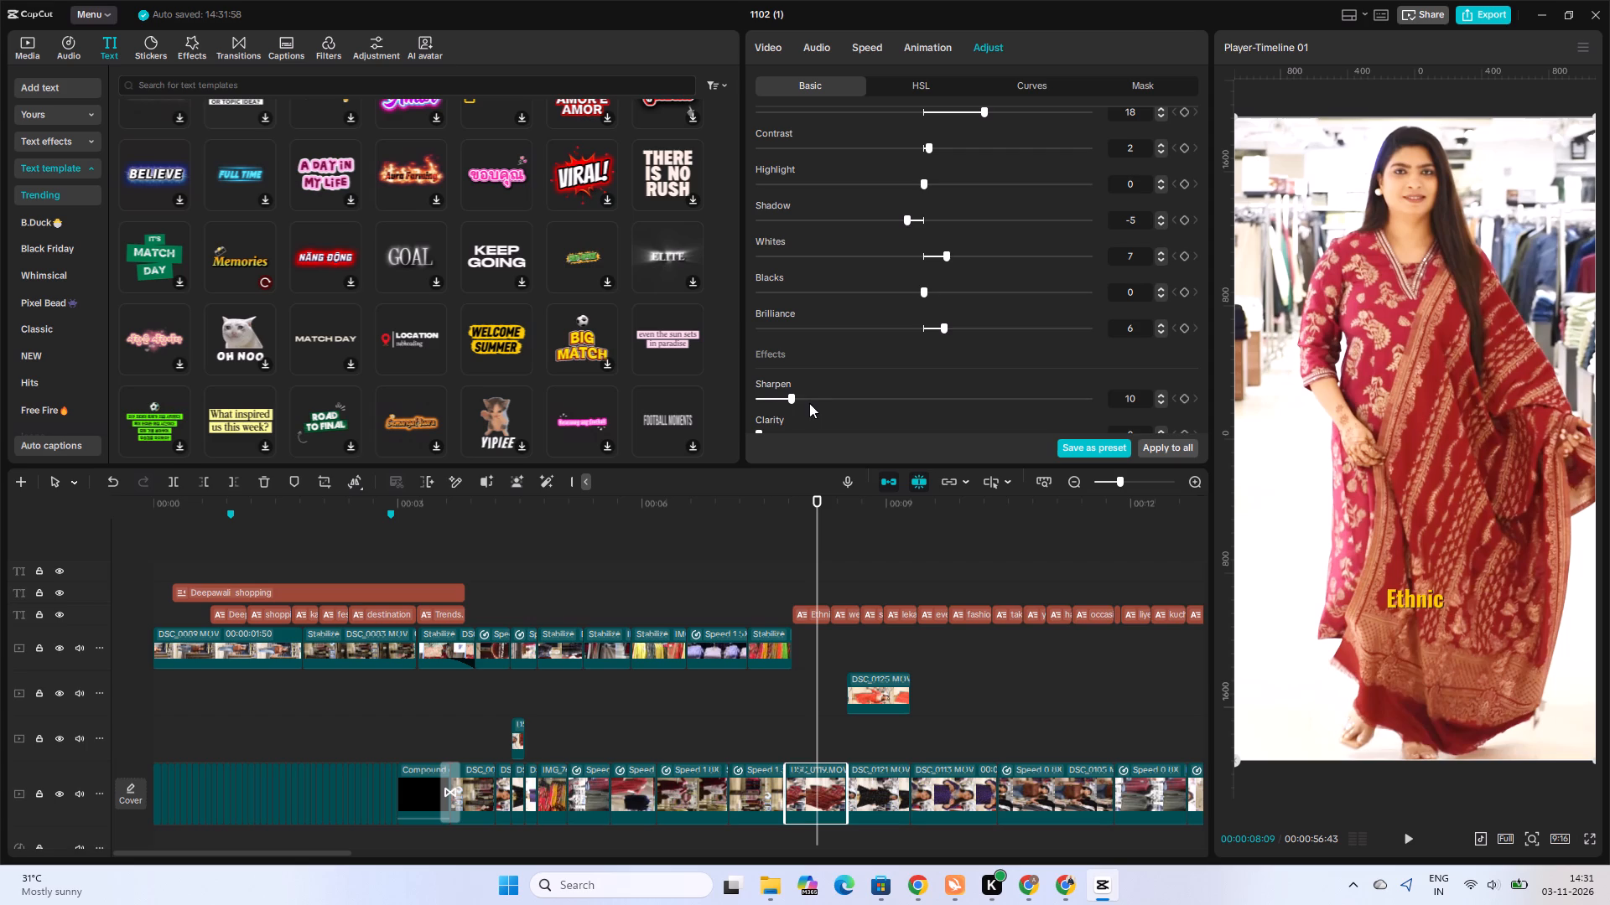
Set the orange kurta overlay clip's exposure to 9 and, after trying higher contrast, return contrast to 0.
{"action": "left_click", "coordinate": [844, 595]}
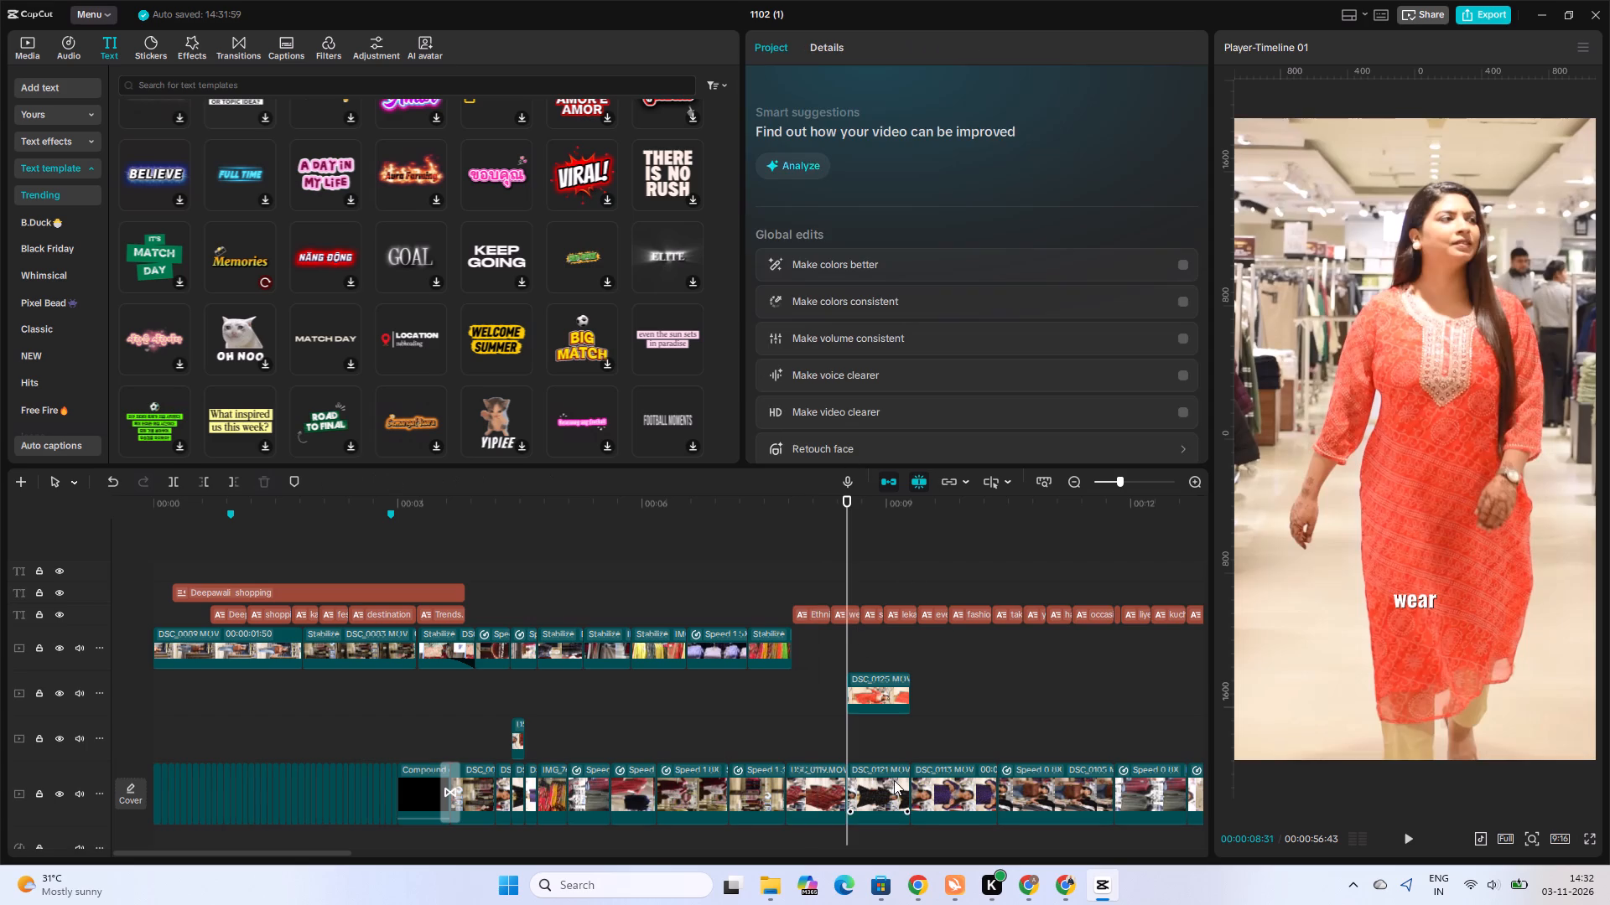
{"action": "left_click", "coordinate": [890, 750]}
{"action": "left_click", "coordinate": [876, 775]}
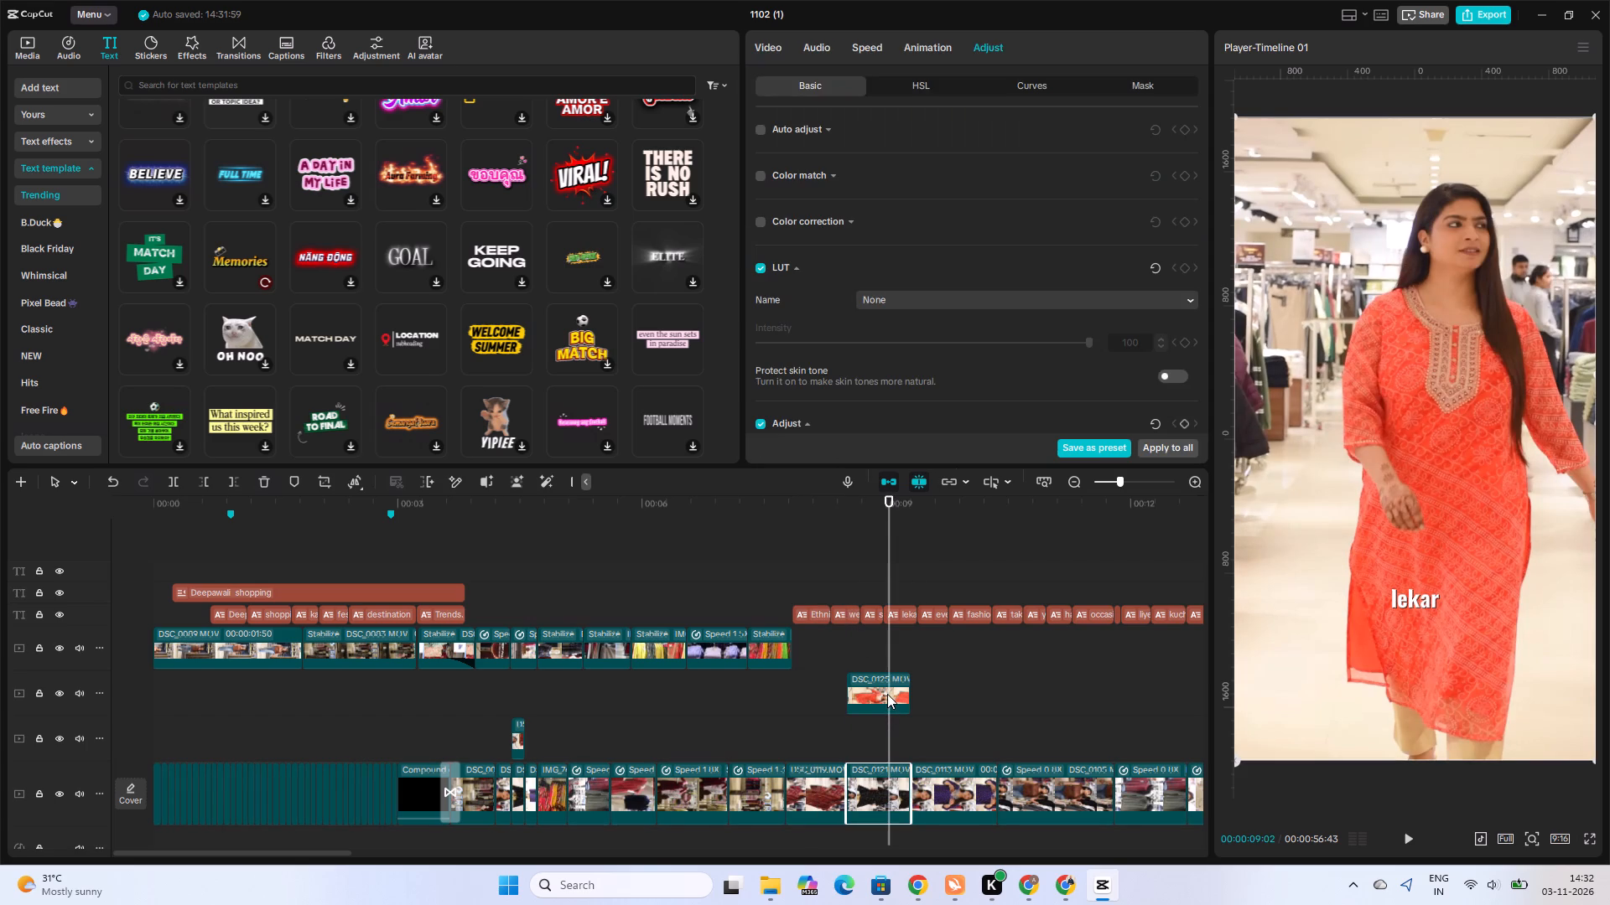
{"action": "left_click", "coordinate": [887, 694]}
{"action": "scroll", "coordinate": [941, 256], "scroll_direction": "down", "scroll_amount": 6}
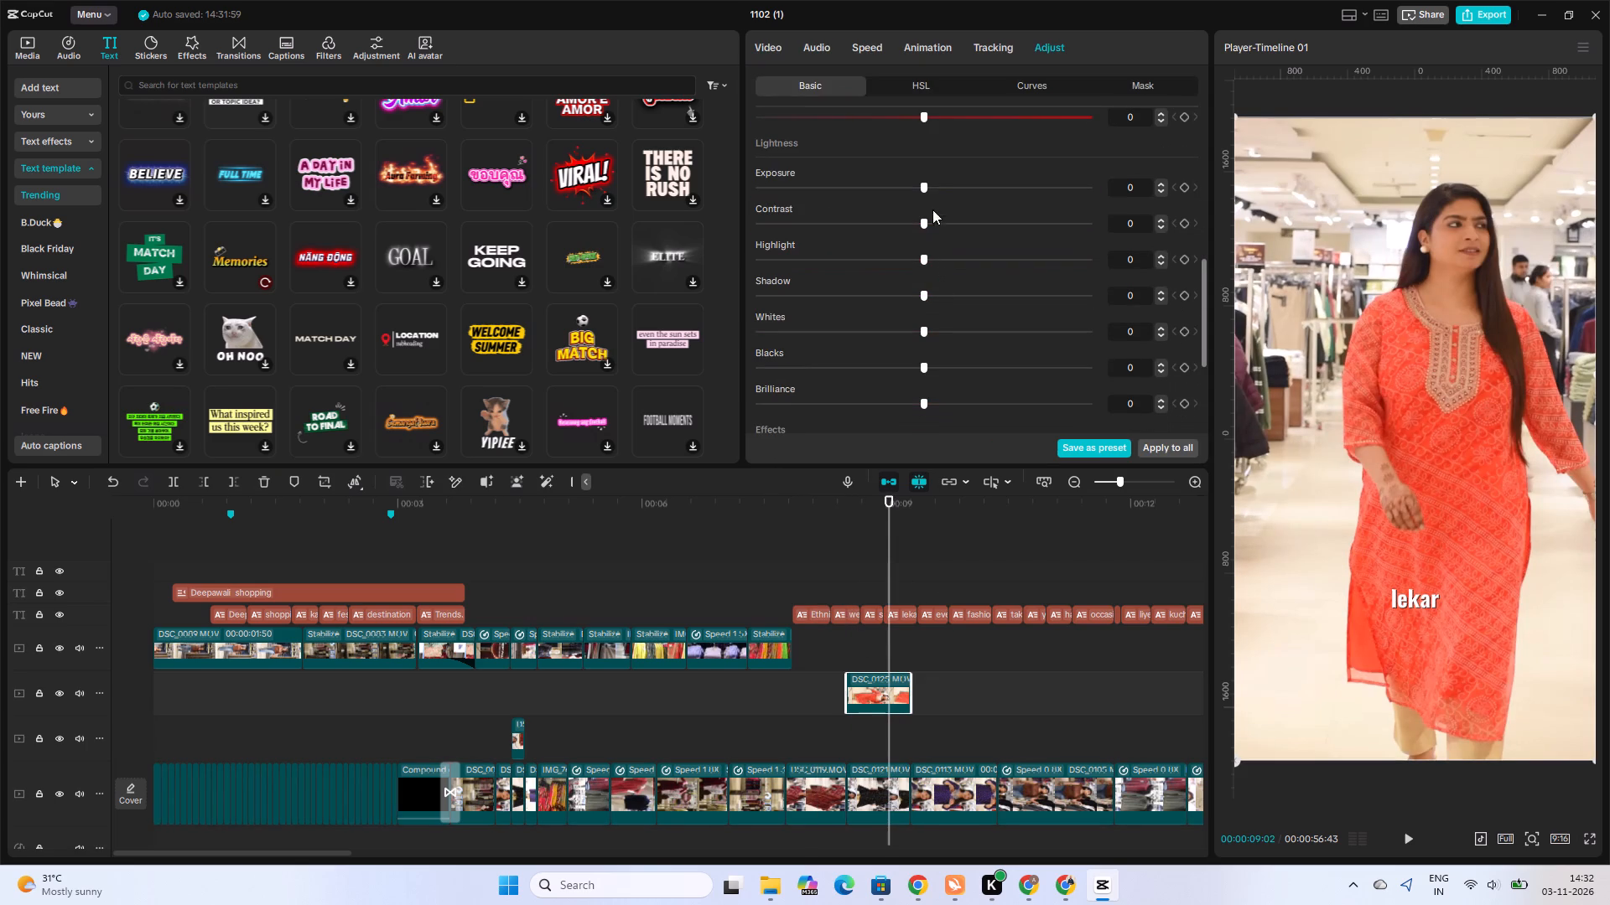
{"action": "left_click", "coordinate": [935, 189]}
{"action": "left_click", "coordinate": [943, 227]}
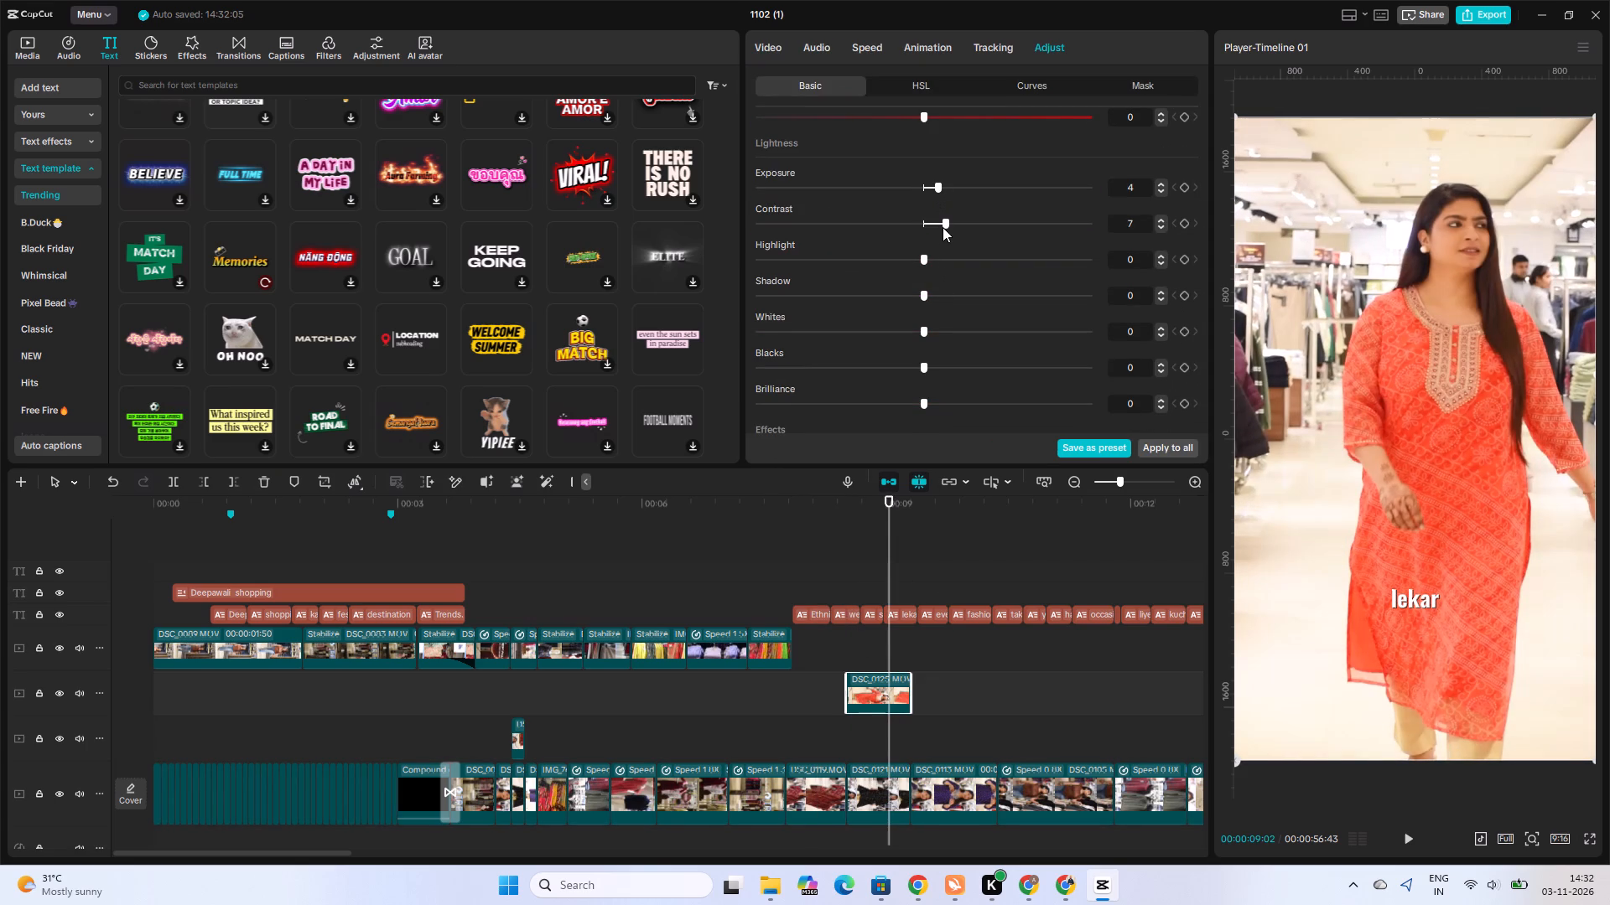
{"action": "left_click", "coordinate": [921, 222]}
{"action": "left_click", "coordinate": [950, 183]}
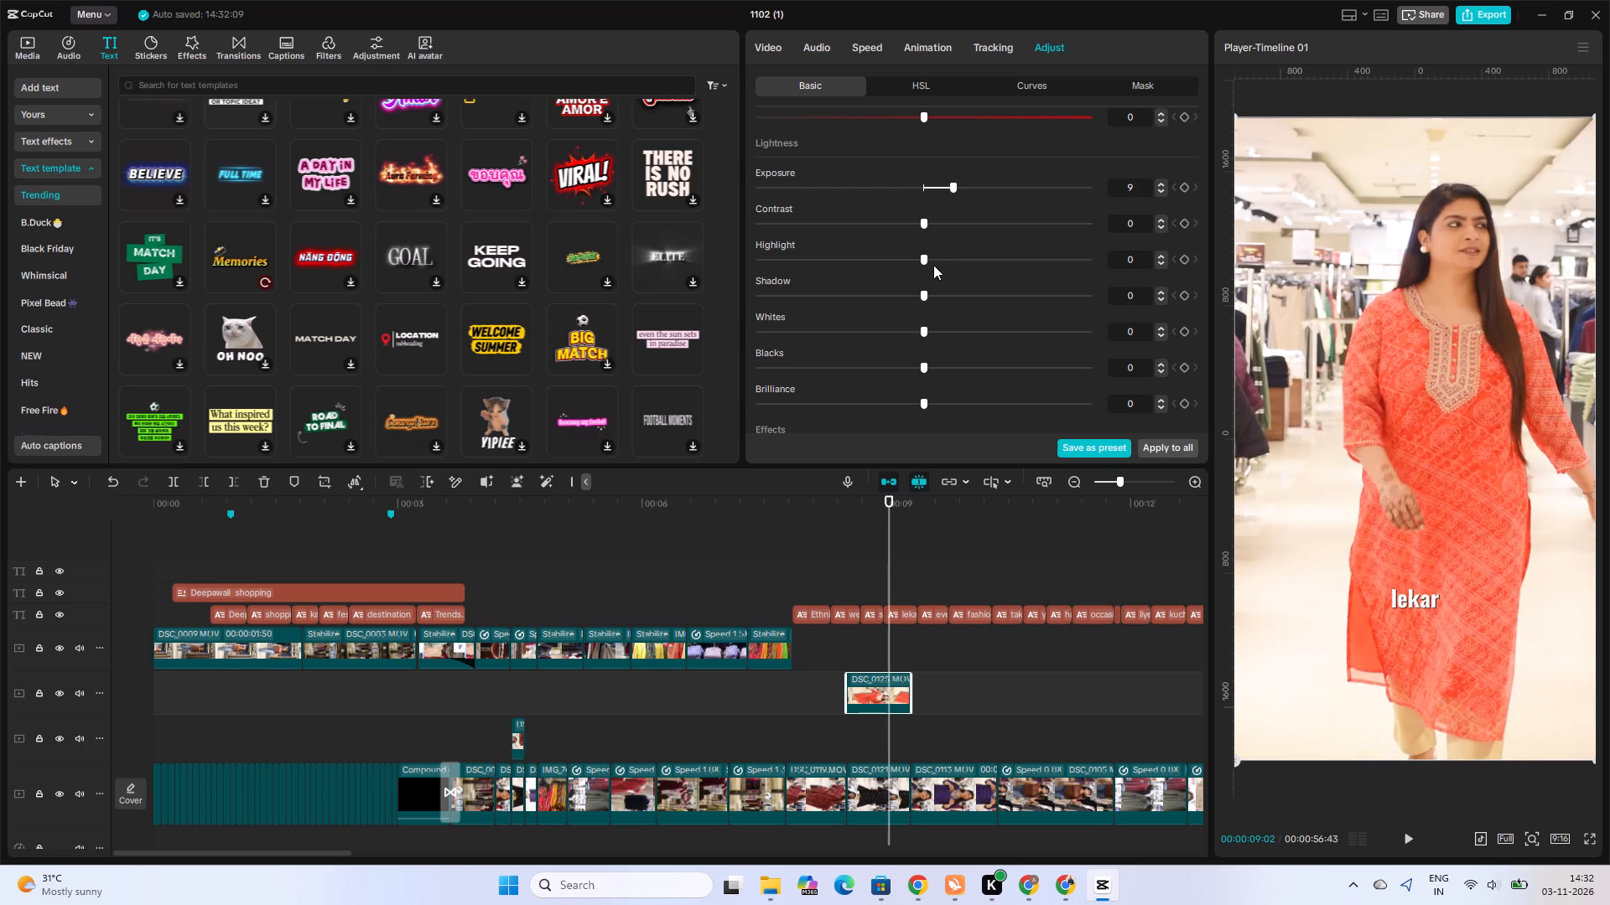
Set the orange kurta overlay clip's highlight to 3 and shadow to -15.
{"action": "left_click", "coordinate": [931, 256]}
{"action": "left_click", "coordinate": [932, 288]}
{"action": "left_click", "coordinate": [944, 297]}
{"action": "left_click", "coordinate": [903, 295]}
{"action": "left_click", "coordinate": [870, 298]}
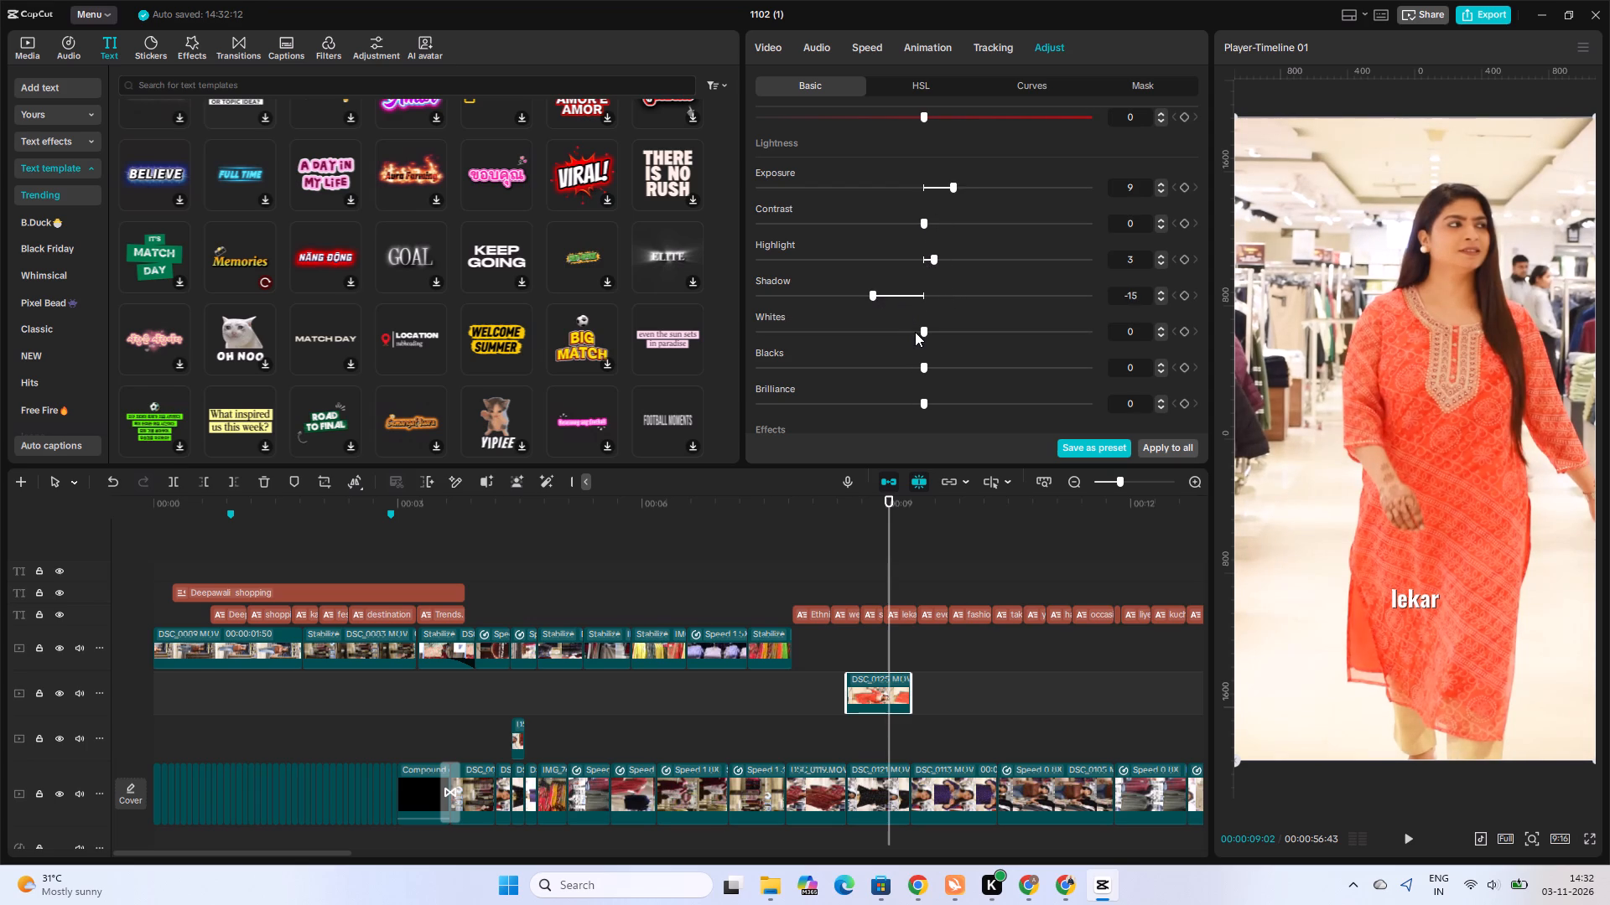
Try different whites on the orange kurta overlay clip, return them to 0, and set sharpen to 15.
{"action": "left_click", "coordinate": [915, 332]}
{"action": "left_click", "coordinate": [945, 332]}
{"action": "left_click", "coordinate": [917, 328]}
{"action": "scroll", "coordinate": [885, 411], "scroll_direction": "down", "scroll_amount": 2}
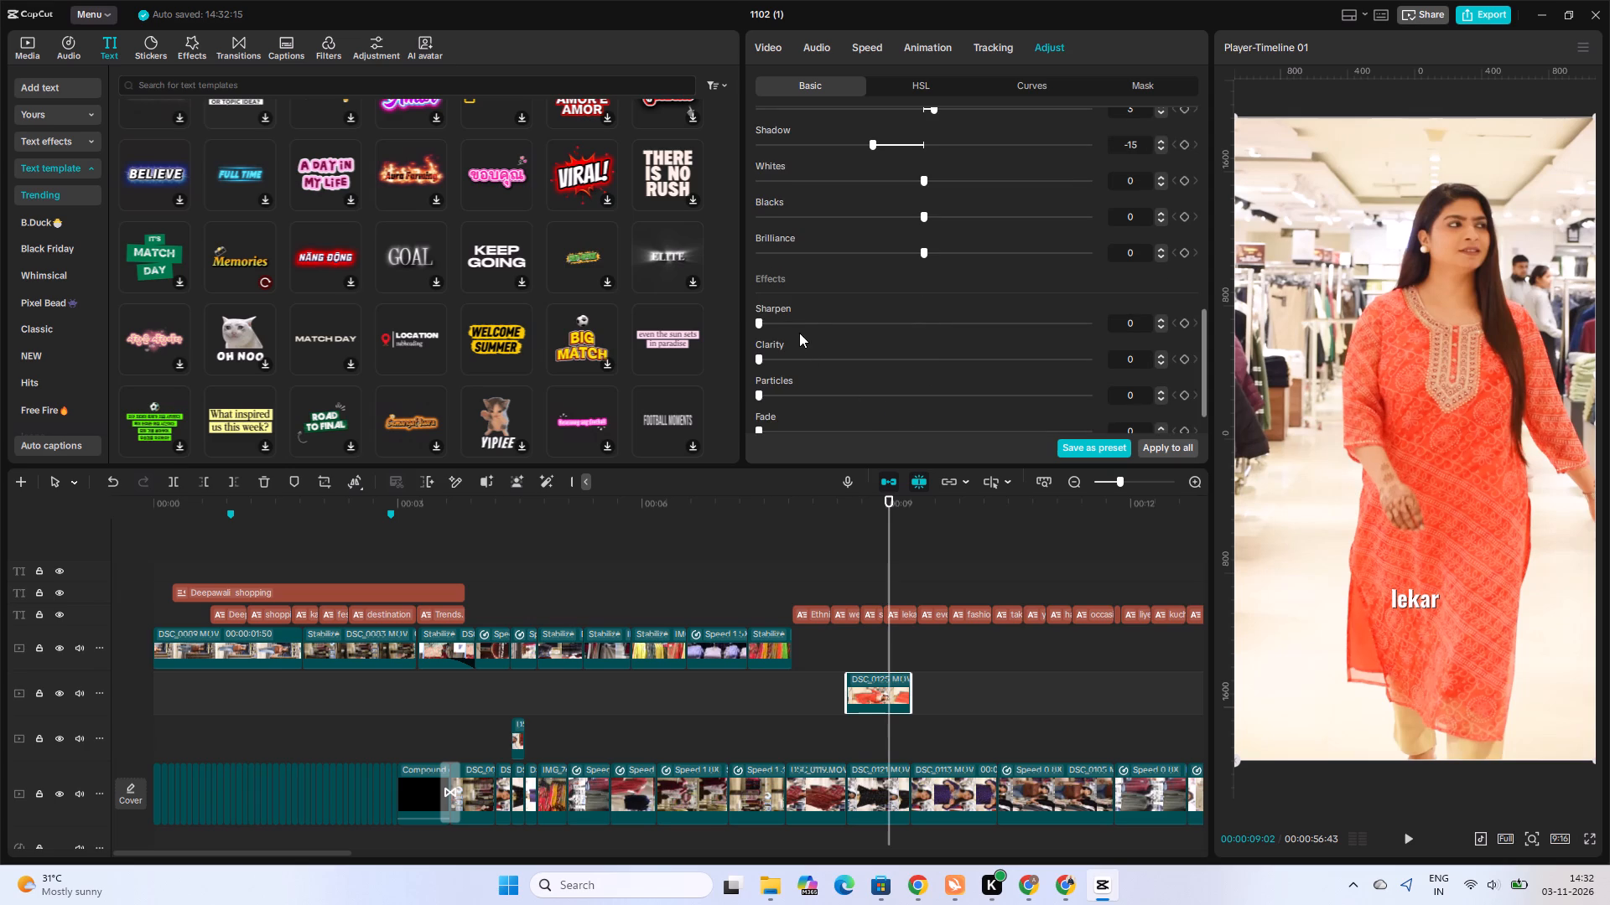
{"action": "left_click", "coordinate": [816, 321]}
{"action": "left_click", "coordinate": [808, 321]}
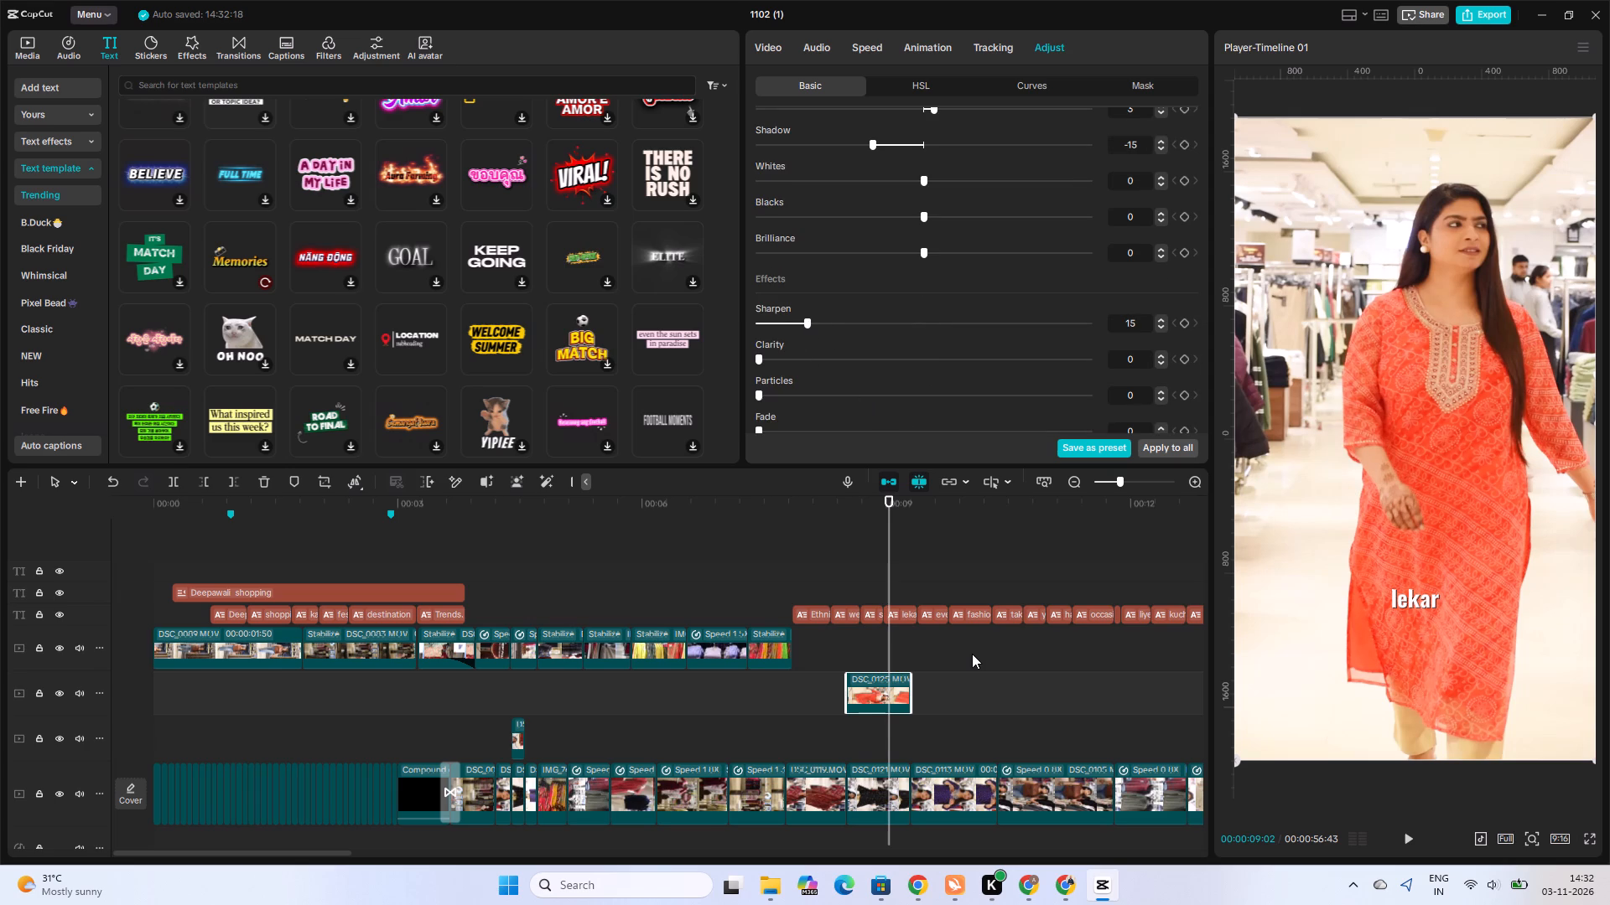
Set the purple kurta clip's exposure to 14, highlight to -6 and contrast to 3.
{"action": "scroll", "coordinate": [972, 654], "scroll_direction": "down", "scroll_amount": 3, "text": "ctrl"}
{"action": "scroll", "coordinate": [819, 619], "scroll_direction": "down", "scroll_amount": 1, "text": "alt"}
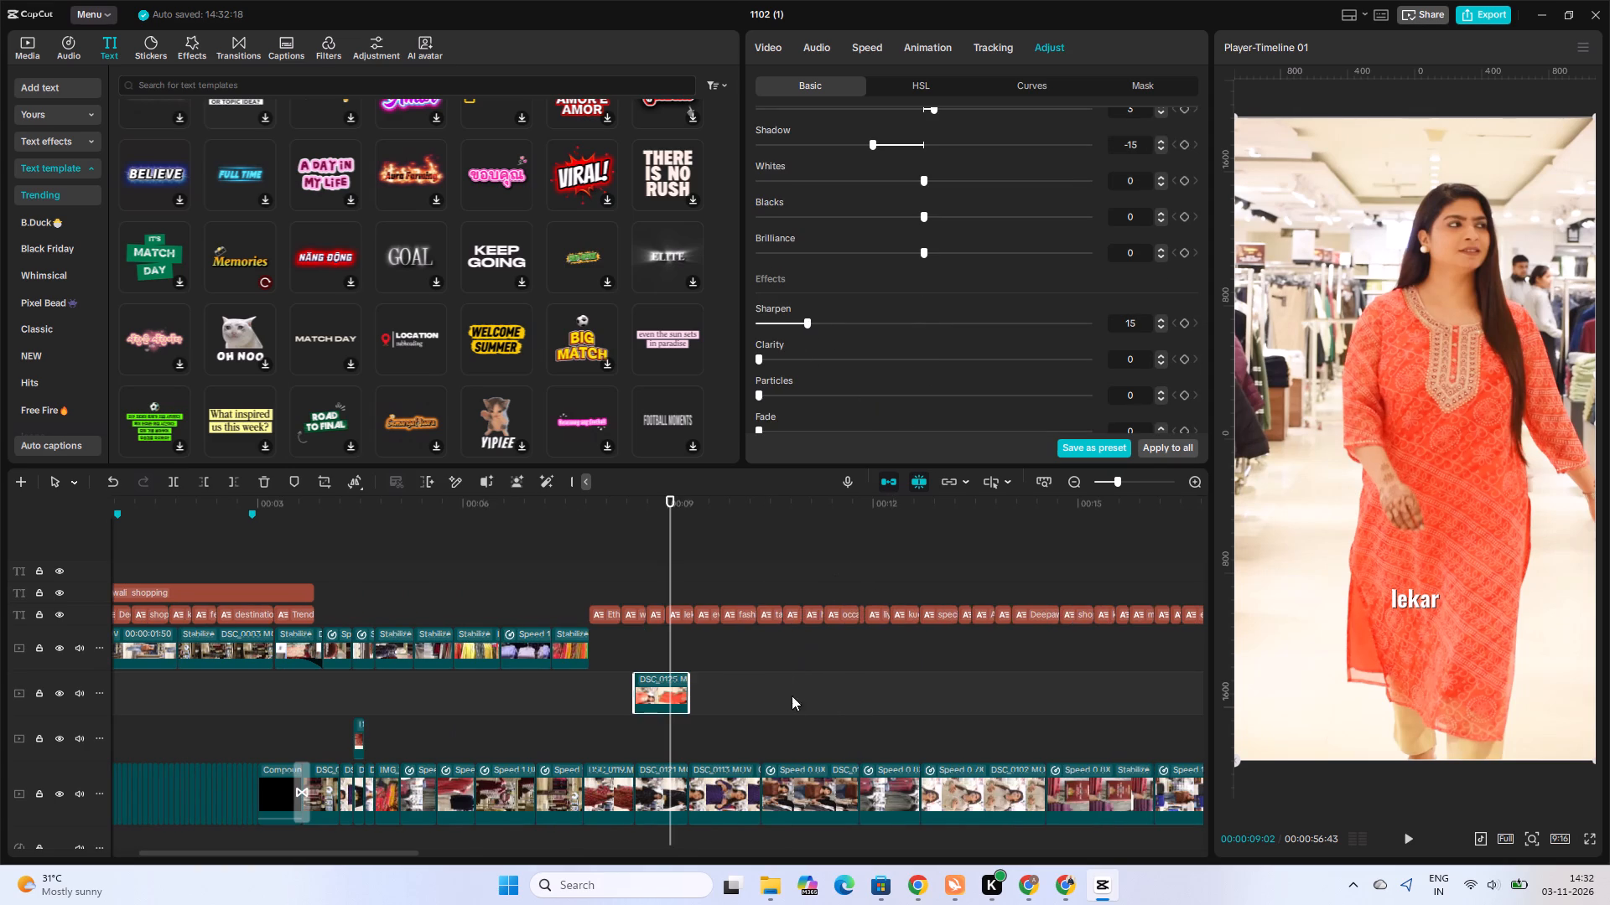
{"action": "left_click", "coordinate": [709, 747]}
{"action": "left_click", "coordinate": [735, 775]}
{"action": "scroll", "coordinate": [875, 354], "scroll_direction": "down", "scroll_amount": 4}
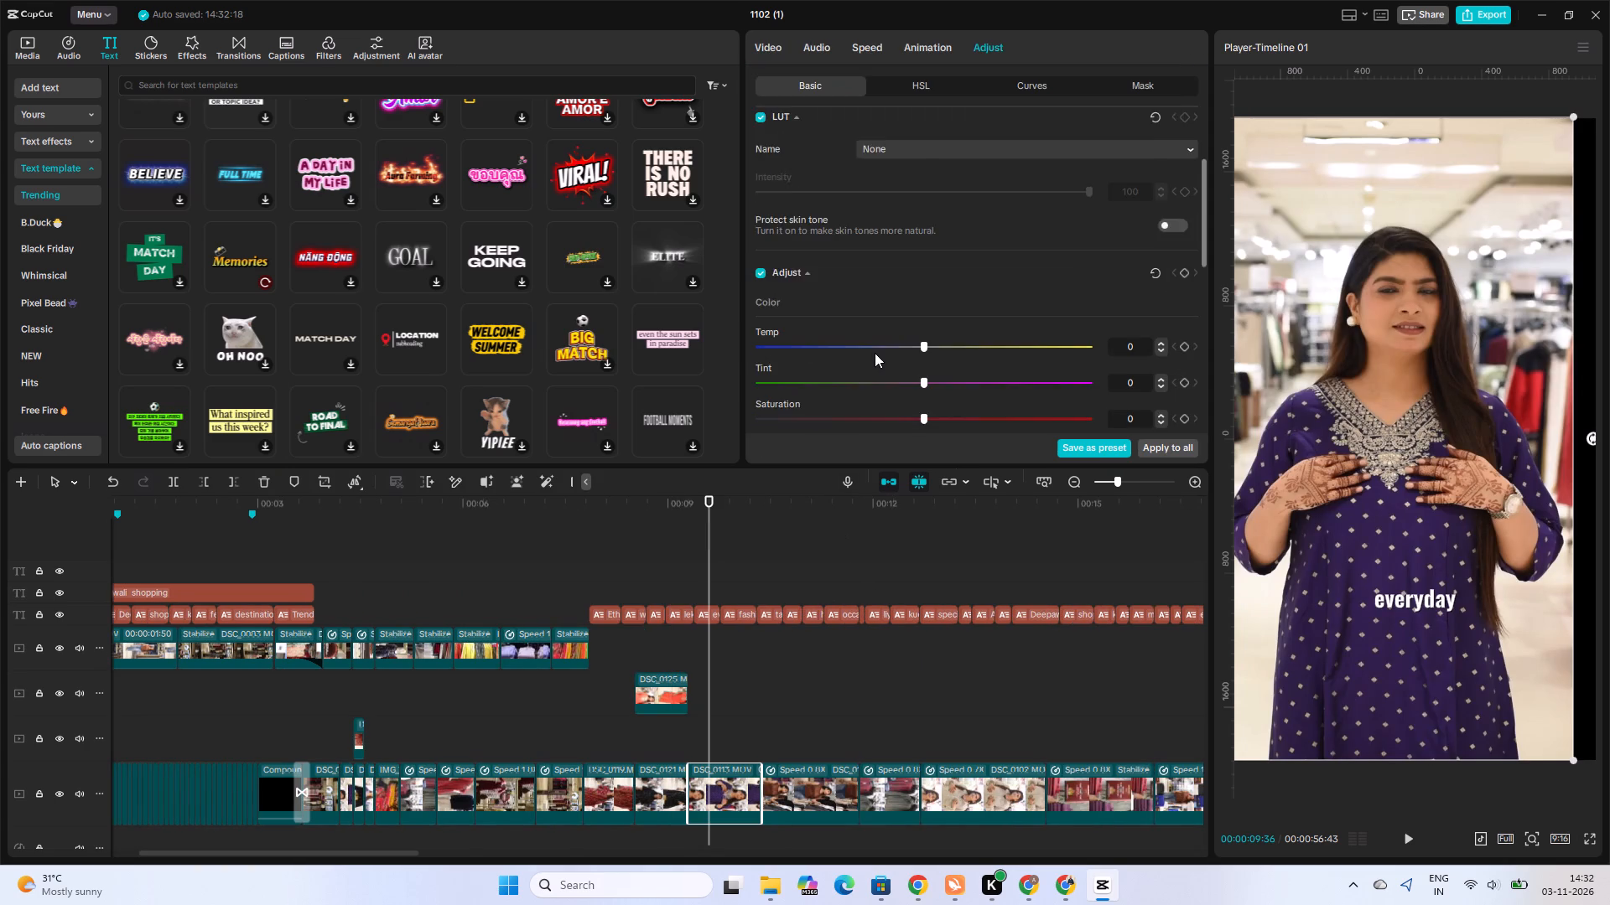
{"action": "scroll", "coordinate": [875, 353], "scroll_direction": "down", "scroll_amount": 2}
{"action": "left_click", "coordinate": [947, 181]}
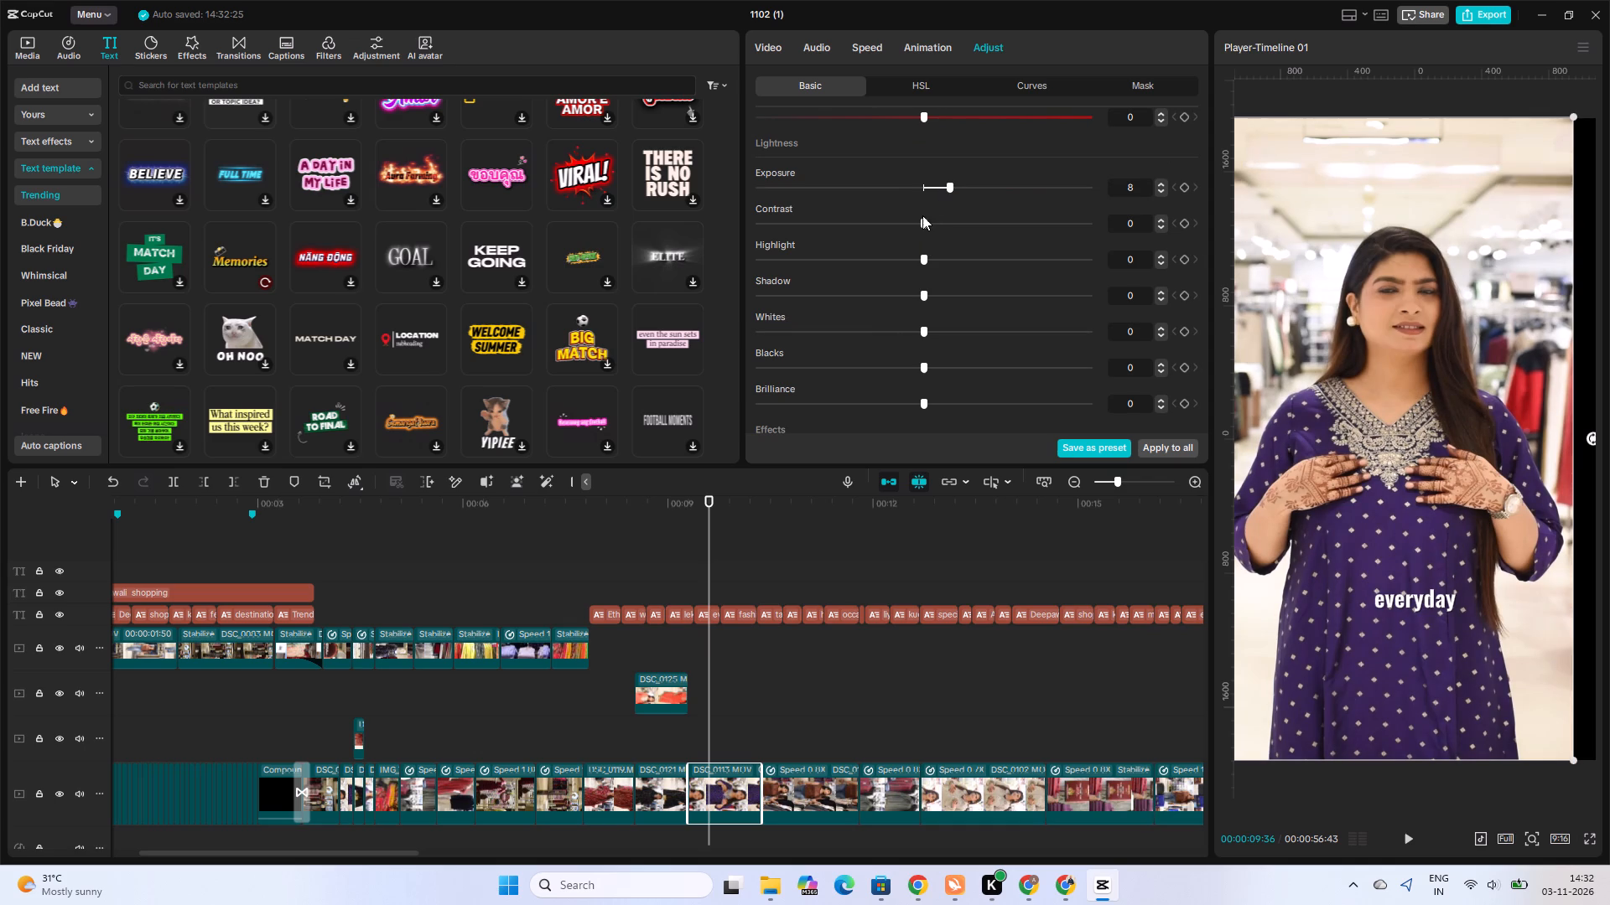
{"action": "left_click", "coordinate": [967, 191]}
{"action": "left_click_drag", "start_coordinate": [932, 258], "coordinate": [899, 266]}
{"action": "left_click_drag", "start_coordinate": [899, 266], "coordinate": [901, 269]}
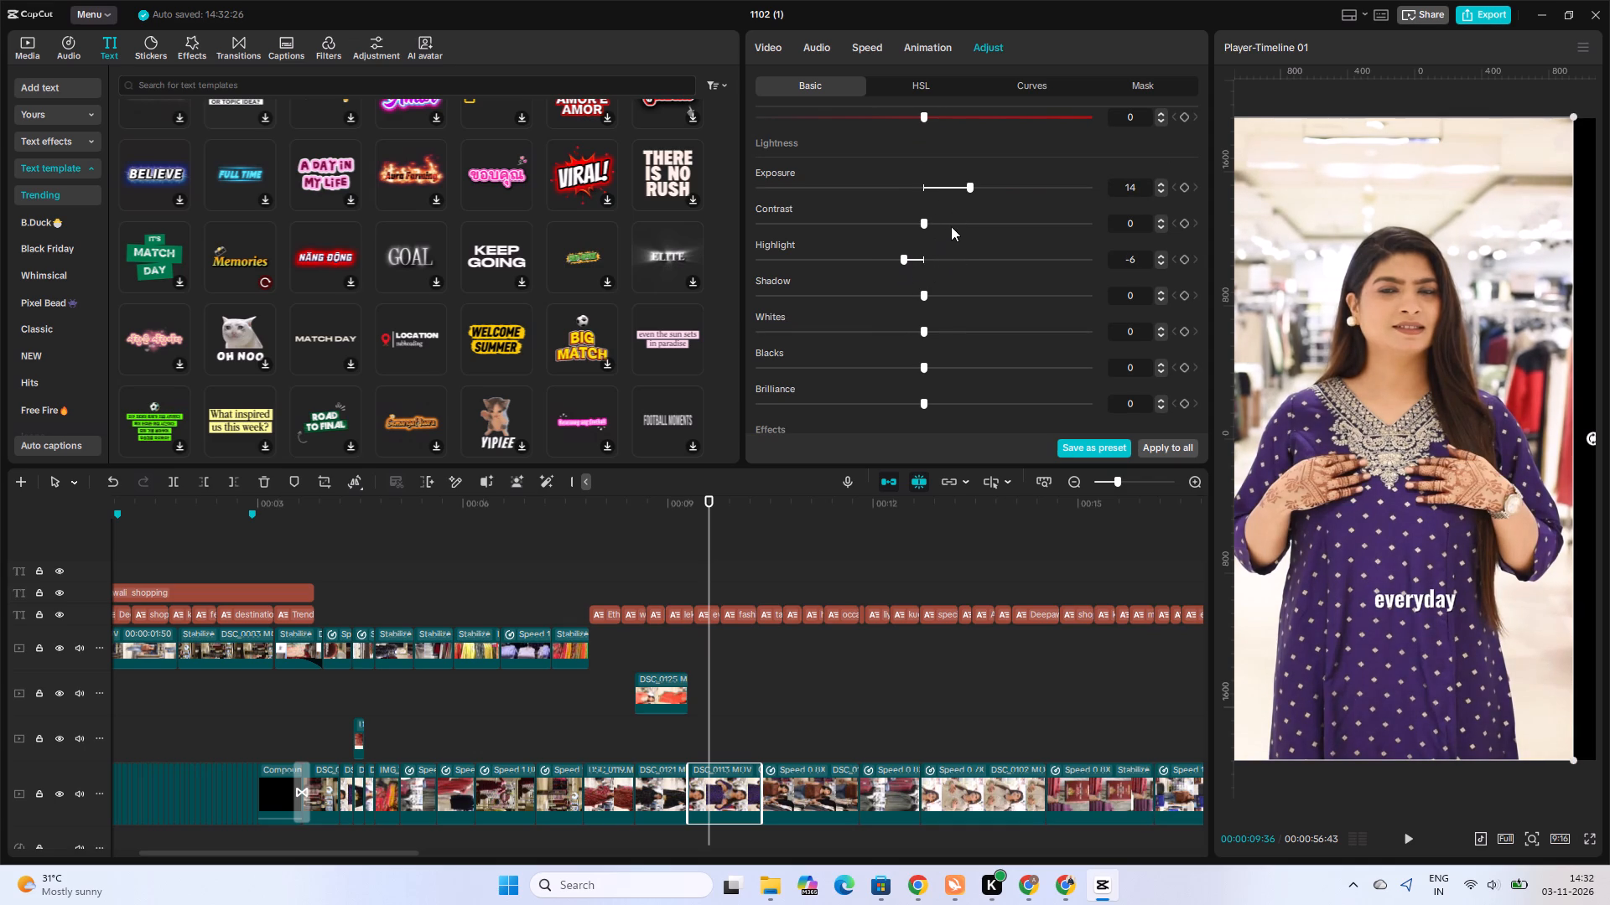
{"action": "left_click", "coordinate": [951, 226]}
{"action": "left_click", "coordinate": [943, 223]}
{"action": "left_click", "coordinate": [931, 222]}
Set the purple kurta clip's shadow to -6, whites to -3 and blacks to 7.
{"action": "left_click", "coordinate": [907, 295]}
{"action": "left_click", "coordinate": [937, 296]}
{"action": "left_click", "coordinate": [900, 297]}
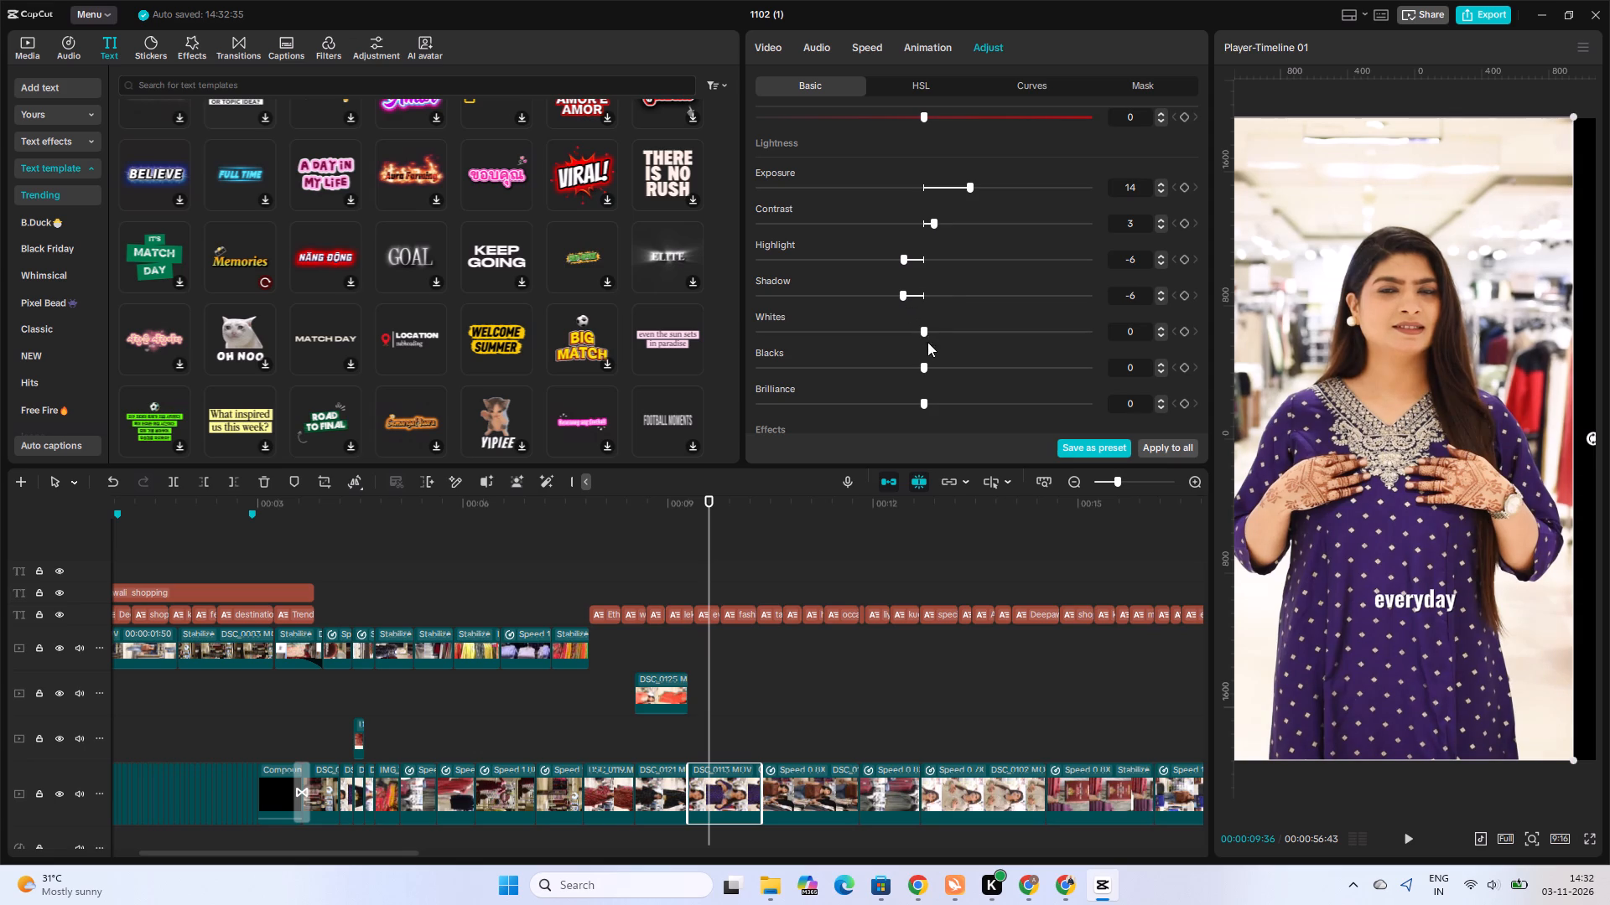
{"action": "left_click", "coordinate": [909, 328]}
{"action": "left_click", "coordinate": [949, 329]}
{"action": "left_click", "coordinate": [911, 336]}
{"action": "left_click", "coordinate": [943, 366]}
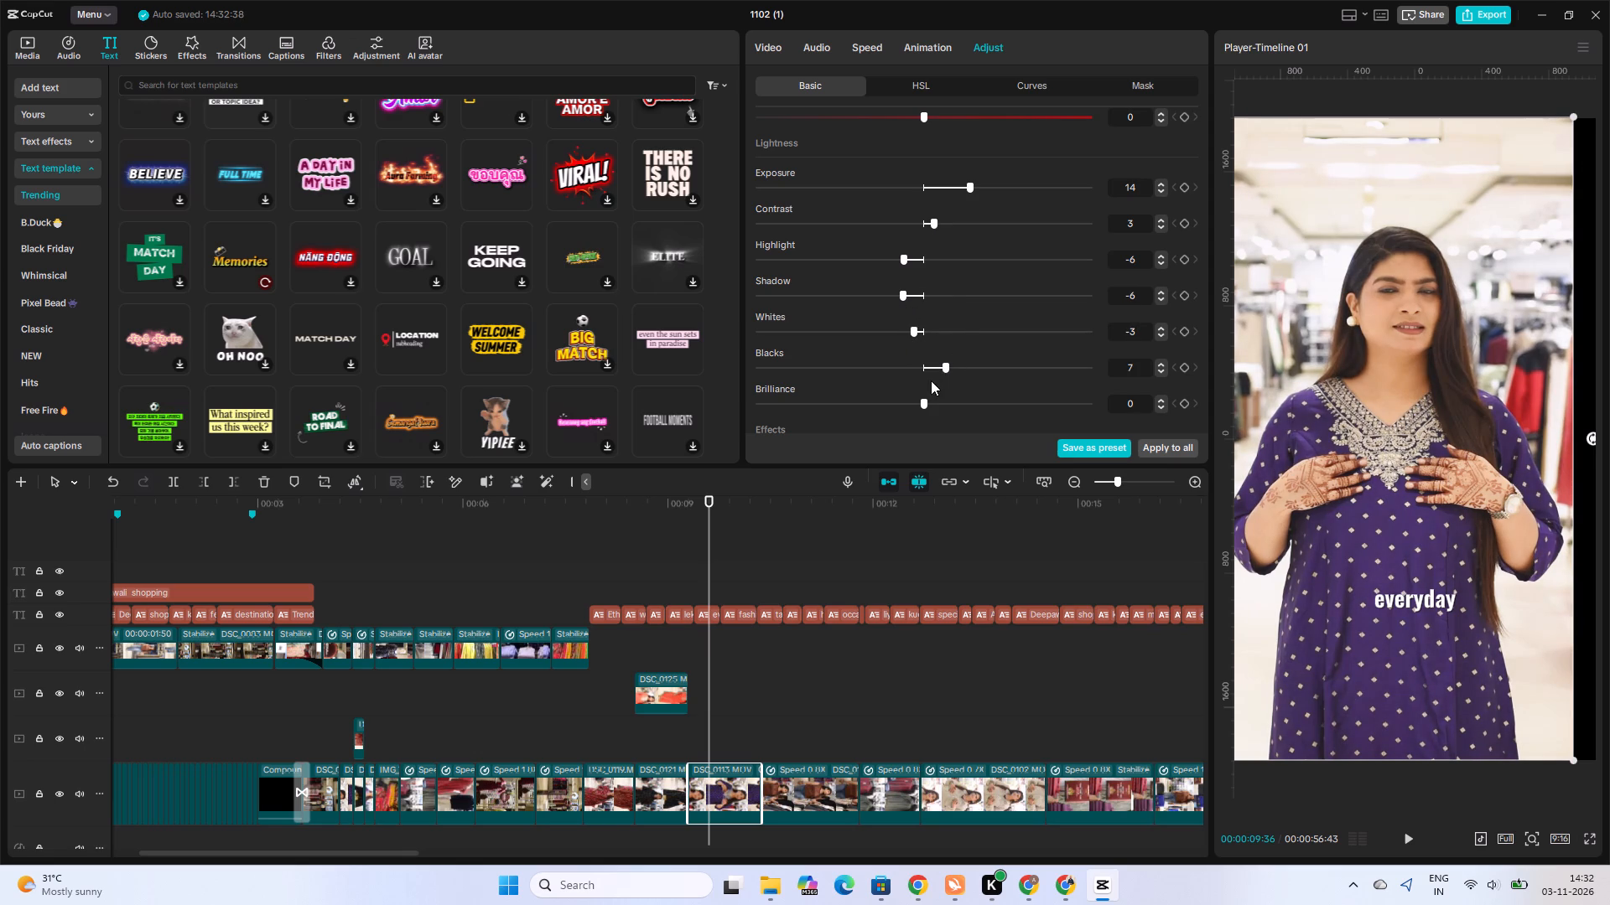
Reset the purple kurta clip's blacks to 0, then set brilliance to 6 and sharpen to 18.
{"action": "left_click", "coordinate": [926, 370]}
{"action": "left_click", "coordinate": [939, 402]}
{"action": "scroll", "coordinate": [923, 401], "scroll_direction": "down", "scroll_amount": 1}
{"action": "left_click", "coordinate": [756, 398]}
{"action": "left_click", "coordinate": [785, 398]}
{"action": "left_click", "coordinate": [817, 399]}
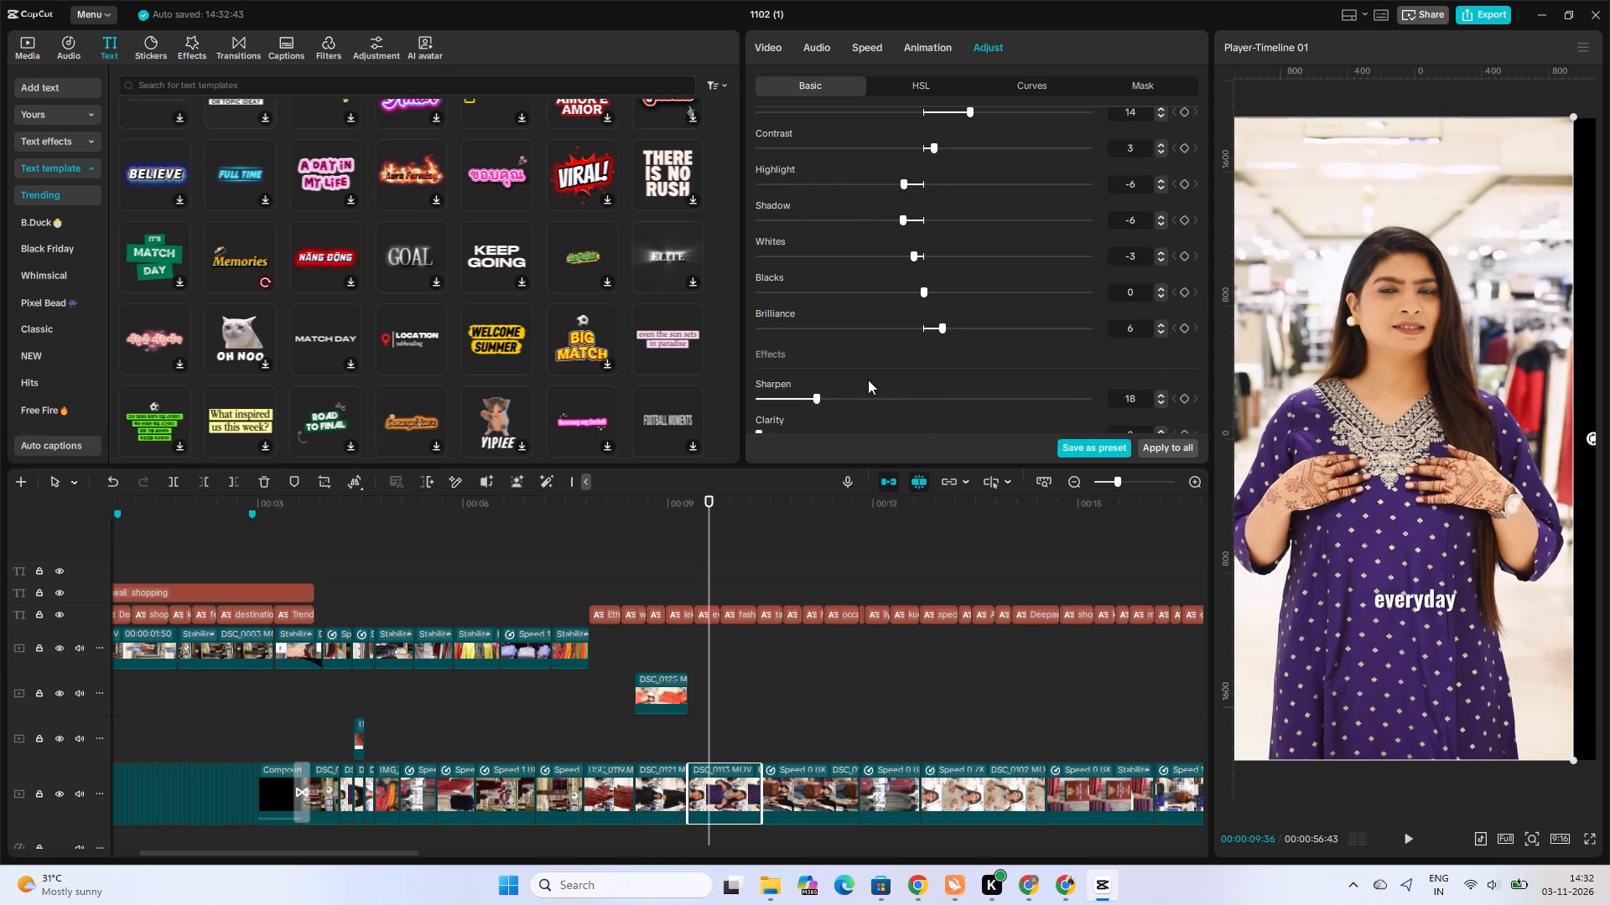
Fine-tune the purple kurta clip's contrast to 4.
{"action": "scroll", "coordinate": [894, 337], "scroll_direction": "up", "scroll_amount": 3}
{"action": "scroll", "coordinate": [948, 344], "scroll_direction": "down", "scroll_amount": 1}
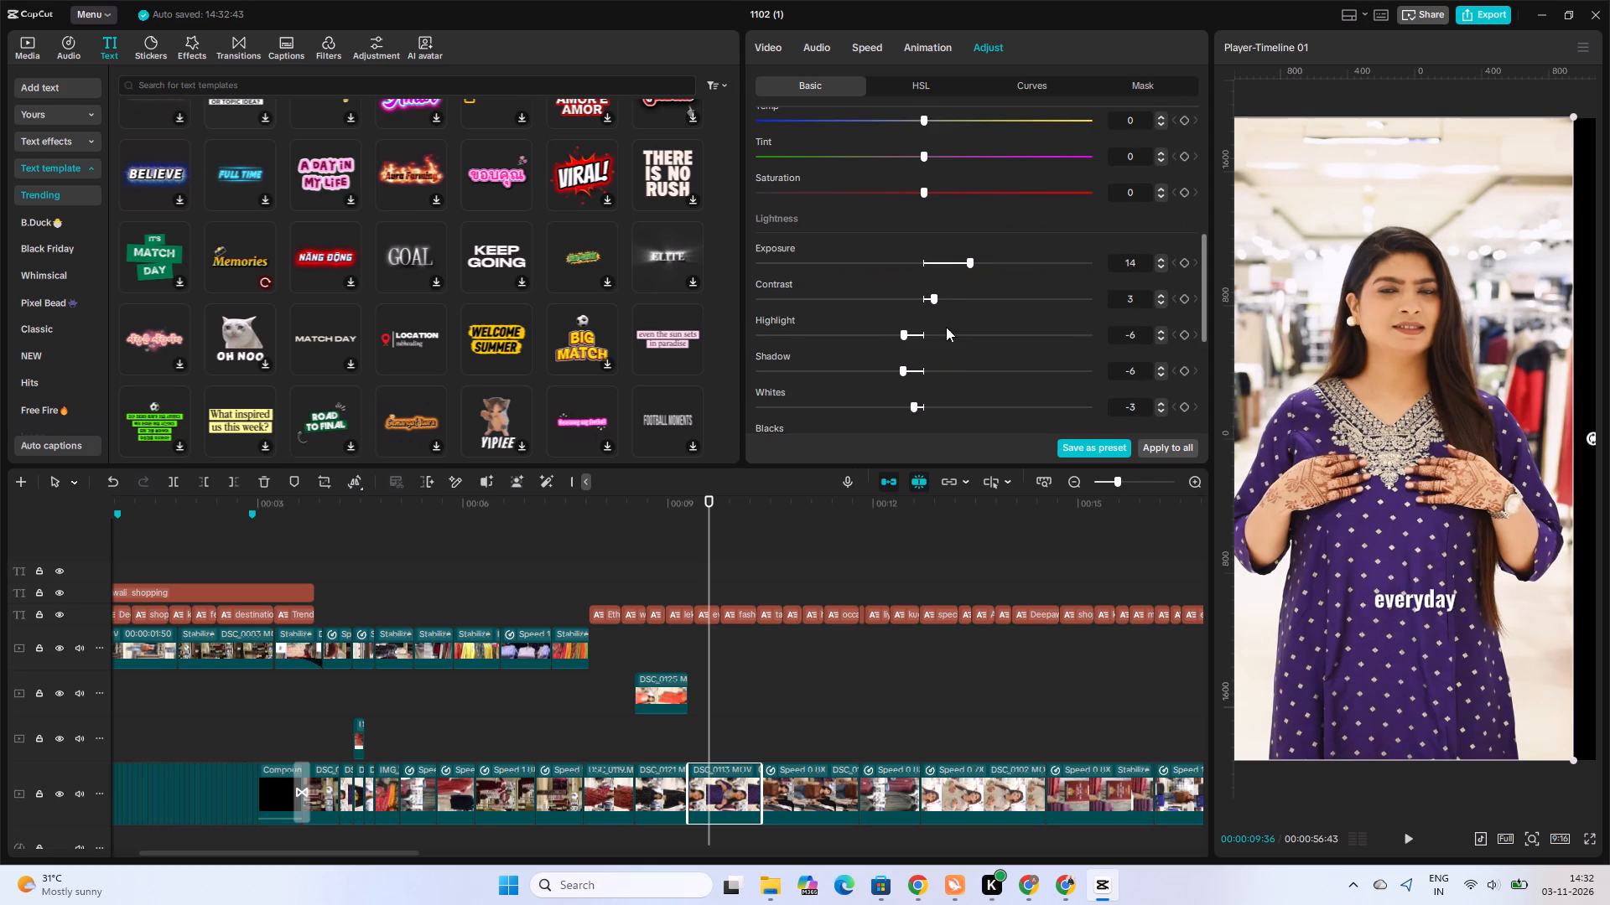
{"action": "left_click", "coordinate": [947, 298]}
{"action": "left_click", "coordinate": [936, 297]}
{"action": "left_click", "coordinate": [933, 297]}
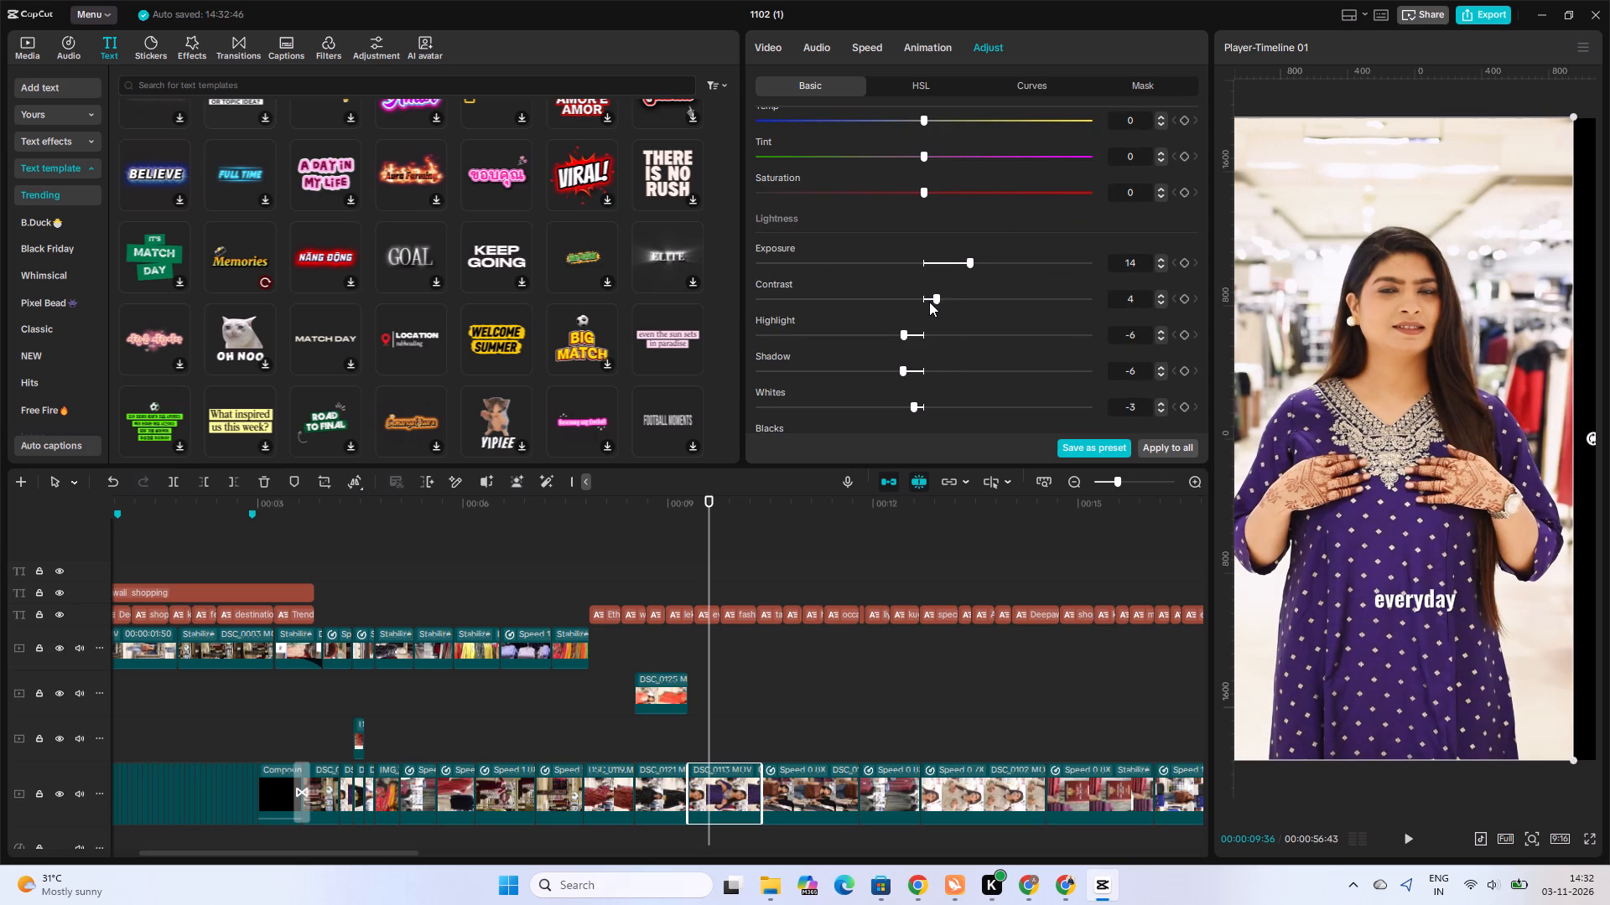
{"action": "left_click", "coordinate": [929, 301]}
{"action": "left_click", "coordinate": [932, 297]}
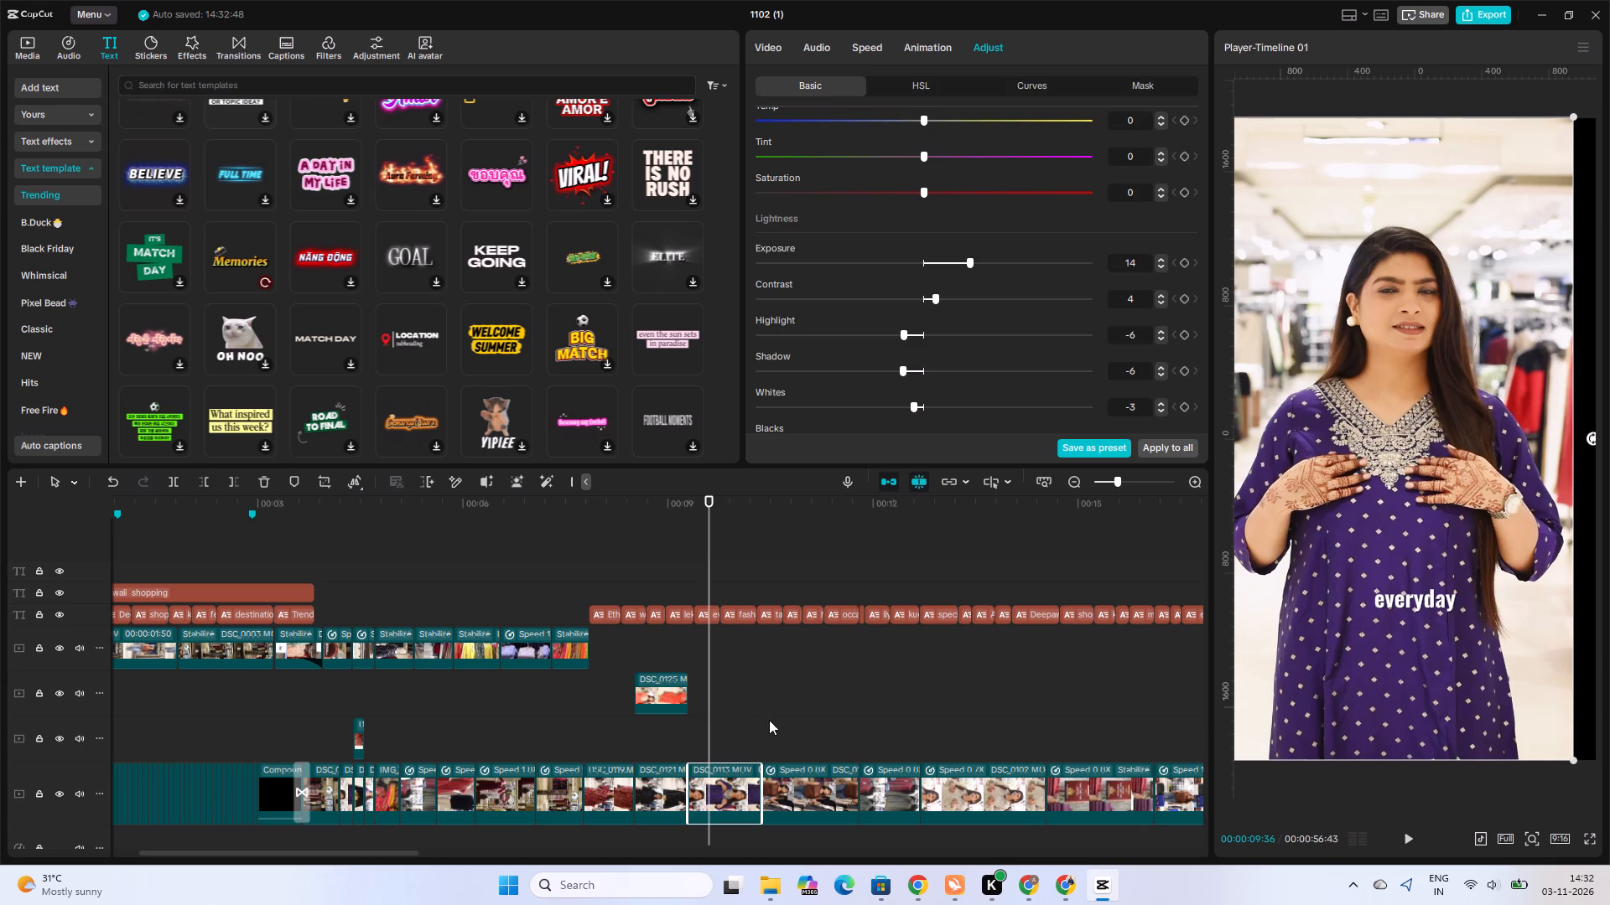
Select the brown top clip after it and set saturation to 6, exposure to 5 and highlight to 7.
{"action": "left_click", "coordinate": [790, 720]}
{"action": "left_click", "coordinate": [820, 802]}
{"action": "scroll", "coordinate": [1002, 299], "scroll_direction": "down", "scroll_amount": 4}
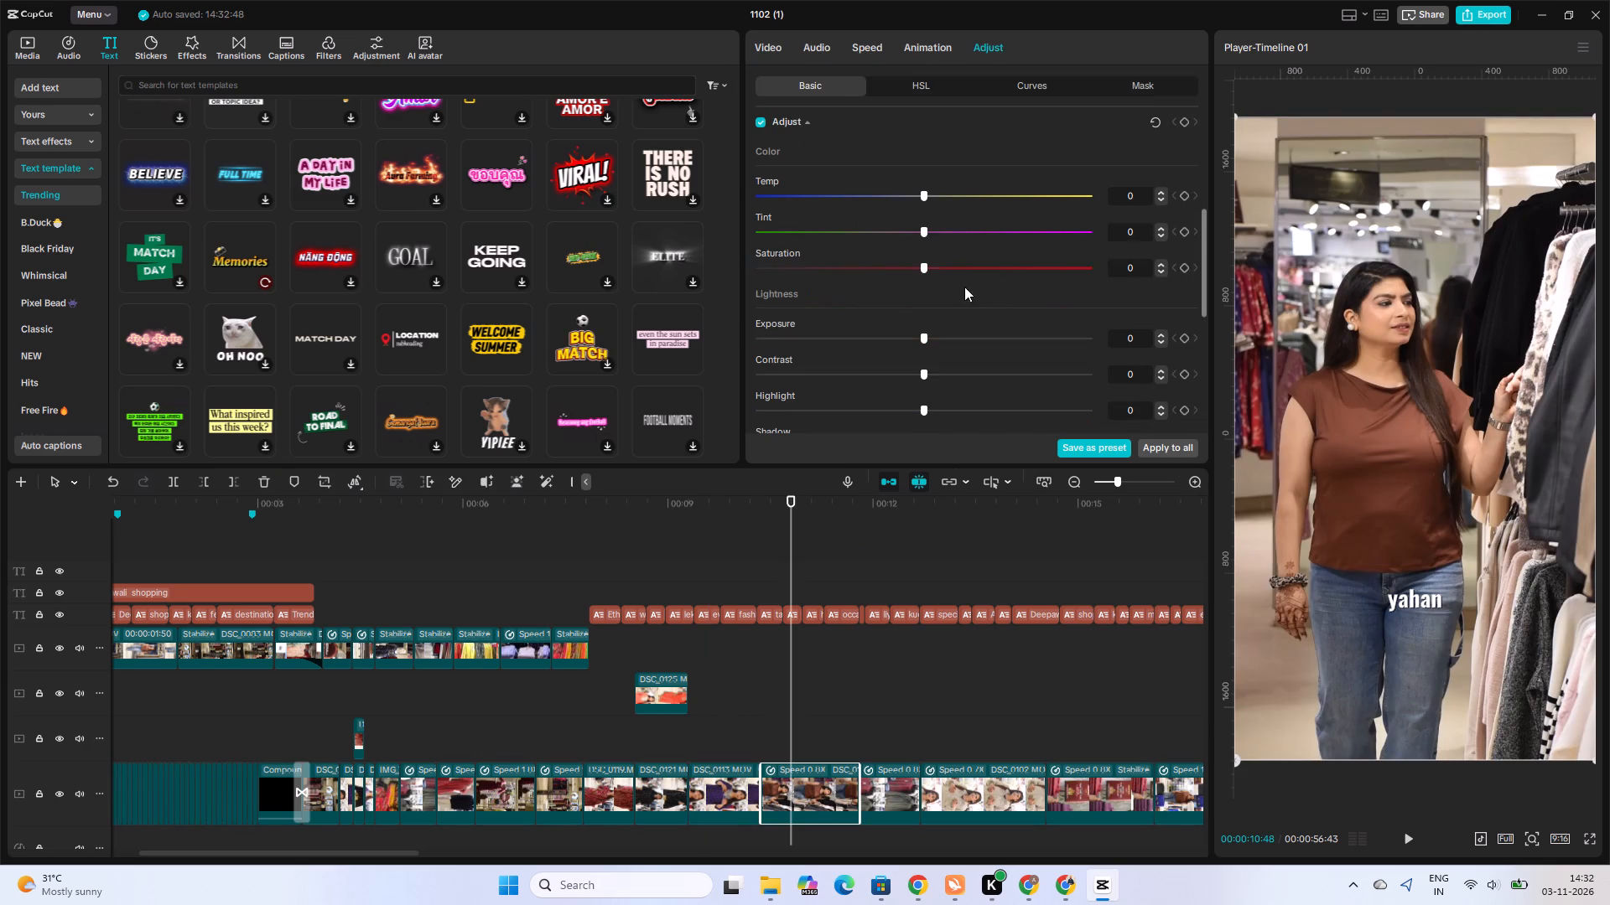
{"action": "left_click", "coordinate": [940, 269]}
{"action": "left_click", "coordinate": [928, 332]}
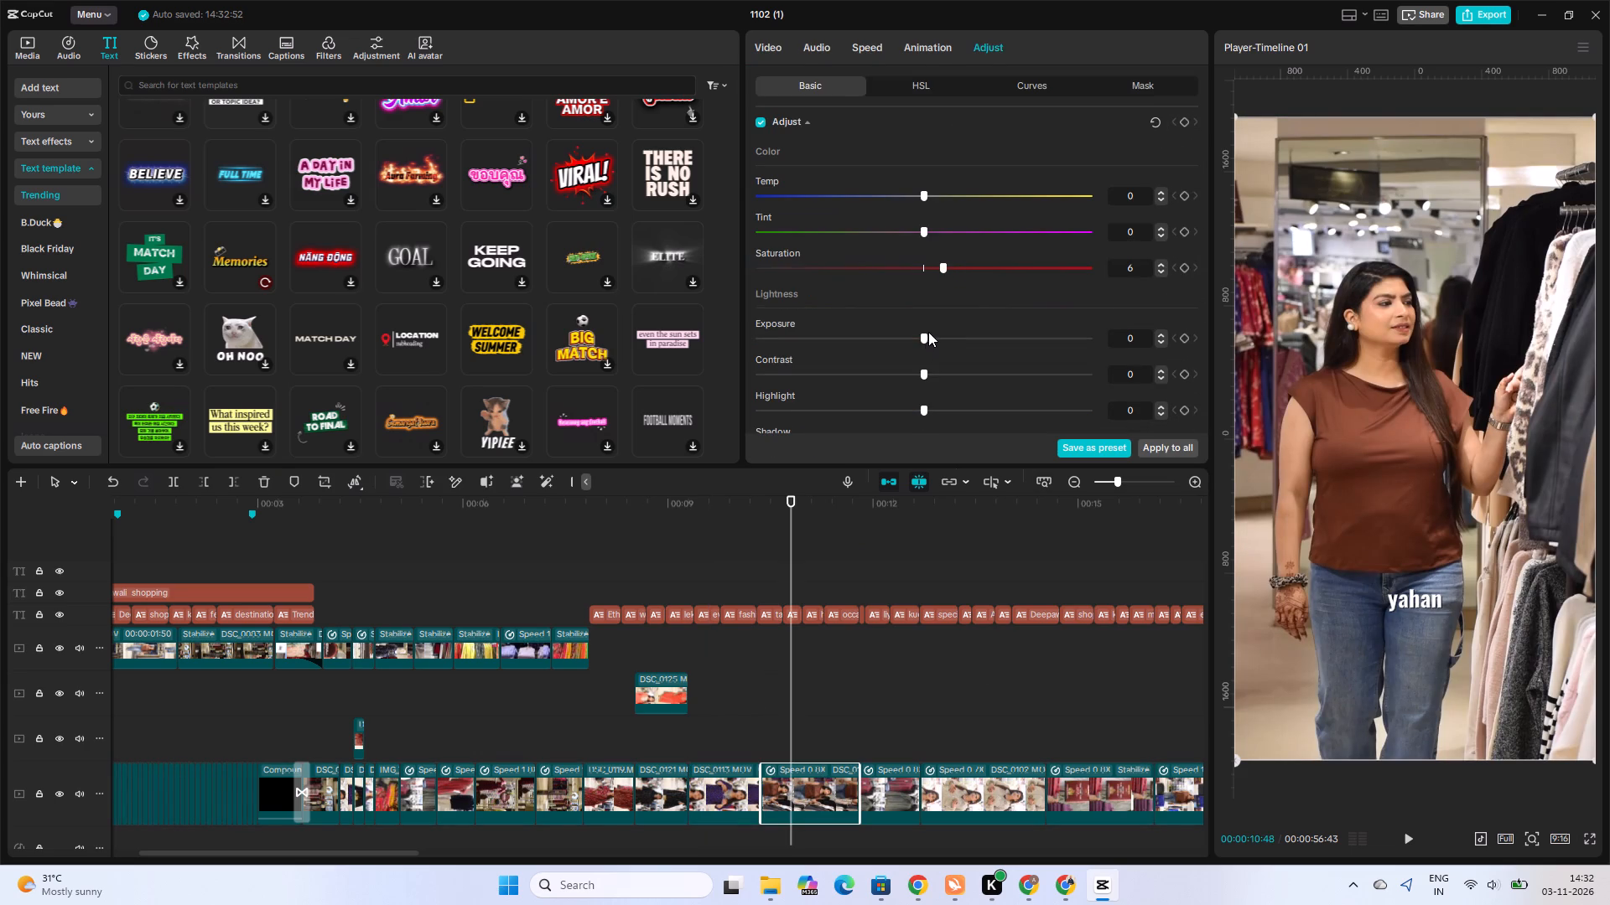
{"action": "left_click", "coordinate": [937, 335]}
{"action": "scroll", "coordinate": [941, 341], "scroll_direction": "down", "scroll_amount": 1}
{"action": "left_click_drag", "start_coordinate": [937, 343], "coordinate": [945, 344]}
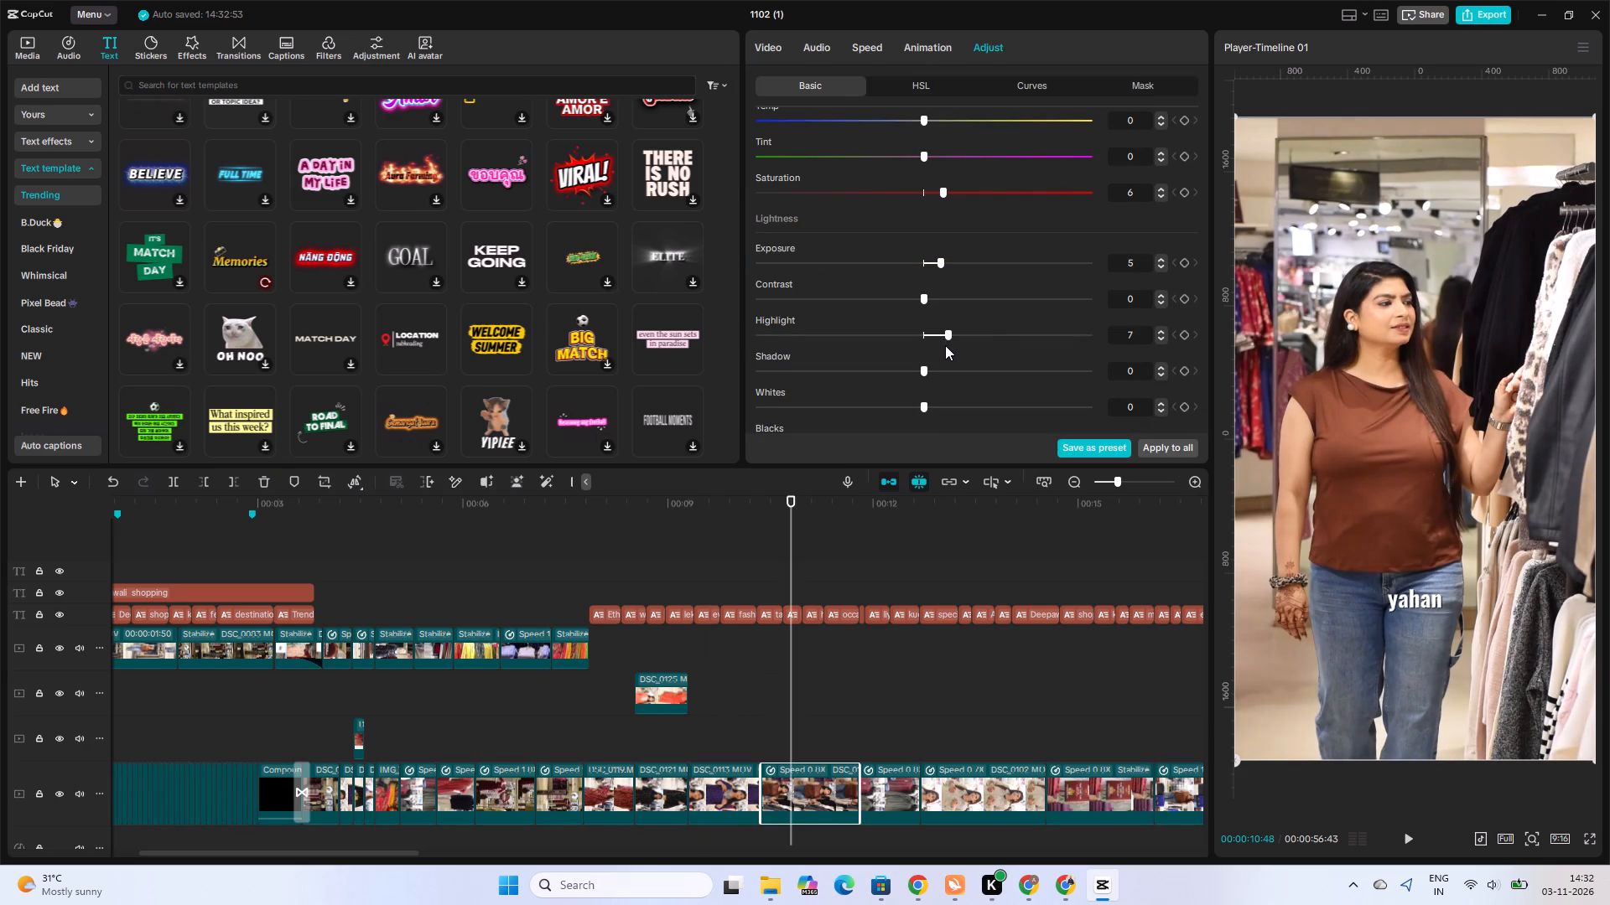
Set the brown top clip's contrast to 3, exposure to 9 and shadow to 4.
{"action": "left_click_drag", "start_coordinate": [926, 372], "coordinate": [924, 382]}
{"action": "left_click_drag", "start_coordinate": [924, 382], "coordinate": [935, 384]}
{"action": "left_click_drag", "start_coordinate": [935, 384], "coordinate": [932, 384]}
{"action": "left_click_drag", "start_coordinate": [927, 293], "coordinate": [932, 302]}
{"action": "left_click", "coordinate": [951, 260]}
{"action": "scroll", "coordinate": [935, 373], "scroll_direction": "down", "scroll_amount": 1}
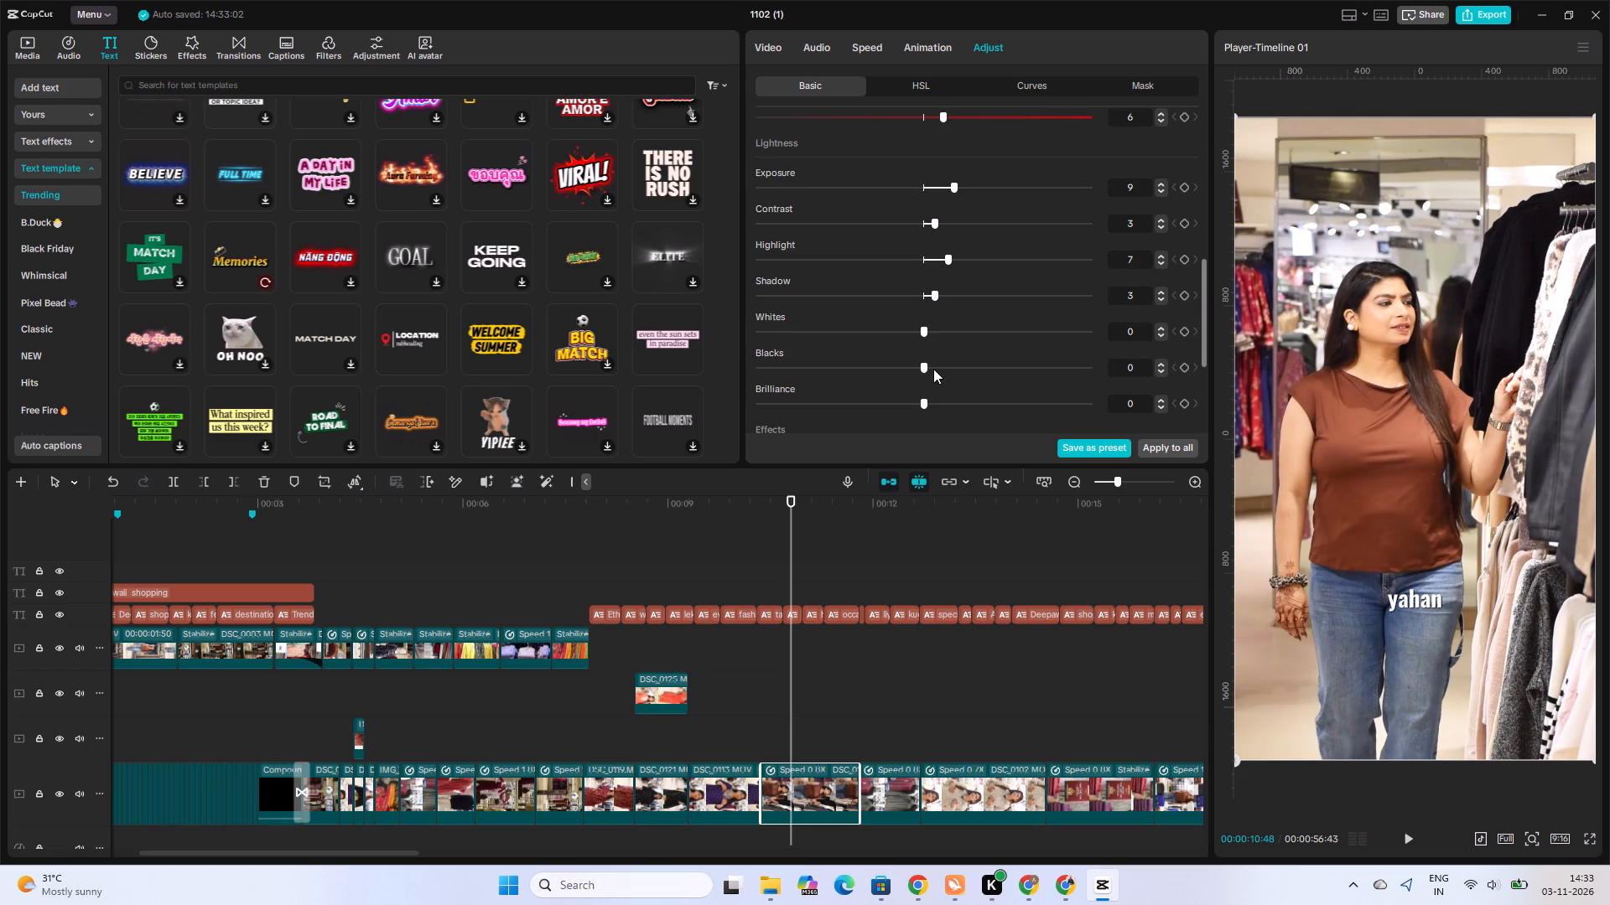
{"action": "left_click", "coordinate": [932, 294]}
Try lower whites on the brown top clip, return them to 0, and set brilliance to 6 and sharpen to 14.
{"action": "left_click_drag", "start_coordinate": [927, 331], "coordinate": [918, 335]}
{"action": "left_click_drag", "start_coordinate": [918, 335], "coordinate": [905, 335]}
{"action": "left_click_drag", "start_coordinate": [912, 331], "coordinate": [922, 334]}
{"action": "left_click", "coordinate": [947, 401]}
{"action": "left_click", "coordinate": [918, 401]}
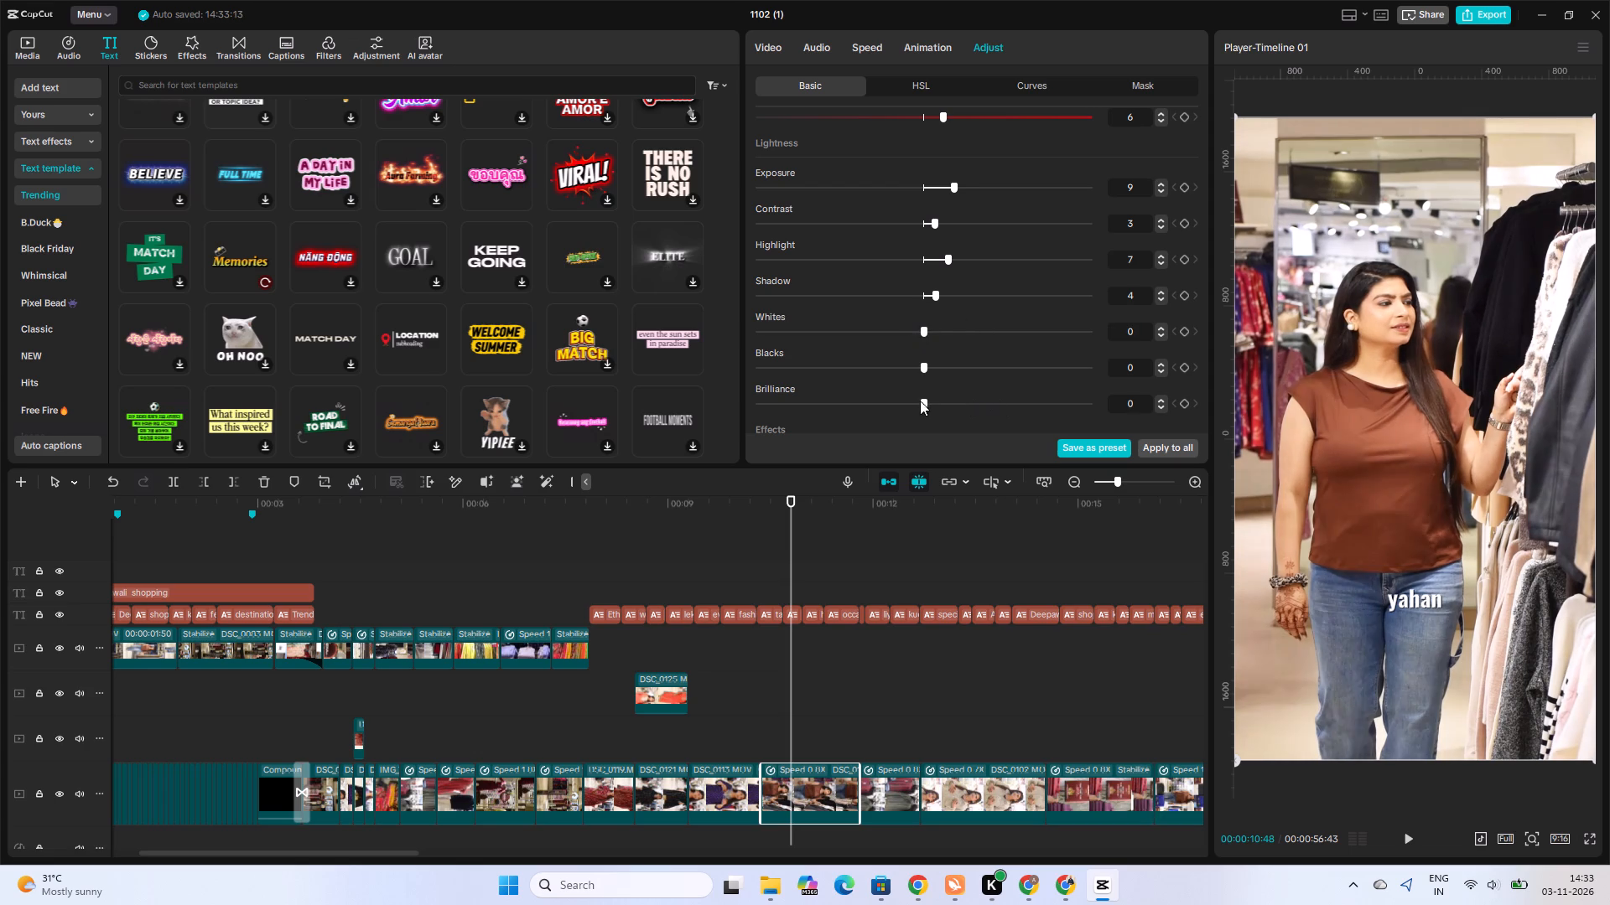
{"action": "left_click", "coordinate": [942, 401]}
{"action": "scroll", "coordinate": [829, 410], "scroll_direction": "down", "scroll_amount": 1}
{"action": "left_click", "coordinate": [807, 392]}
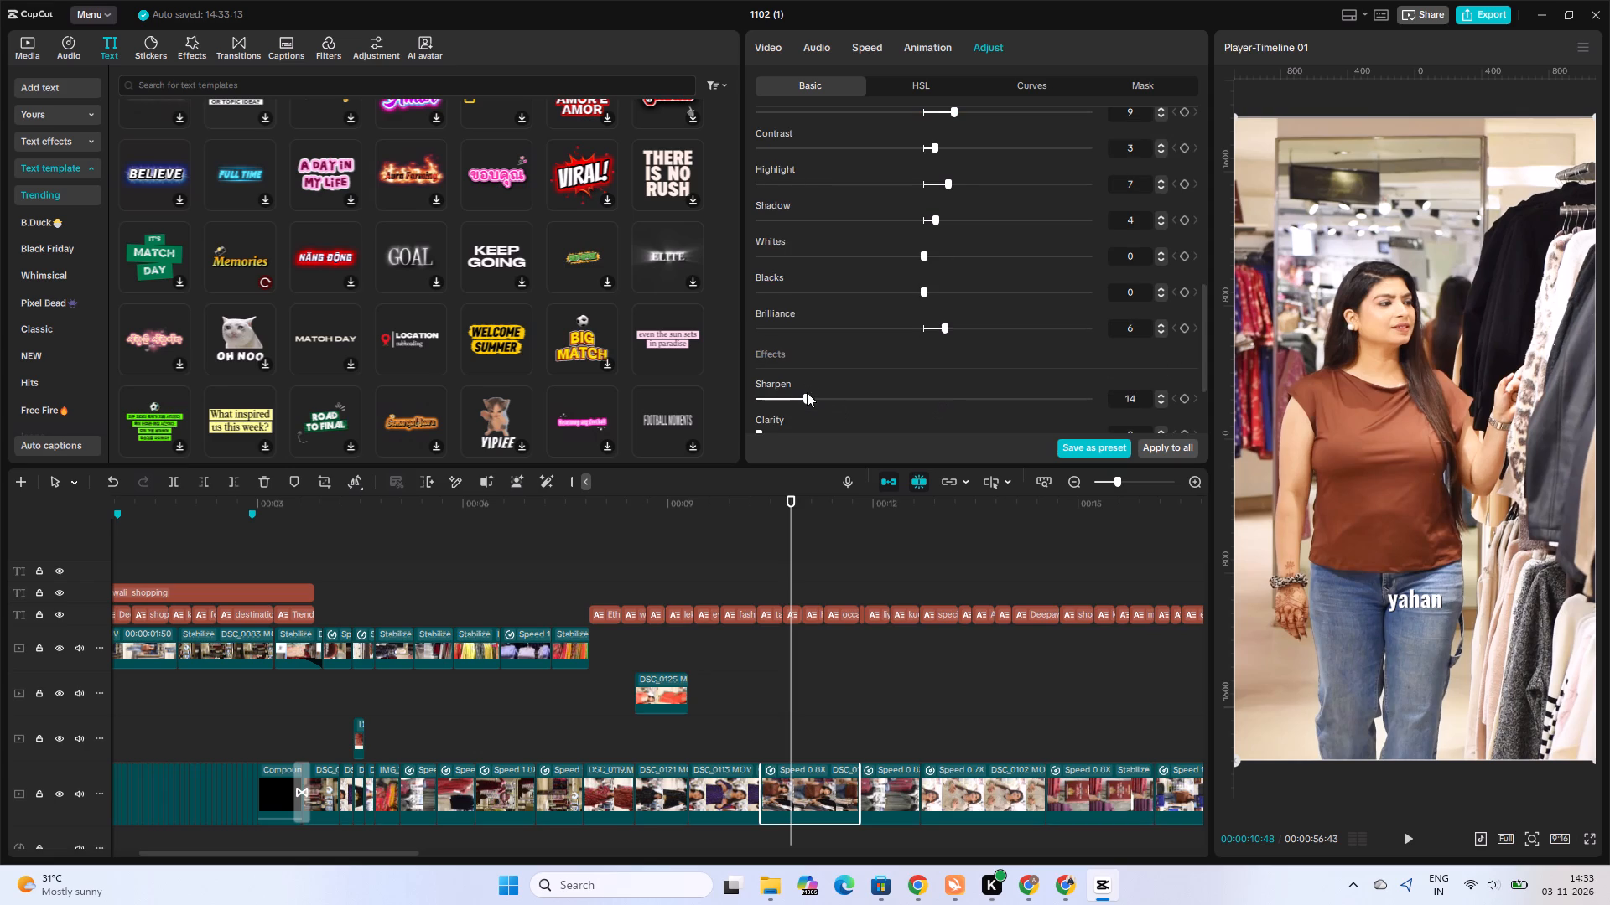
Select the hanging sweaters clip and set saturation to 17, exposure to 6, contrast to 11 and highlight to 9.
{"action": "left_click", "coordinate": [861, 757]}
{"action": "left_click", "coordinate": [888, 726]}
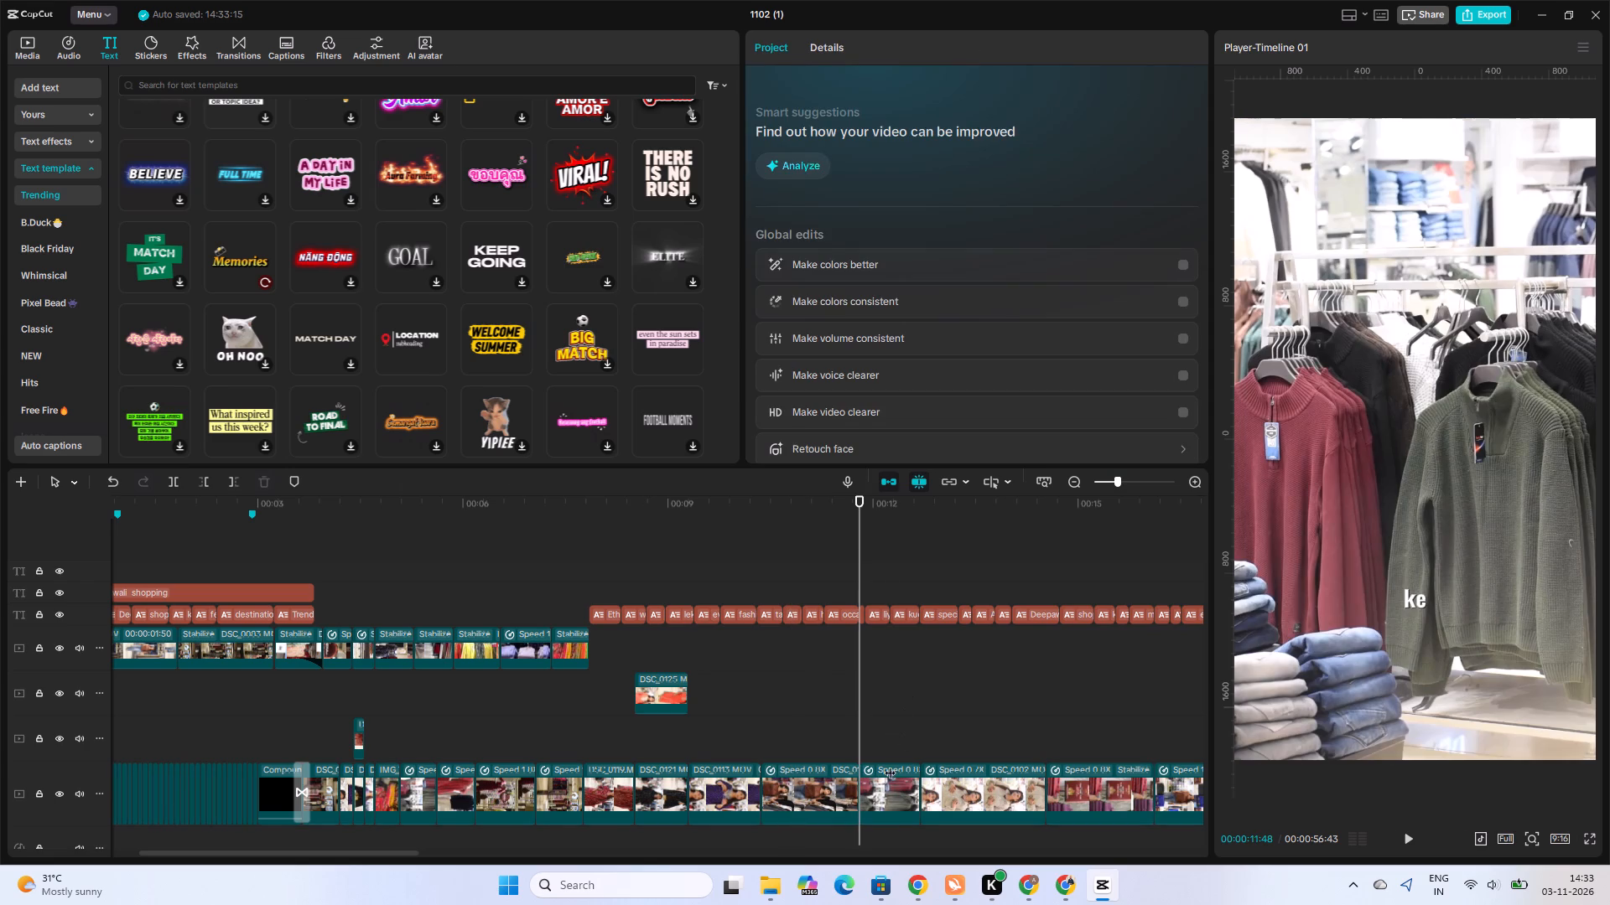
{"action": "left_click", "coordinate": [886, 791]}
{"action": "scroll", "coordinate": [944, 166], "scroll_direction": "down", "scroll_amount": 4}
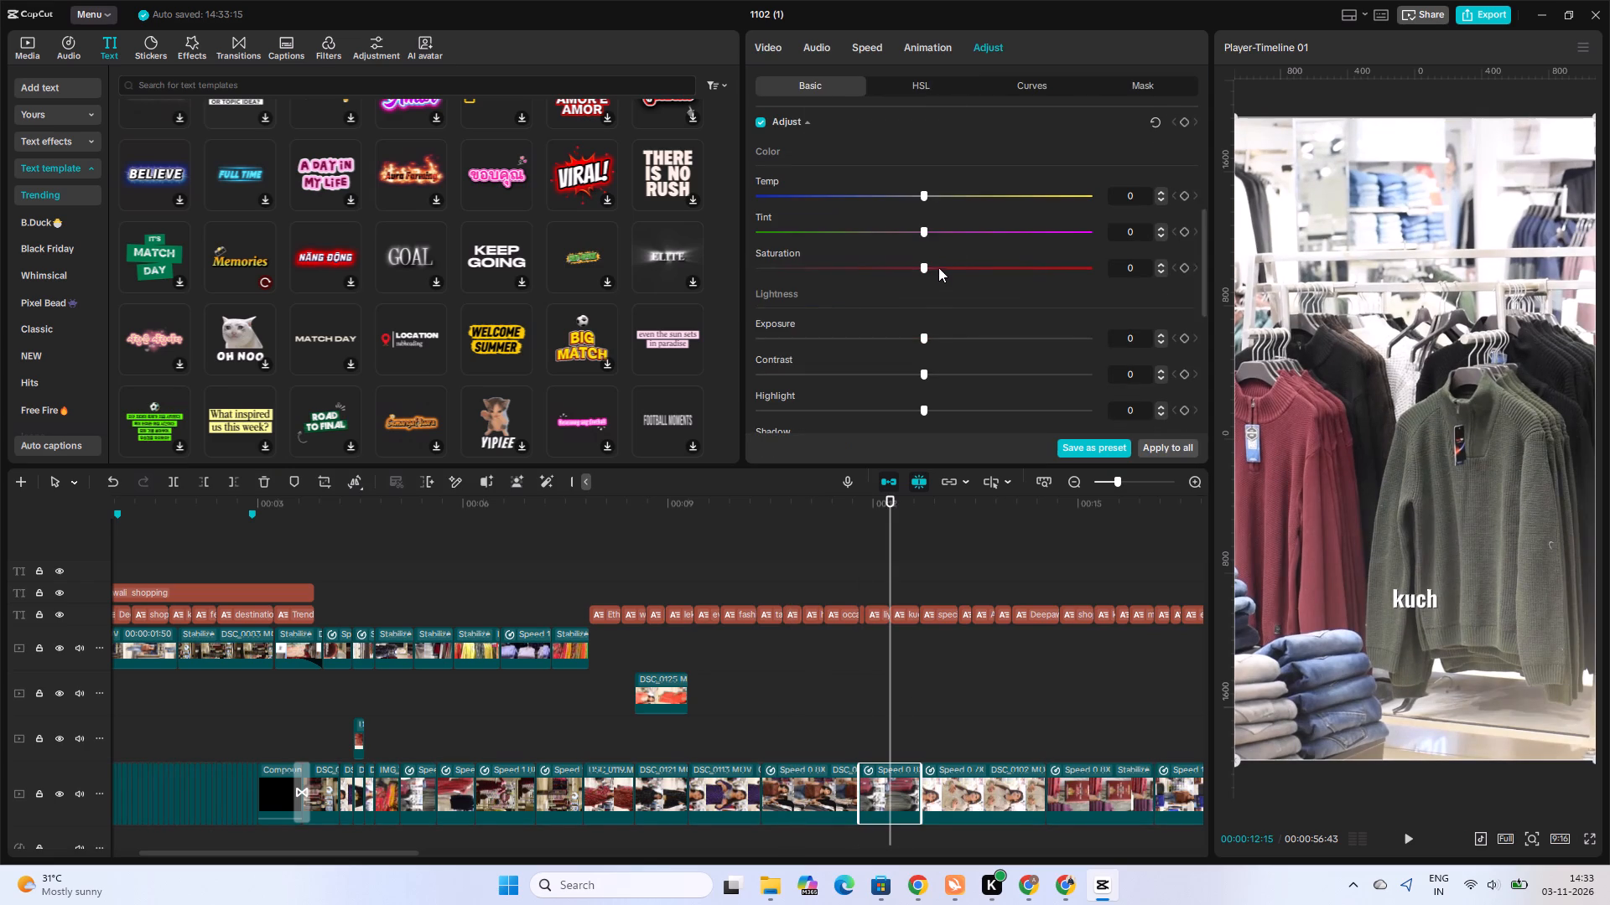
{"action": "left_click", "coordinate": [938, 267]}
{"action": "left_click", "coordinate": [974, 264]}
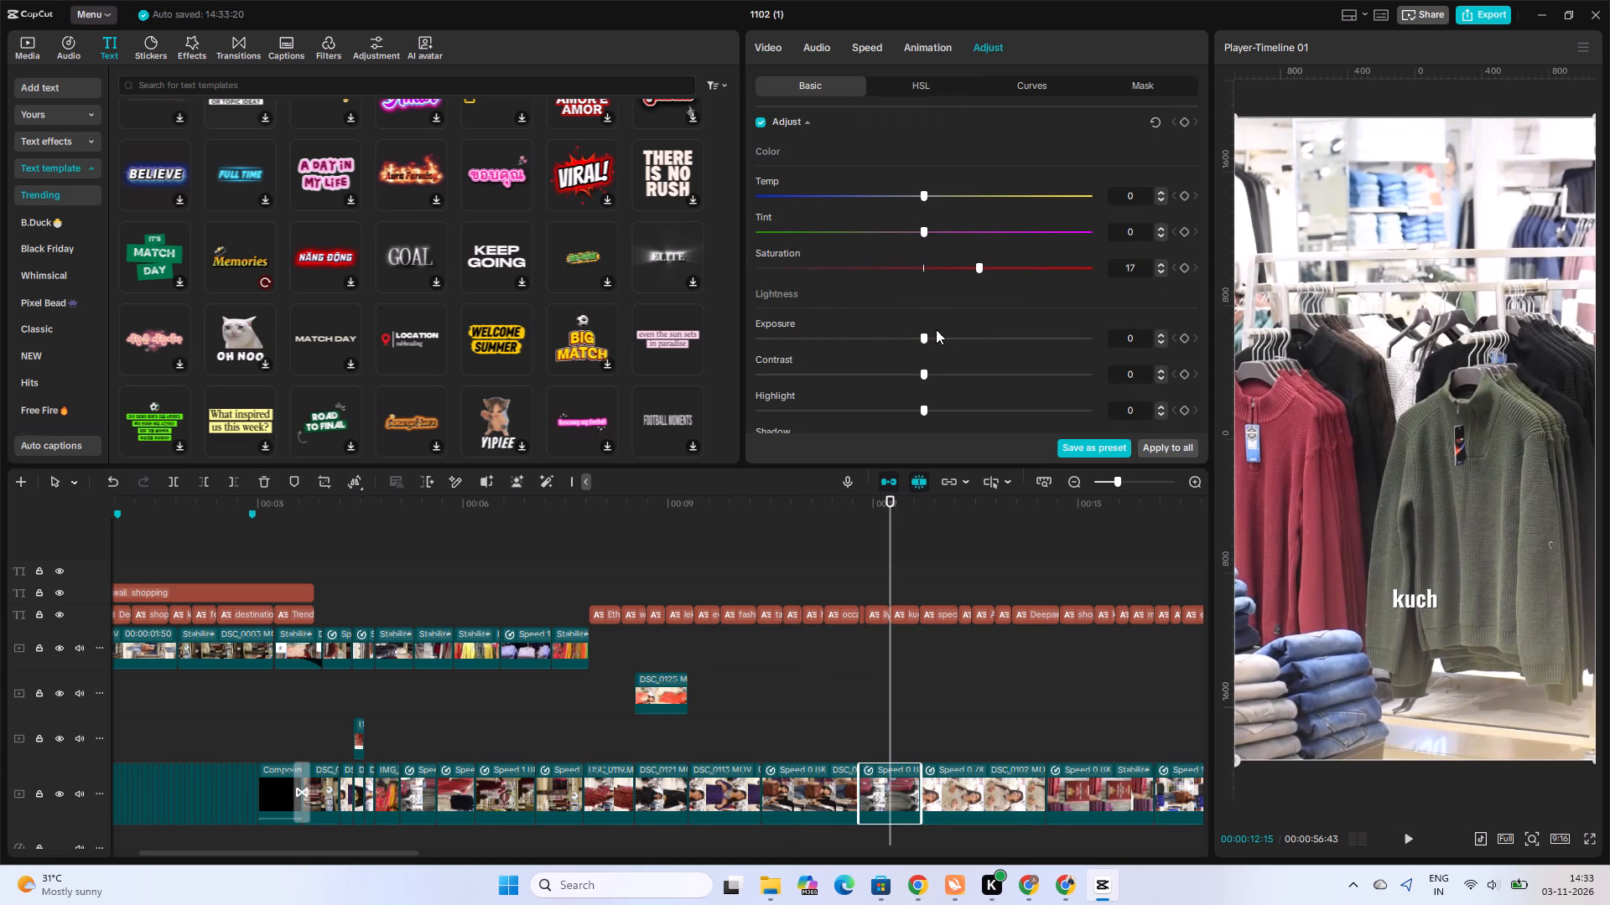
{"action": "left_click_drag", "start_coordinate": [943, 335], "coordinate": [927, 344]}
{"action": "left_click_drag", "start_coordinate": [927, 344], "coordinate": [940, 343]}
{"action": "left_click", "coordinate": [956, 372]}
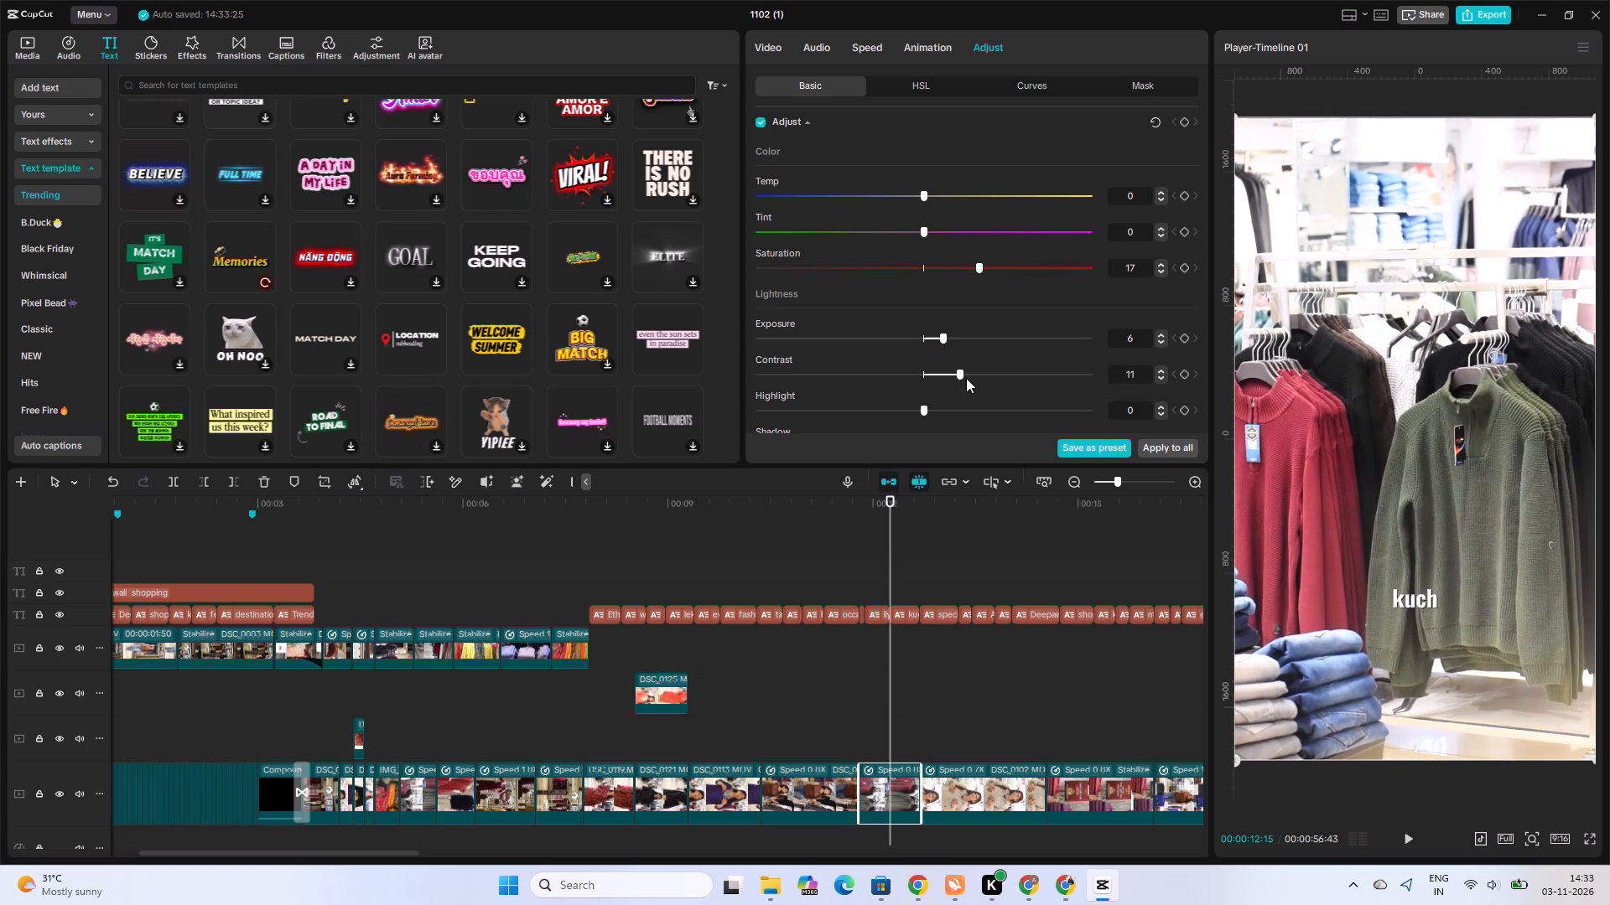
{"action": "left_click", "coordinate": [950, 406]}
{"action": "scroll", "coordinate": [967, 401], "scroll_direction": "down", "scroll_amount": 3}
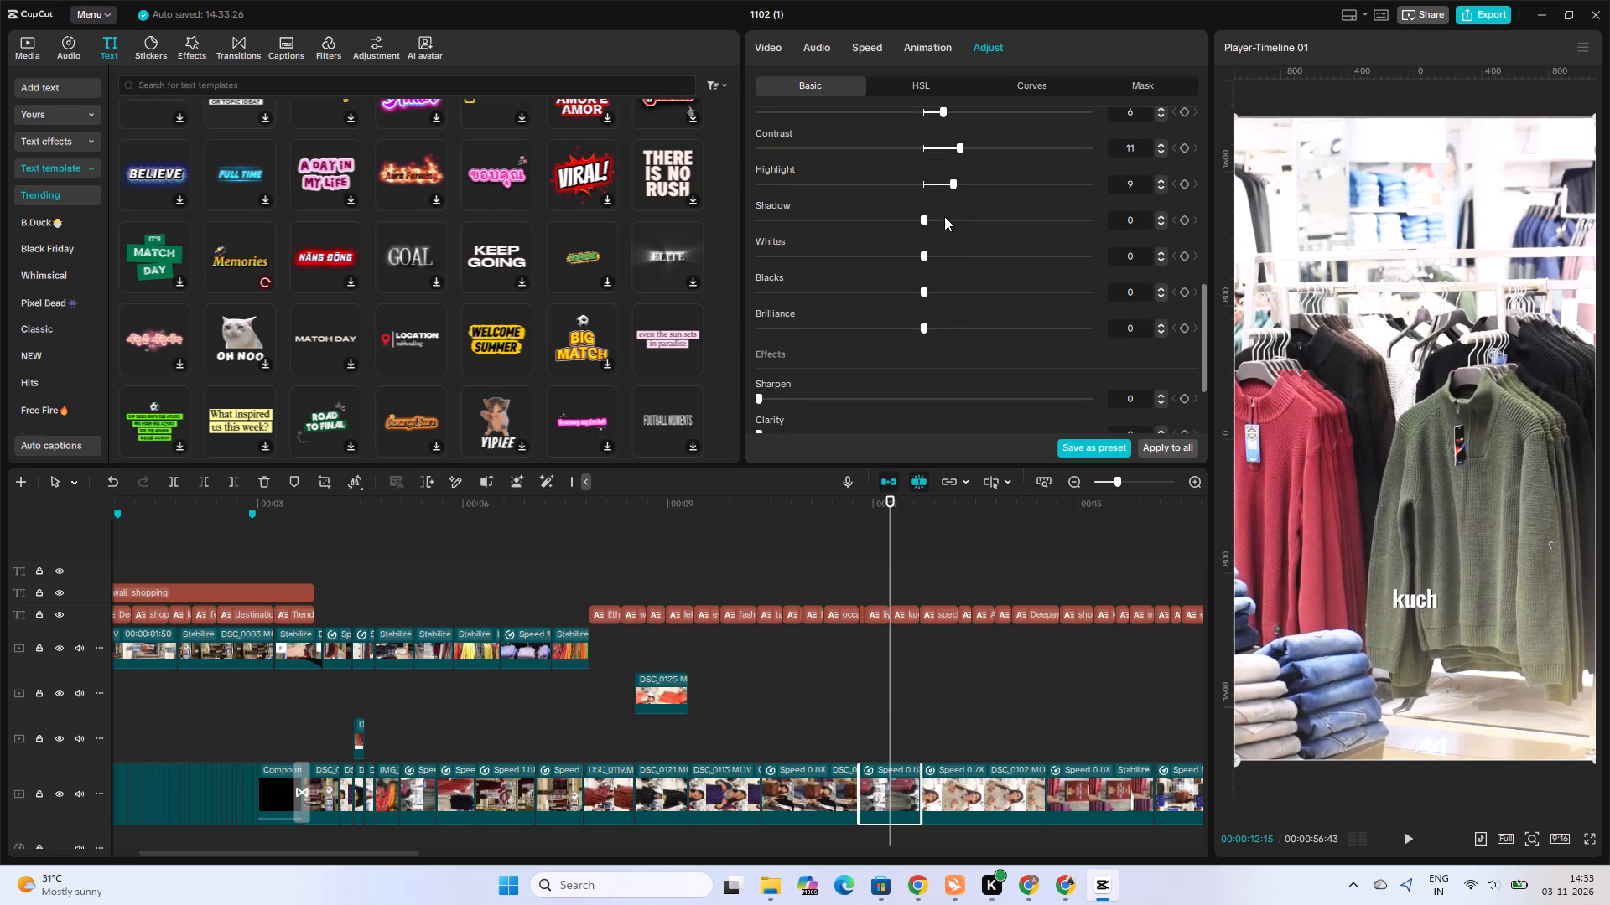
Set the hanging sweaters clip's shadow to -8 and whites to 3.
{"action": "left_click", "coordinate": [940, 216]}
{"action": "left_click", "coordinate": [895, 217]}
{"action": "left_click", "coordinate": [912, 252]}
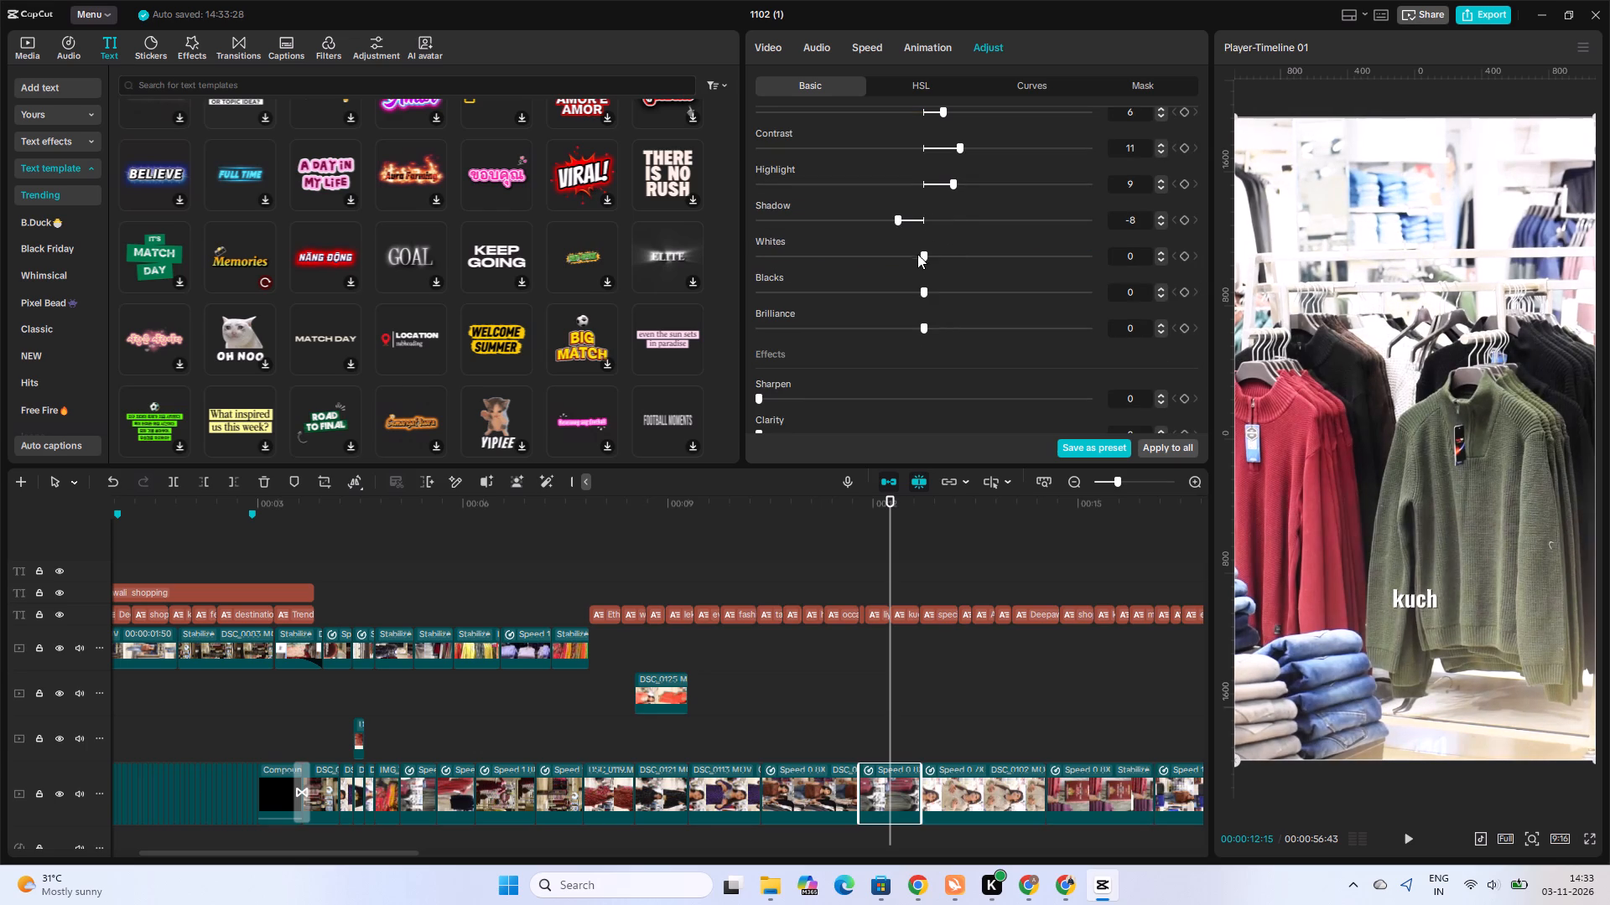
{"action": "left_click", "coordinate": [951, 258]}
{"action": "left_click", "coordinate": [892, 253]}
{"action": "left_click", "coordinate": [929, 260]}
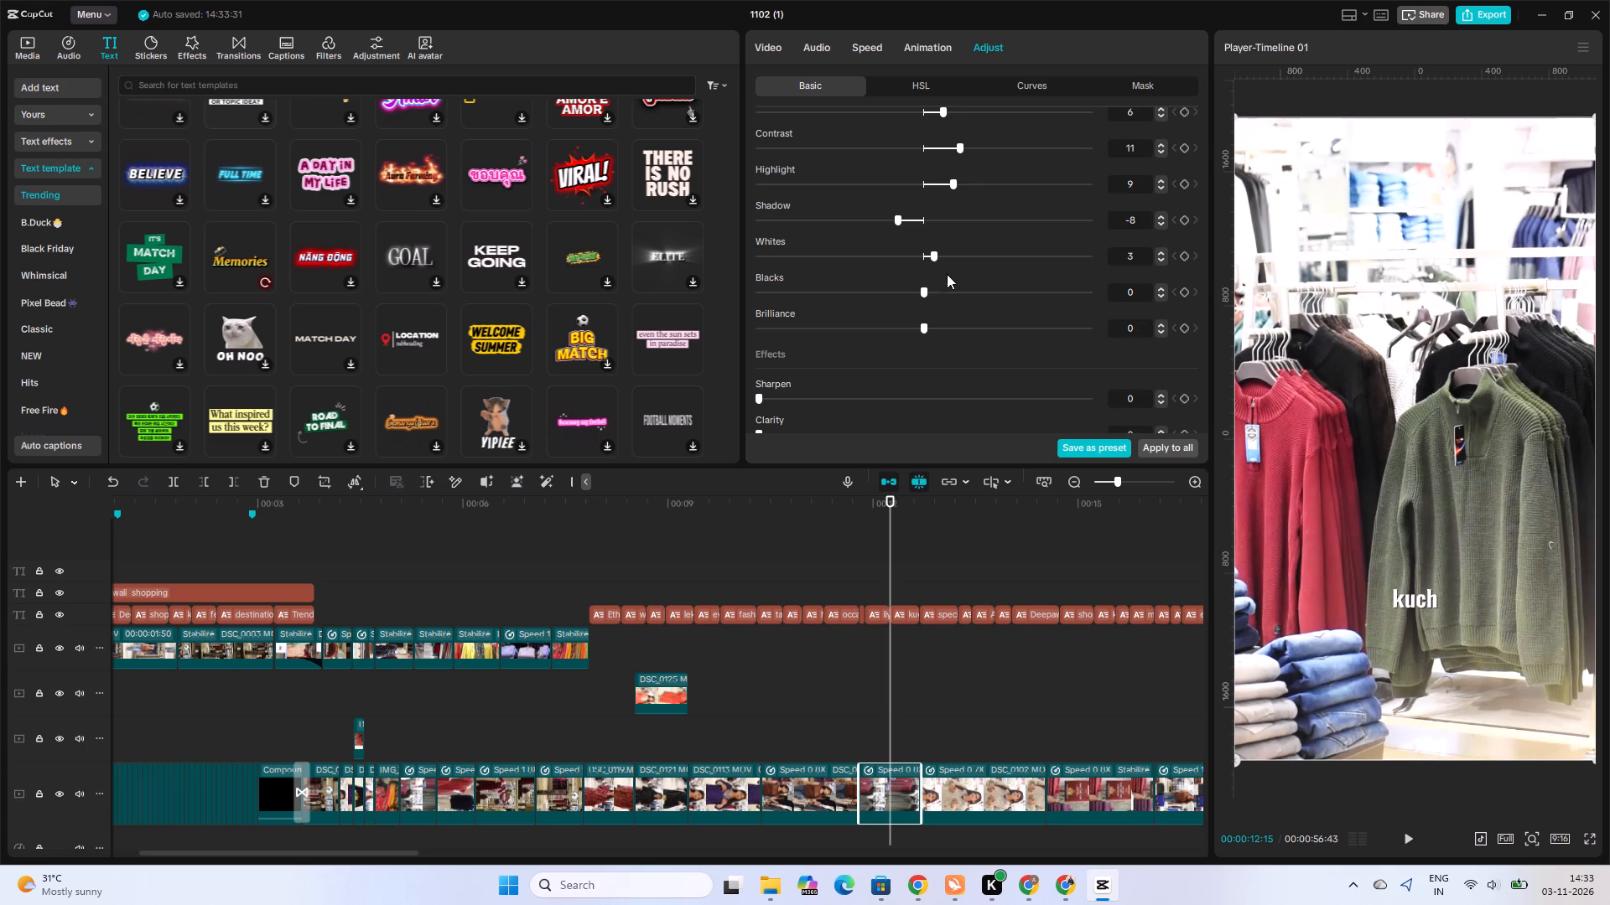
Set the hanging sweaters clip's blacks to -13, brilliance to 6 and sharpen to 13.
{"action": "left_click", "coordinate": [932, 287]}
{"action": "left_click", "coordinate": [876, 293]}
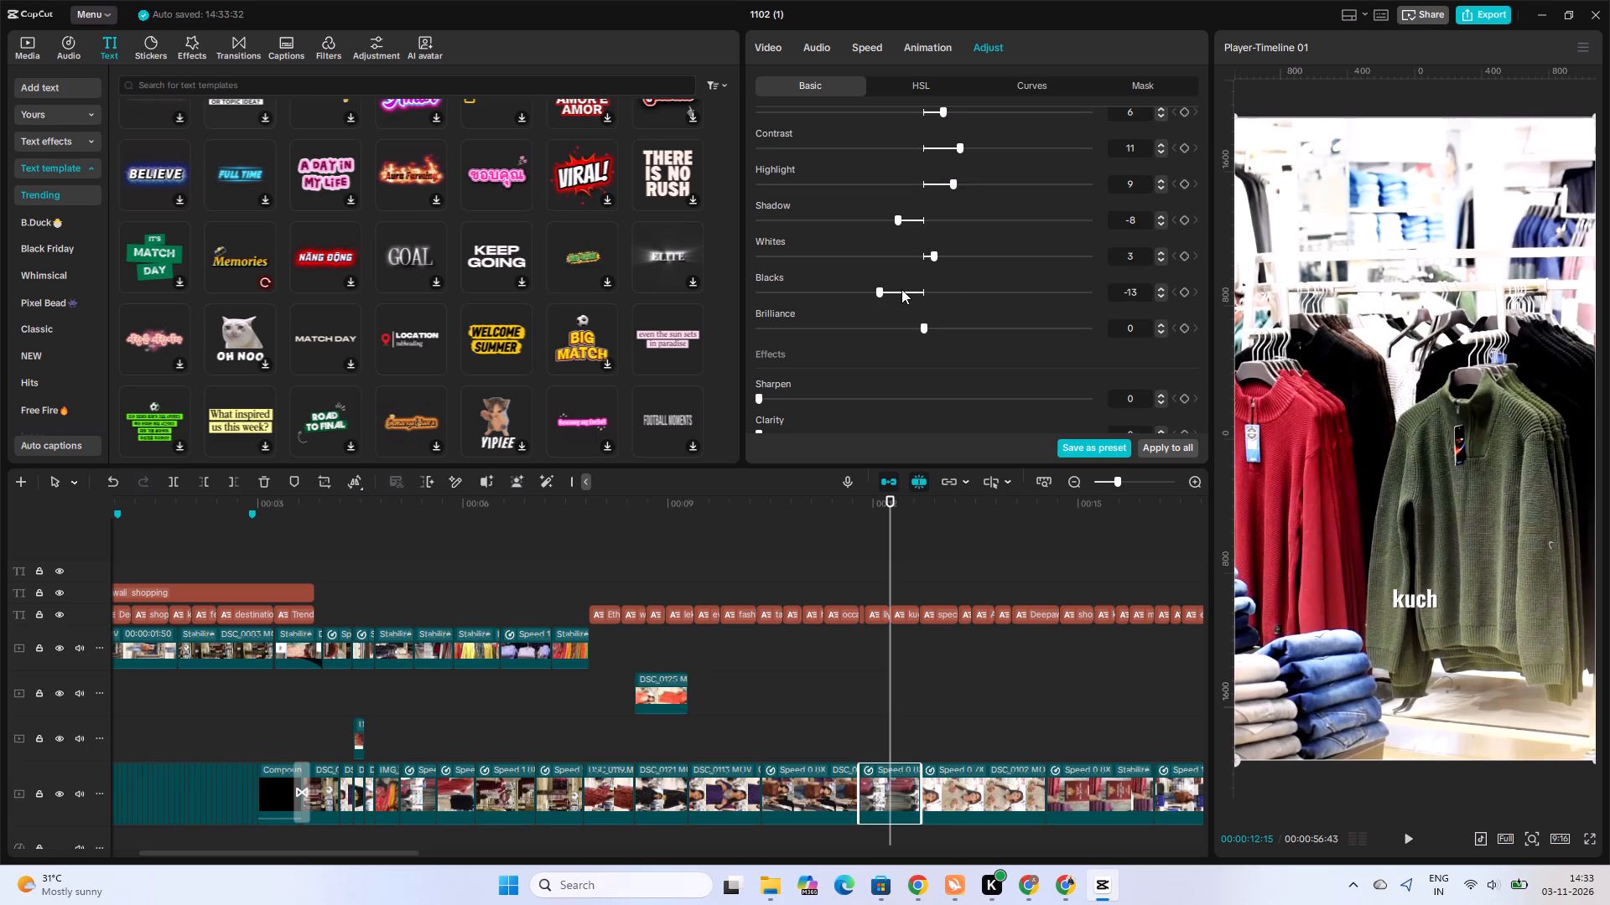
{"action": "left_click", "coordinate": [940, 327]}
{"action": "left_click", "coordinate": [803, 396]}
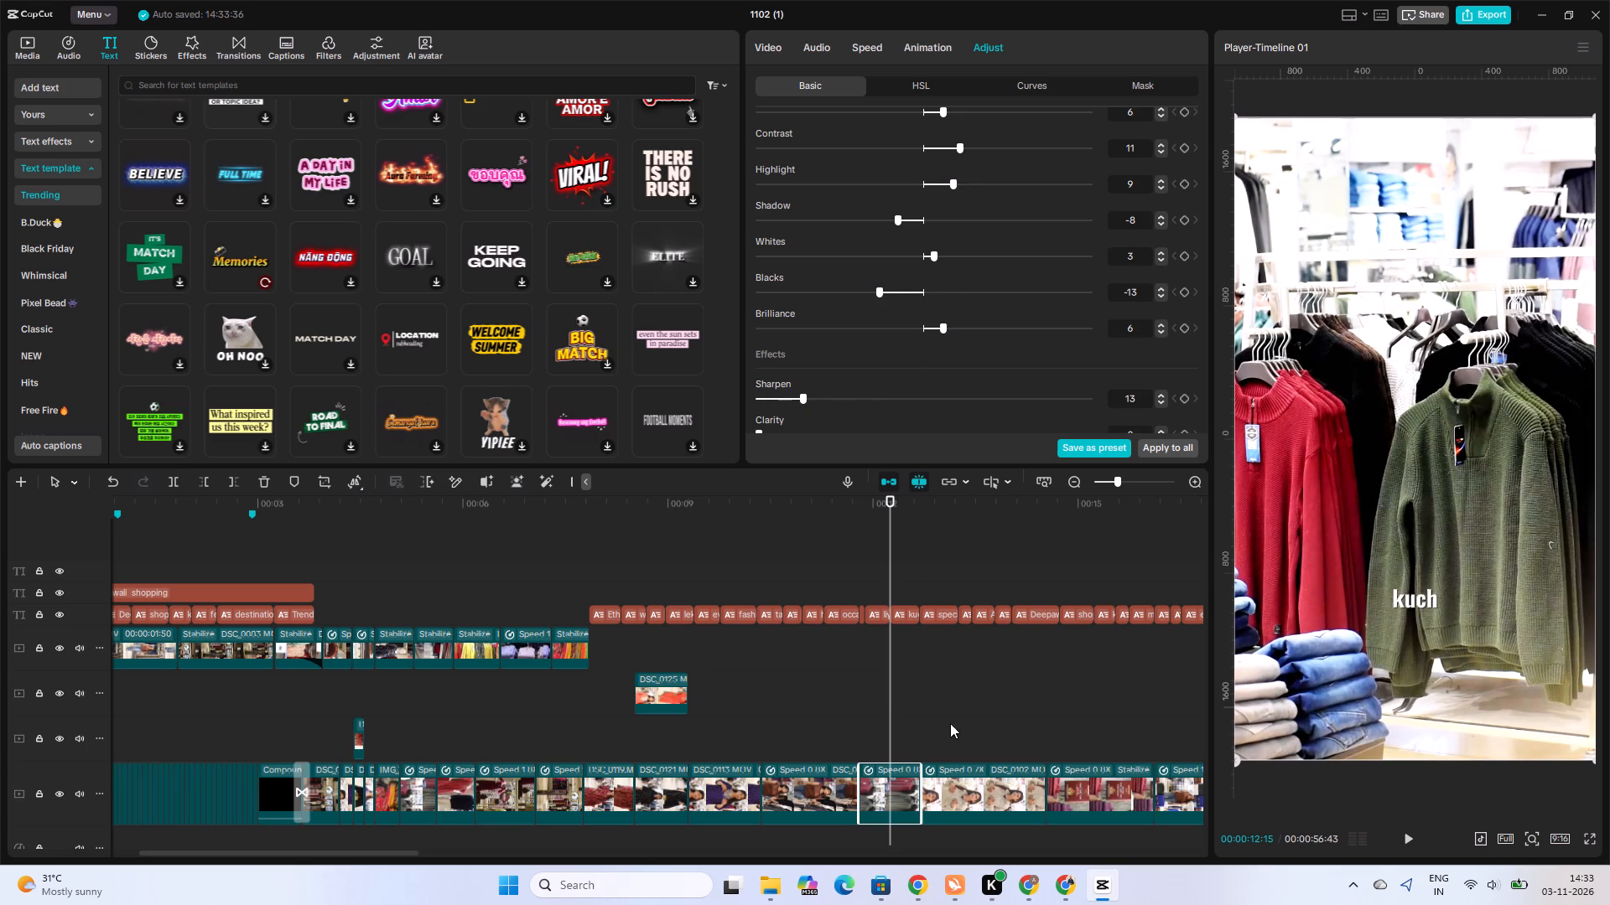
Select the cream fur jacket clip, keep its saturation at 0, and set exposure to 5 and contrast to 4.
{"action": "left_click", "coordinate": [959, 724]}
{"action": "scroll", "coordinate": [984, 741], "scroll_direction": "down", "scroll_amount": 3, "text": "alt"}
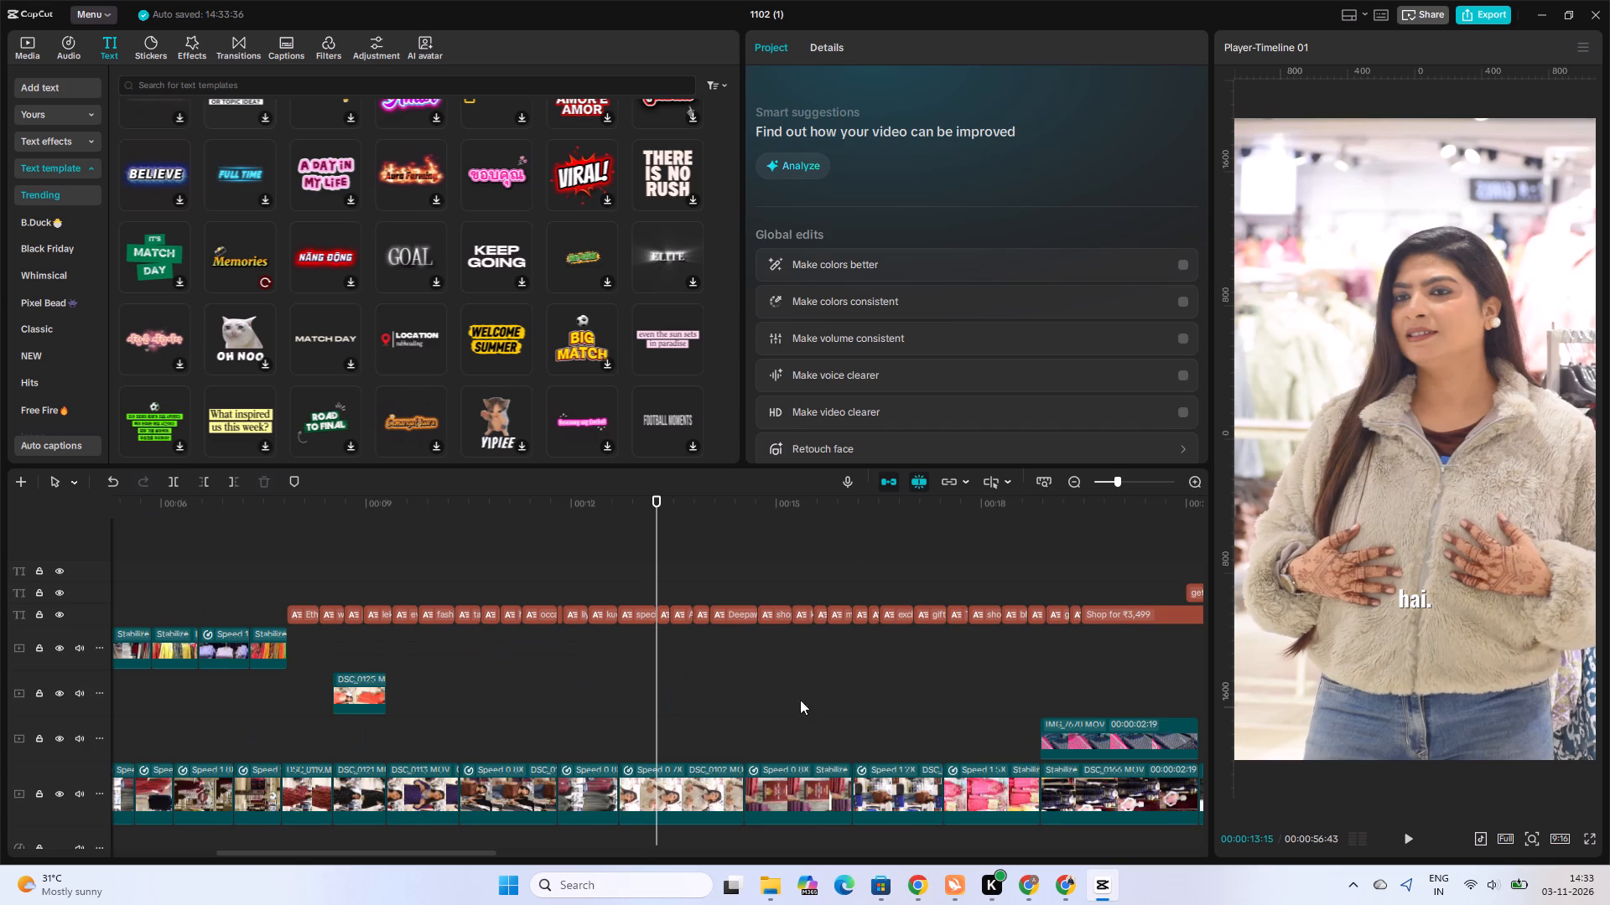
{"action": "left_click", "coordinate": [660, 800]}
{"action": "scroll", "coordinate": [891, 300], "scroll_direction": "down", "scroll_amount": 4}
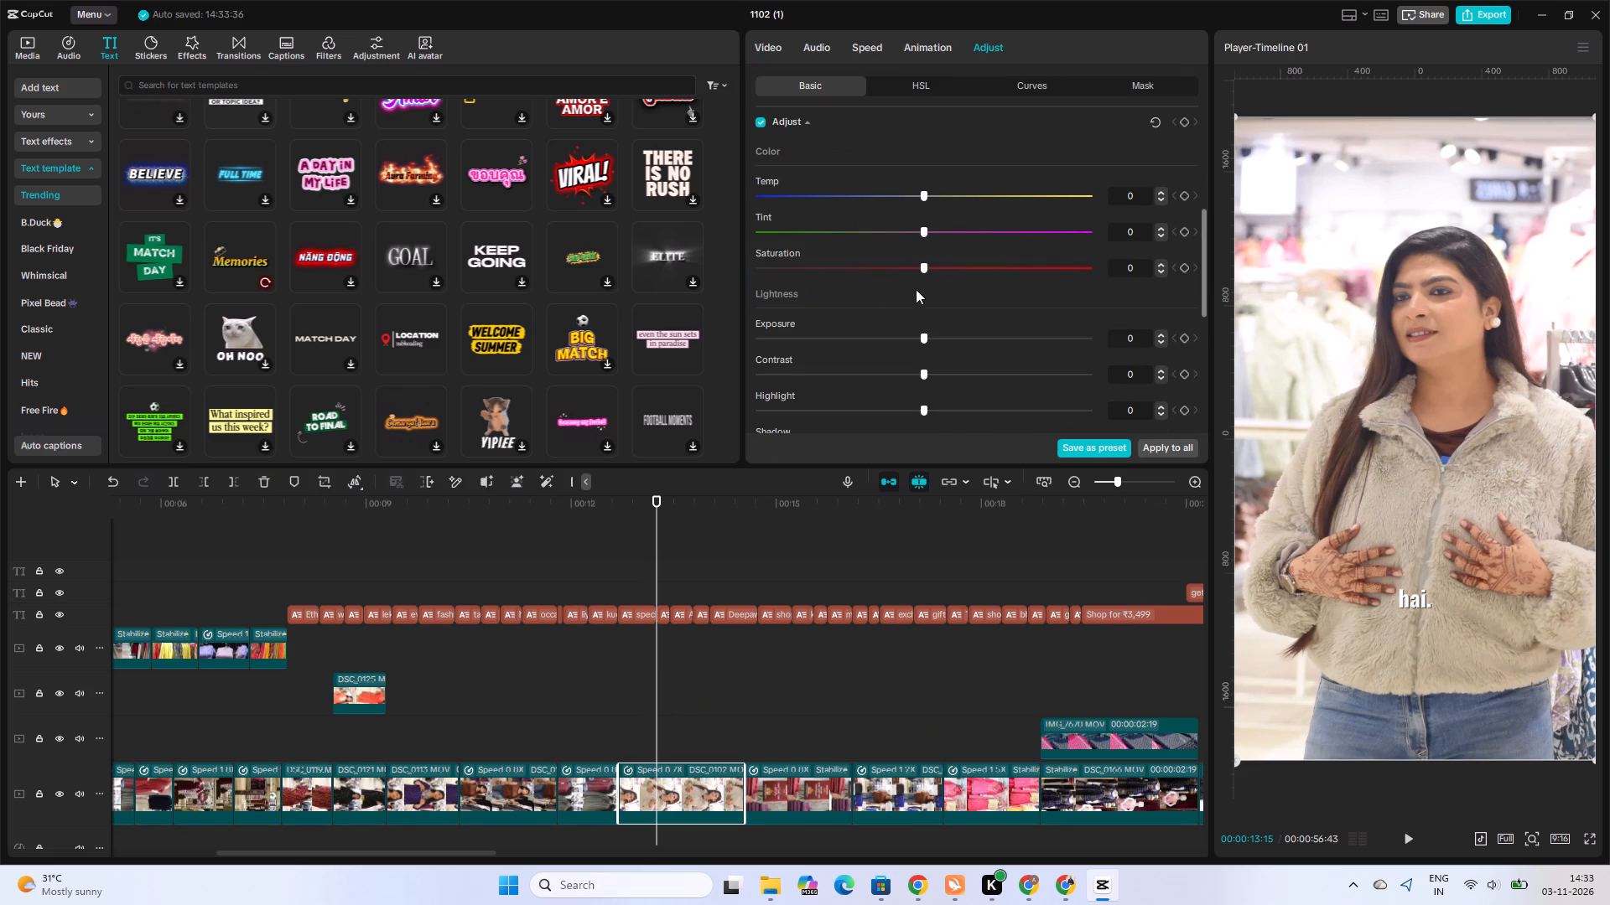
{"action": "left_click", "coordinate": [945, 268]}
{"action": "left_click", "coordinate": [923, 267]}
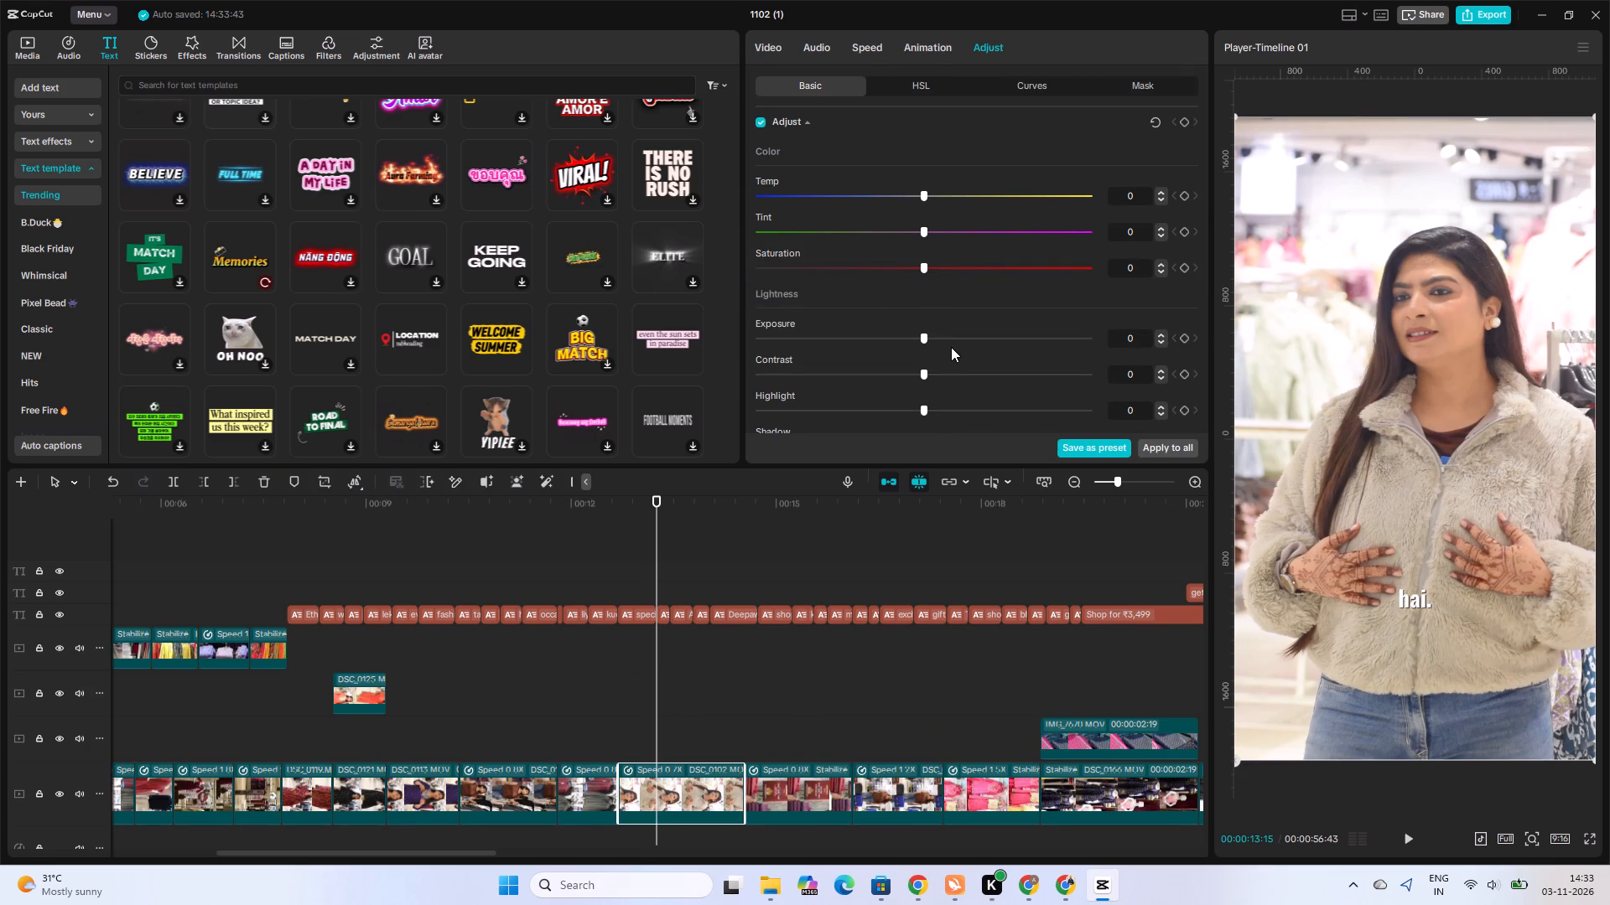
{"action": "left_click", "coordinate": [951, 347]}
{"action": "left_click", "coordinate": [938, 337]}
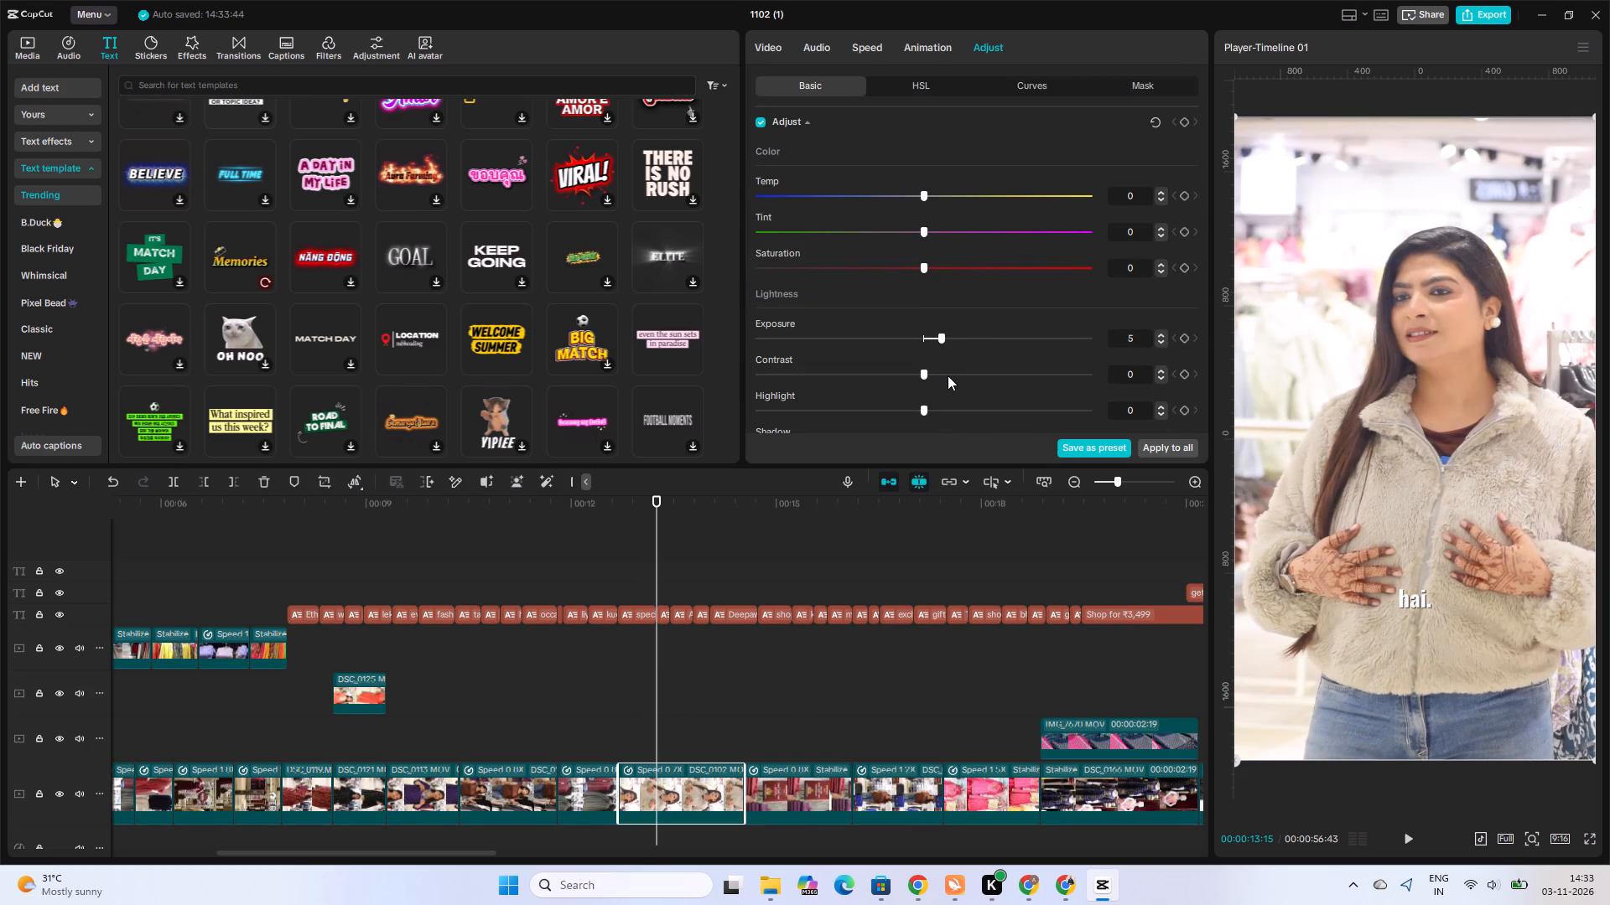
{"action": "left_click", "coordinate": [948, 375]}
{"action": "left_click", "coordinate": [933, 374]}
Try different highlights on the cream fur jacket clip, return them to 0, and set shadow to -9 and brilliance to 4.
{"action": "left_click", "coordinate": [932, 409]}
{"action": "left_click", "coordinate": [882, 408]}
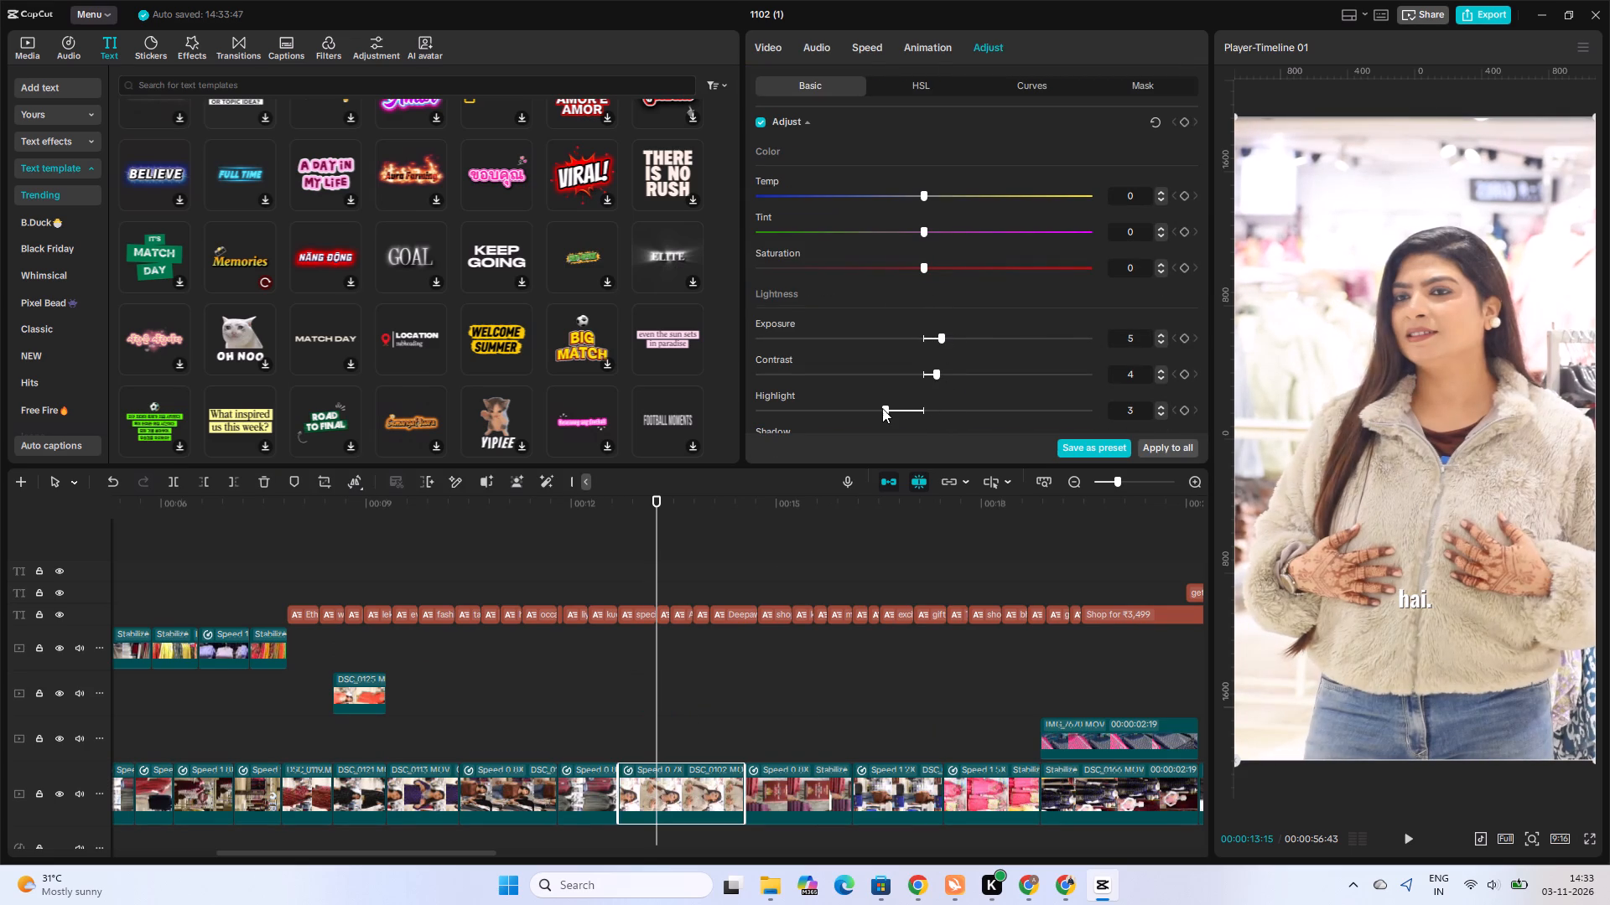
{"action": "left_click", "coordinate": [909, 410]}
{"action": "left_click", "coordinate": [896, 409]}
{"action": "scroll", "coordinate": [944, 402], "scroll_direction": "down", "scroll_amount": 1}
{"action": "left_click", "coordinate": [893, 363]}
{"action": "left_click", "coordinate": [922, 335]}
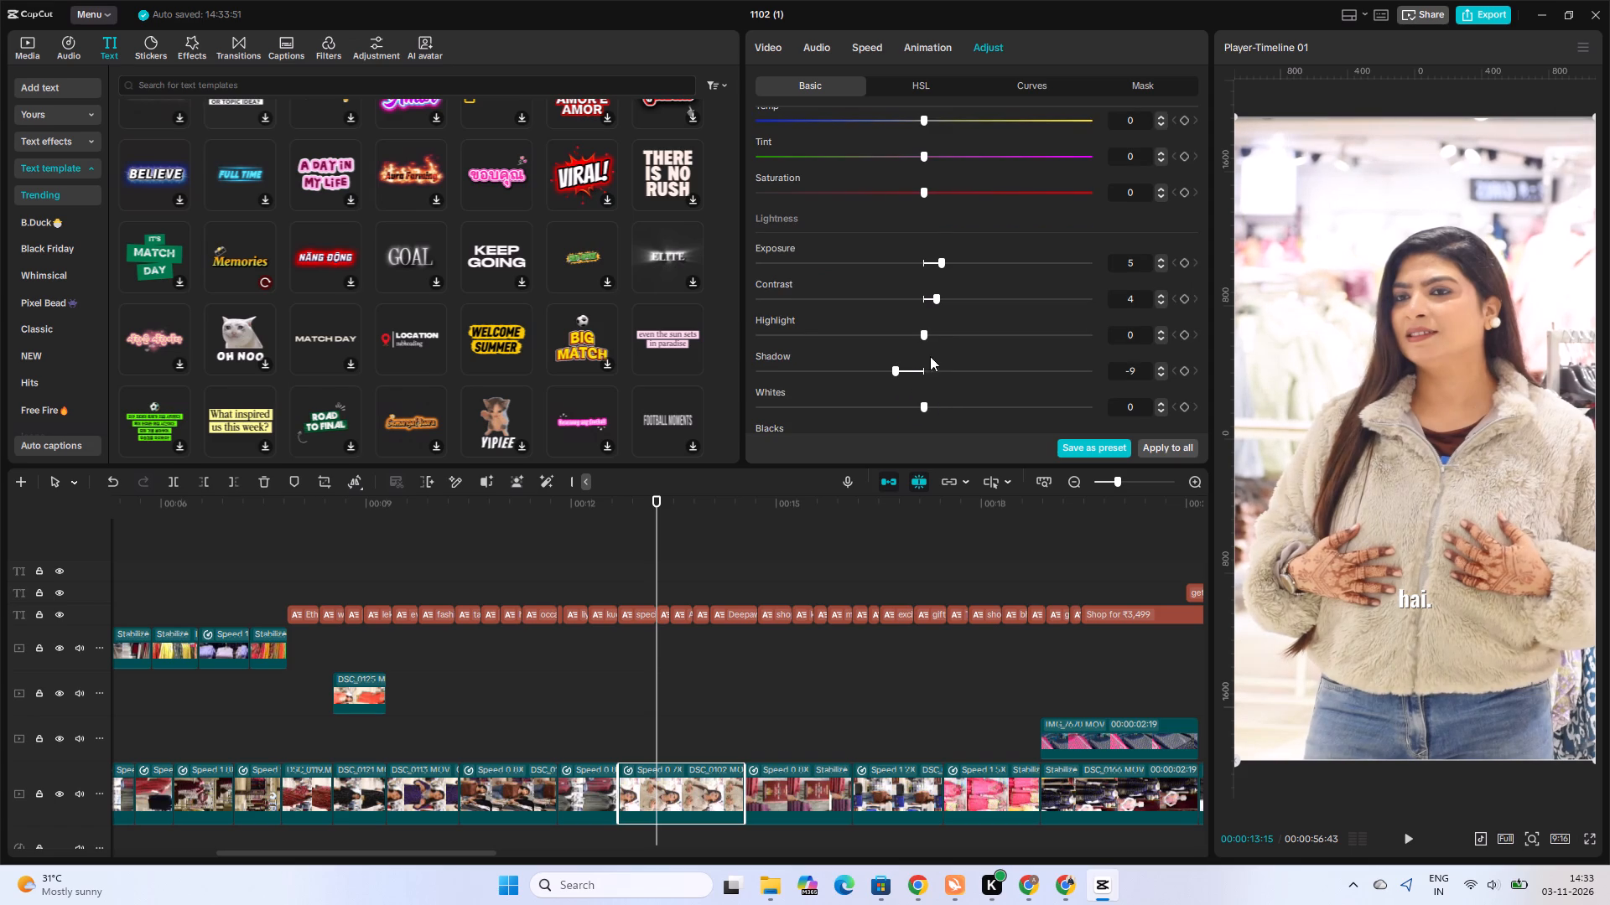
{"action": "scroll", "coordinate": [940, 388], "scroll_direction": "down", "scroll_amount": 1}
{"action": "left_click", "coordinate": [932, 404]}
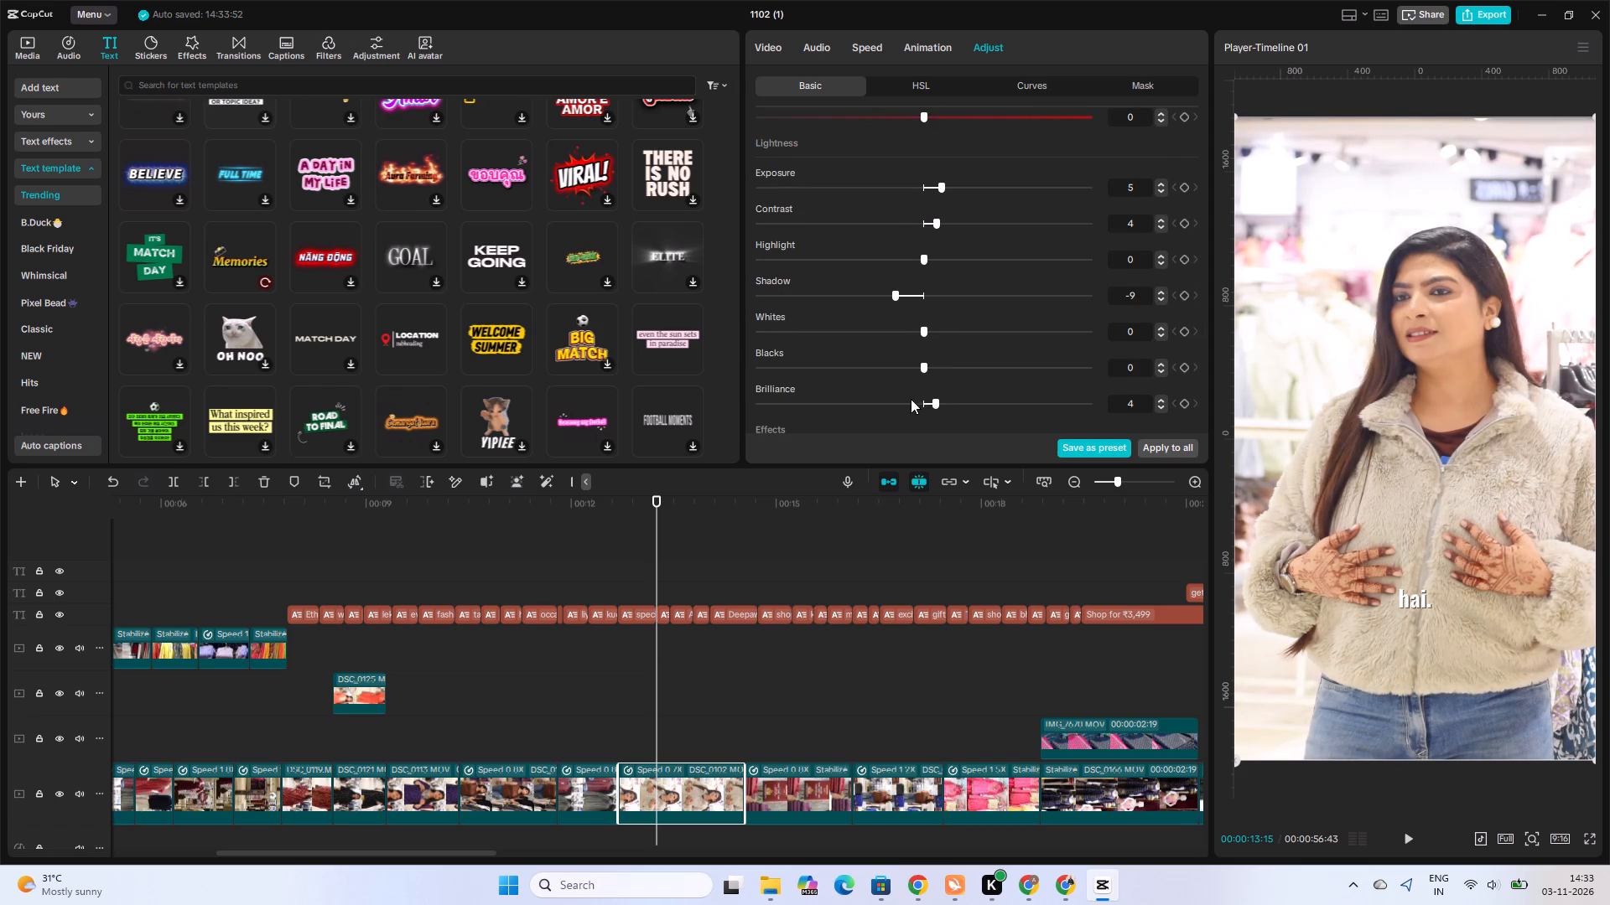
Apply light sharpening to the cream fur jacket clip.
{"action": "scroll", "coordinate": [911, 399], "scroll_direction": "down", "scroll_amount": 1}
{"action": "left_click", "coordinate": [799, 391]}
Select the "Deepawali Special" sign clip and set its saturation to 6, exposure to -9 and contrast to 11.
{"action": "left_click", "coordinate": [791, 721]}
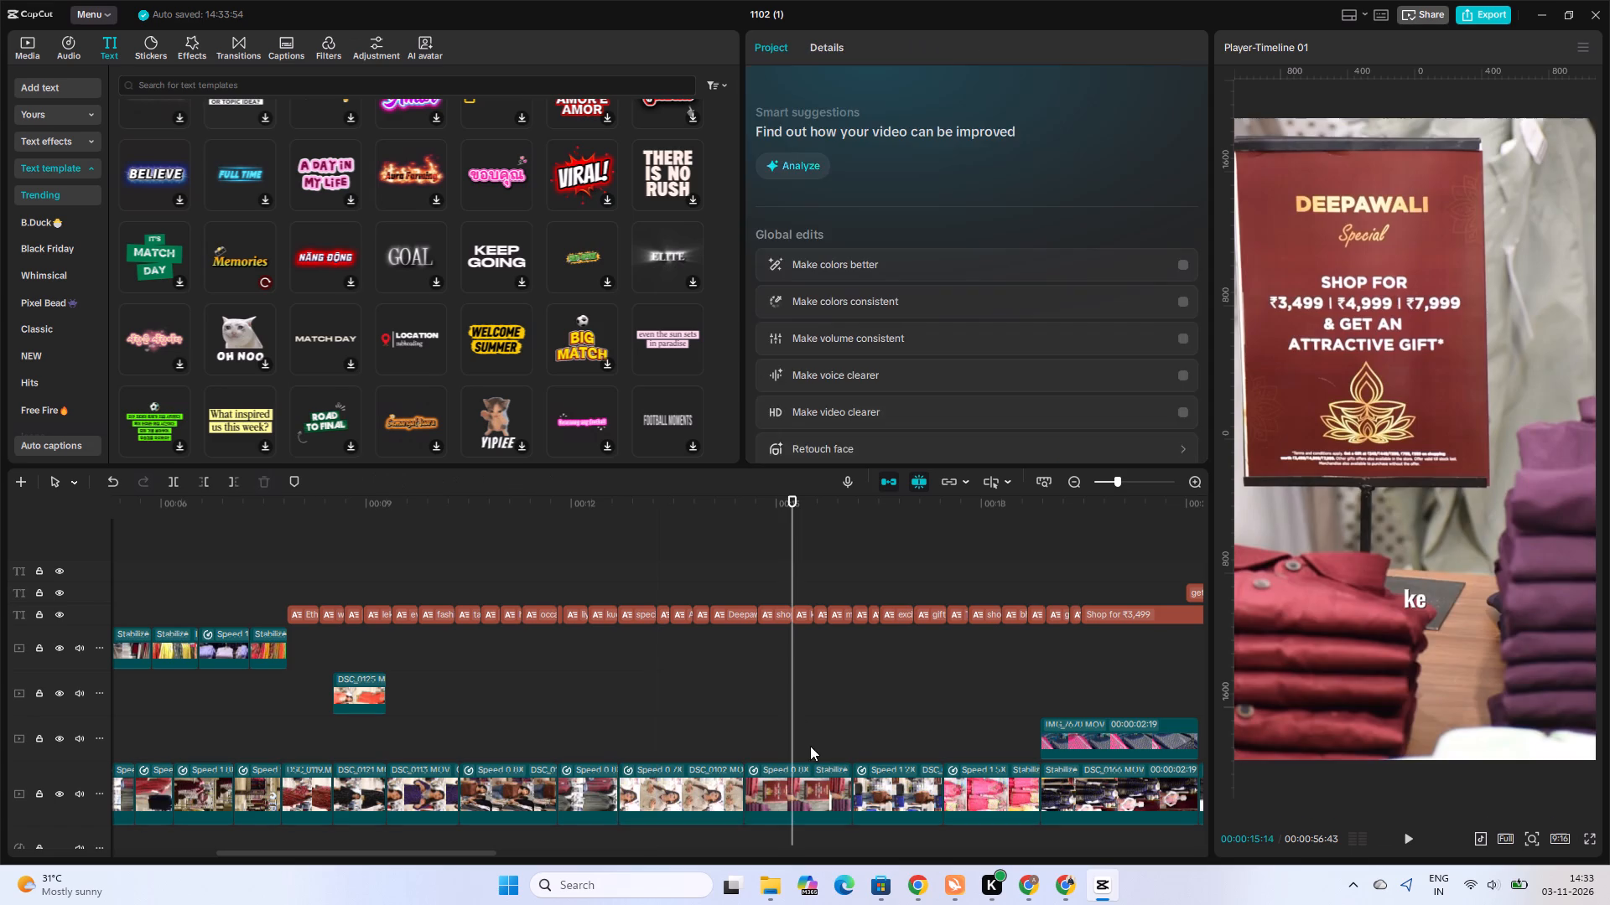
{"action": "left_click", "coordinate": [818, 787]}
{"action": "scroll", "coordinate": [946, 410], "scroll_direction": "down", "scroll_amount": 4}
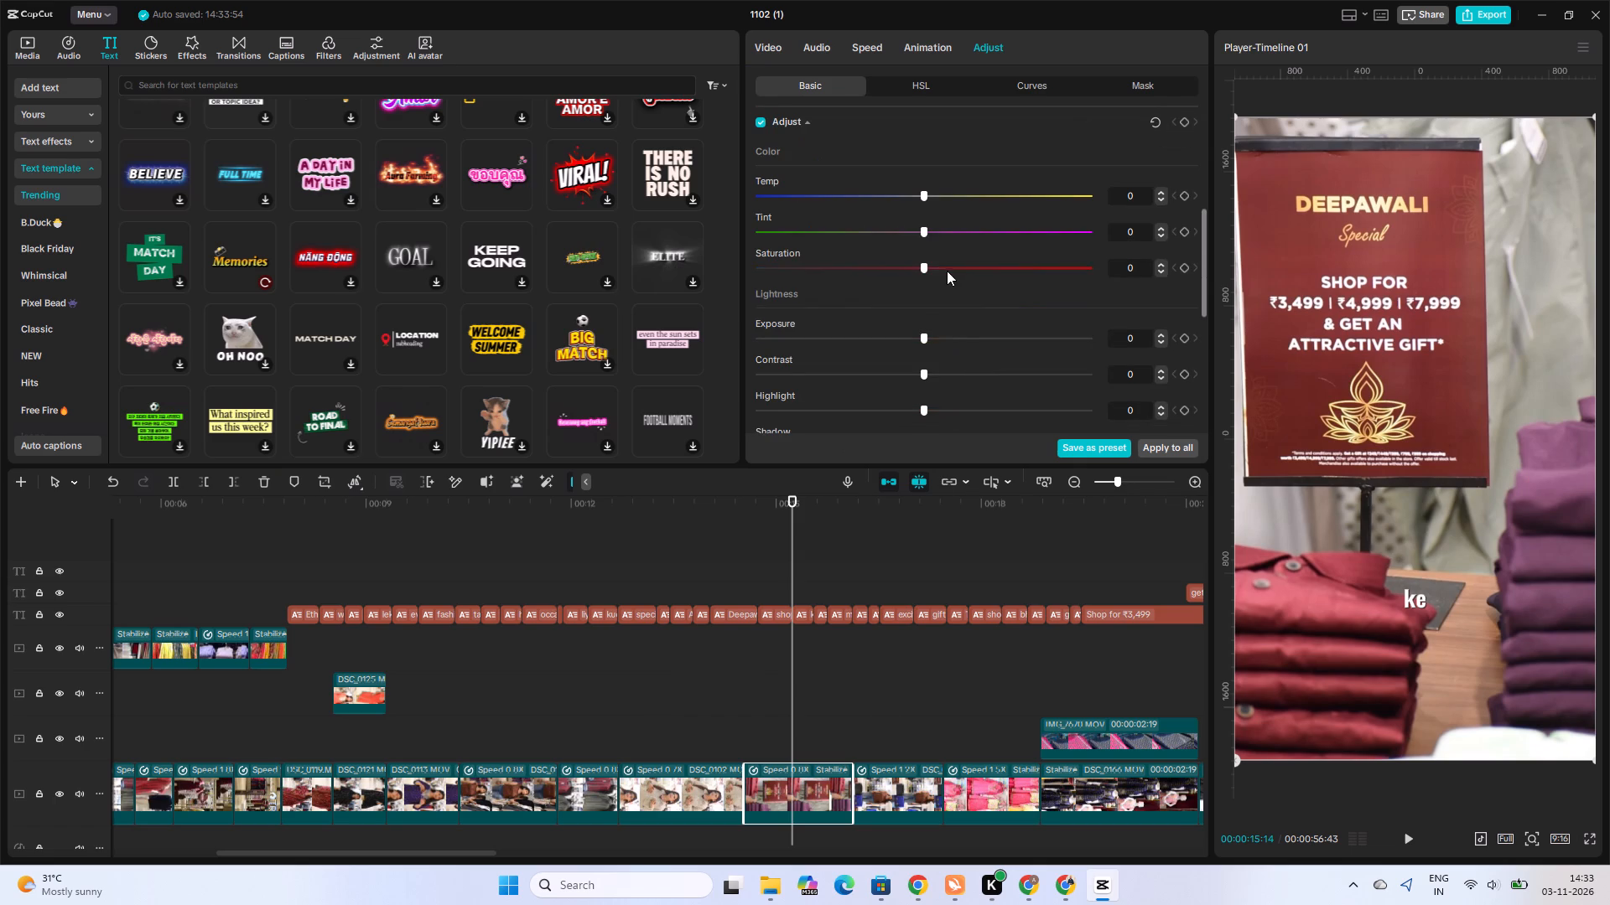
{"action": "left_click", "coordinate": [935, 271]}
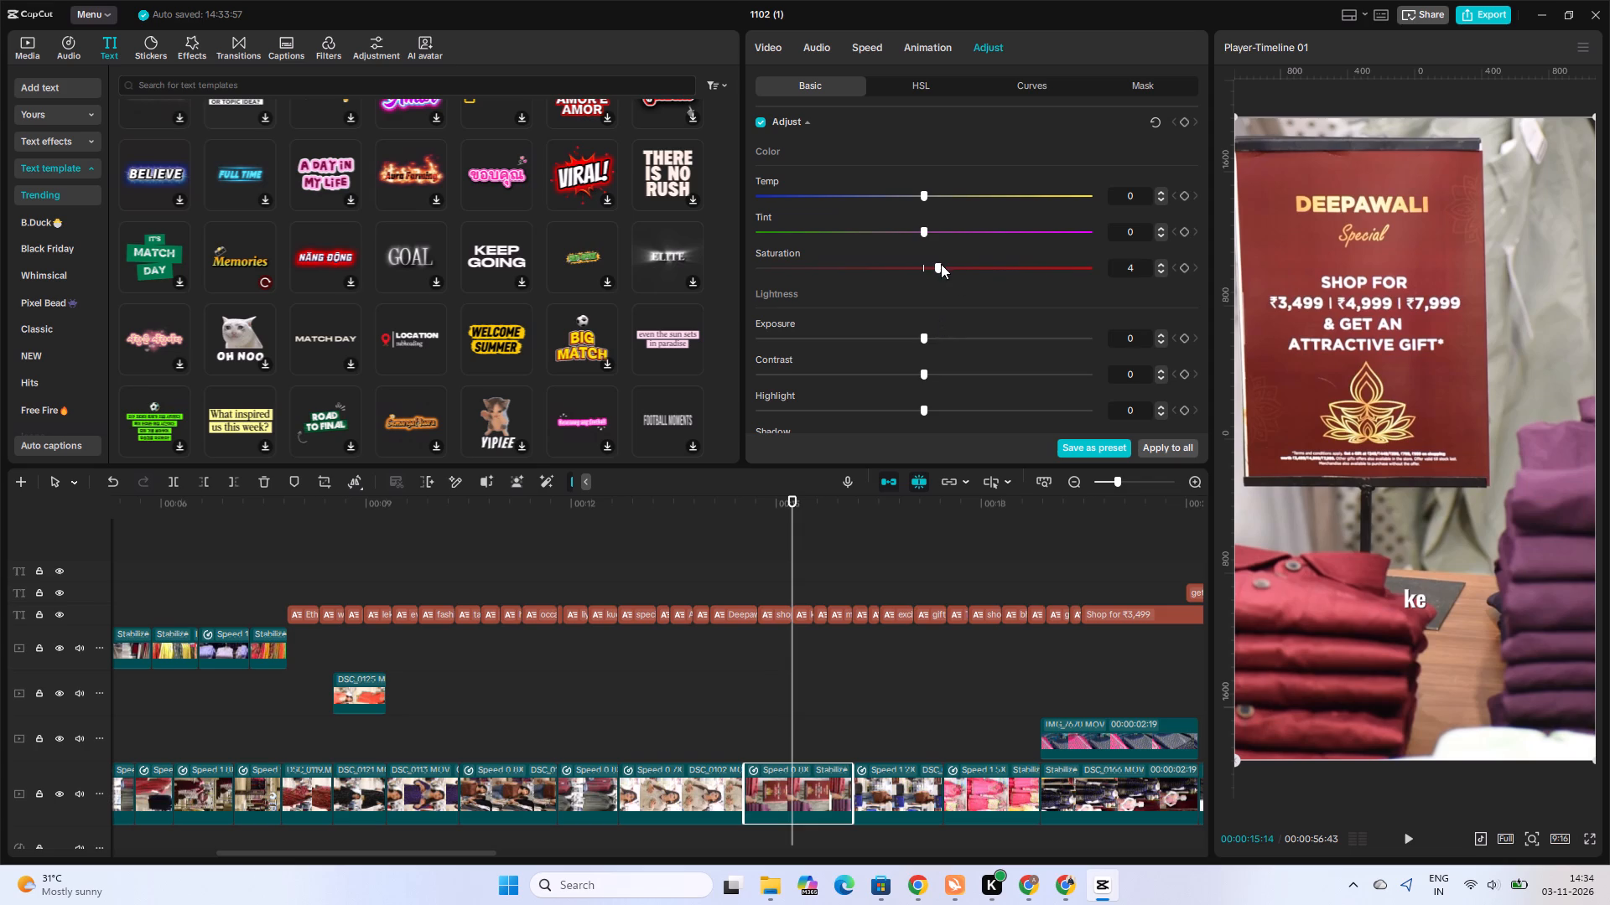
{"action": "left_click", "coordinate": [941, 264]}
{"action": "left_click", "coordinate": [936, 333]}
{"action": "left_click", "coordinate": [929, 339]}
{"action": "left_click", "coordinate": [914, 336]}
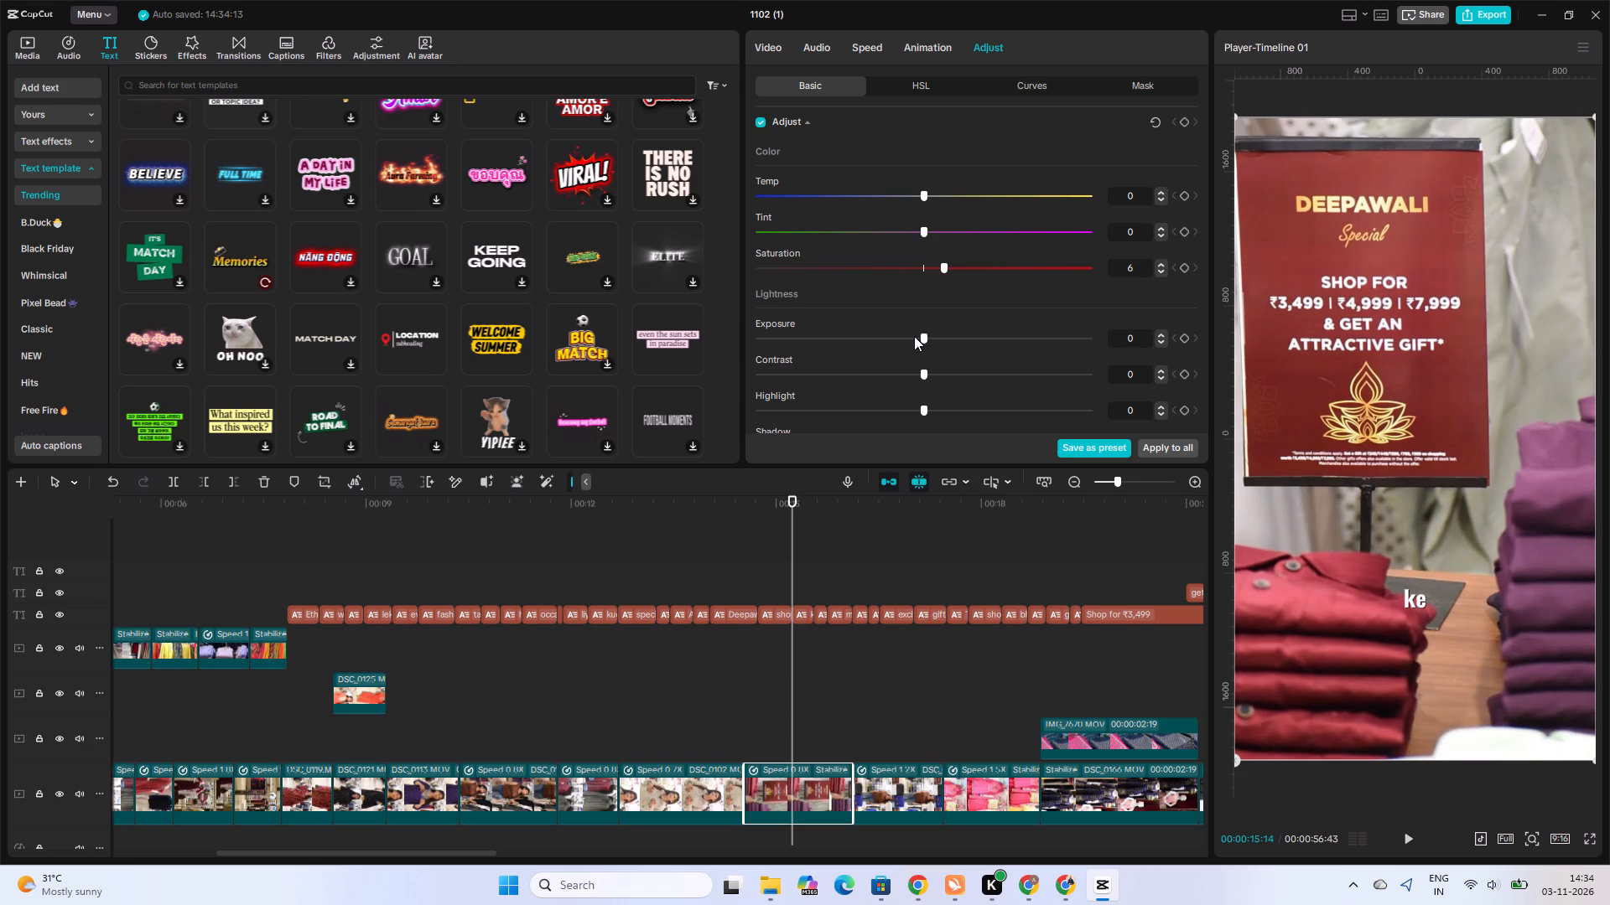
{"action": "left_click", "coordinate": [891, 344]}
{"action": "left_click", "coordinate": [922, 339]}
{"action": "left_click", "coordinate": [892, 339]}
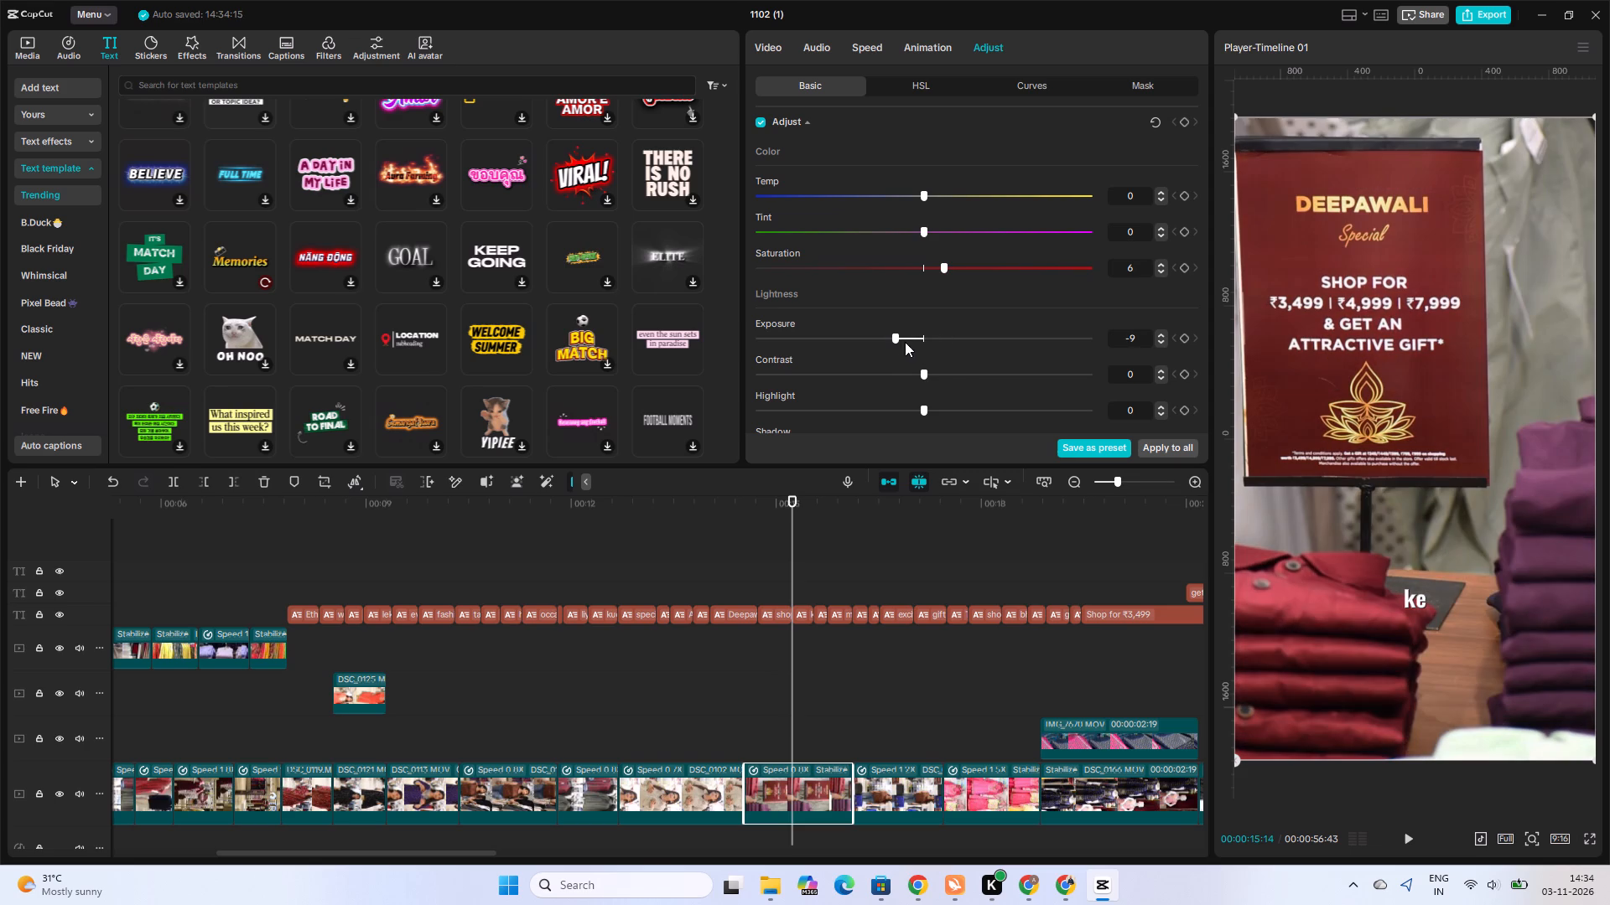
{"action": "left_click", "coordinate": [958, 373]}
Set the Deepawali sign clip's highlight to 6, shadow to 5 and whites to -4.
{"action": "scroll", "coordinate": [970, 374], "scroll_direction": "down", "scroll_amount": 1}
{"action": "left_click", "coordinate": [940, 333]}
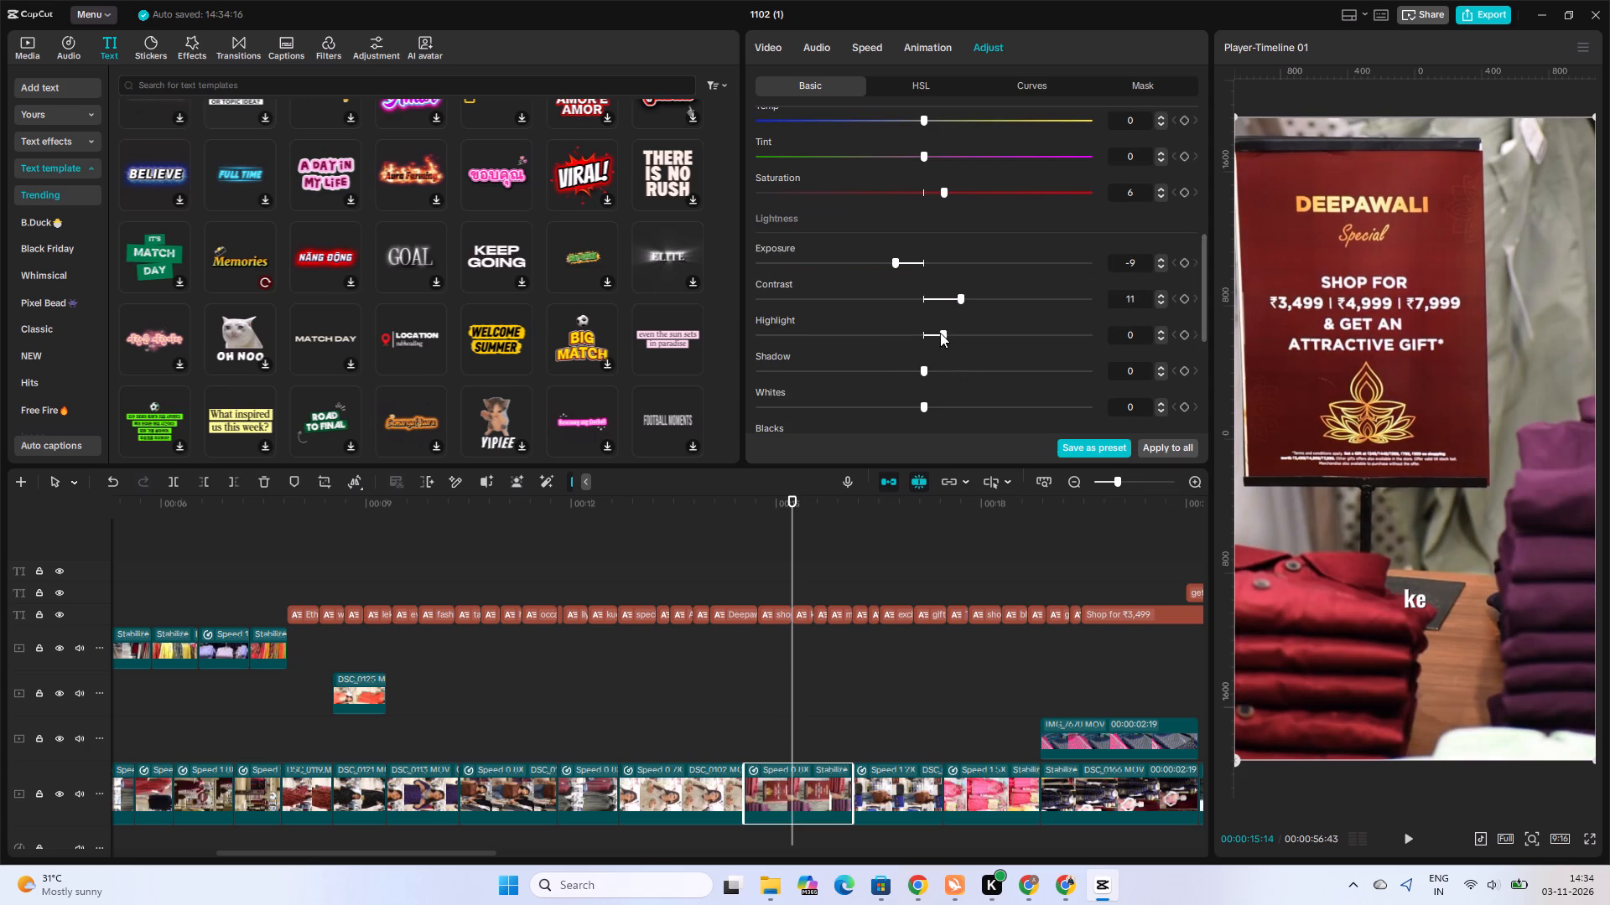
{"action": "left_click", "coordinate": [936, 368]}
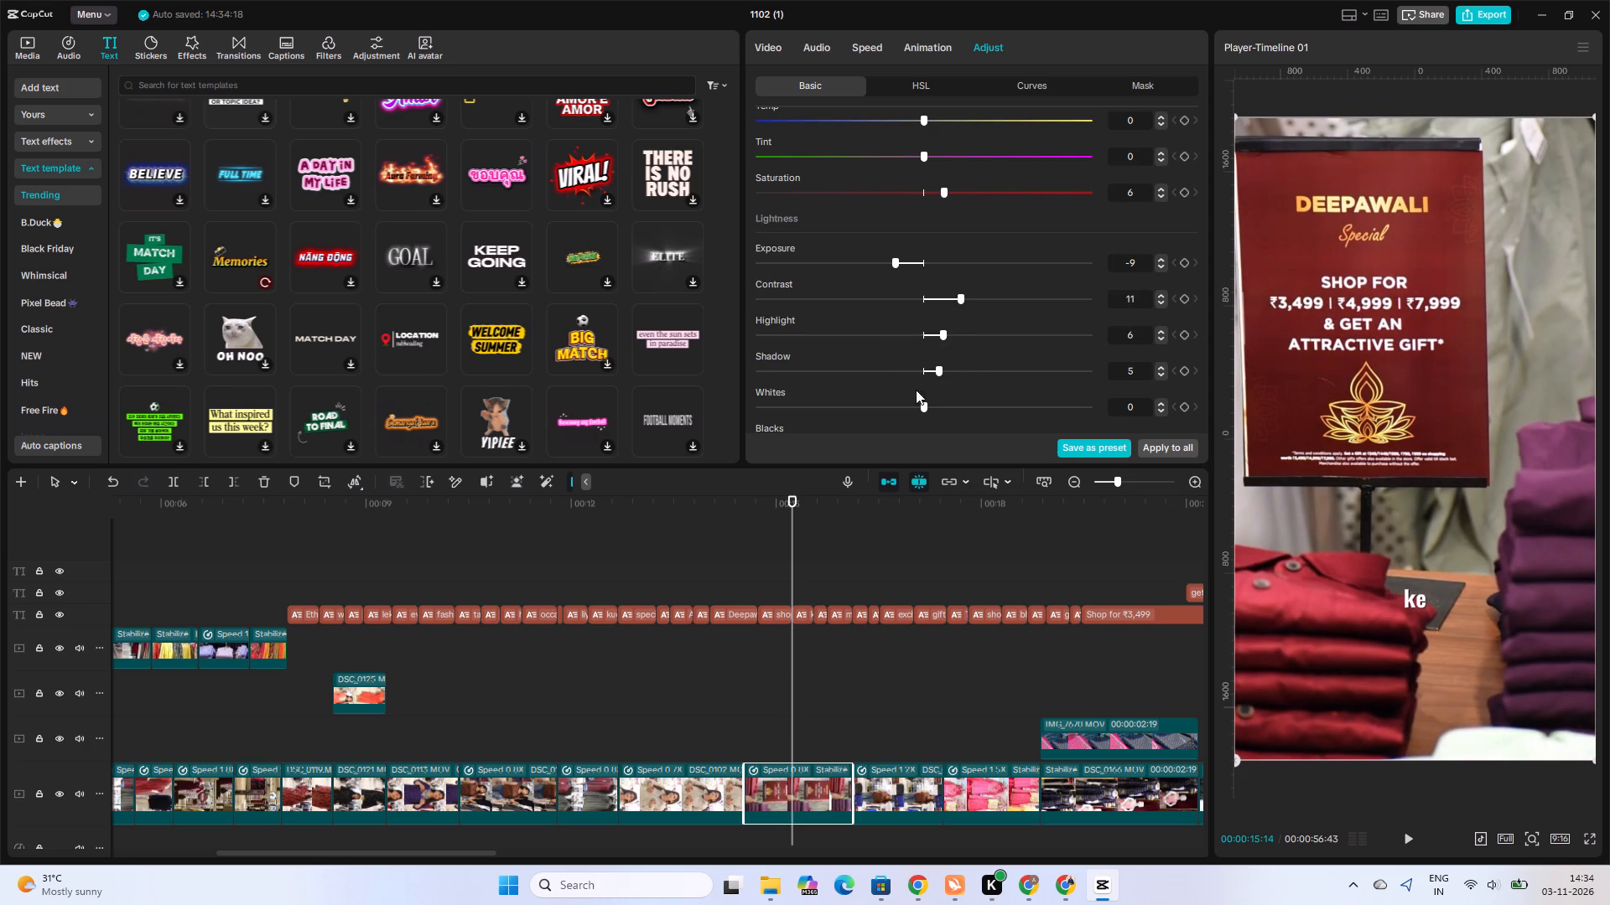
{"action": "left_click", "coordinate": [942, 407]}
{"action": "left_click", "coordinate": [909, 405]}
Set the Deepawali sign clip's blacks to 6, try brilliance at 7 before returning it to 0, and set sharpen to 10.
{"action": "scroll", "coordinate": [938, 400], "scroll_direction": "down", "scroll_amount": 1}
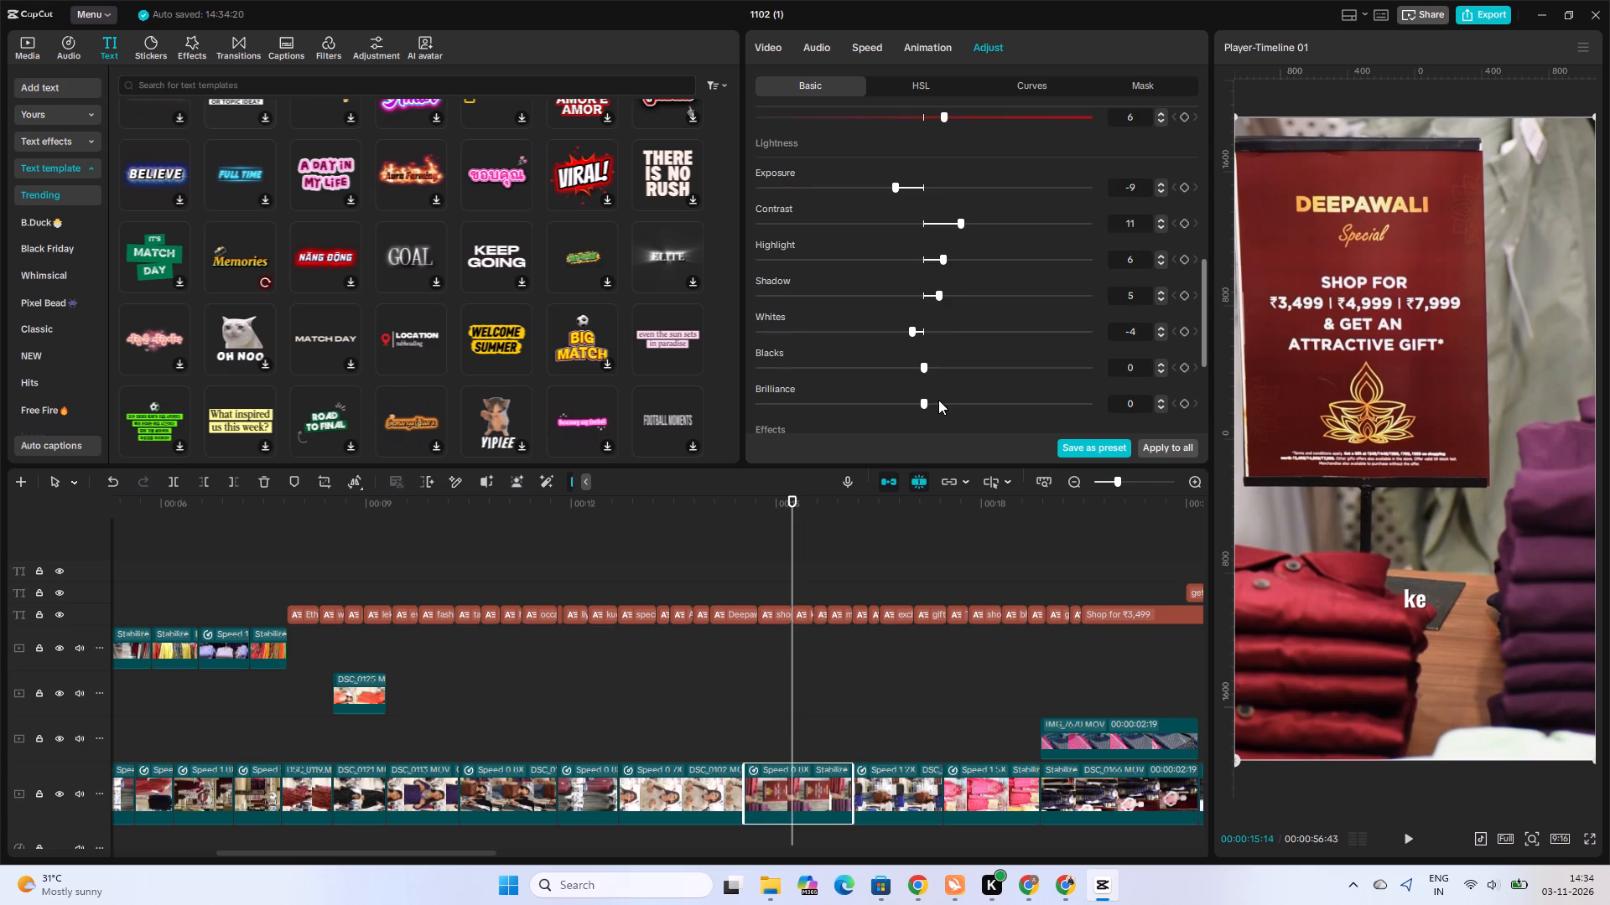
{"action": "left_click", "coordinate": [944, 400]}
{"action": "left_click", "coordinate": [941, 366]}
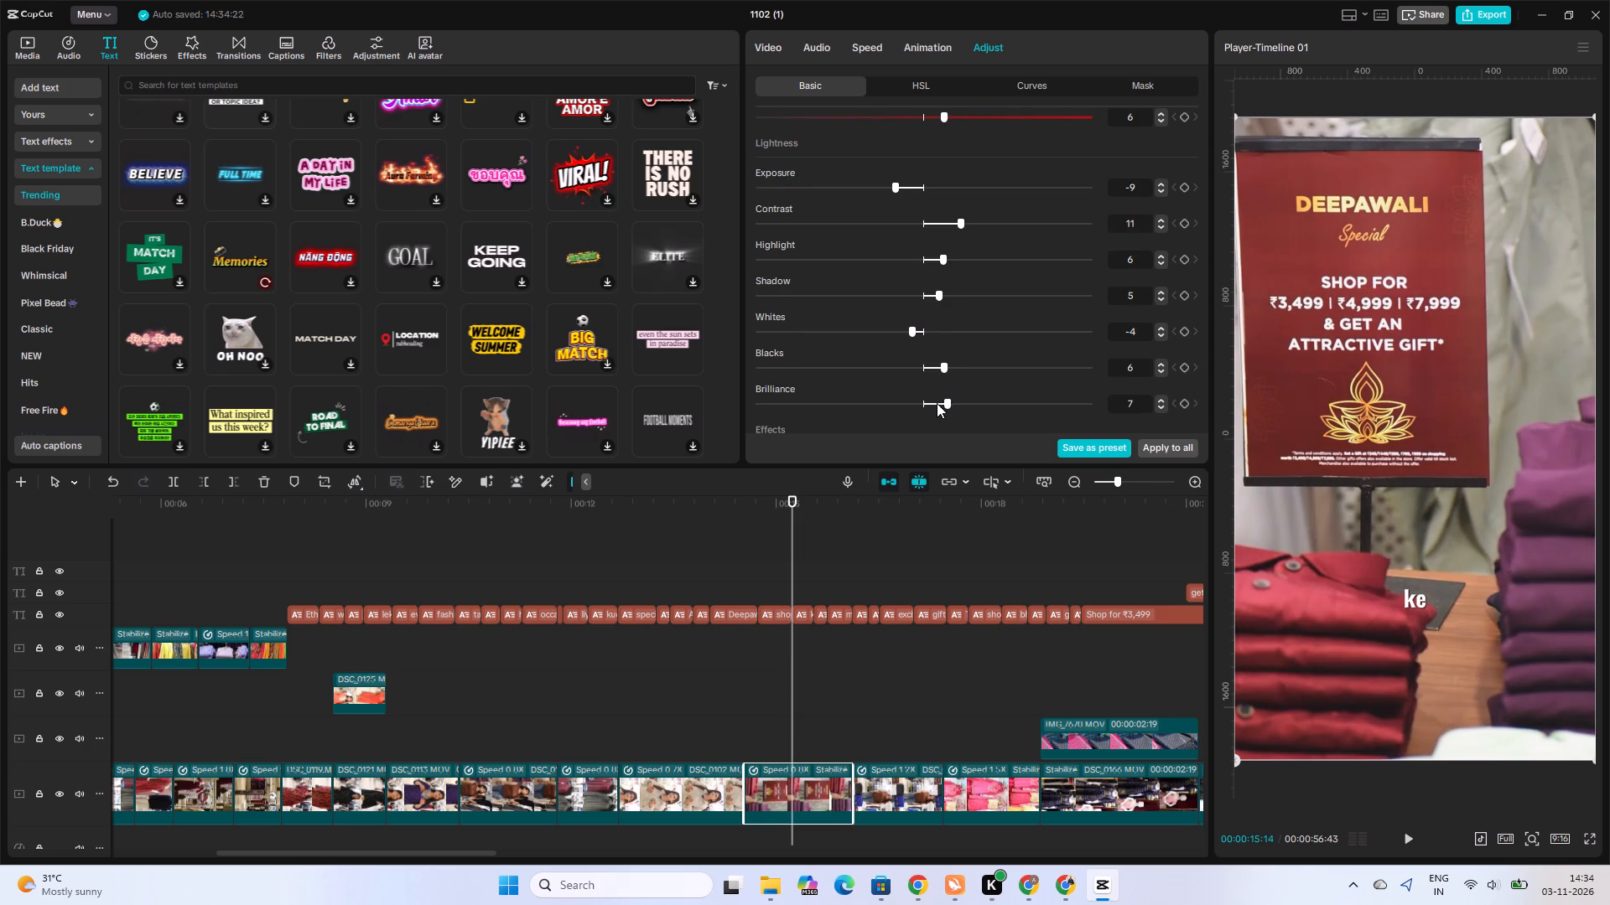
{"action": "left_click", "coordinate": [937, 403]}
{"action": "left_click", "coordinate": [930, 403]}
{"action": "scroll", "coordinate": [941, 416], "scroll_direction": "down", "scroll_amount": 2}
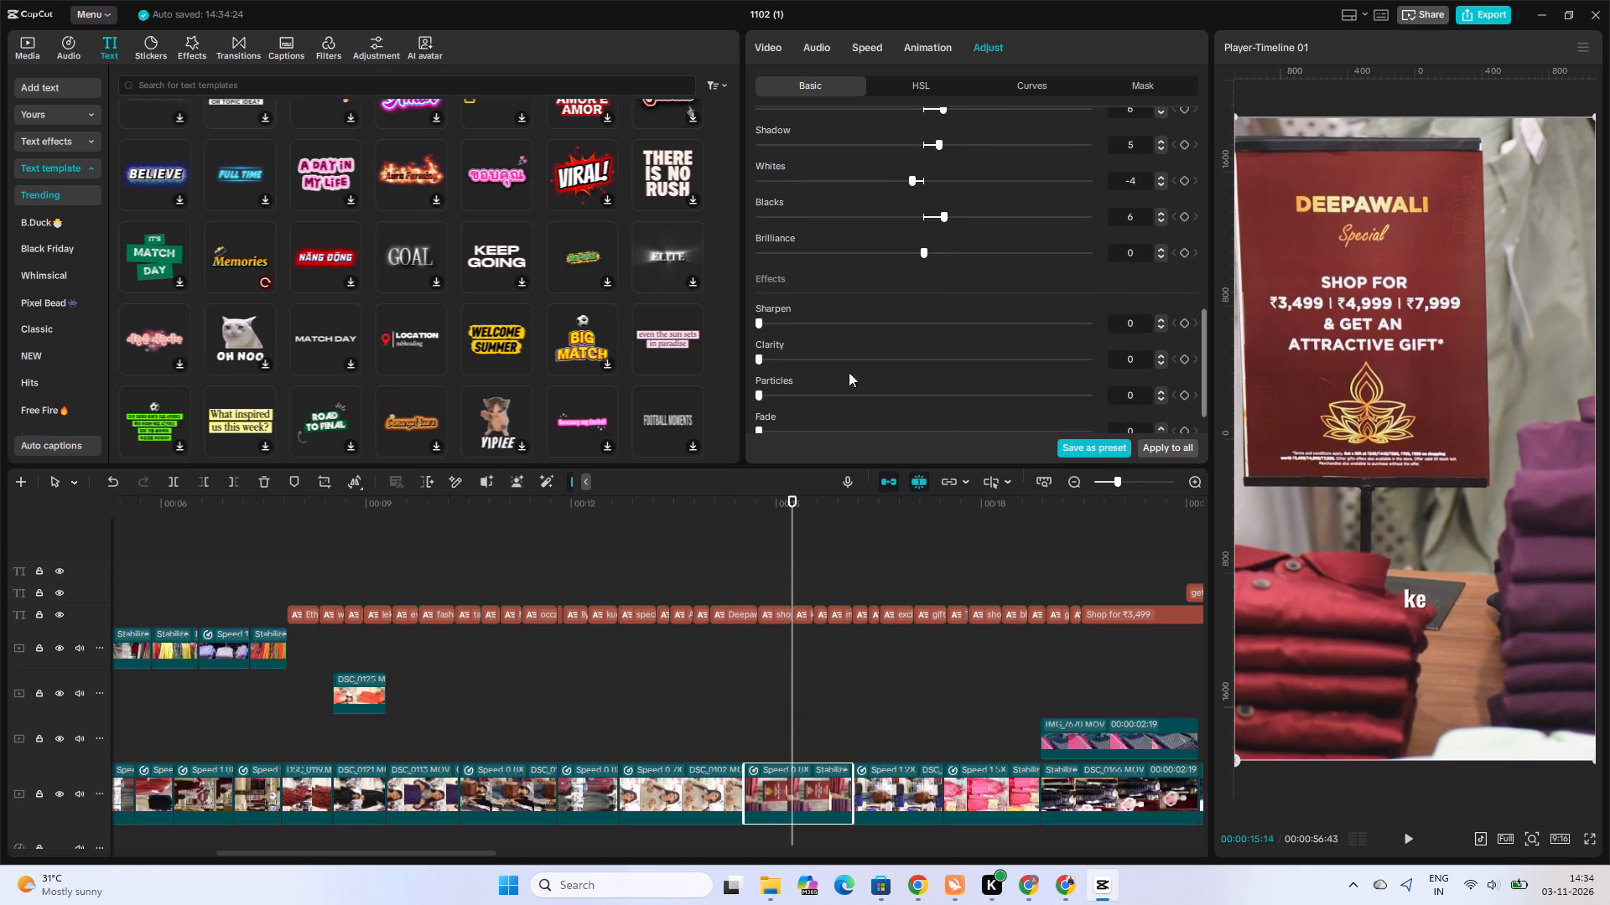
{"action": "left_click", "coordinate": [792, 318]}
Select the clip of the woman behind the suitcases and set saturation to 7, exposure to 17, contrast to 0 and highlight to -4.
{"action": "left_click", "coordinate": [885, 745]}
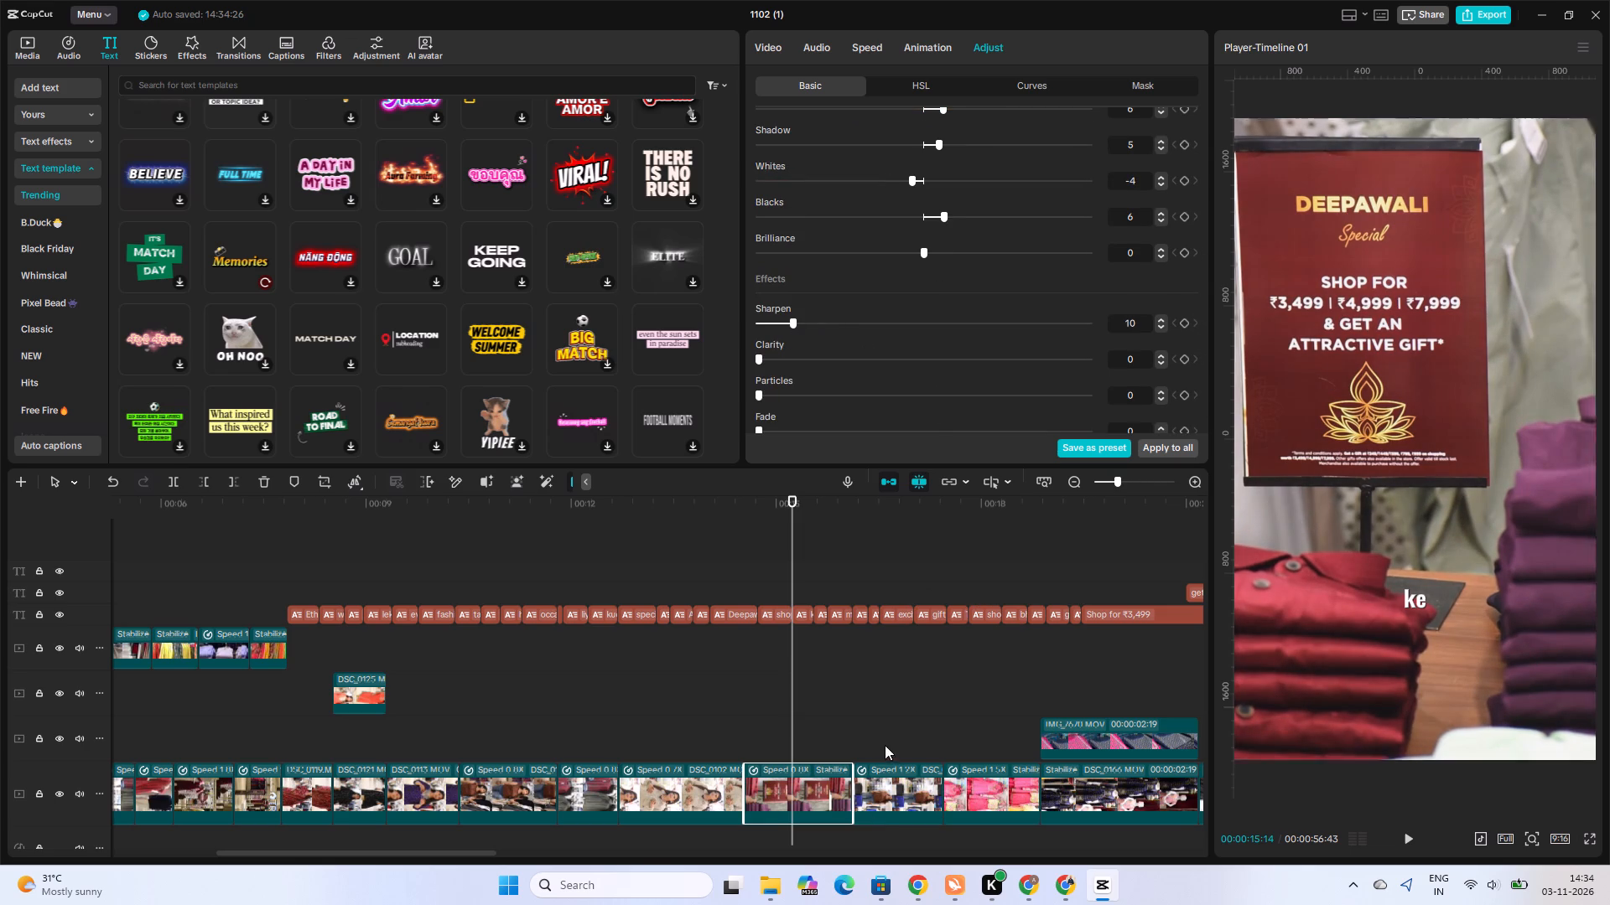
{"action": "left_click", "coordinate": [895, 809]}
{"action": "scroll", "coordinate": [961, 246], "scroll_direction": "down", "scroll_amount": 4}
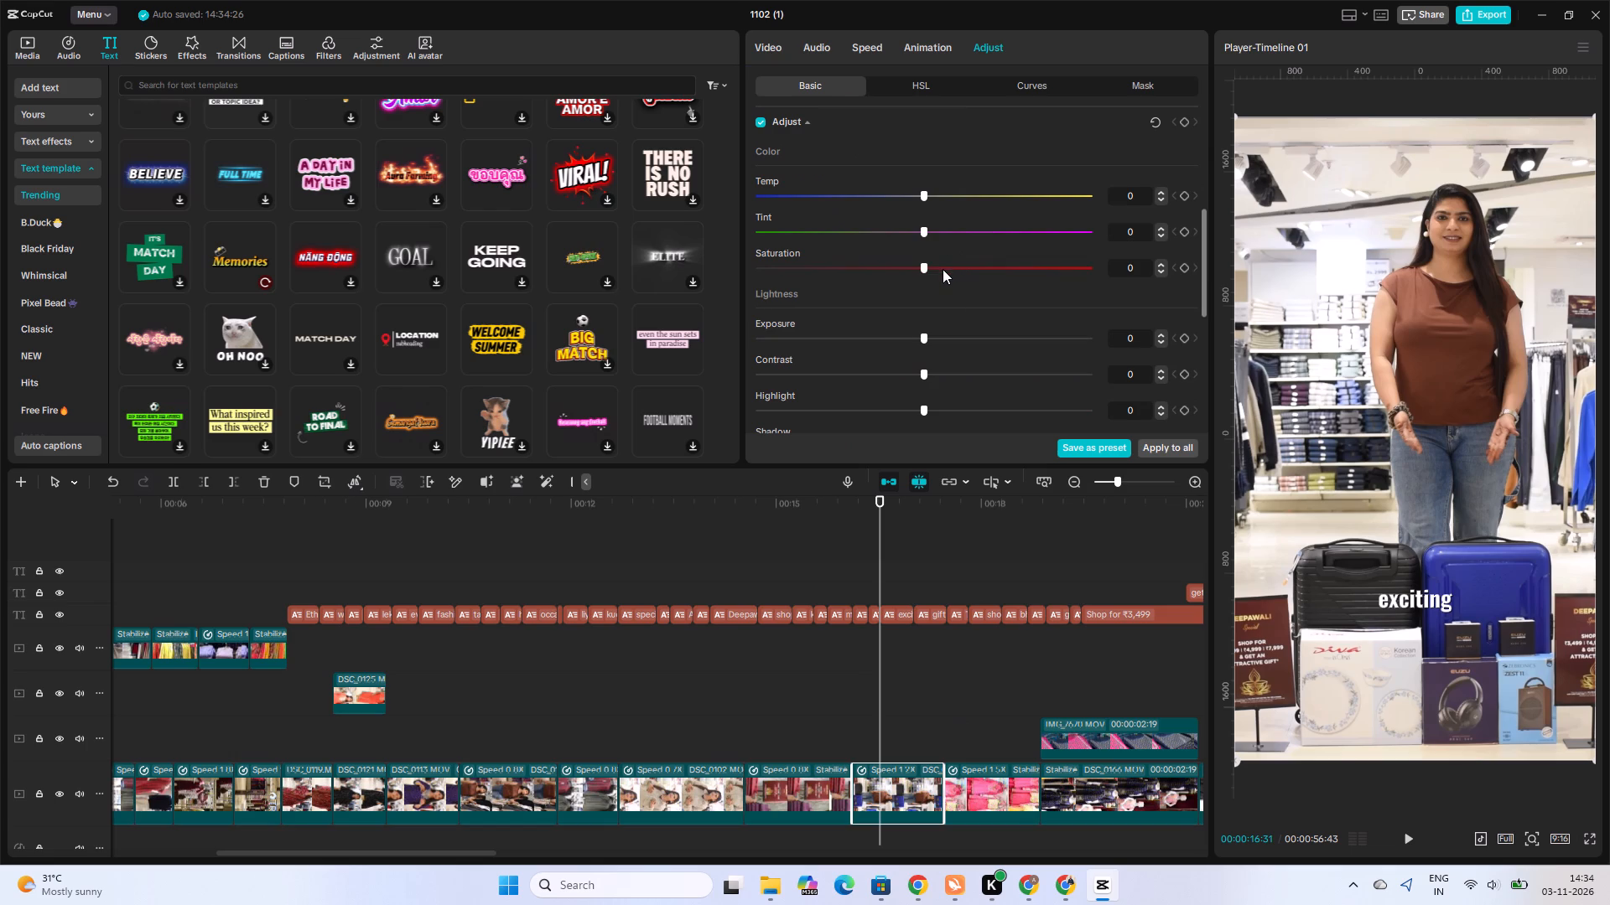
{"action": "left_click", "coordinate": [943, 266]}
{"action": "left_click", "coordinate": [937, 341]}
{"action": "left_click", "coordinate": [978, 329]}
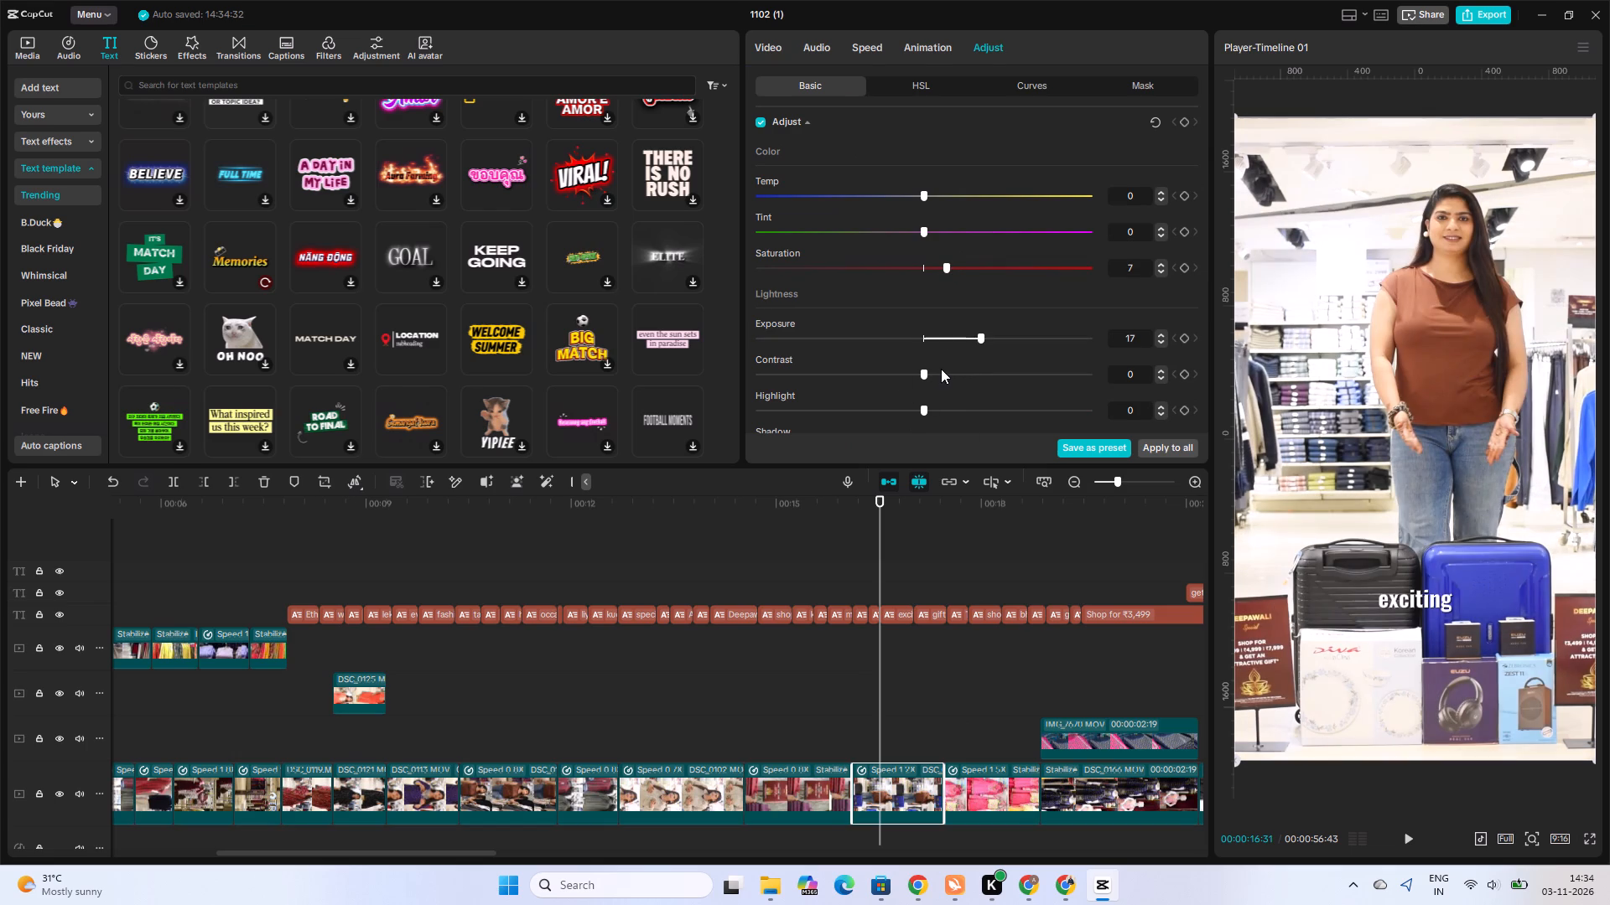
{"action": "left_click", "coordinate": [937, 370]}
{"action": "left_click", "coordinate": [927, 378]}
{"action": "left_click", "coordinate": [906, 411]}
Try different shadow and whites values on the suitcase clip, settling on shadow -6 and whites 0.
{"action": "scroll", "coordinate": [914, 411], "scroll_direction": "down", "scroll_amount": 1}
{"action": "left_click", "coordinate": [904, 371]}
{"action": "left_click", "coordinate": [943, 371]}
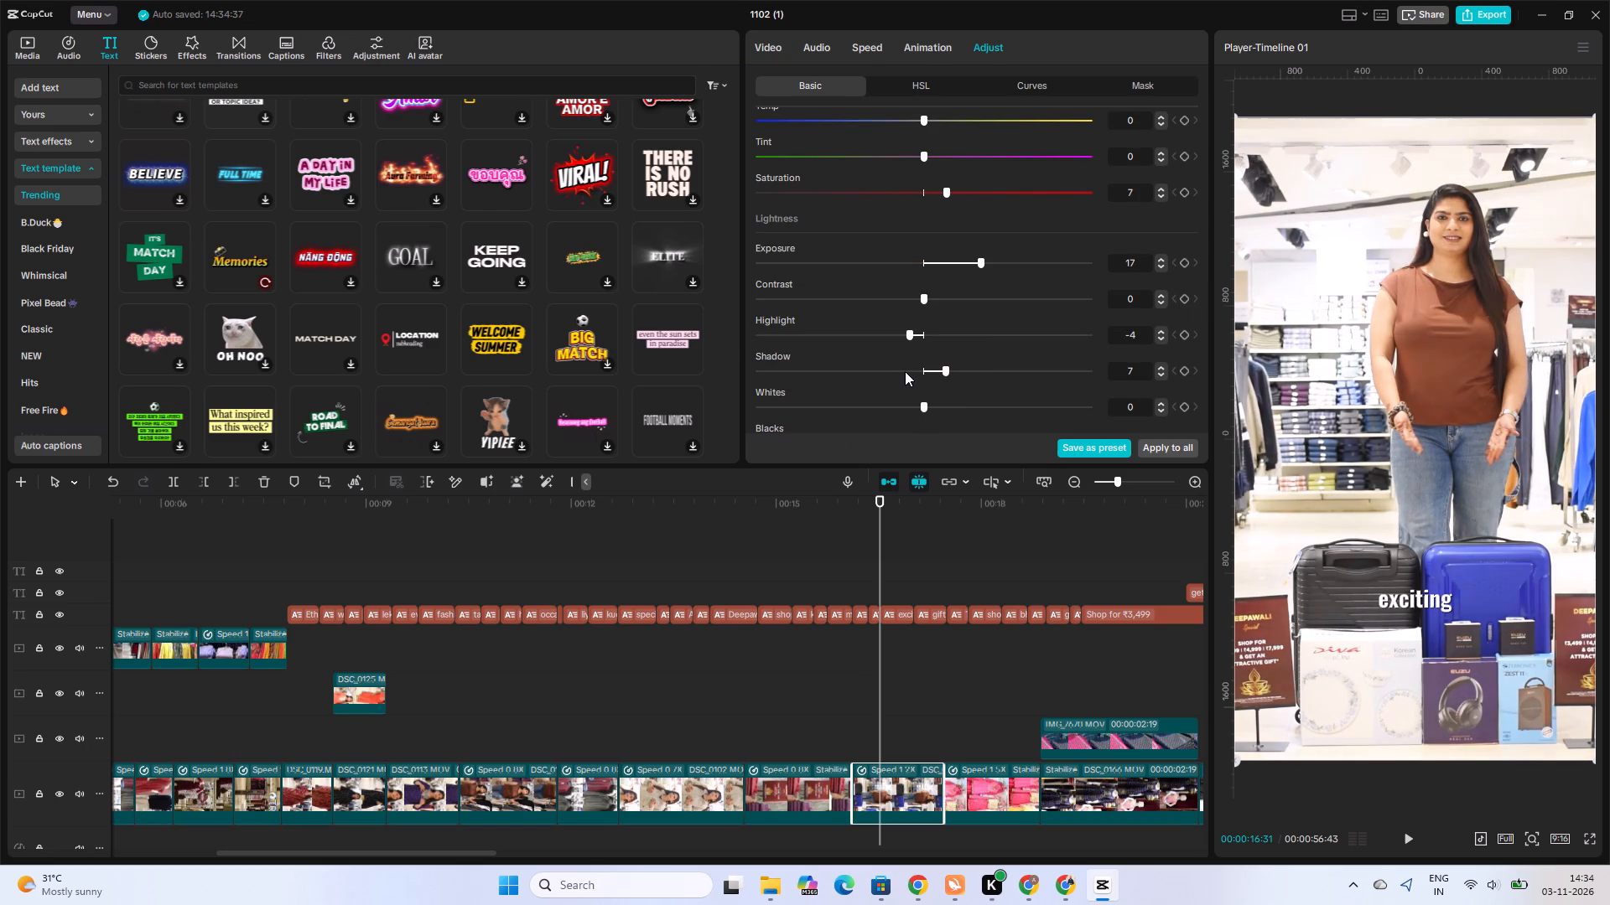
{"action": "left_click", "coordinate": [901, 371]}
{"action": "left_click", "coordinate": [950, 408]}
{"action": "left_click", "coordinate": [940, 406]}
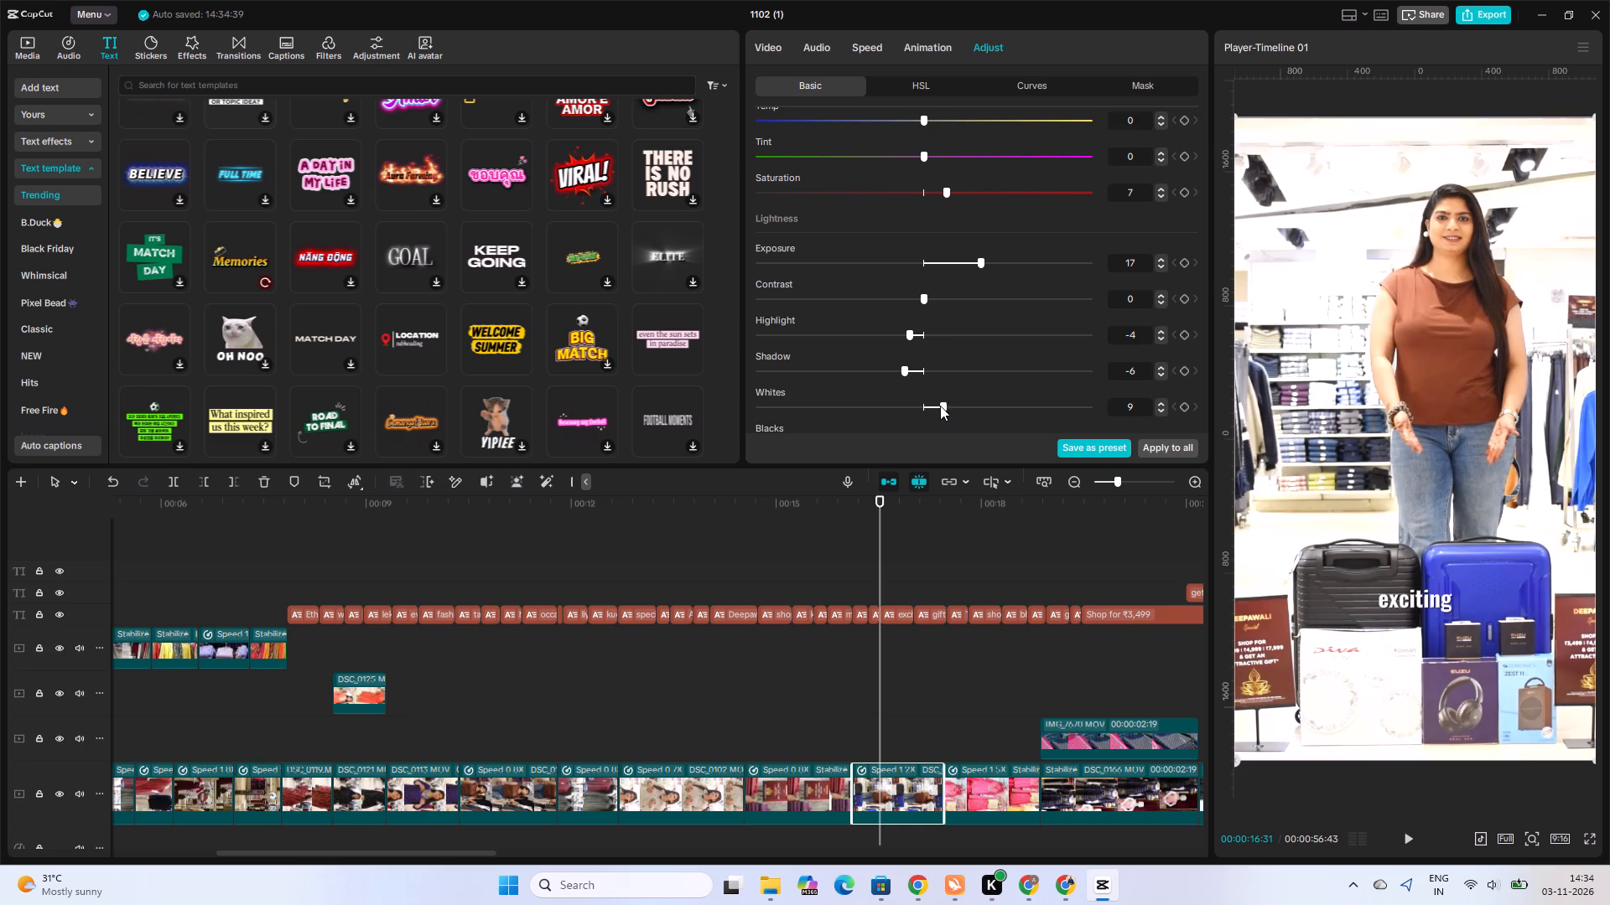
{"action": "left_click", "coordinate": [929, 406]}
Set the suitcase clip's blacks to -4 and brilliance to 6.
{"action": "scroll", "coordinate": [926, 404], "scroll_direction": "down", "scroll_amount": 1}
{"action": "left_click", "coordinate": [897, 355]}
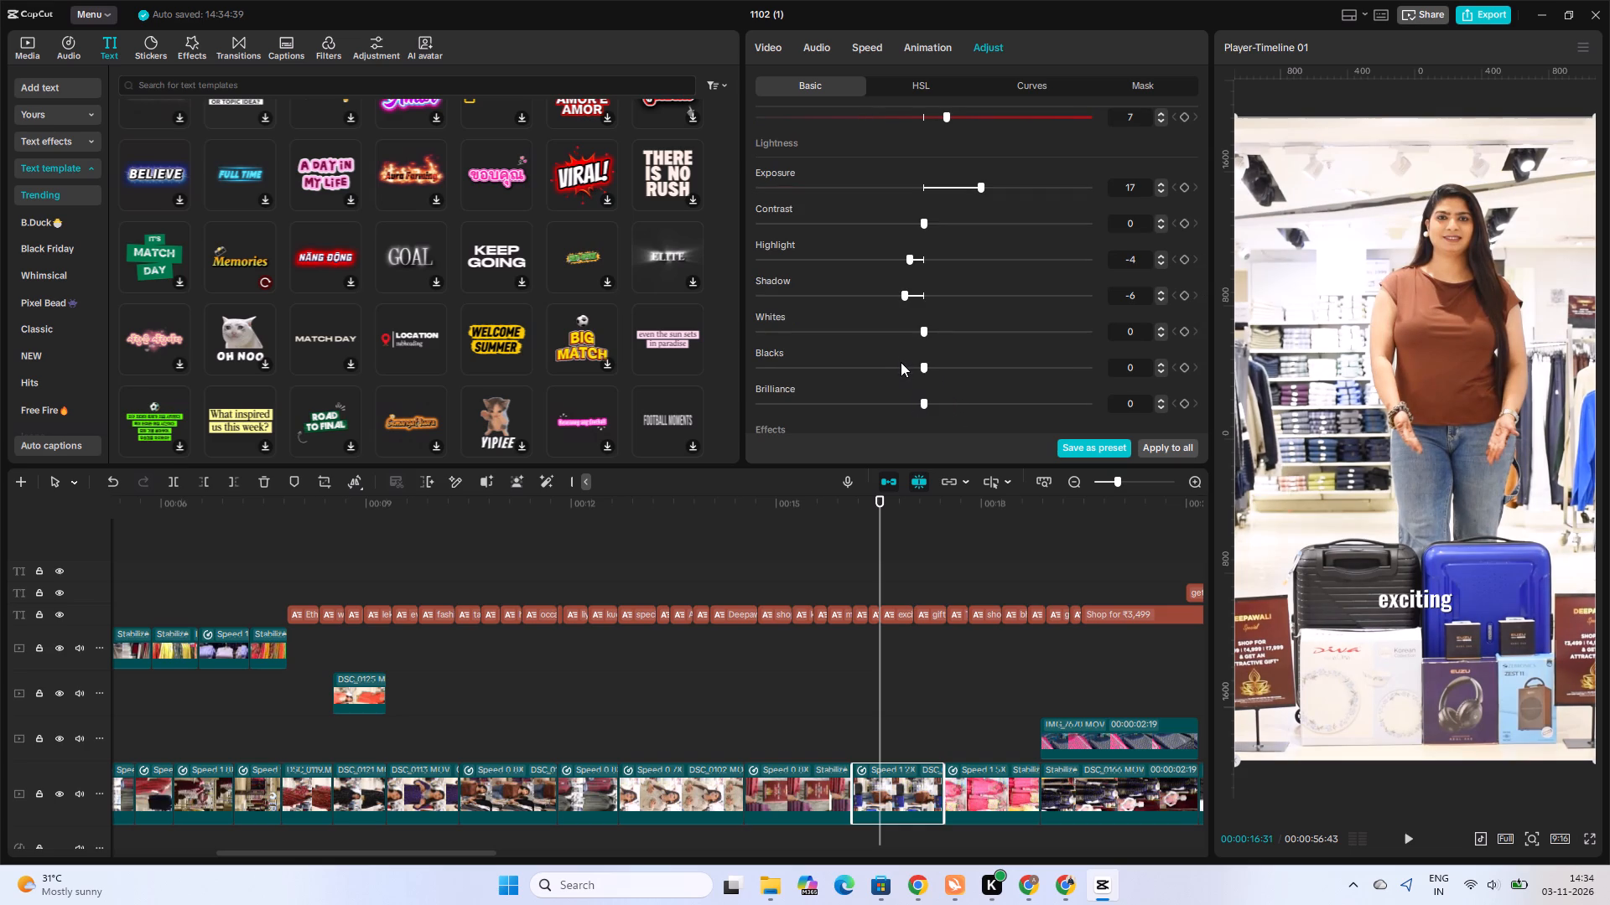
{"action": "left_click", "coordinate": [902, 367]}
{"action": "left_click", "coordinate": [903, 367]}
{"action": "left_click", "coordinate": [911, 368]}
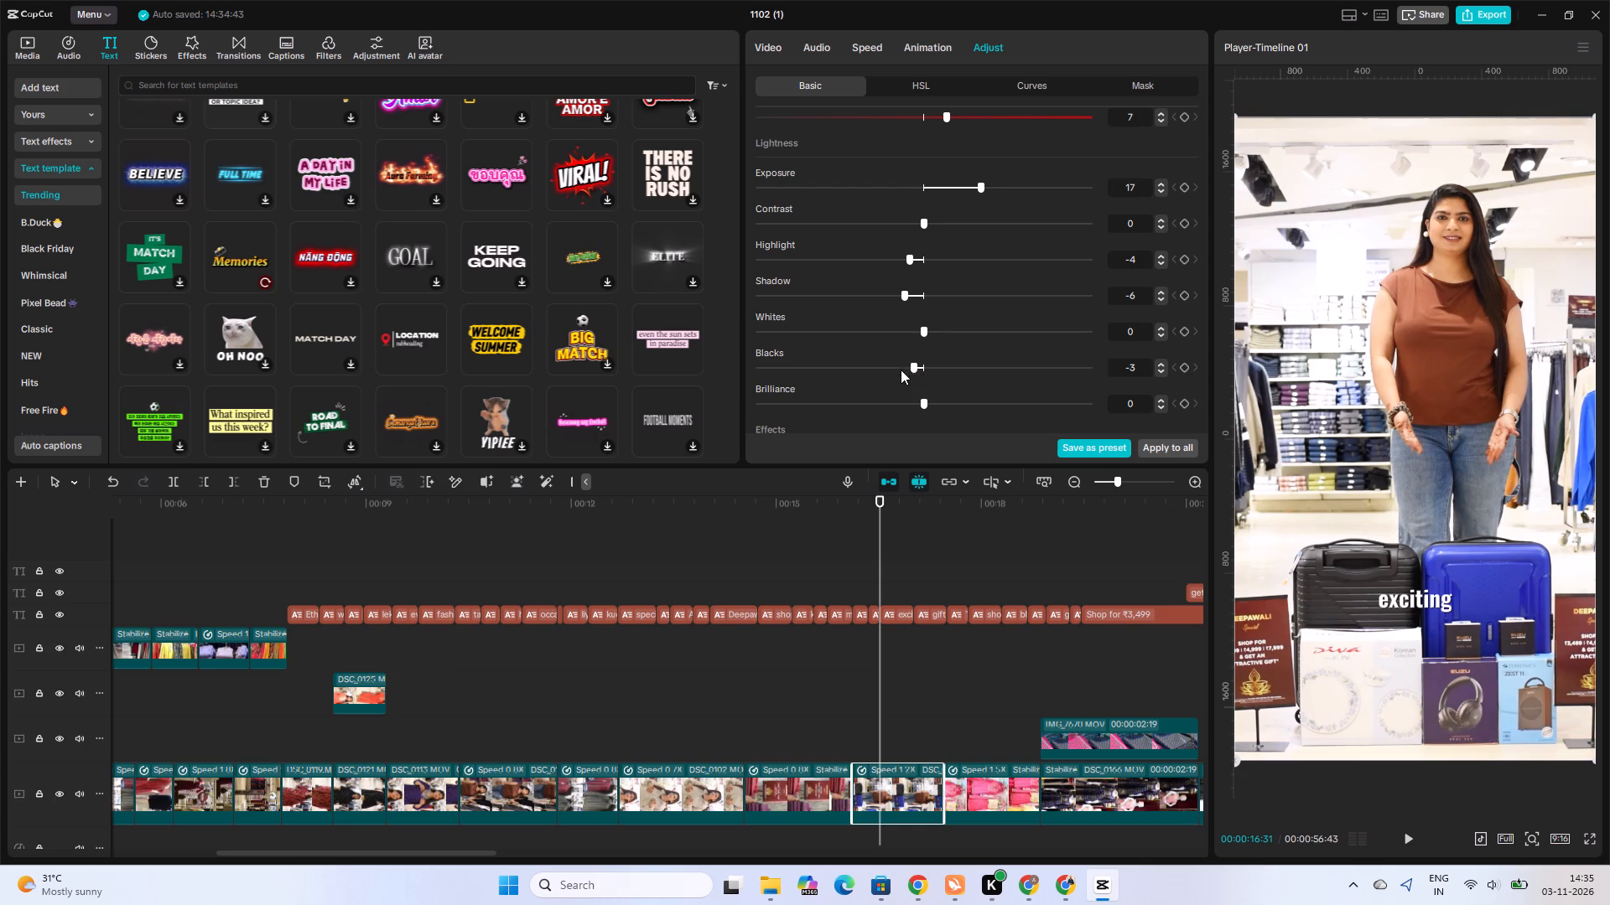
{"action": "left_click", "coordinate": [907, 368]}
{"action": "left_click", "coordinate": [929, 400]}
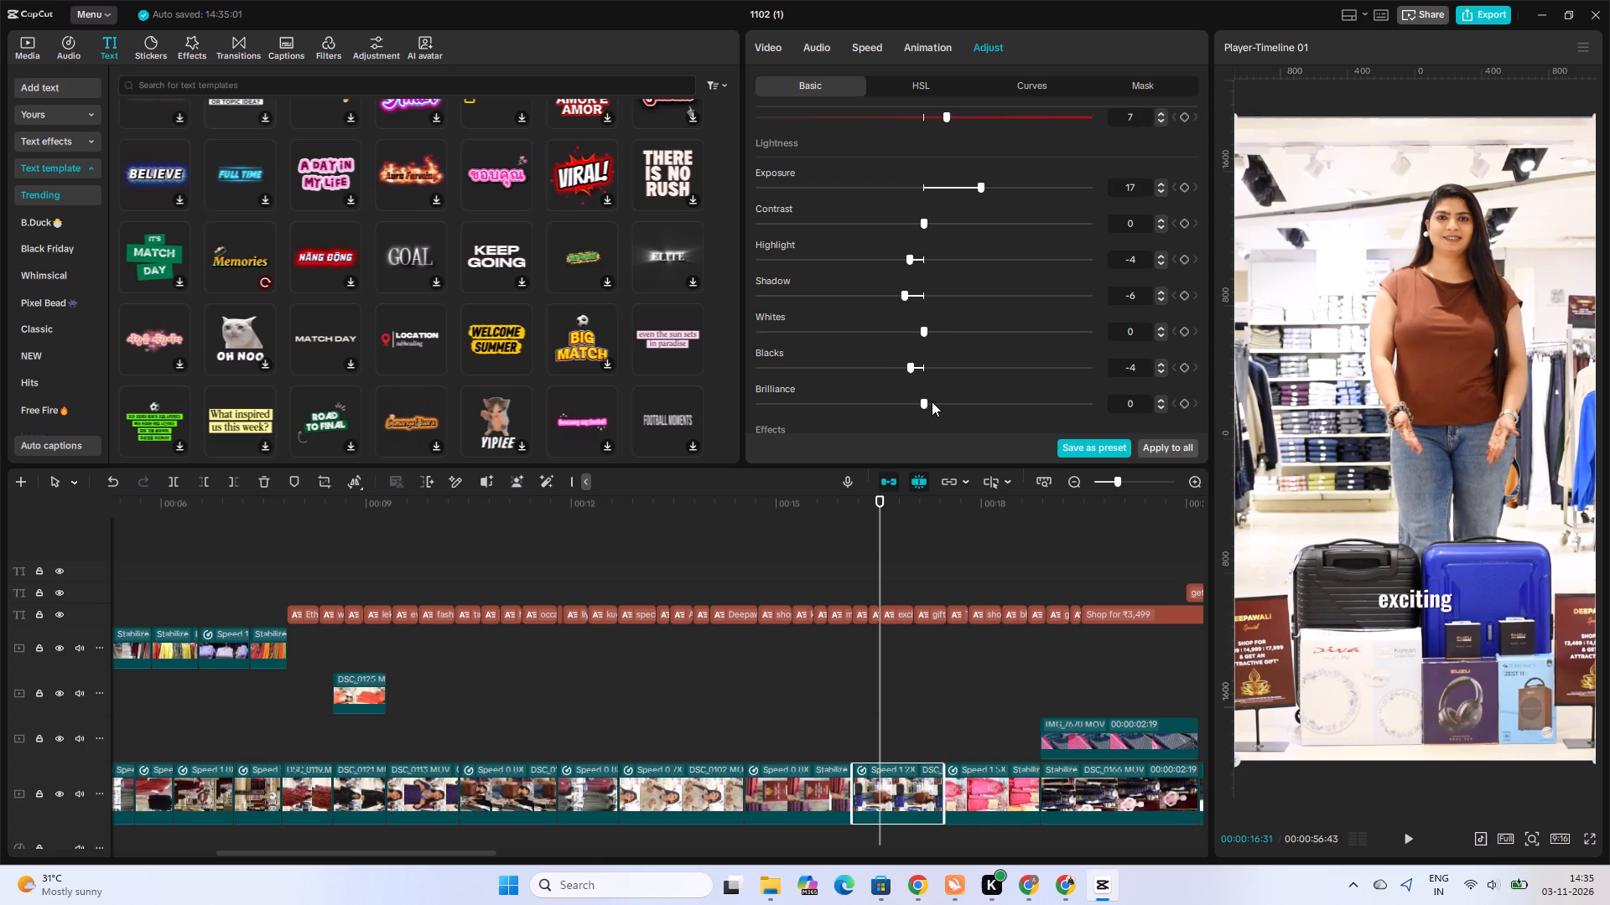
{"action": "left_click", "coordinate": [941, 404]}
{"action": "left_click", "coordinate": [943, 404]}
Set the suitcase clip's sharpen to 9 and fine-tune its clarity.
{"action": "scroll", "coordinate": [953, 374], "scroll_direction": "down", "scroll_amount": 3}
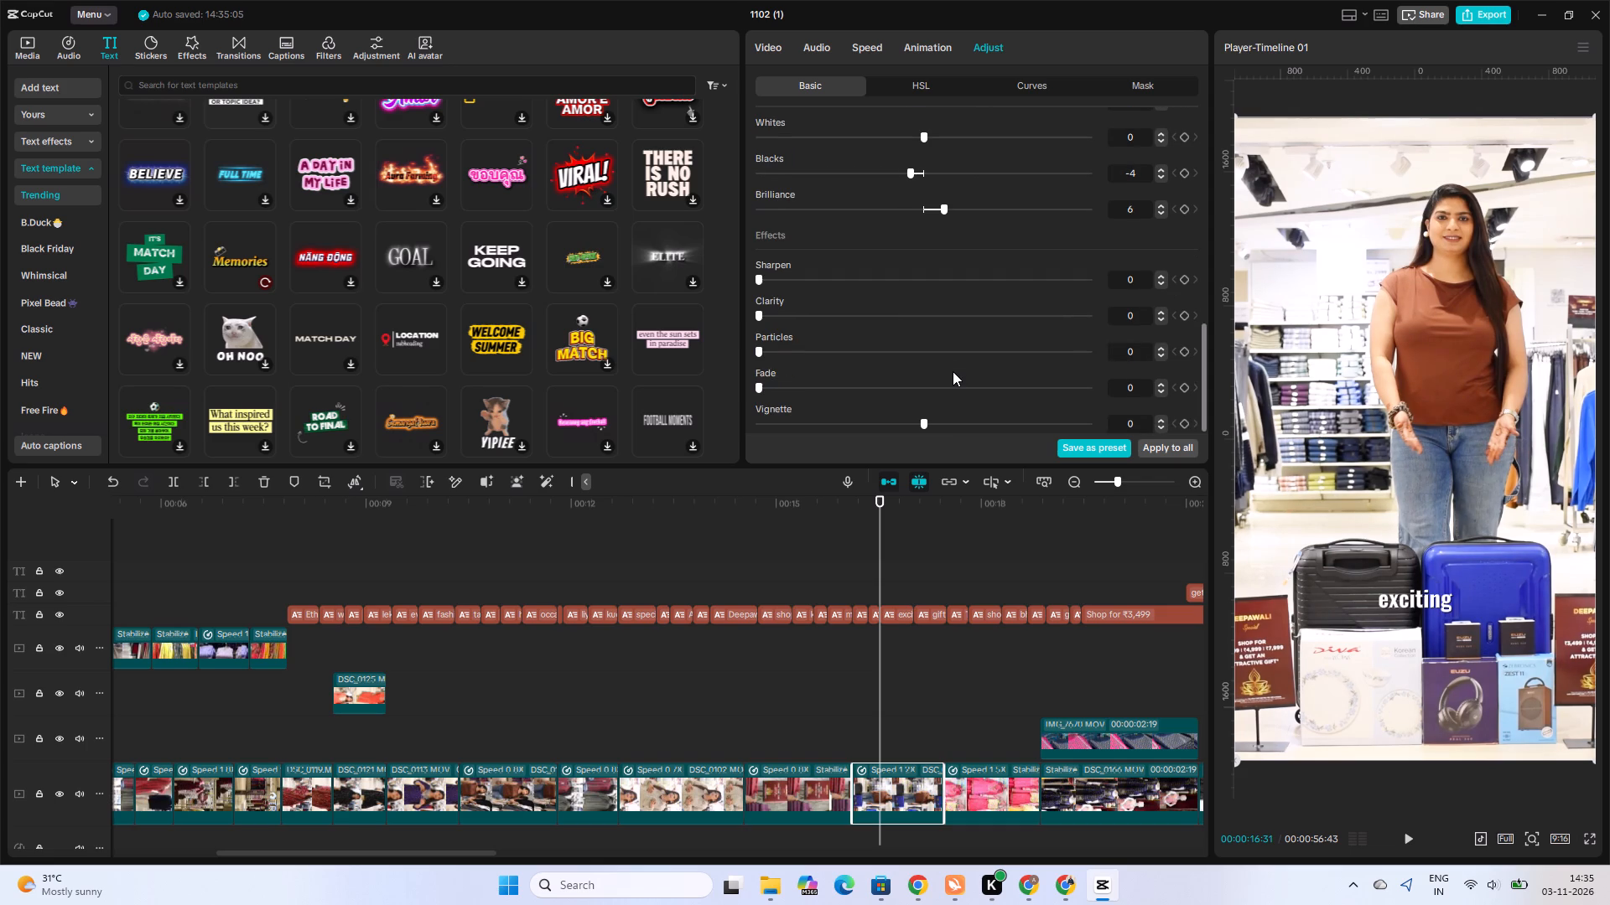
{"action": "scroll", "coordinate": [953, 371], "scroll_direction": "down", "scroll_amount": 1}
{"action": "left_click", "coordinate": [777, 274]}
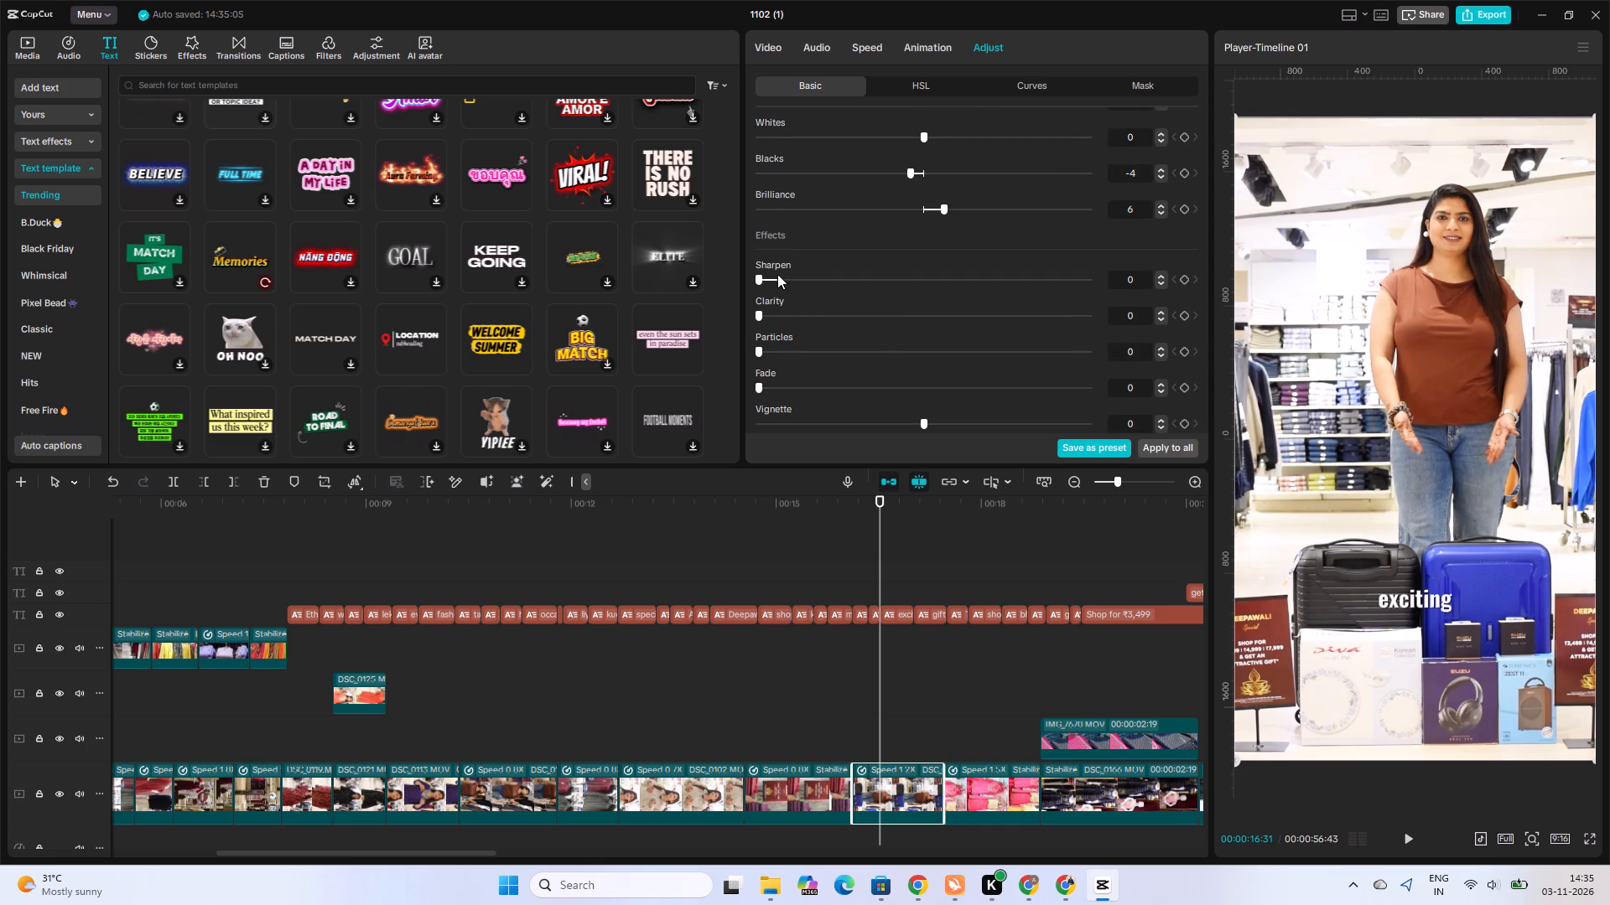
{"action": "left_click", "coordinate": [789, 277]}
{"action": "left_click", "coordinate": [775, 316]}
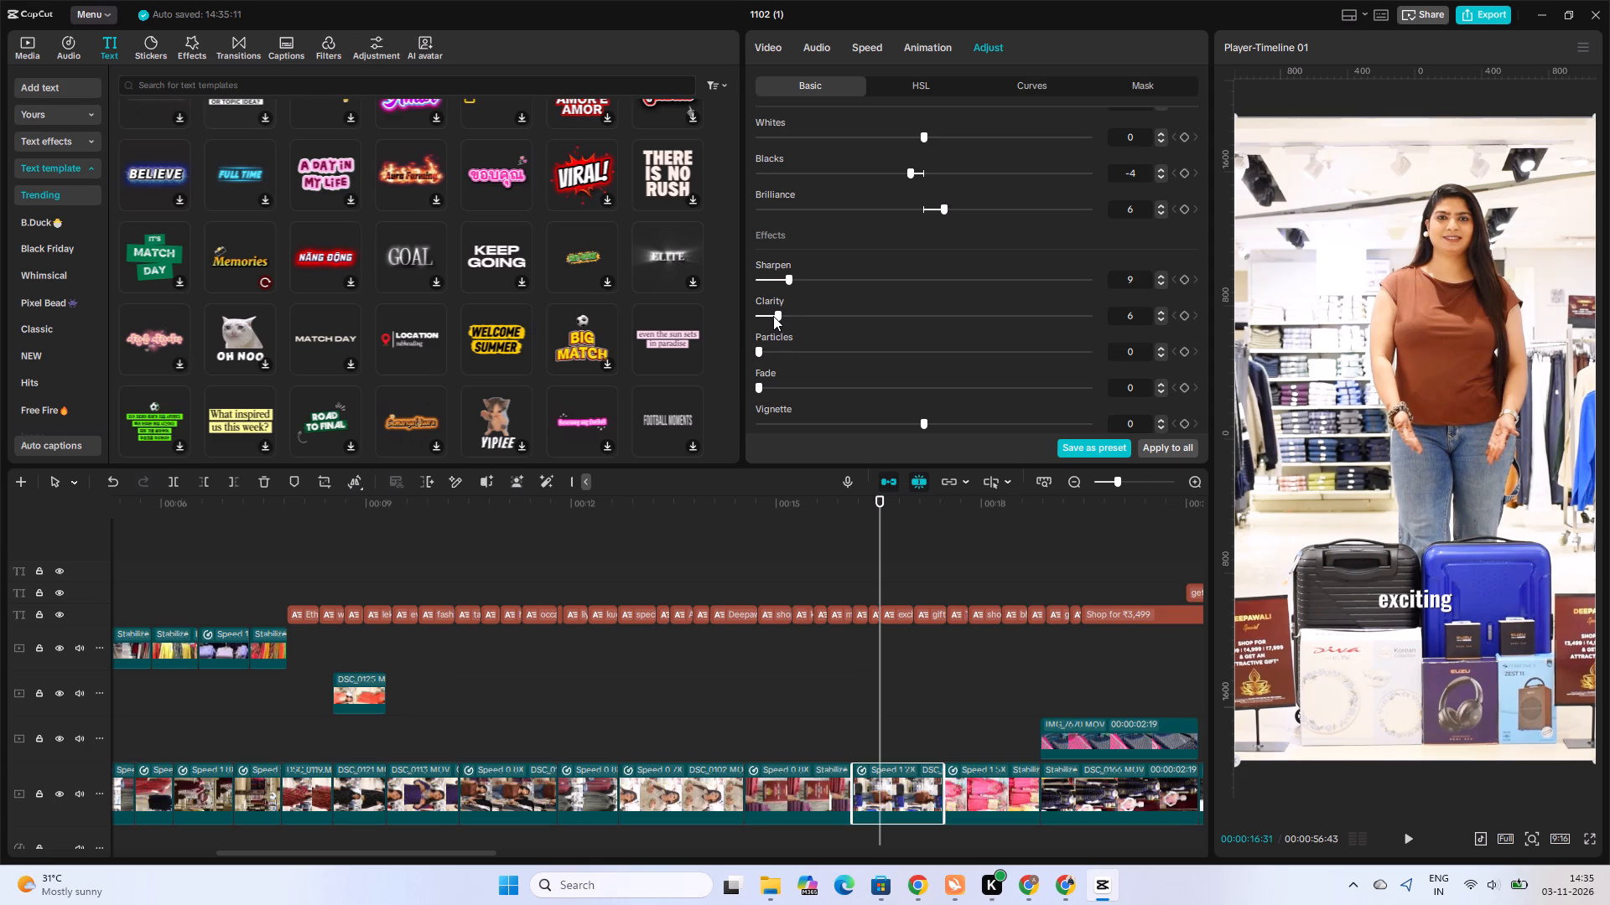
{"action": "left_click", "coordinate": [772, 316]}
Briefly preview and select the pink girls' dresses clip, and set its saturation to 4 and exposure to 9.
{"action": "left_click", "coordinate": [976, 742]}
{"action": "key", "text": "space"}
{"action": "left_click", "coordinate": [992, 816]}
{"action": "key", "text": "space"}
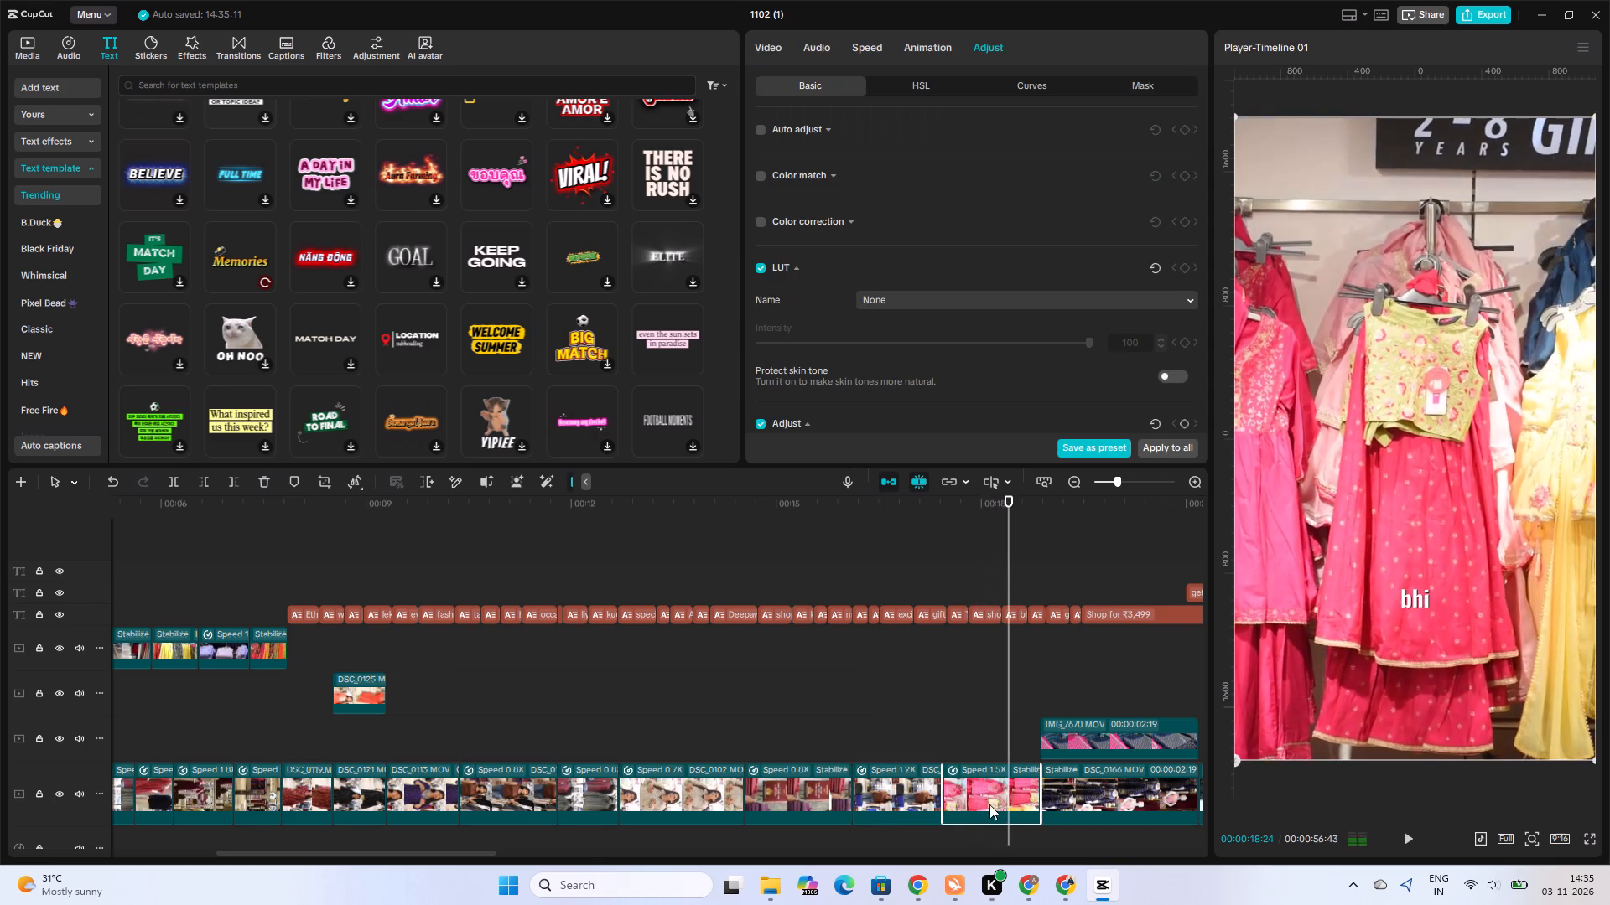
{"action": "left_click", "coordinate": [969, 749]}
{"action": "left_click", "coordinate": [981, 799]}
{"action": "scroll", "coordinate": [901, 319], "scroll_direction": "down", "scroll_amount": 3}
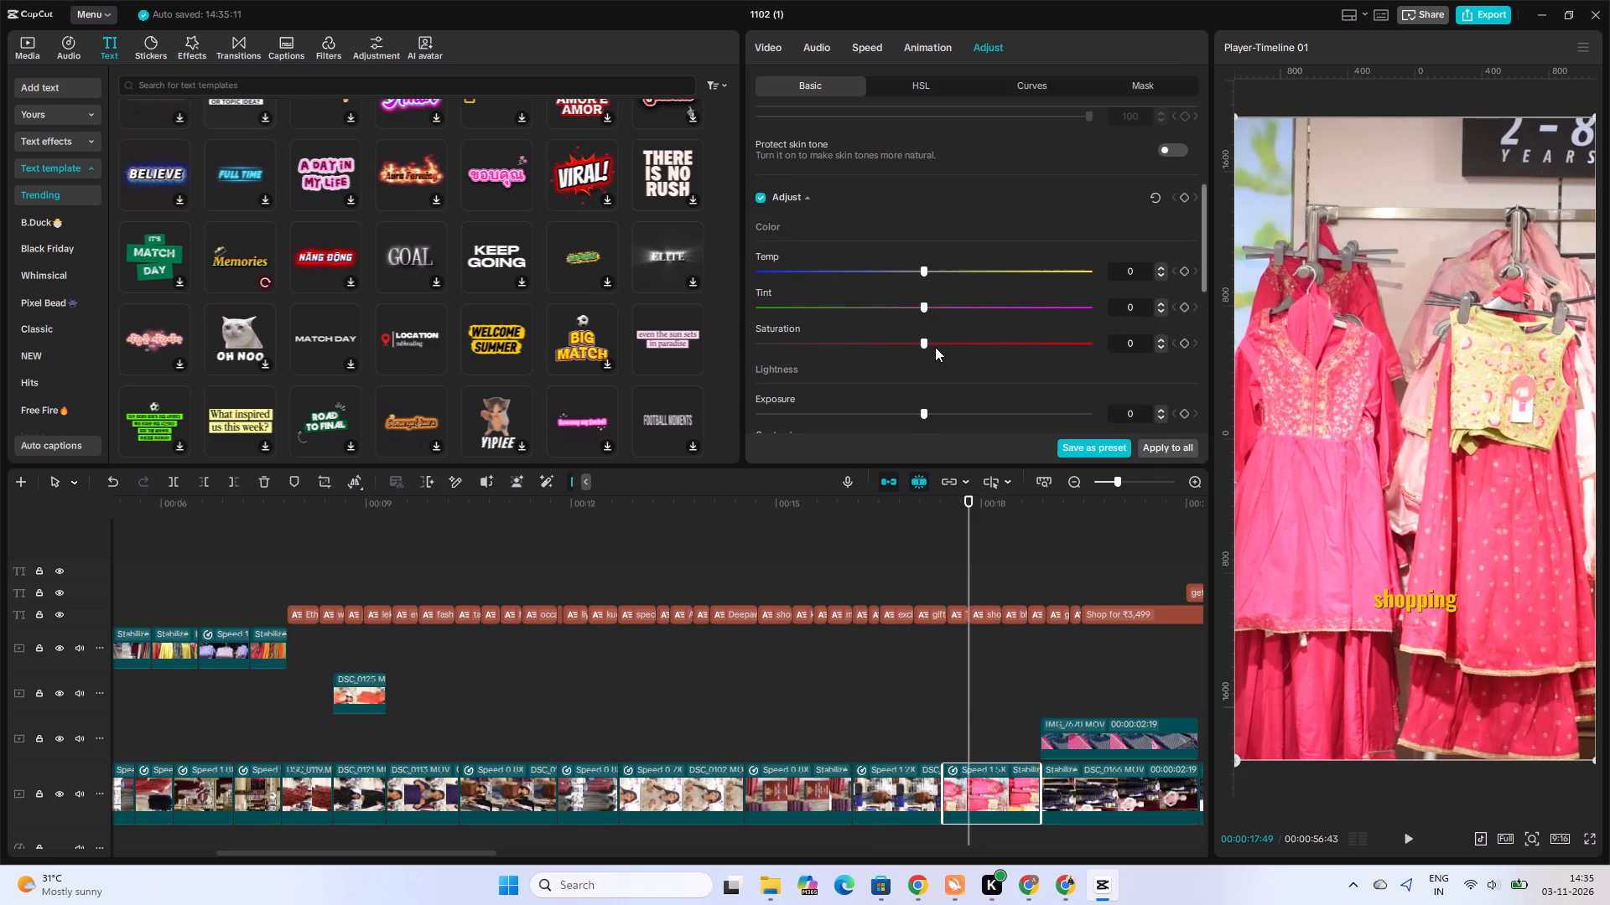
{"action": "left_click", "coordinate": [935, 347]}
{"action": "scroll", "coordinate": [946, 341], "scroll_direction": "down", "scroll_amount": 1}
{"action": "left_click", "coordinate": [934, 337]}
{"action": "left_click", "coordinate": [948, 338]}
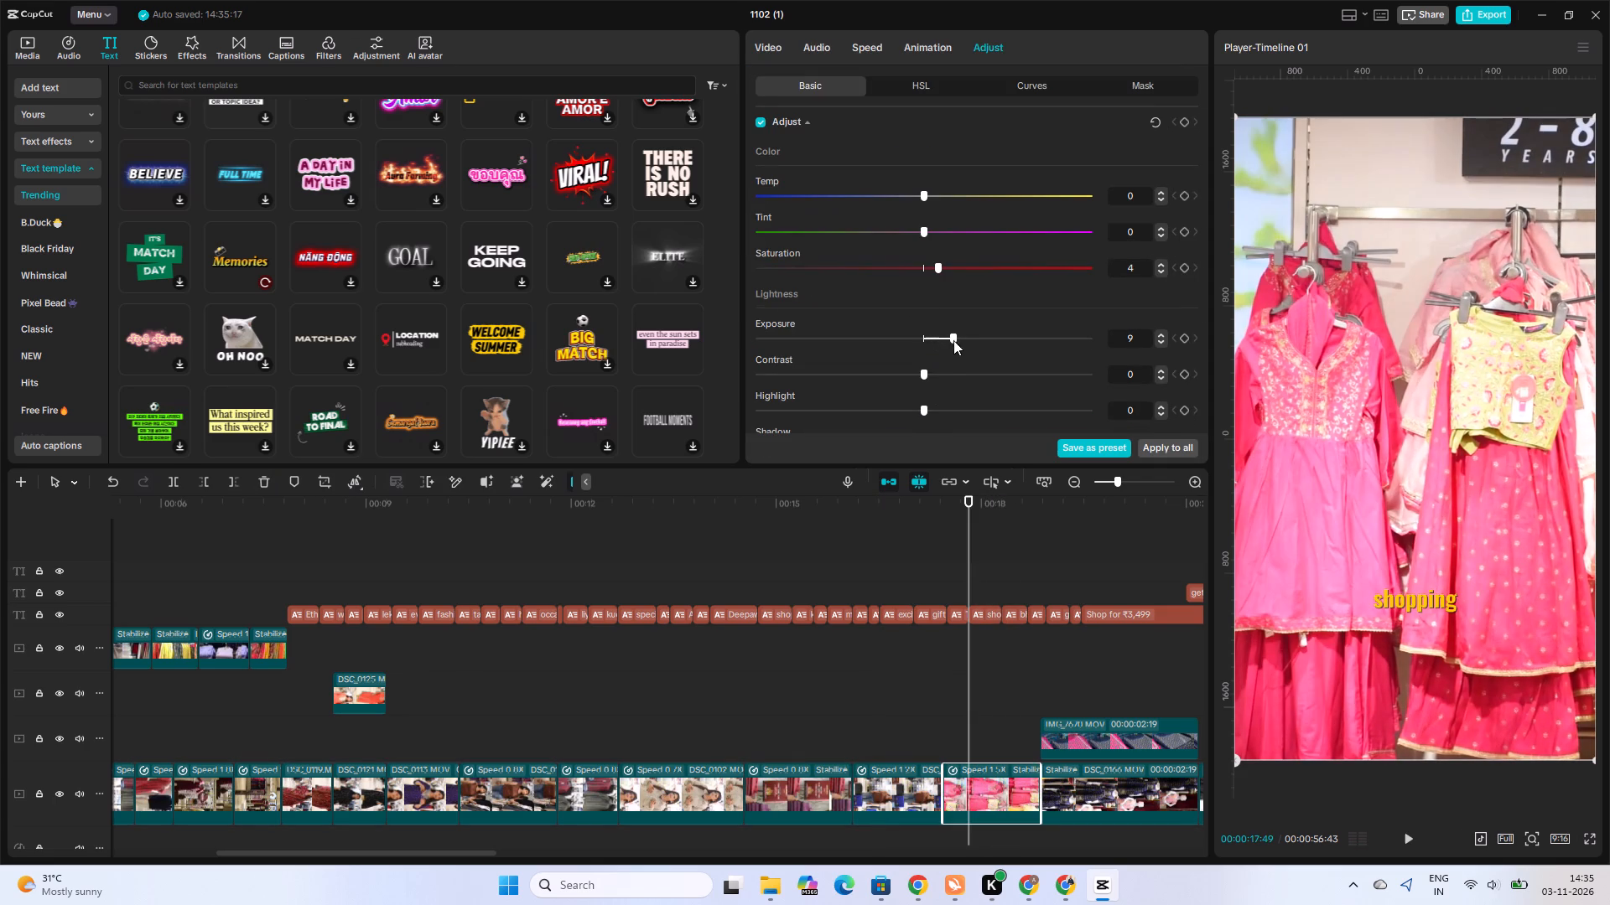
Set the pink dresses clip's contrast to 4 and highlight to -4.
{"action": "left_click", "coordinate": [936, 377]}
{"action": "left_click", "coordinate": [935, 374]}
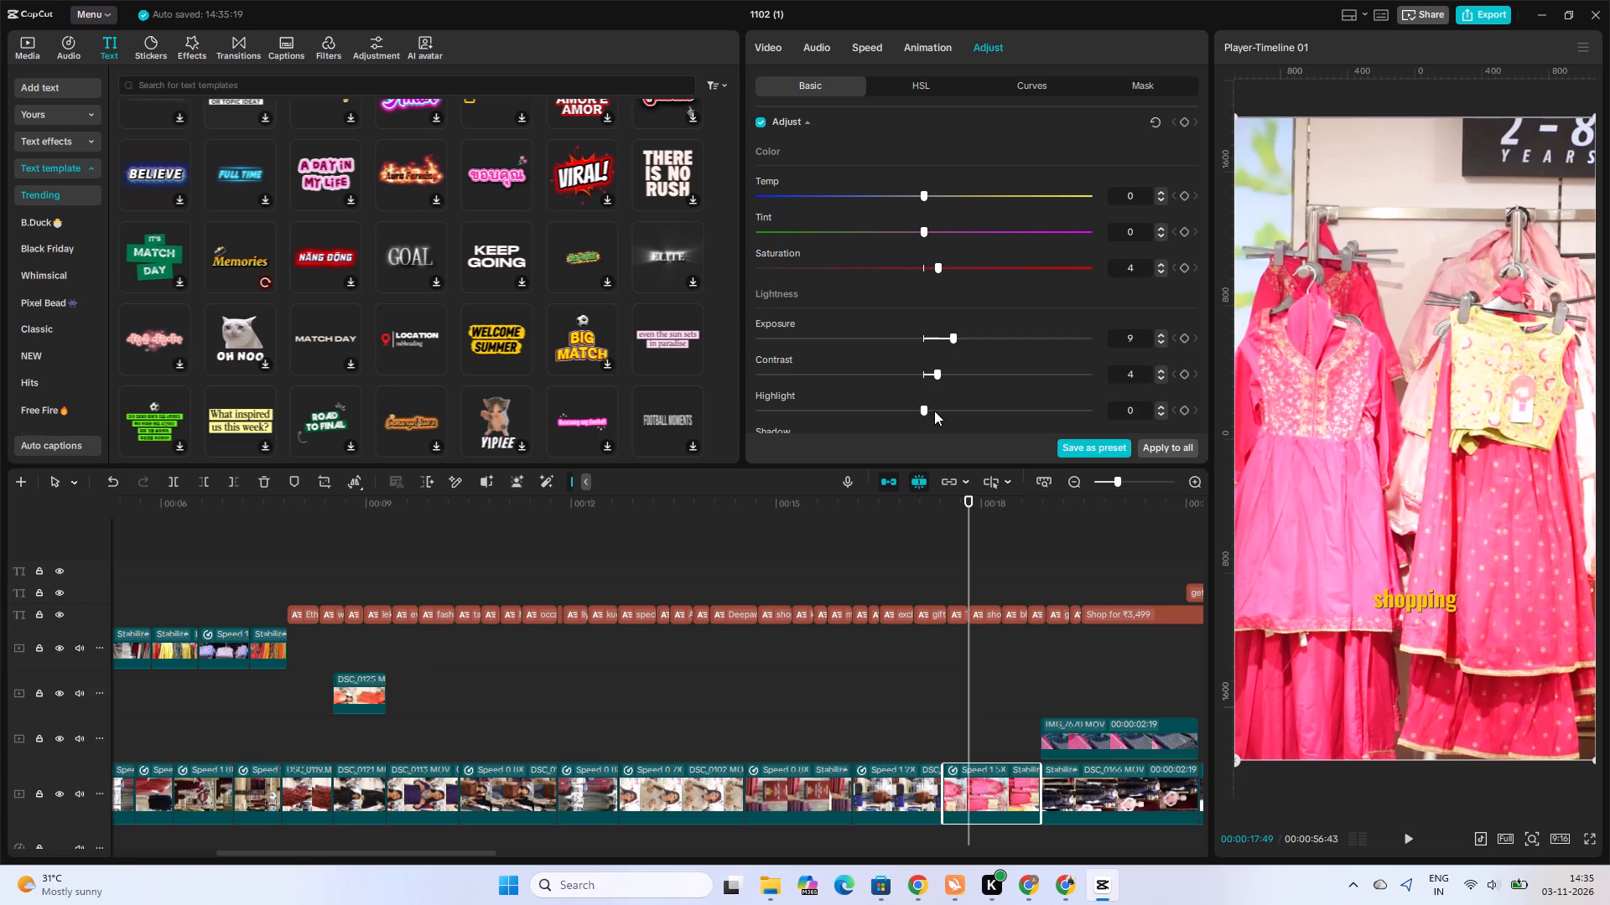
{"action": "left_click", "coordinate": [934, 411]}
{"action": "left_click", "coordinate": [909, 411]}
Try different shadow and whites values on the pink dresses clip, settling on shadow -8 and whites 5.
{"action": "scroll", "coordinate": [953, 390], "scroll_direction": "down", "scroll_amount": 2}
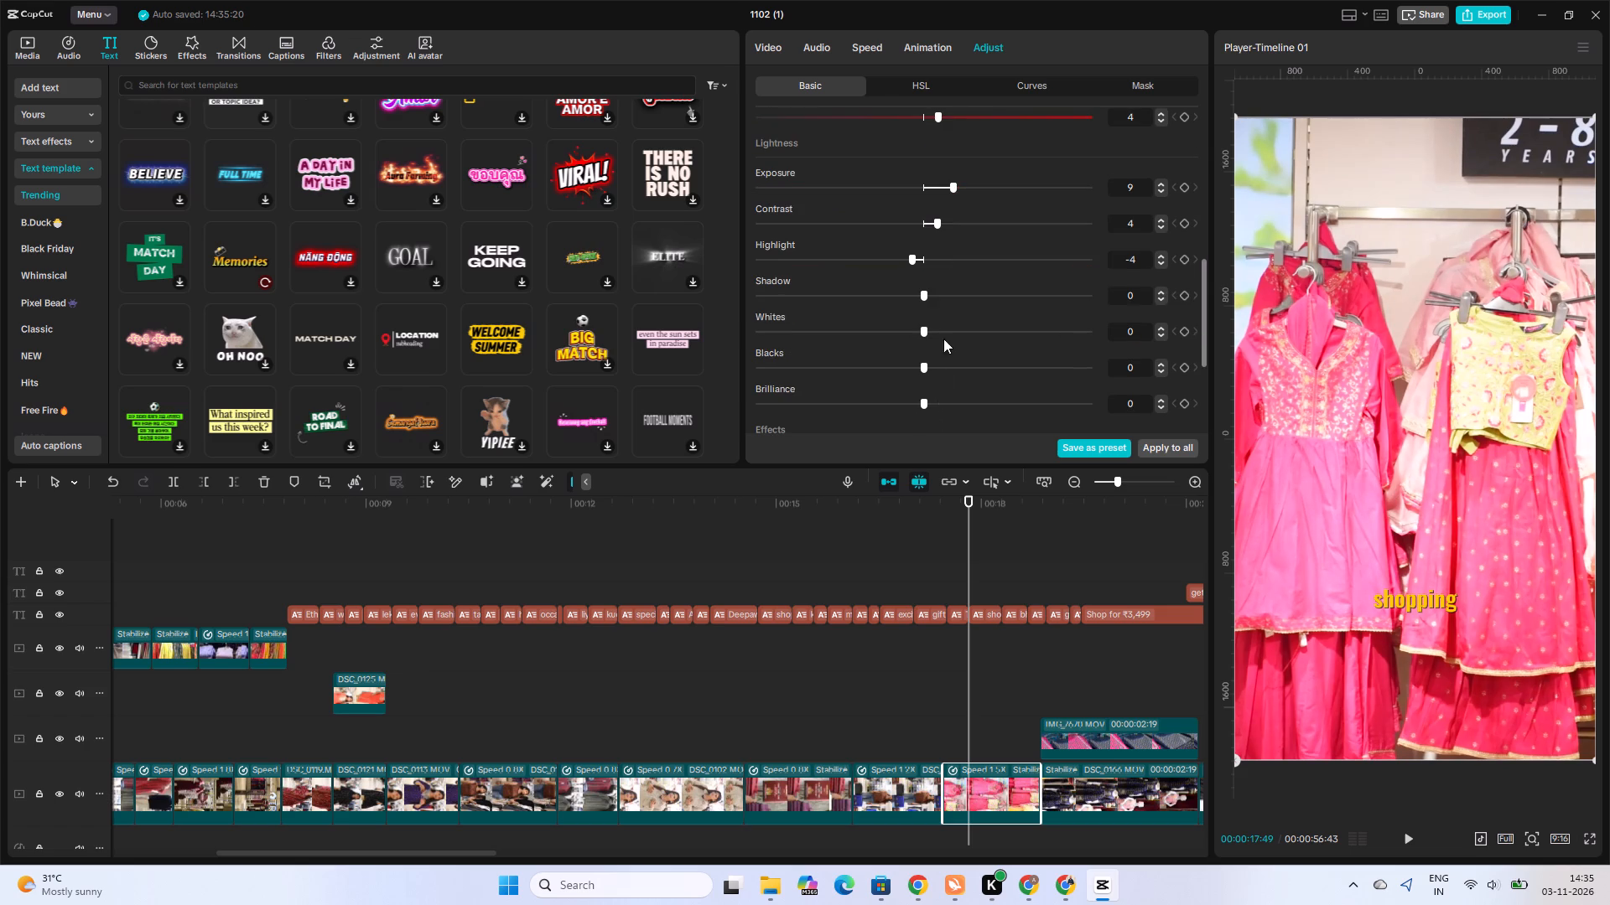
{"action": "left_click", "coordinate": [943, 292]}
{"action": "left_click", "coordinate": [911, 307]}
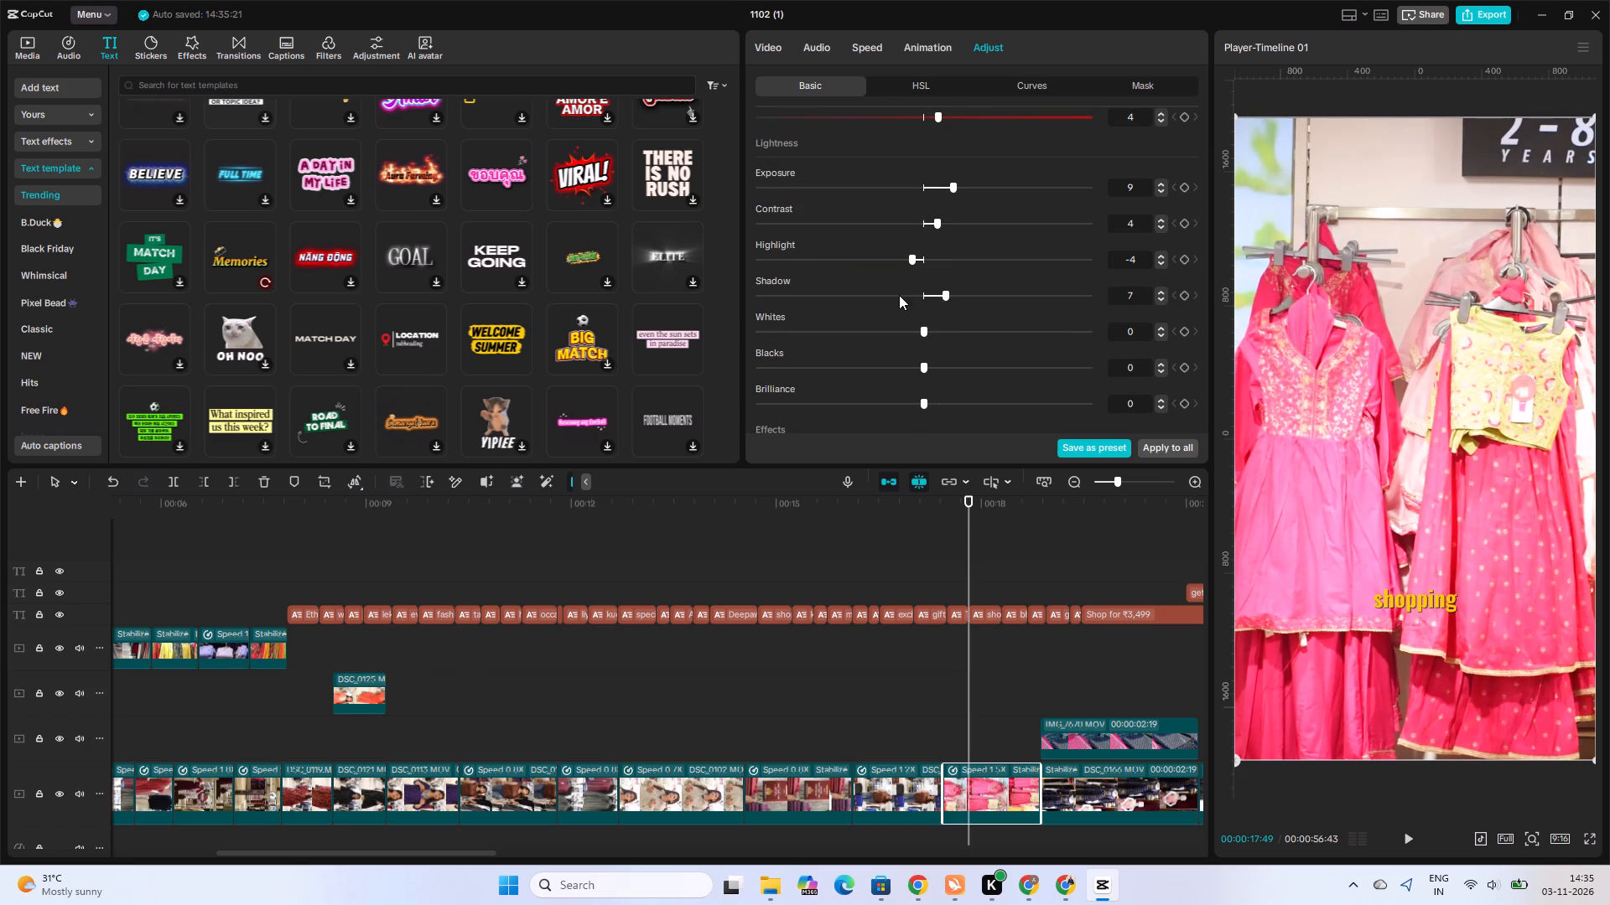
{"action": "left_click", "coordinate": [899, 295]}
{"action": "left_click", "coordinate": [962, 302]}
{"action": "left_click", "coordinate": [901, 328]}
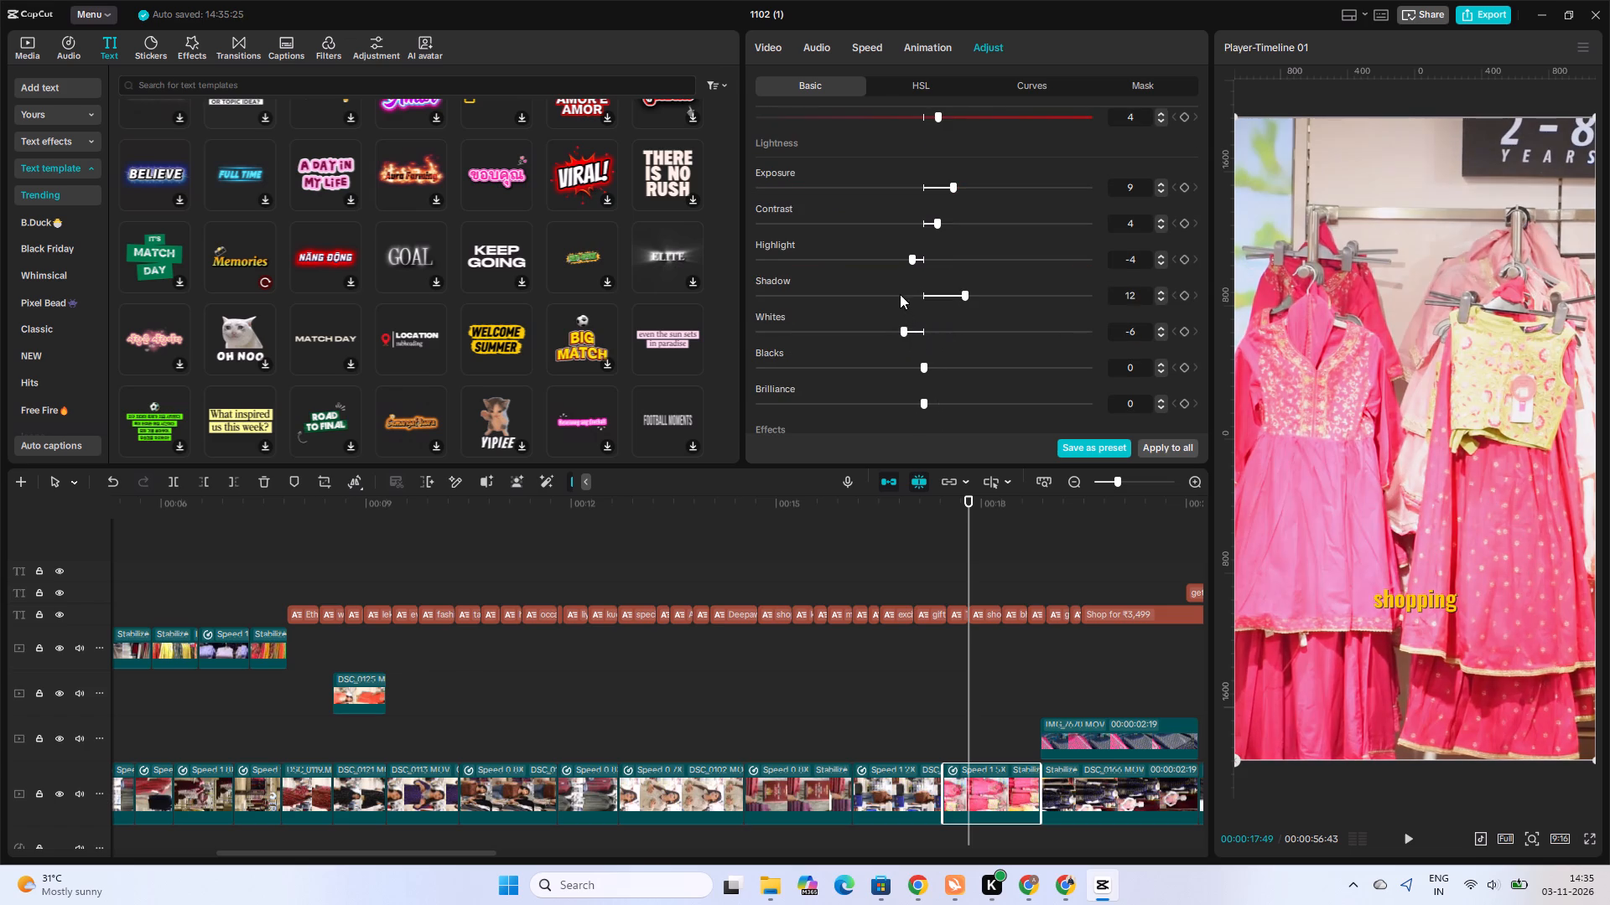
{"action": "left_click", "coordinate": [896, 287]}
{"action": "left_click", "coordinate": [937, 328]}
Set the pink dresses clip's blacks to 4, try brilliance at 6 before returning it to 0, and apply light sharpening.
{"action": "left_click", "coordinate": [944, 365]}
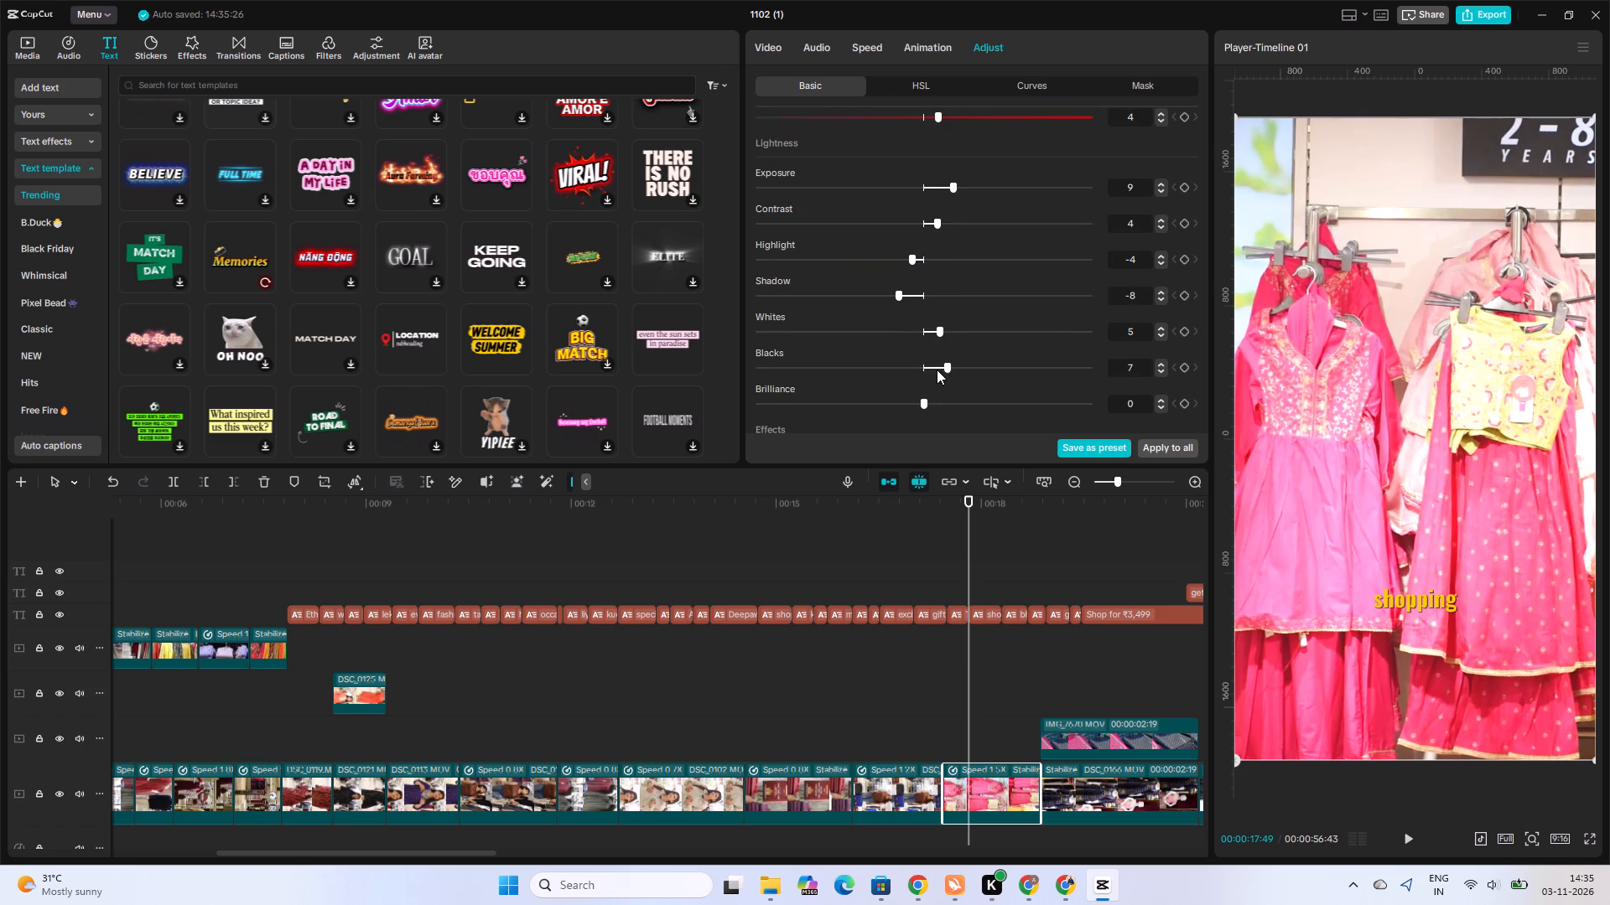
{"action": "left_click", "coordinate": [932, 370]}
{"action": "left_click", "coordinate": [939, 405]}
{"action": "scroll", "coordinate": [884, 401], "scroll_direction": "down", "scroll_amount": 2}
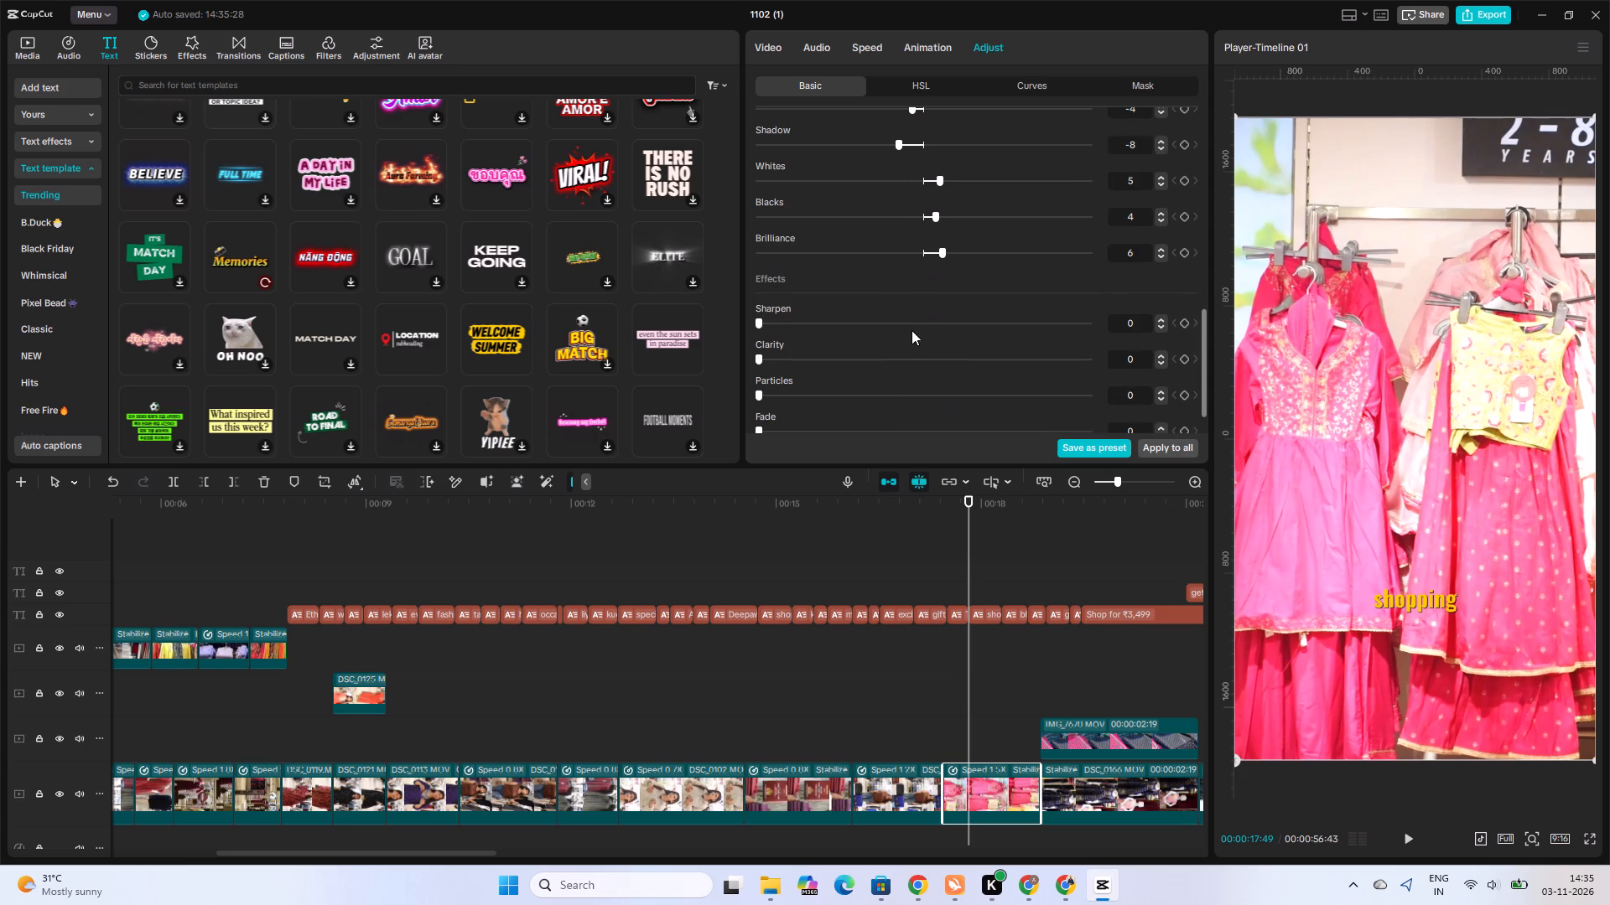
{"action": "left_click", "coordinate": [890, 251]}
{"action": "left_click", "coordinate": [921, 259]}
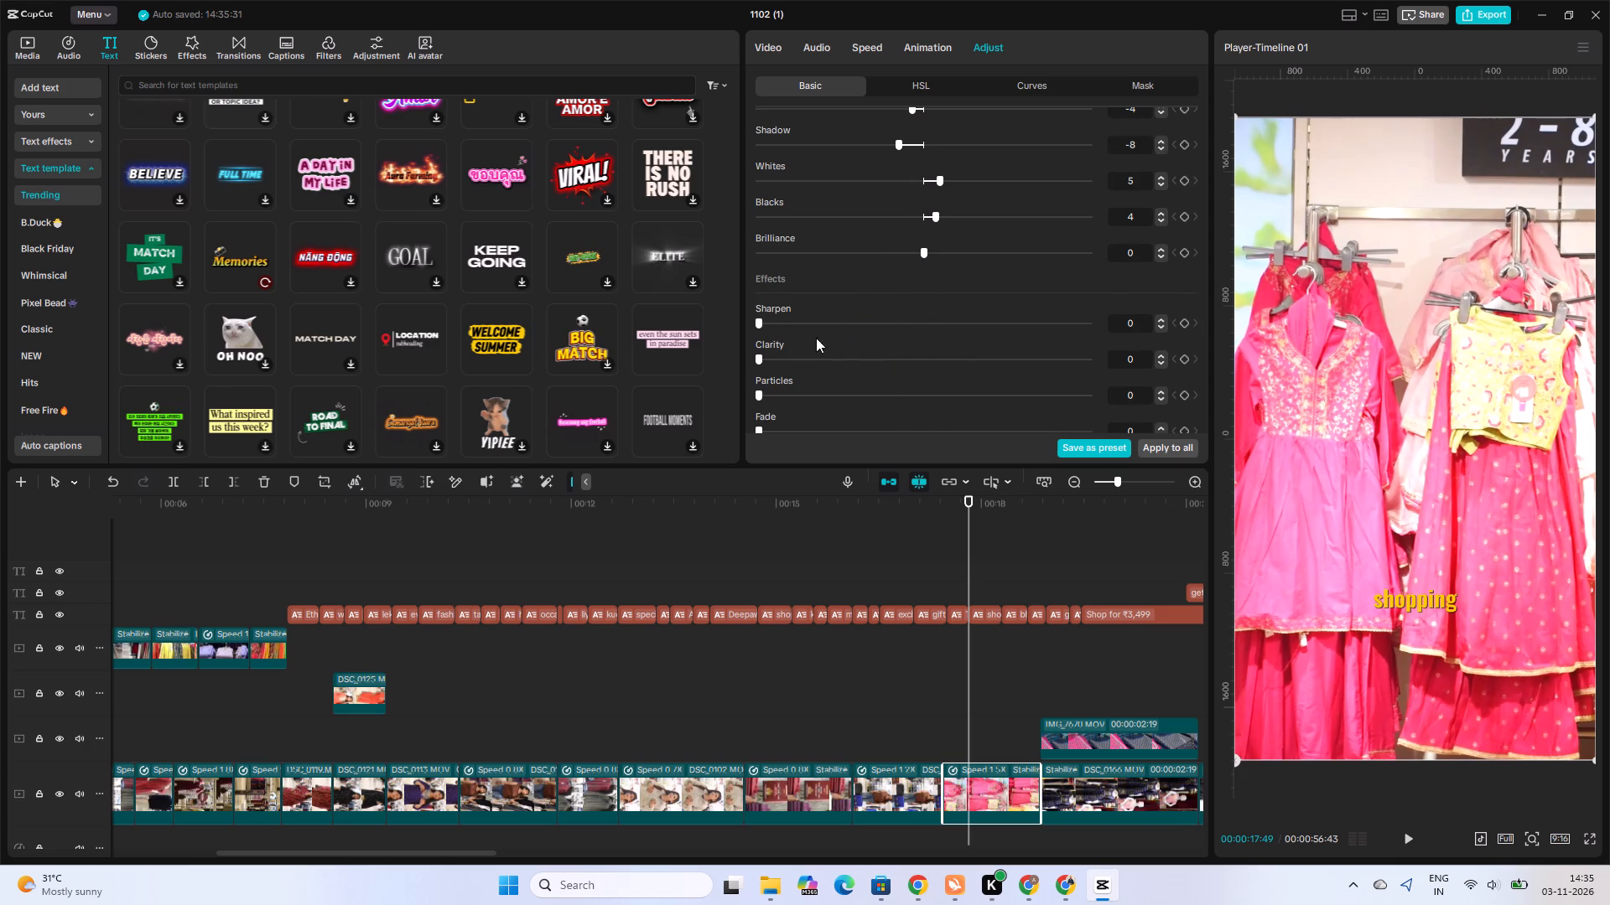
{"action": "left_click", "coordinate": [797, 323]}
Select the overlay clip of folded printed fabrics and set its exposure to 15 and contrast to 5.
{"action": "left_click", "coordinate": [1088, 707]}
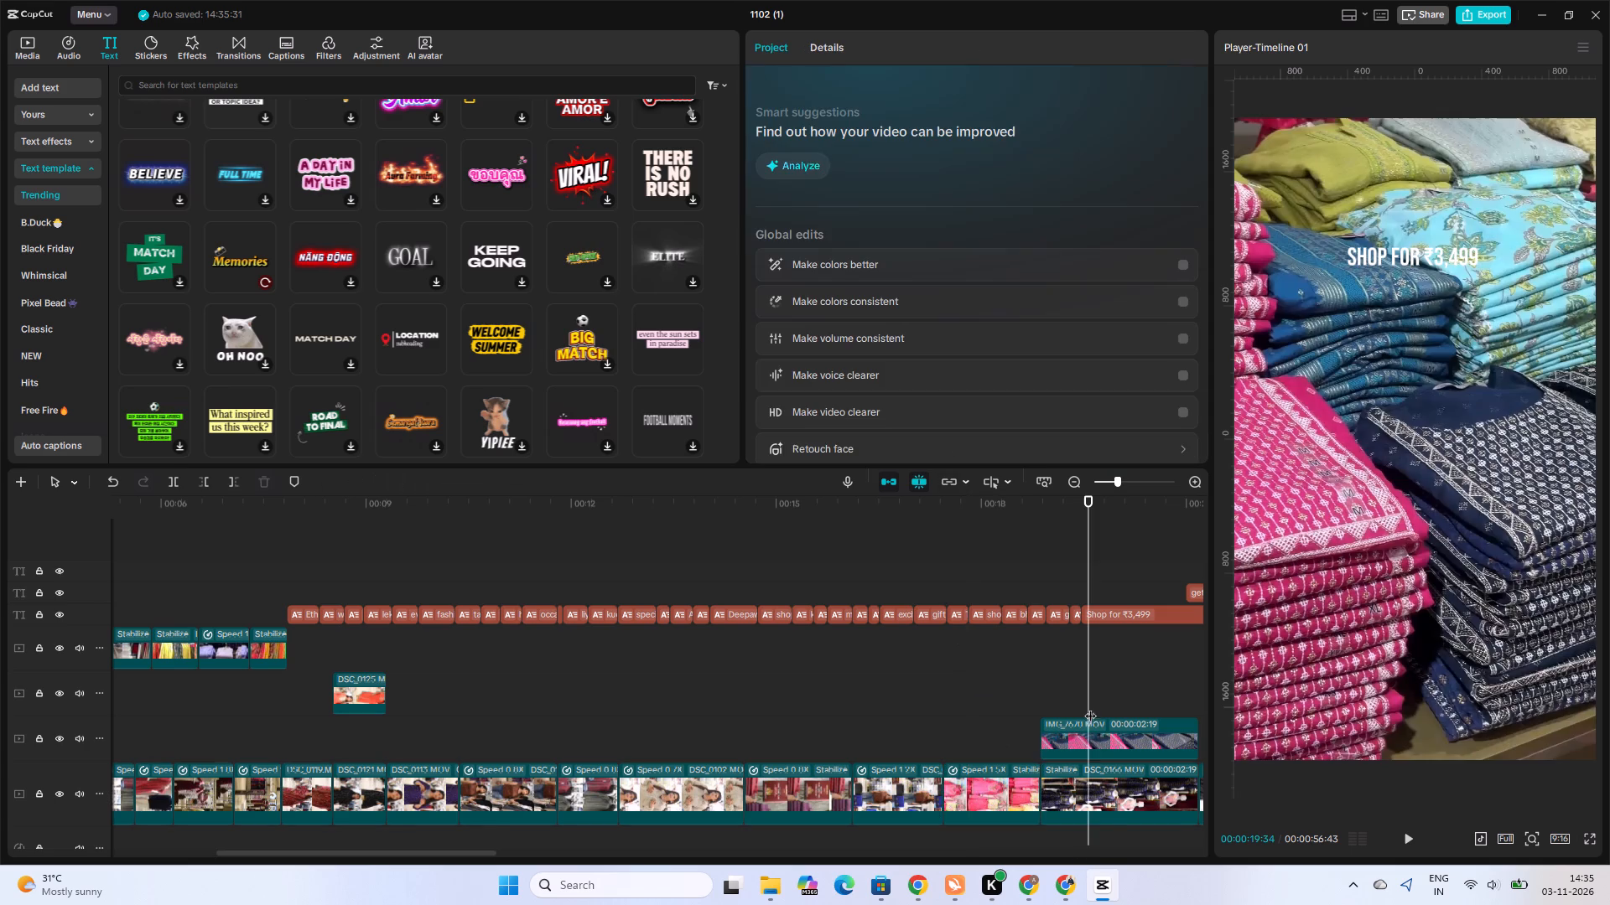
{"action": "scroll", "coordinate": [1108, 706], "scroll_direction": "down", "scroll_amount": 2, "text": "alt"}
{"action": "scroll", "coordinate": [1037, 706], "scroll_direction": "down", "scroll_amount": 5, "text": "alt"}
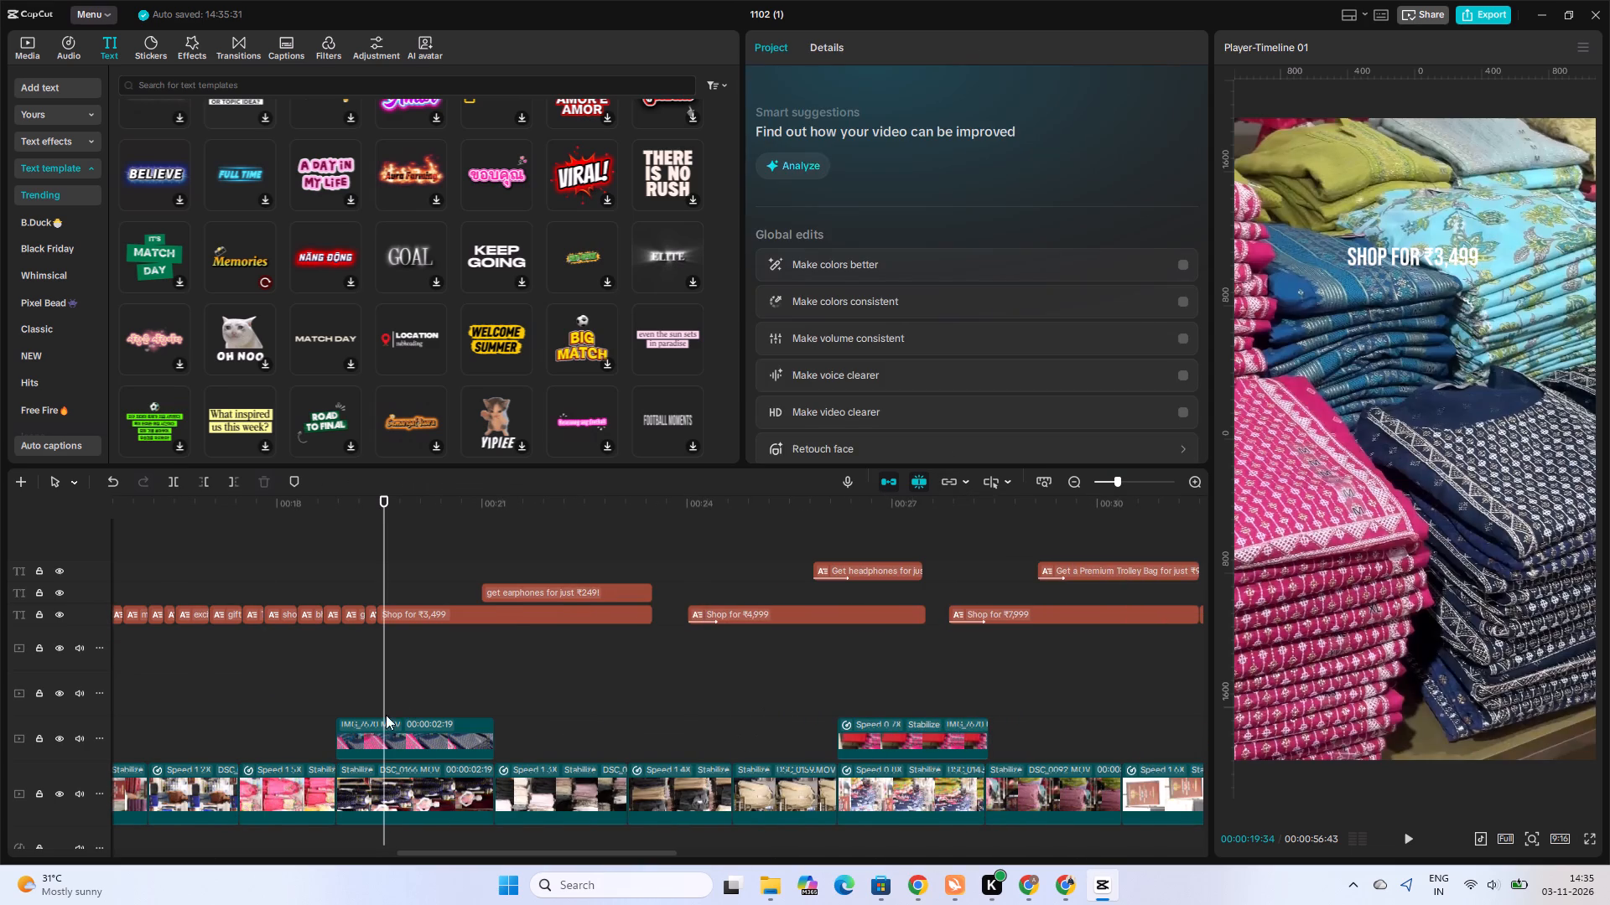
{"action": "left_click", "coordinate": [385, 736]}
{"action": "scroll", "coordinate": [917, 251], "scroll_direction": "down", "scroll_amount": 3}
{"action": "scroll", "coordinate": [947, 352], "scroll_direction": "down", "scroll_amount": 2}
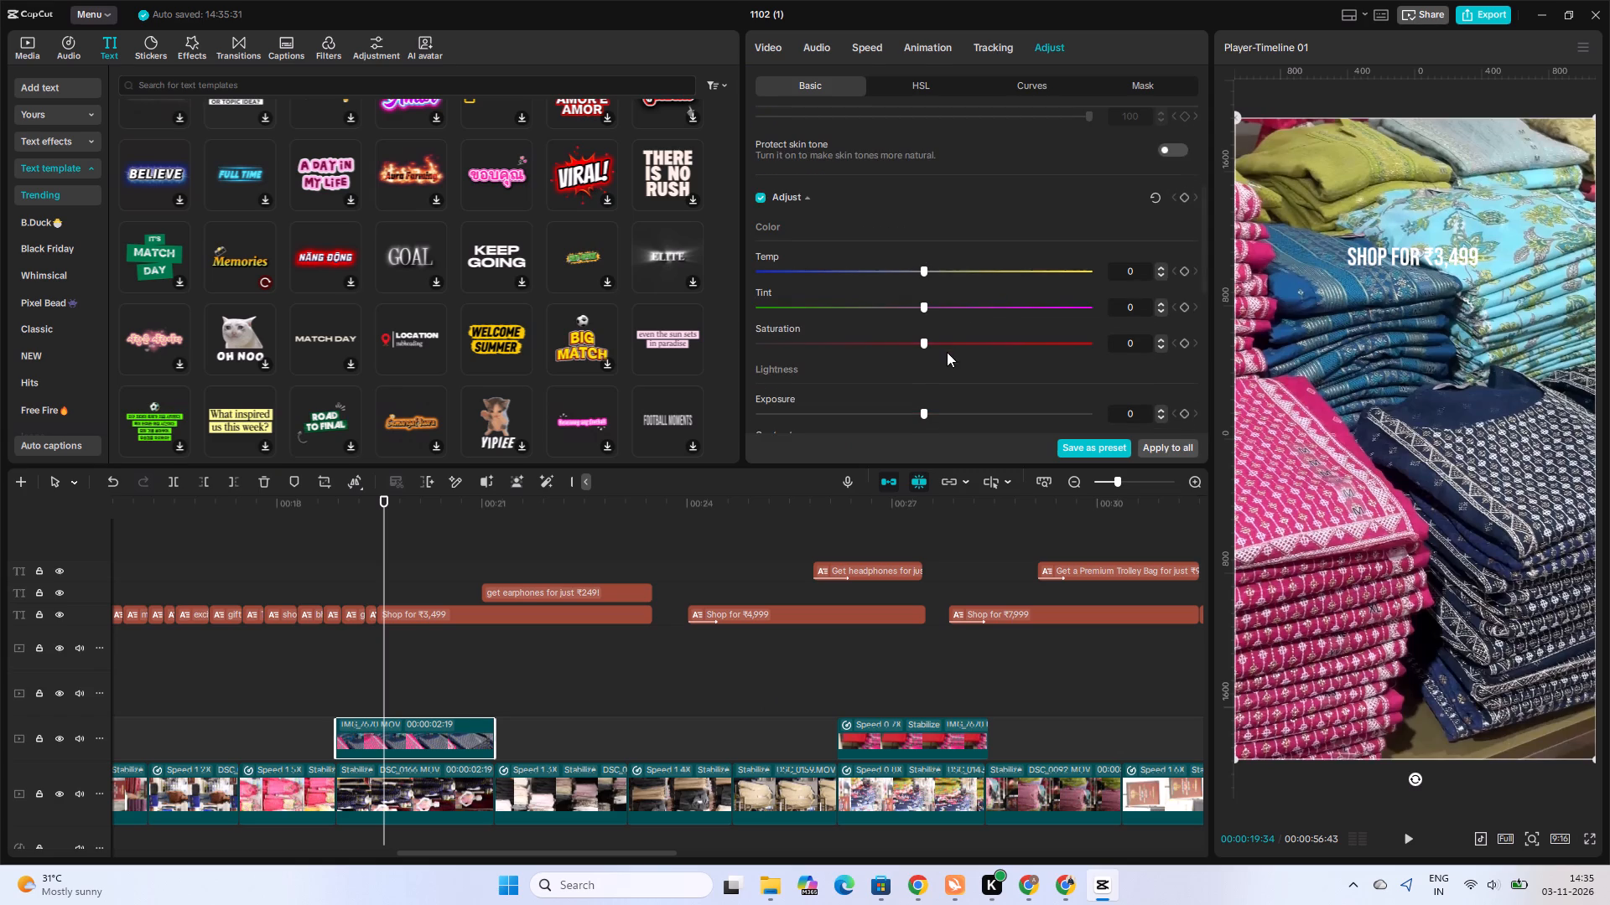
{"action": "left_click", "coordinate": [947, 261]}
{"action": "left_click", "coordinate": [953, 262]}
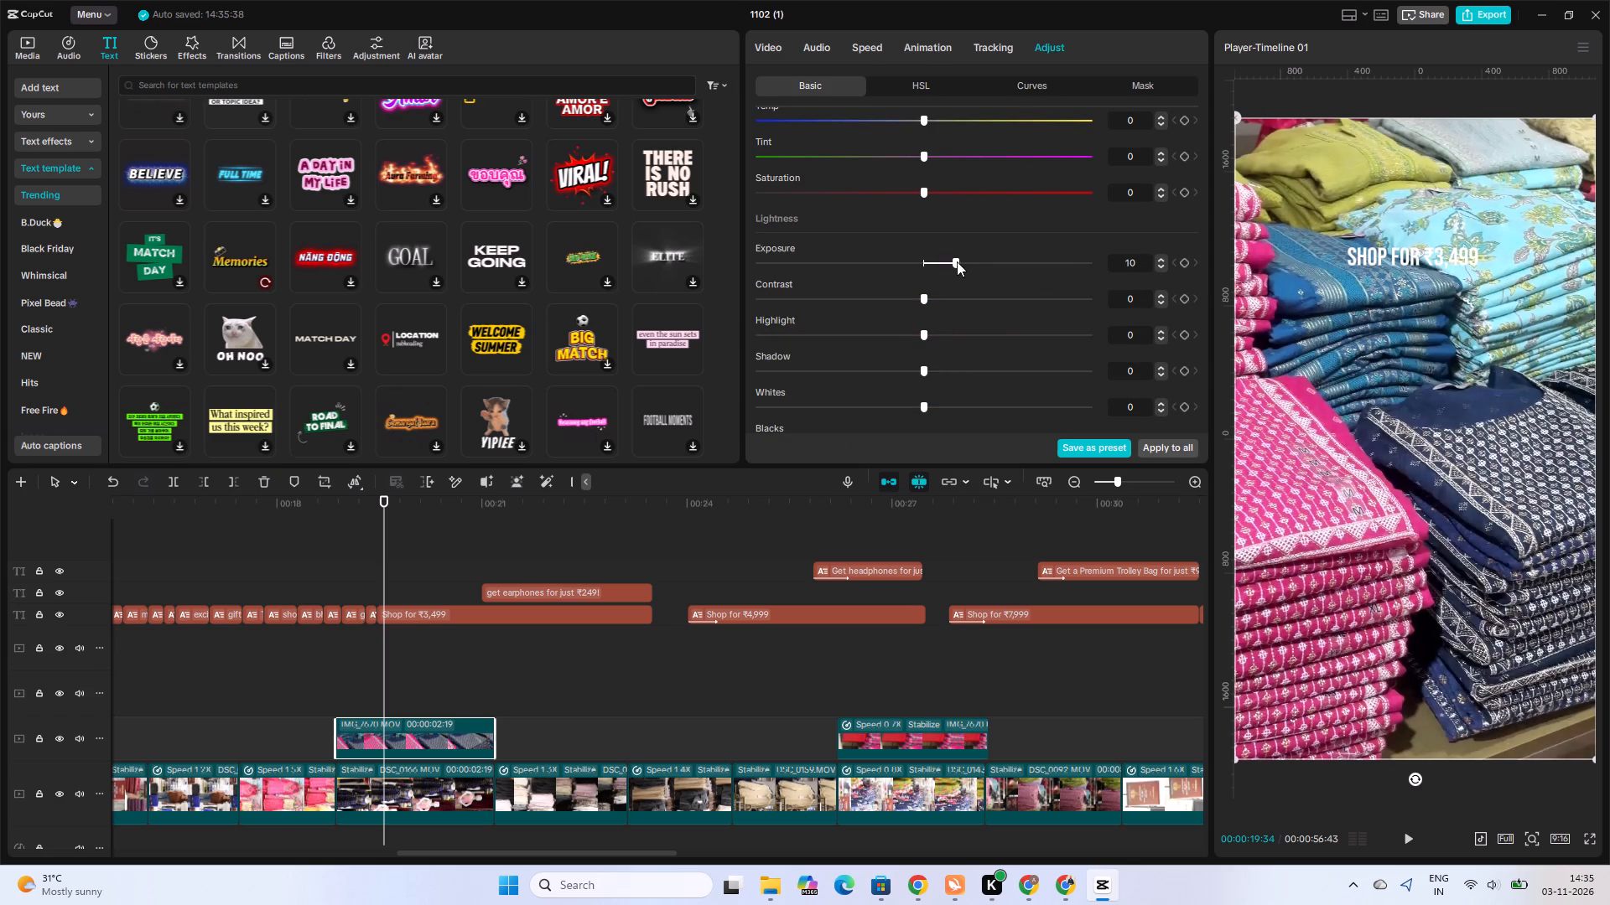
{"action": "left_click", "coordinate": [971, 260]}
{"action": "left_click", "coordinate": [938, 297]}
{"action": "left_click", "coordinate": [944, 299]}
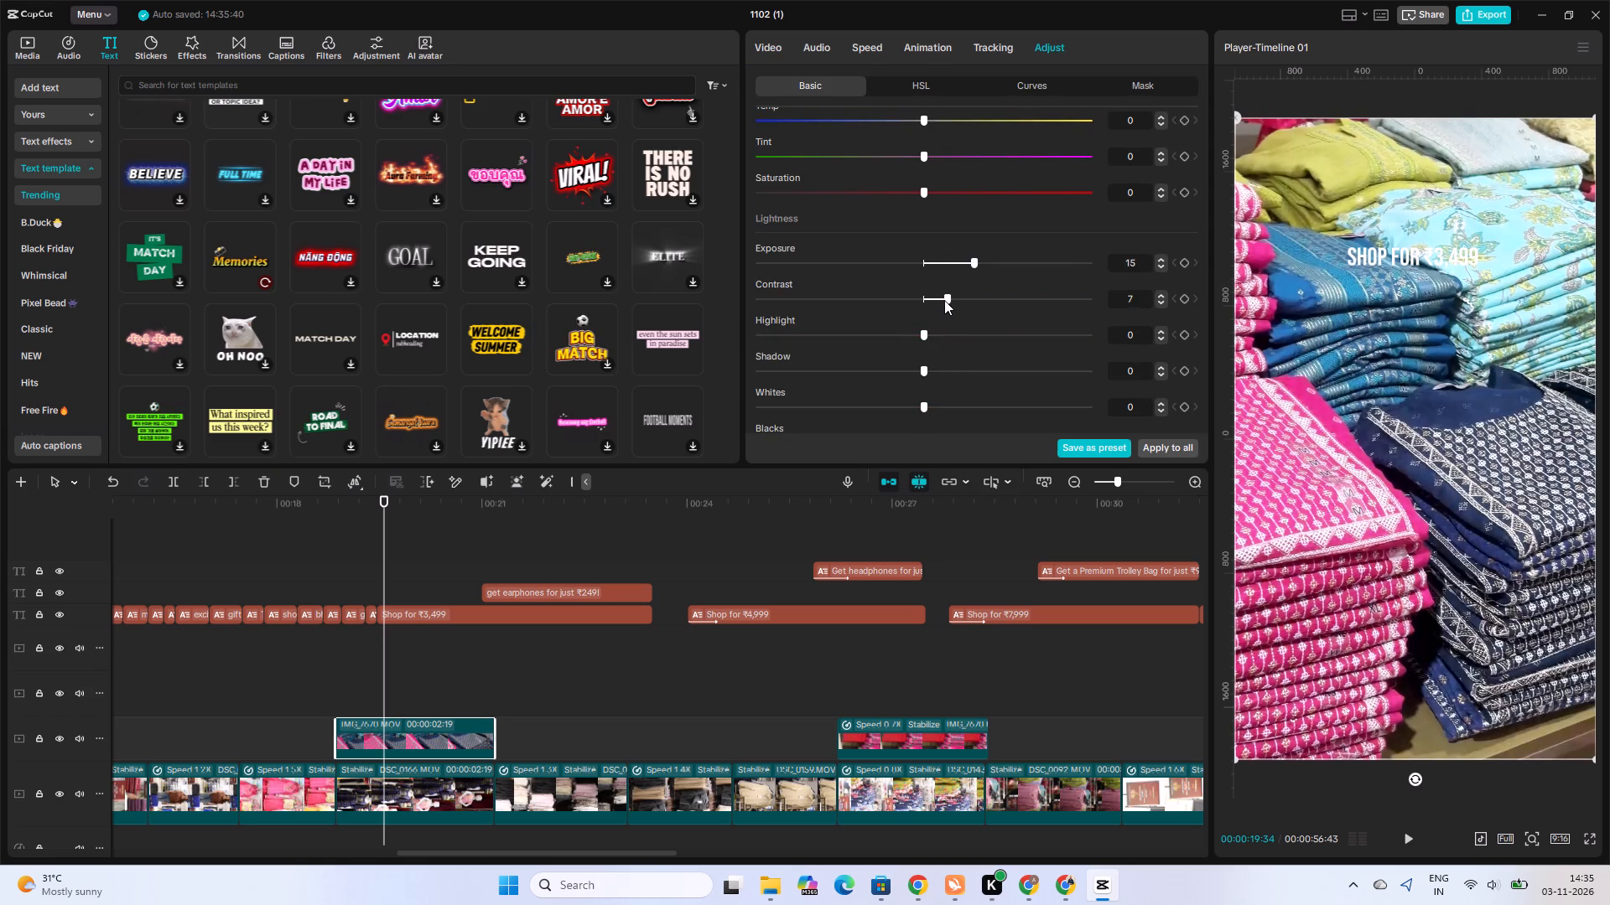
{"action": "double_click", "coordinate": [944, 300]}
Set the folded fabrics clip's highlight to 8 and shadow to -37.
{"action": "left_click", "coordinate": [948, 336]}
{"action": "left_click_drag", "start_coordinate": [956, 336], "coordinate": [948, 339]}
{"action": "left_click", "coordinate": [932, 376]}
{"action": "left_click_drag", "start_coordinate": [943, 375], "coordinate": [887, 382]}
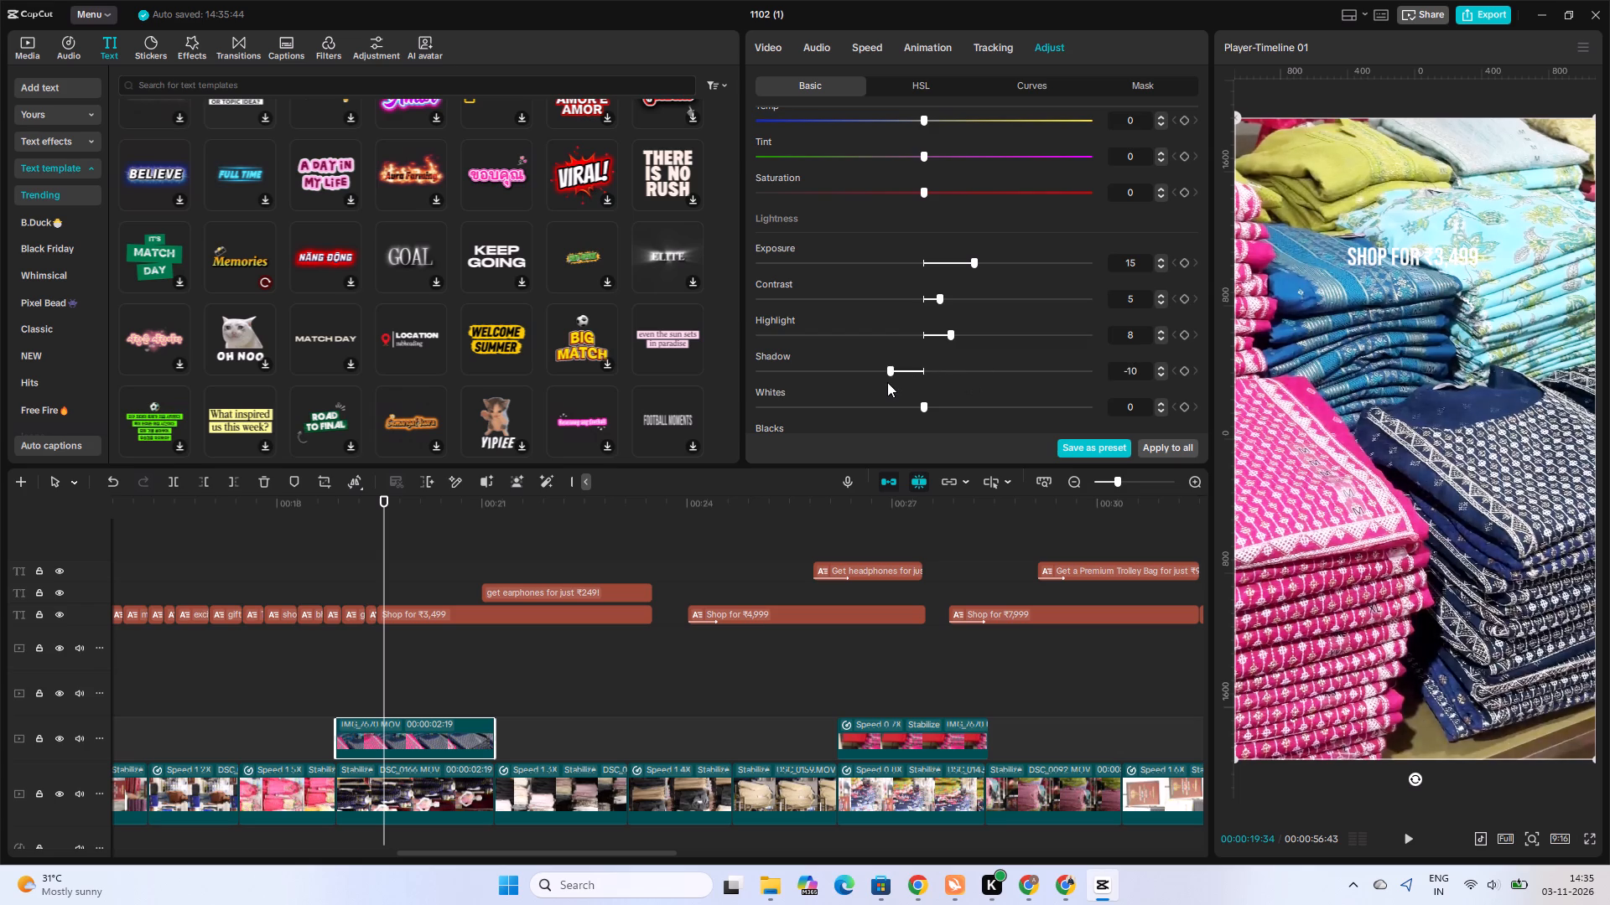
{"action": "left_click_drag", "start_coordinate": [887, 382], "coordinate": [799, 375]}
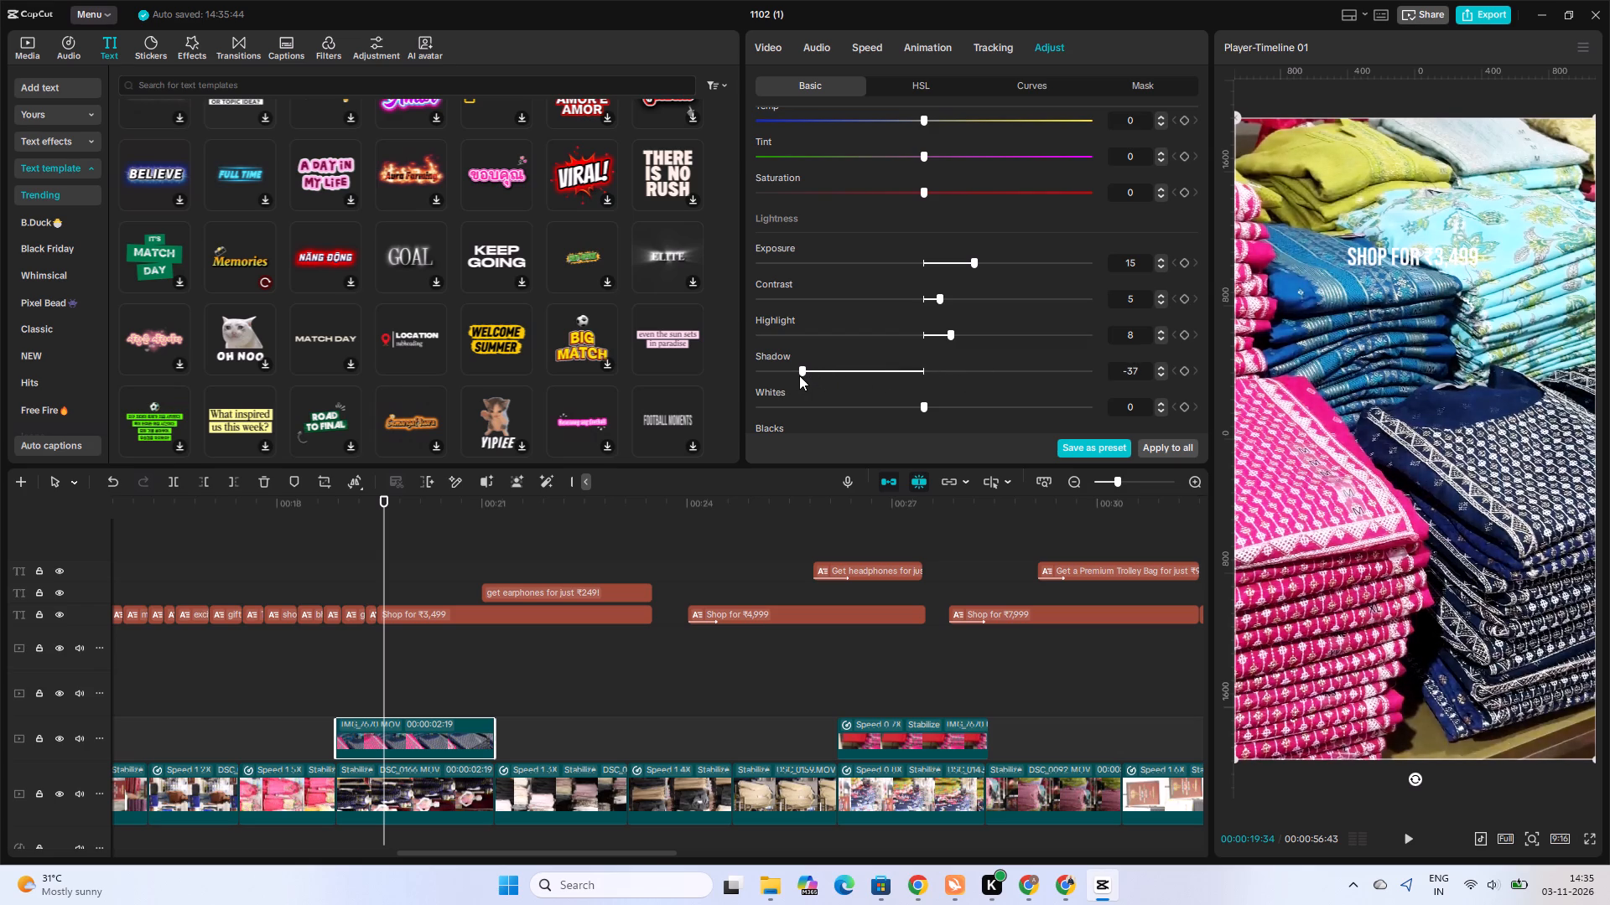
Set the folded fabrics clip's whites to 8 and sharpen to 11.
{"action": "left_click", "coordinate": [941, 403]}
{"action": "left_click_drag", "start_coordinate": [941, 404], "coordinate": [948, 406]}
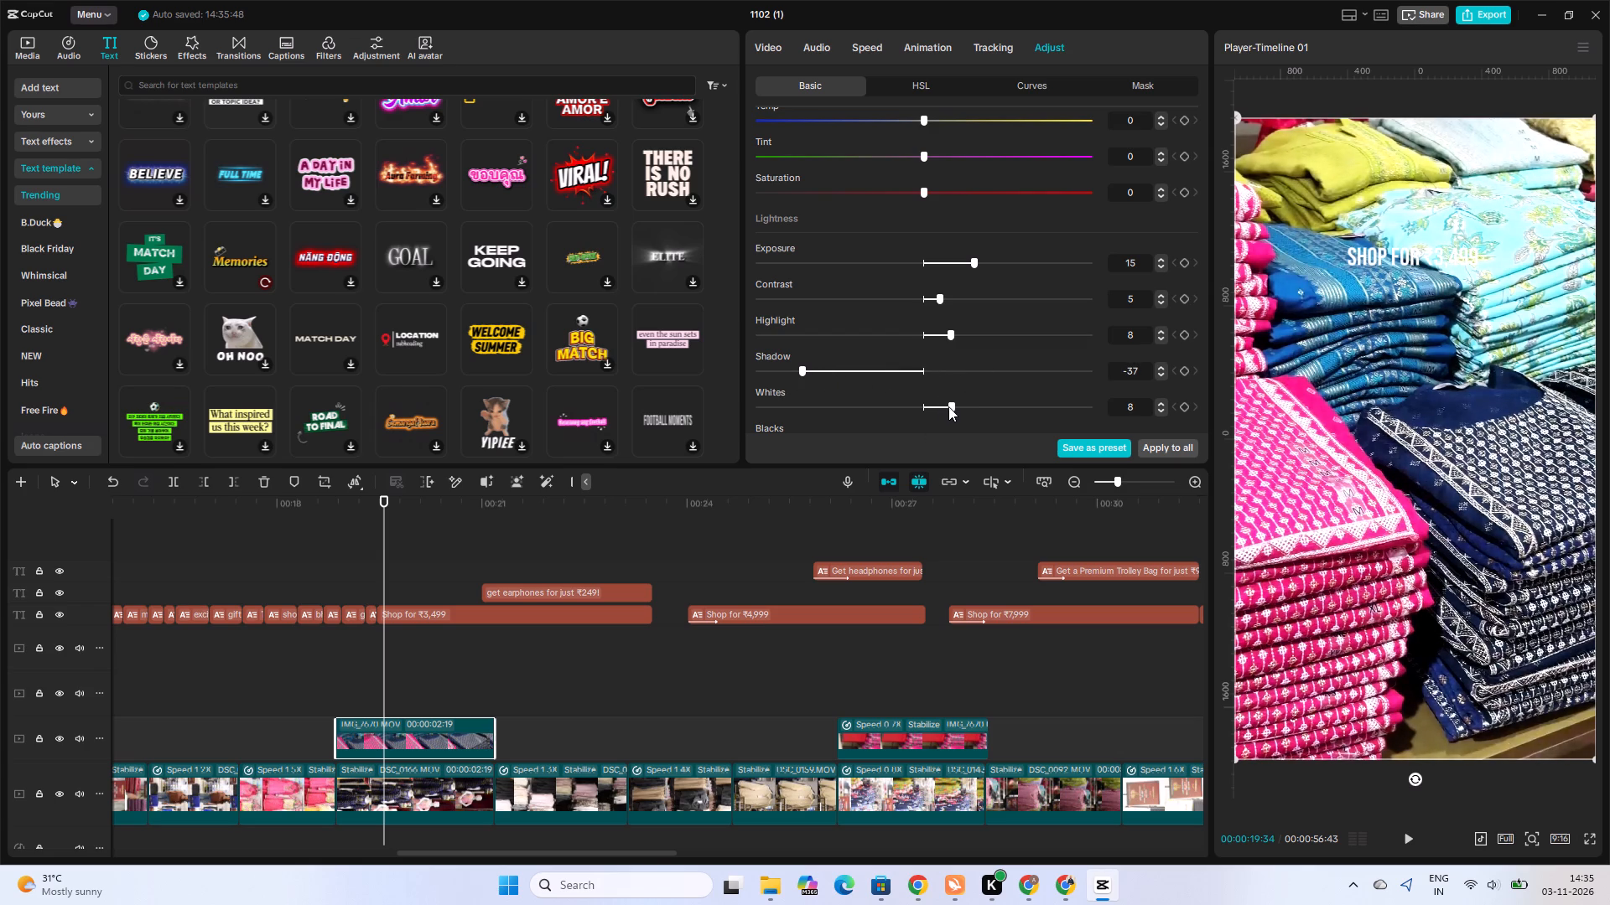
{"action": "scroll", "coordinate": [948, 406], "scroll_direction": "down", "scroll_amount": 3}
{"action": "left_click", "coordinate": [793, 317]}
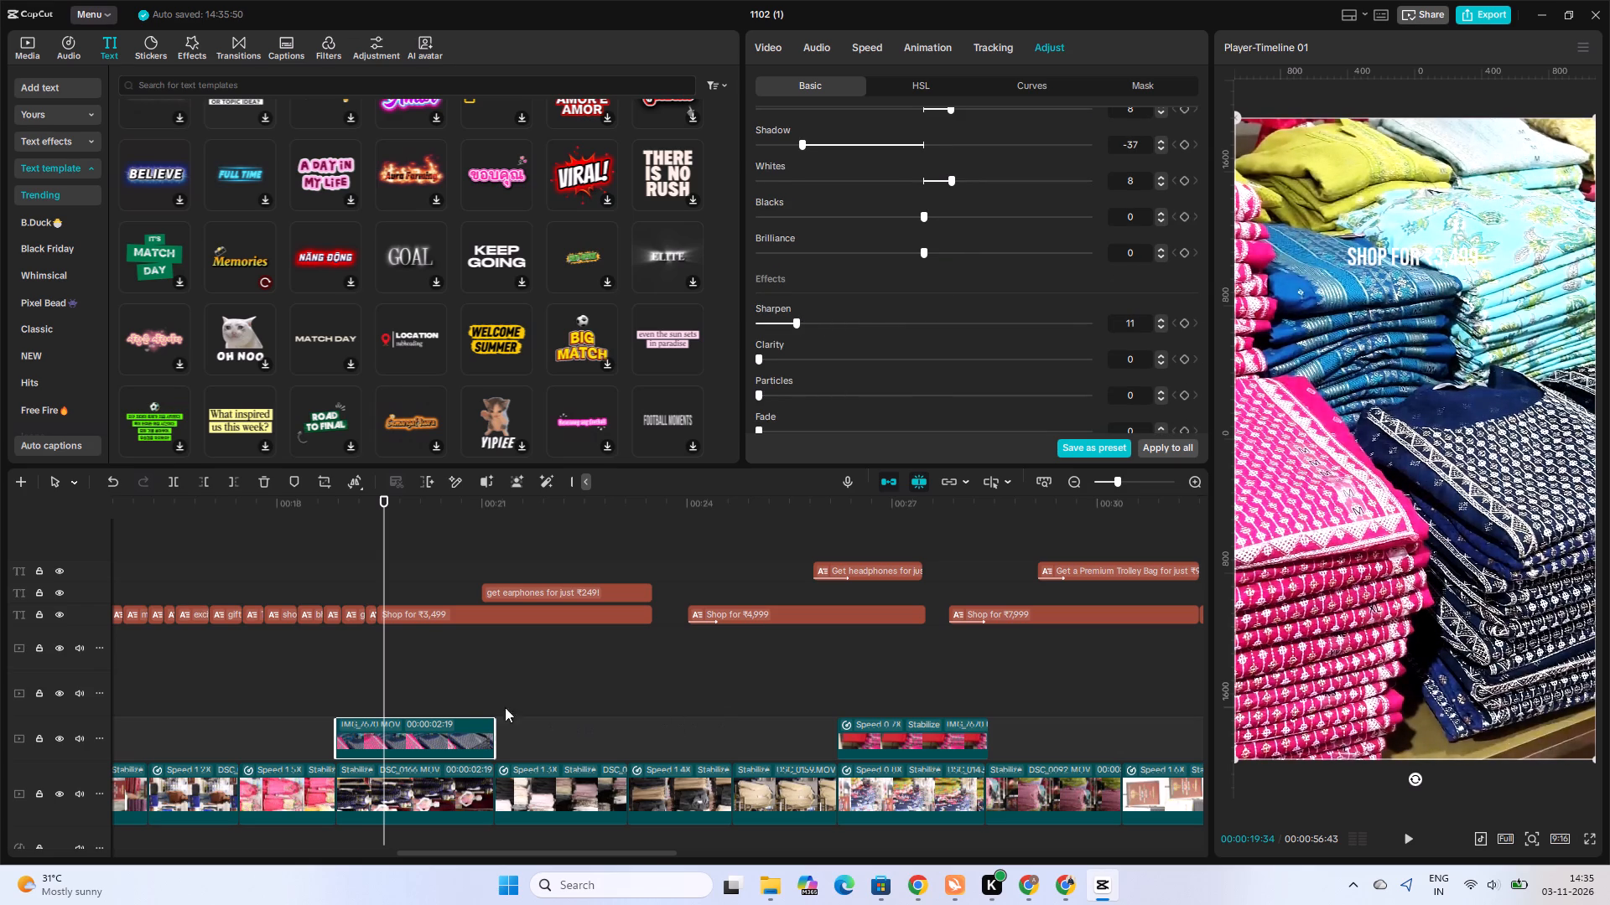
Select the main-track clip of hanging clothes with the leopard-print garment and set its saturation to 37 and exposure to 20.
{"action": "key", "text": "space"}
{"action": "left_click", "coordinate": [519, 725]}
{"action": "left_click", "coordinate": [587, 747]}
{"action": "left_click", "coordinate": [576, 783]}
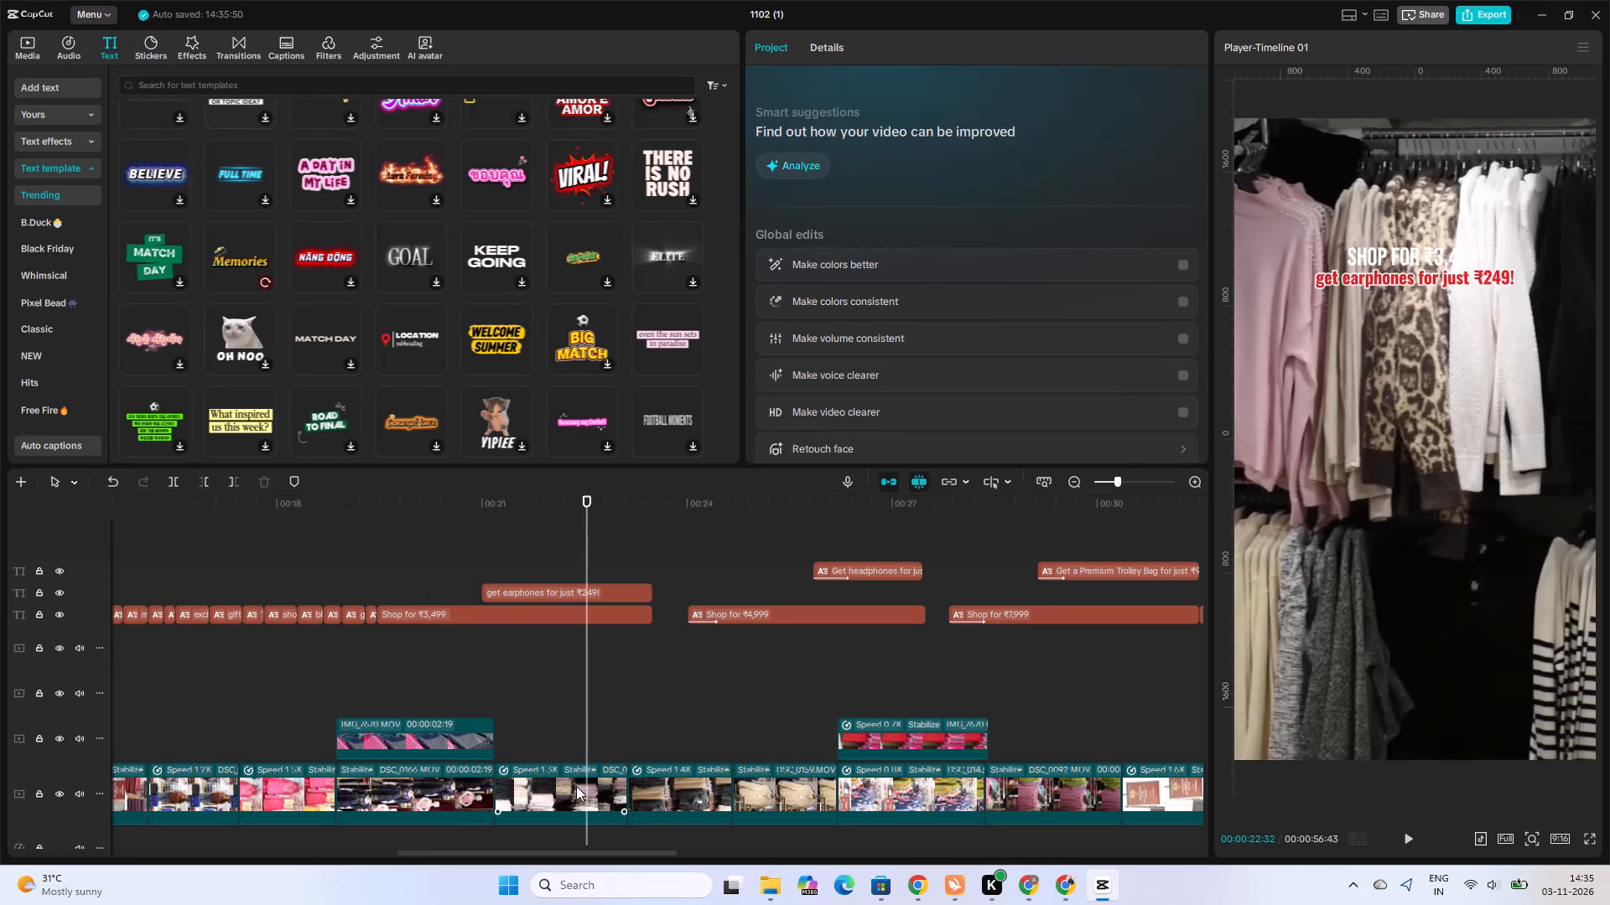
{"action": "scroll", "coordinate": [1003, 332], "scroll_direction": "down", "scroll_amount": 3}
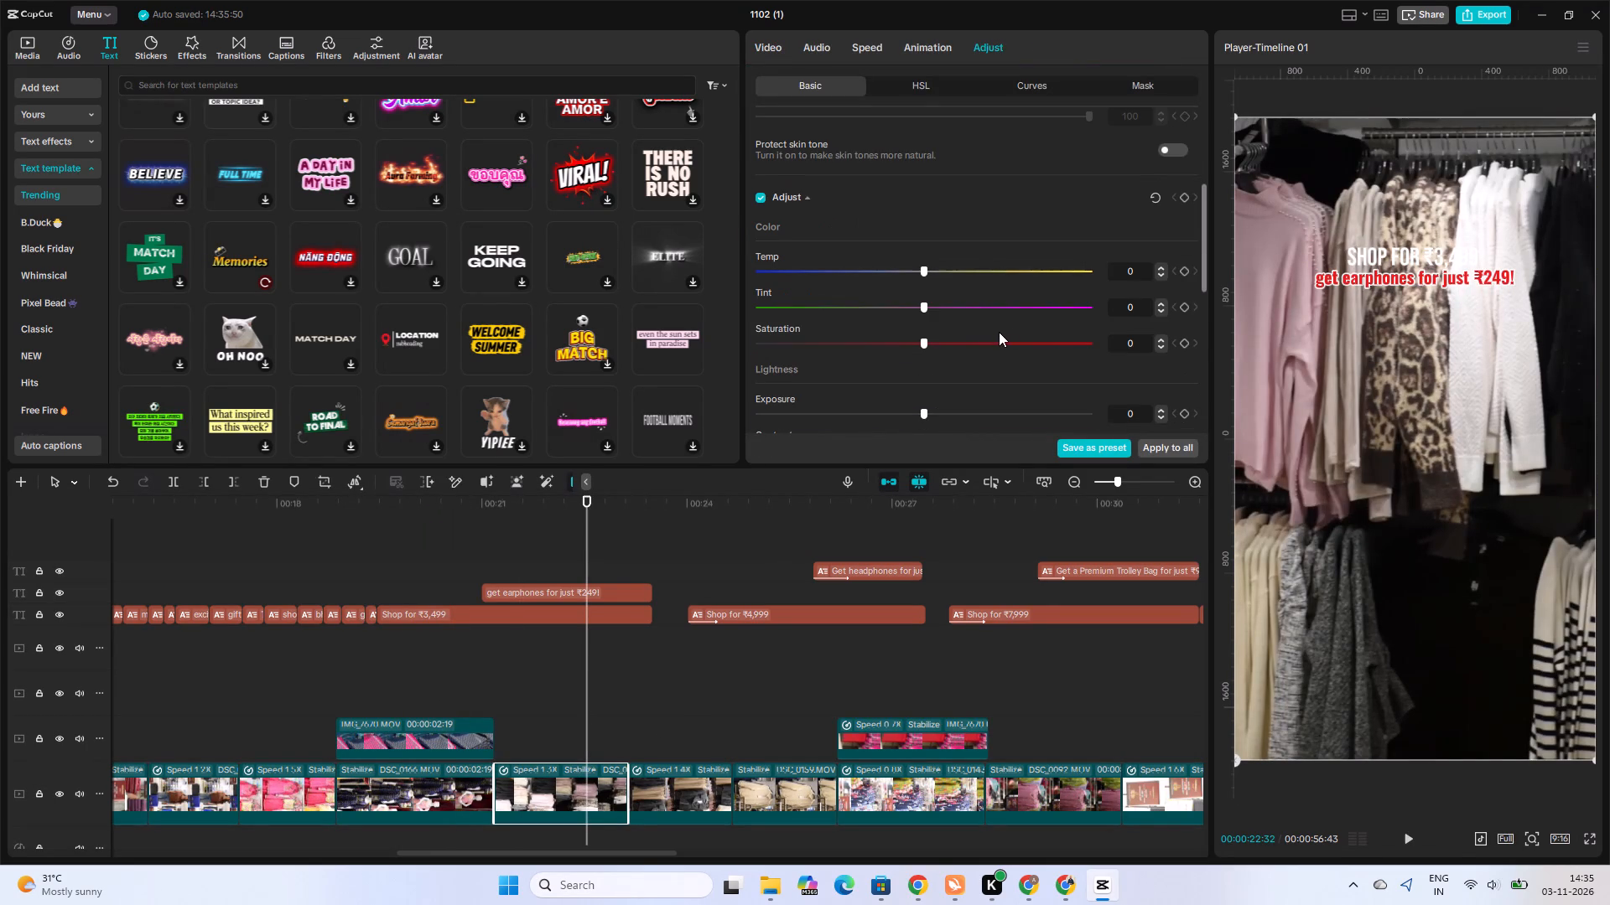
{"action": "left_click", "coordinate": [950, 344]}
{"action": "left_click", "coordinate": [980, 339]}
{"action": "left_click", "coordinate": [1041, 340]}
{"action": "scroll", "coordinate": [896, 354], "scroll_direction": "down", "scroll_amount": 1}
{"action": "left_click", "coordinate": [941, 333]}
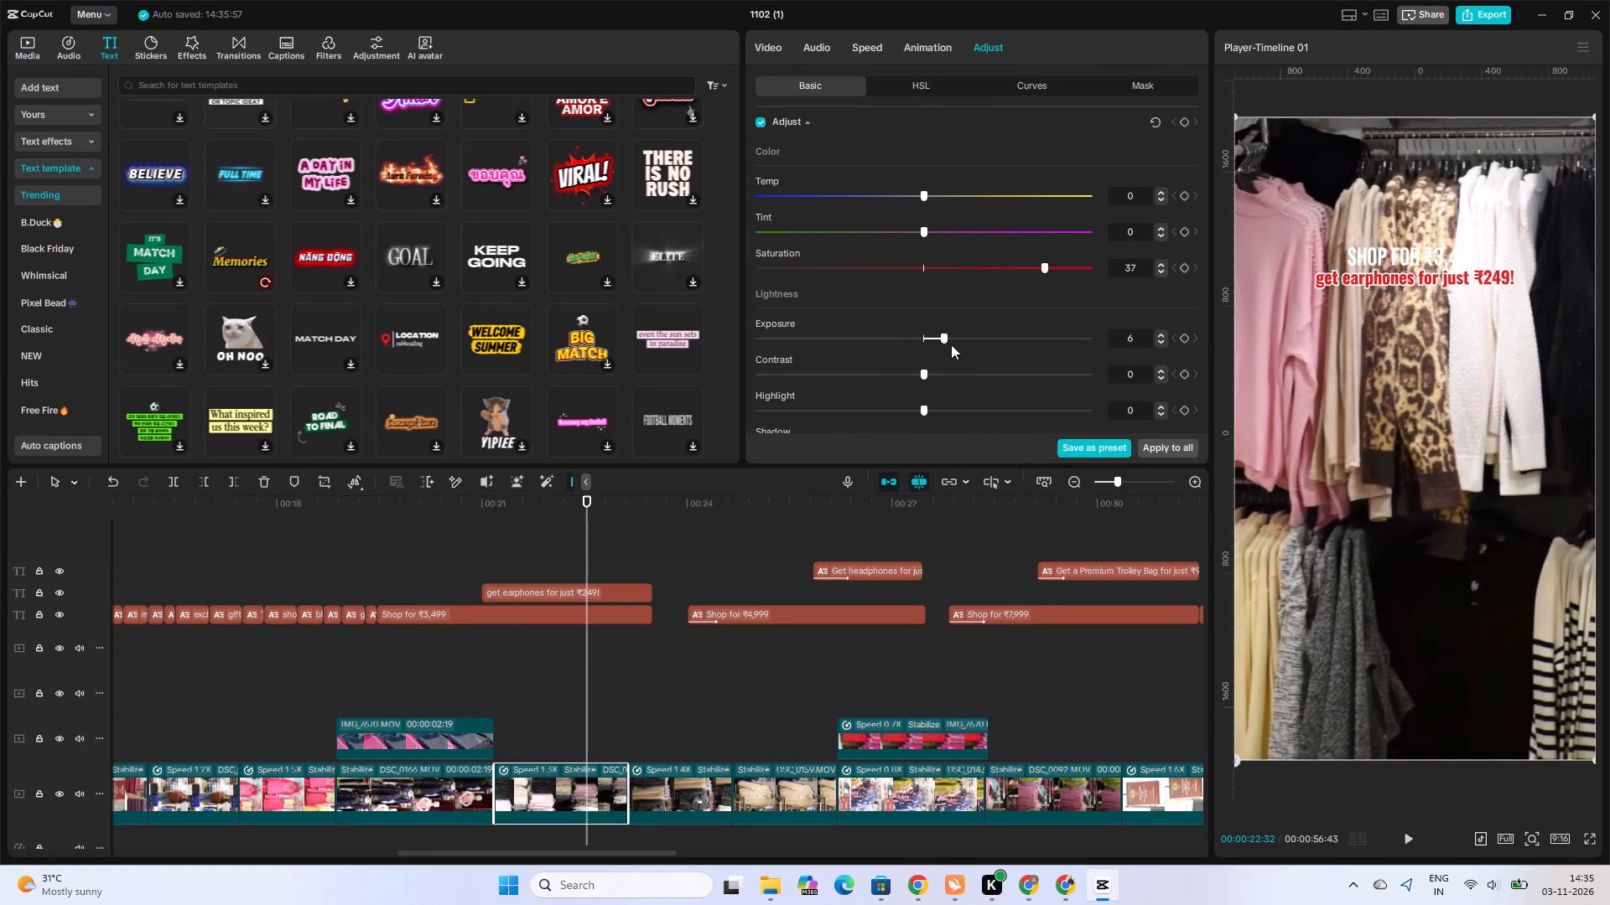
{"action": "left_click", "coordinate": [987, 338]}
Try different contrast, highlight and shadow values on the hanging clothes clip, settling on contrast 7, highlight 5 and shadow -28.
{"action": "left_click", "coordinate": [937, 370]}
{"action": "left_click", "coordinate": [984, 370]}
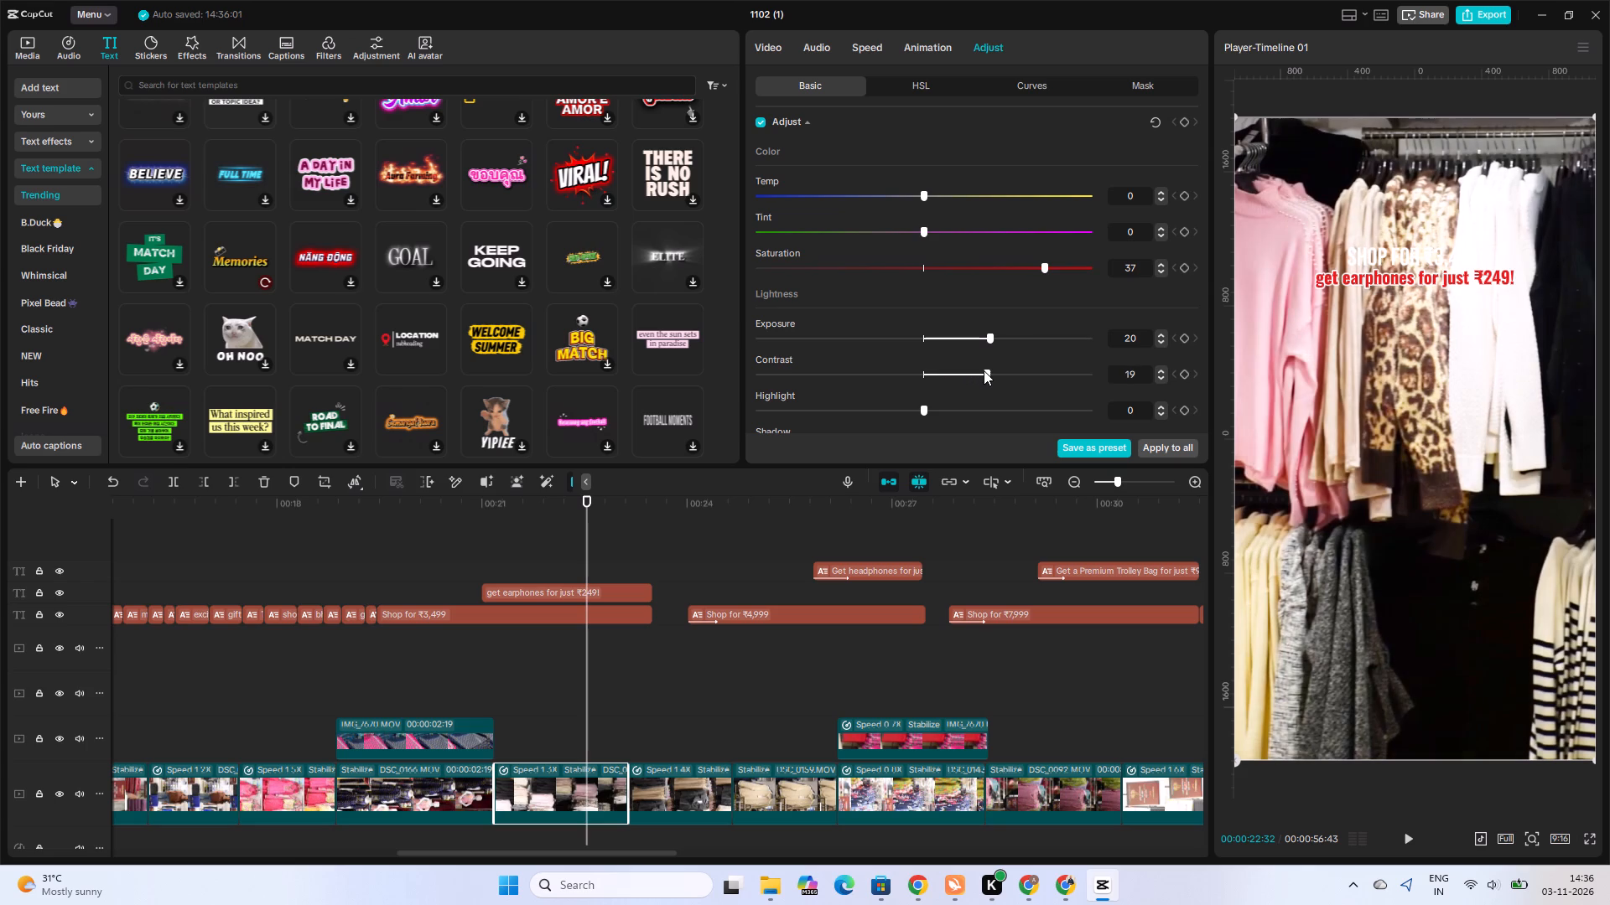
{"action": "left_click", "coordinate": [943, 375]}
{"action": "left_click", "coordinate": [886, 406]}
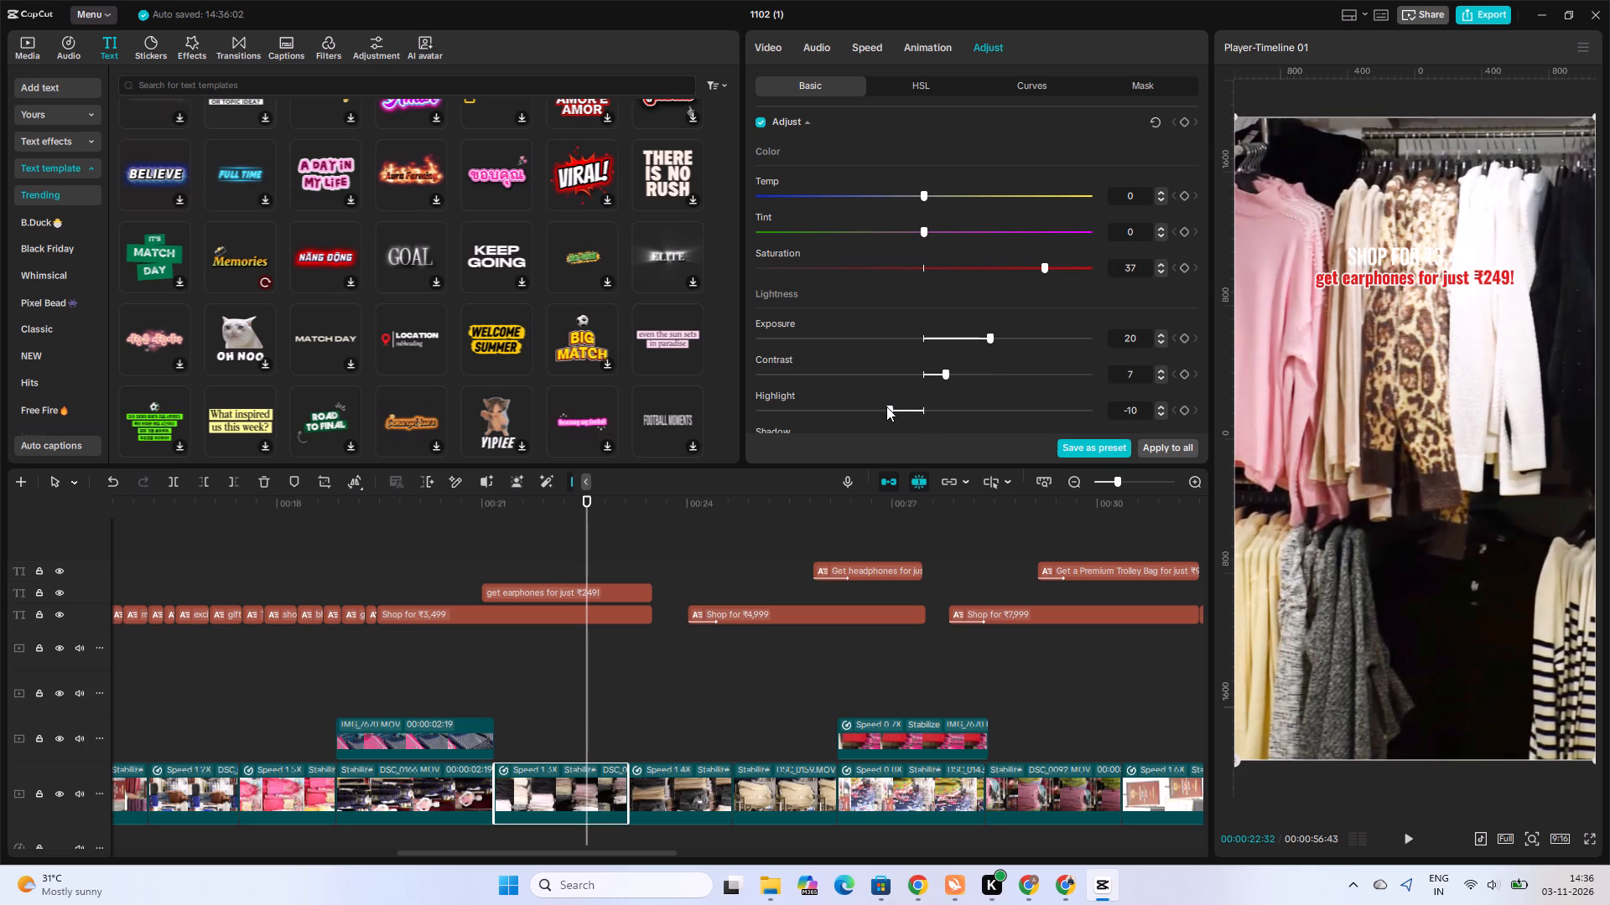
{"action": "left_click", "coordinate": [970, 407]}
{"action": "scroll", "coordinate": [847, 395], "scroll_direction": "down", "scroll_amount": 1}
{"action": "left_click", "coordinate": [839, 371]}
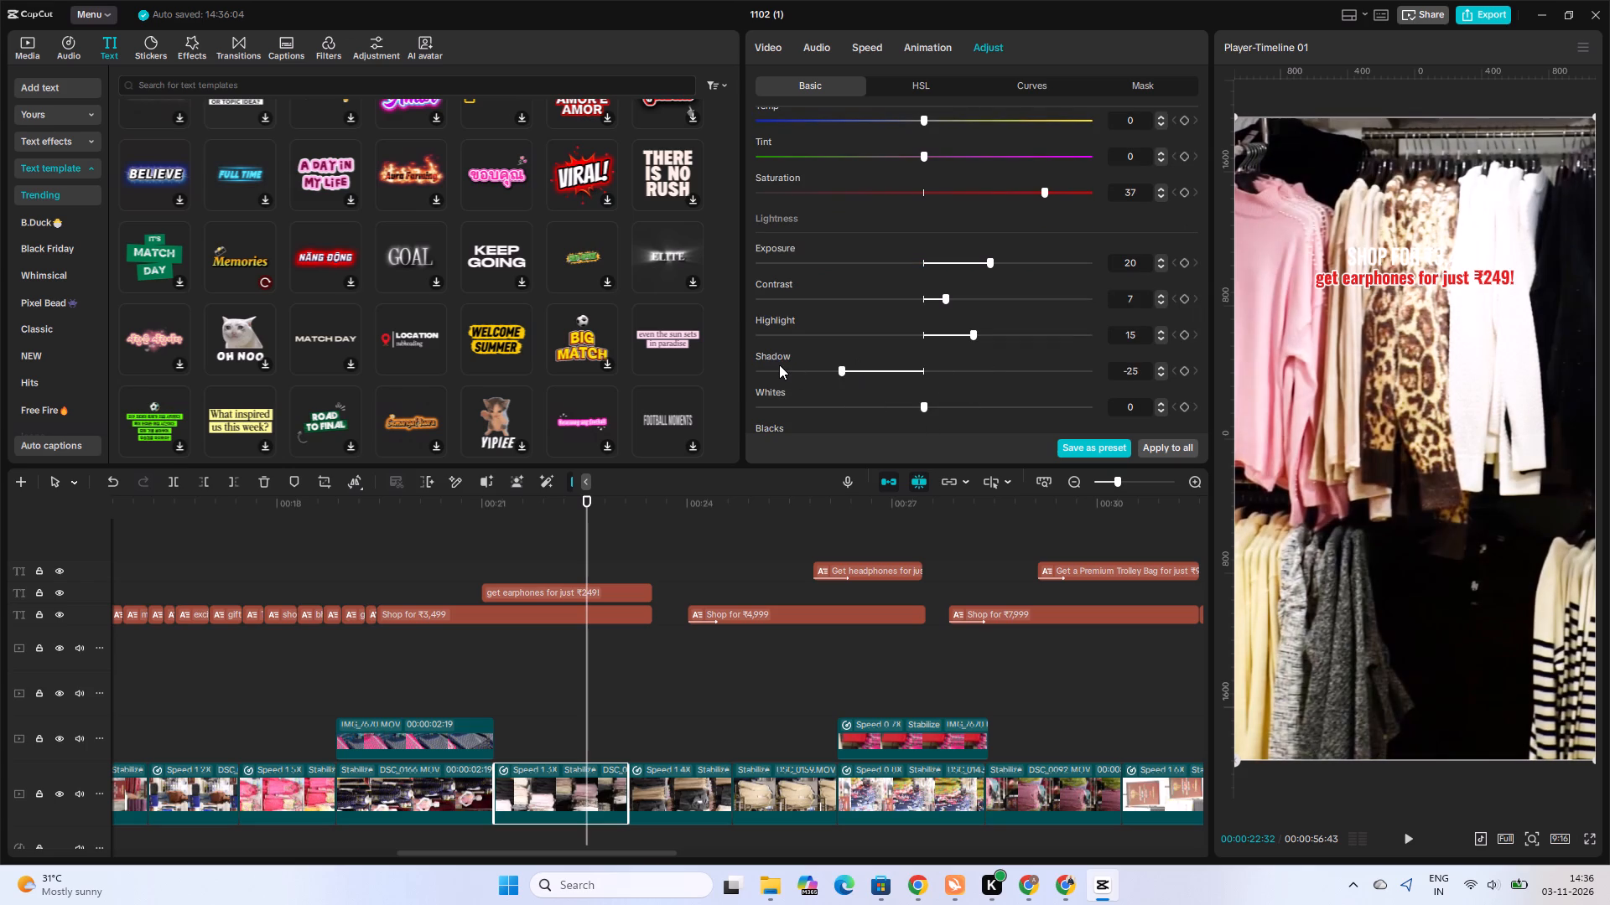
{"action": "left_click", "coordinate": [764, 366]}
{"action": "left_click", "coordinate": [828, 369]}
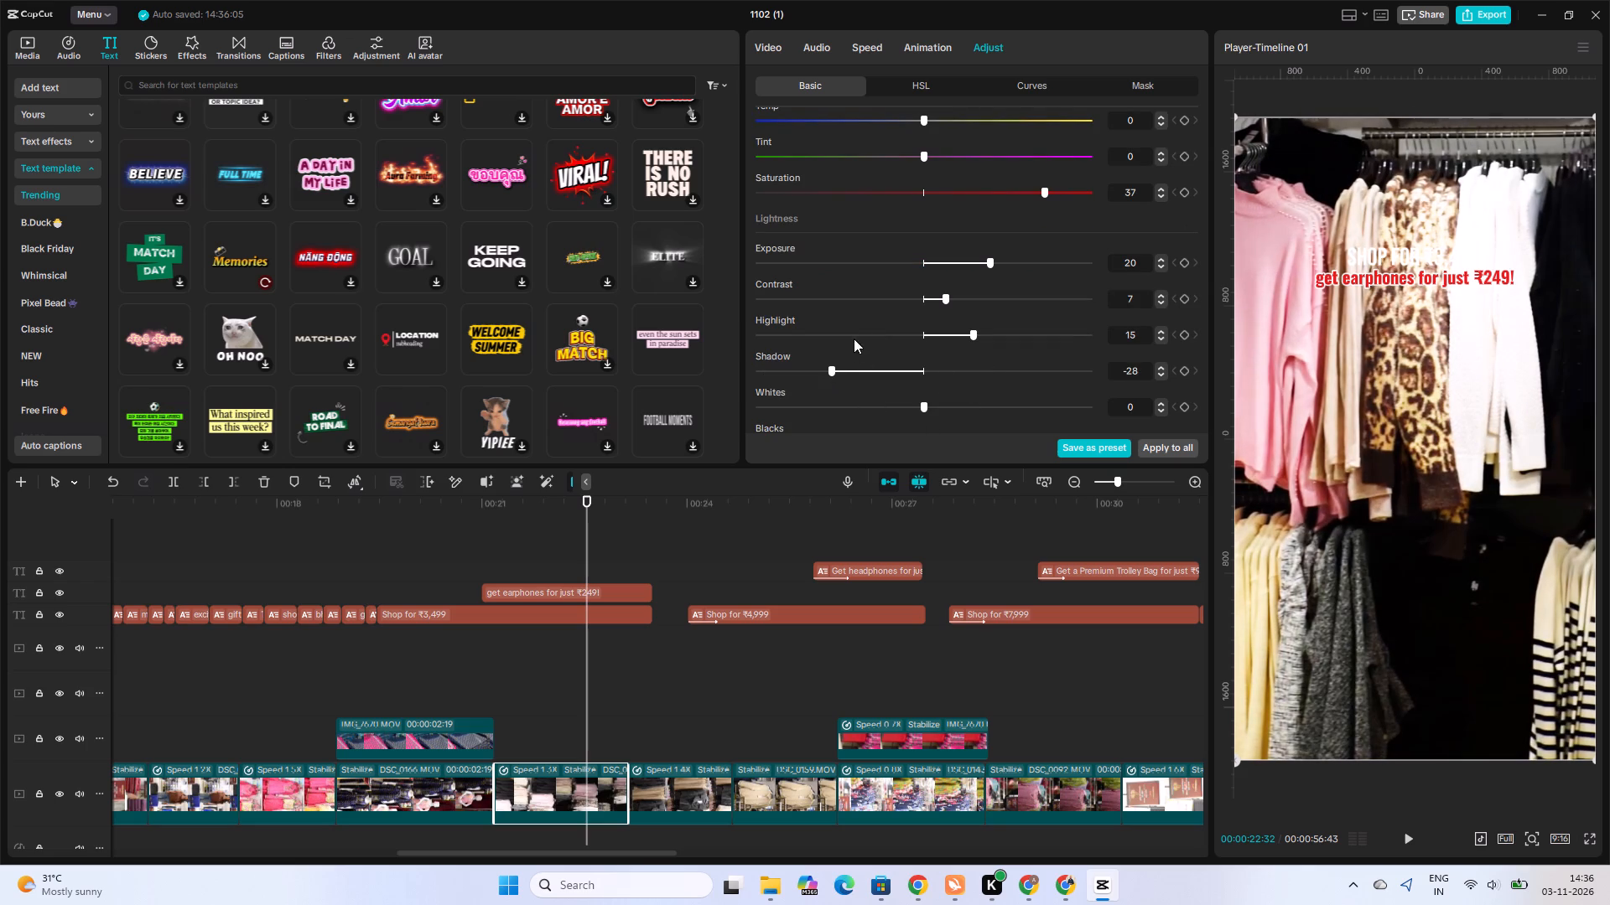
{"action": "left_click", "coordinate": [861, 334]}
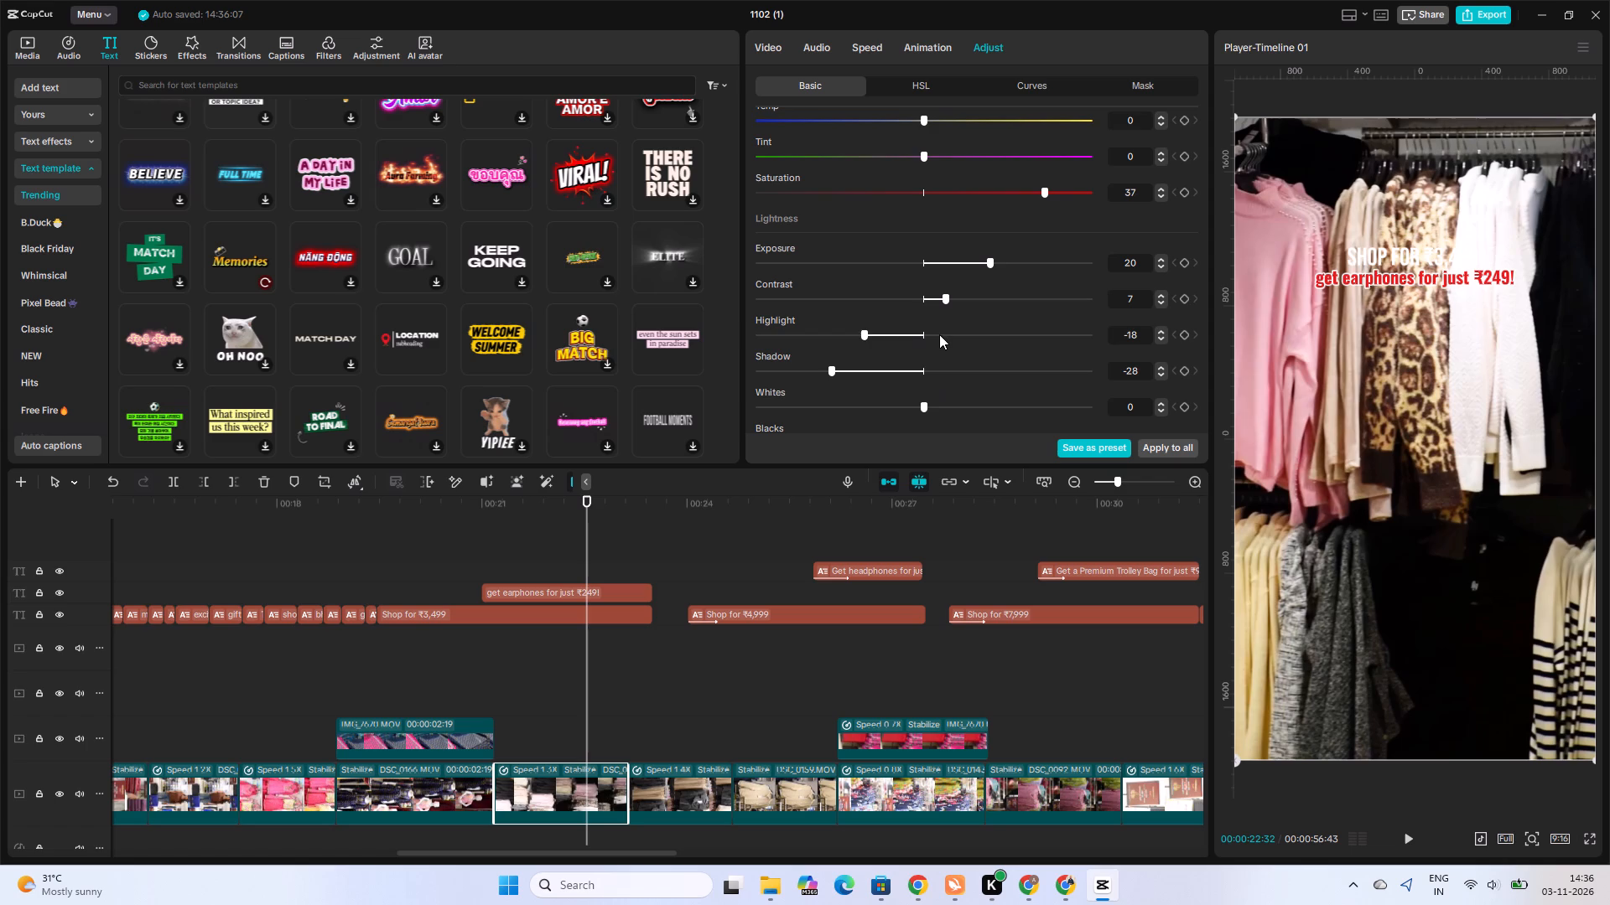
{"action": "left_click", "coordinate": [938, 334]}
Try whites at 6 and brilliance at -9 on the hanging clothes clip, return both to 0, and apply light sharpening.
{"action": "left_click", "coordinate": [942, 406]}
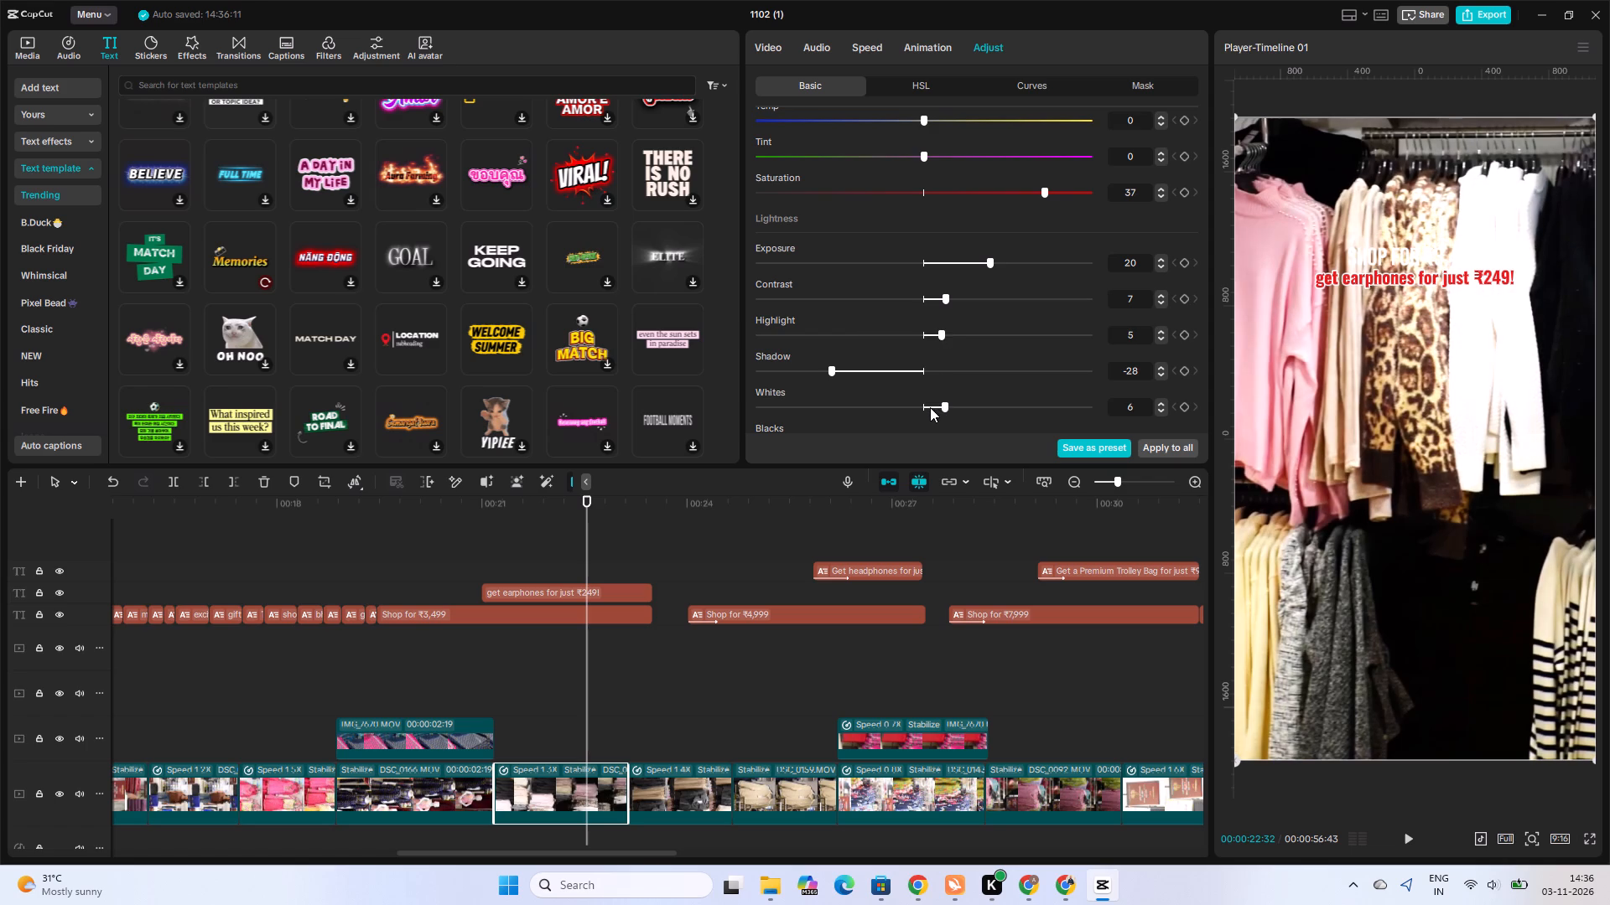
{"action": "left_click", "coordinate": [930, 411]}
{"action": "scroll", "coordinate": [931, 408], "scroll_direction": "down", "scroll_amount": 1}
{"action": "scroll", "coordinate": [855, 390], "scroll_direction": "down", "scroll_amount": 1}
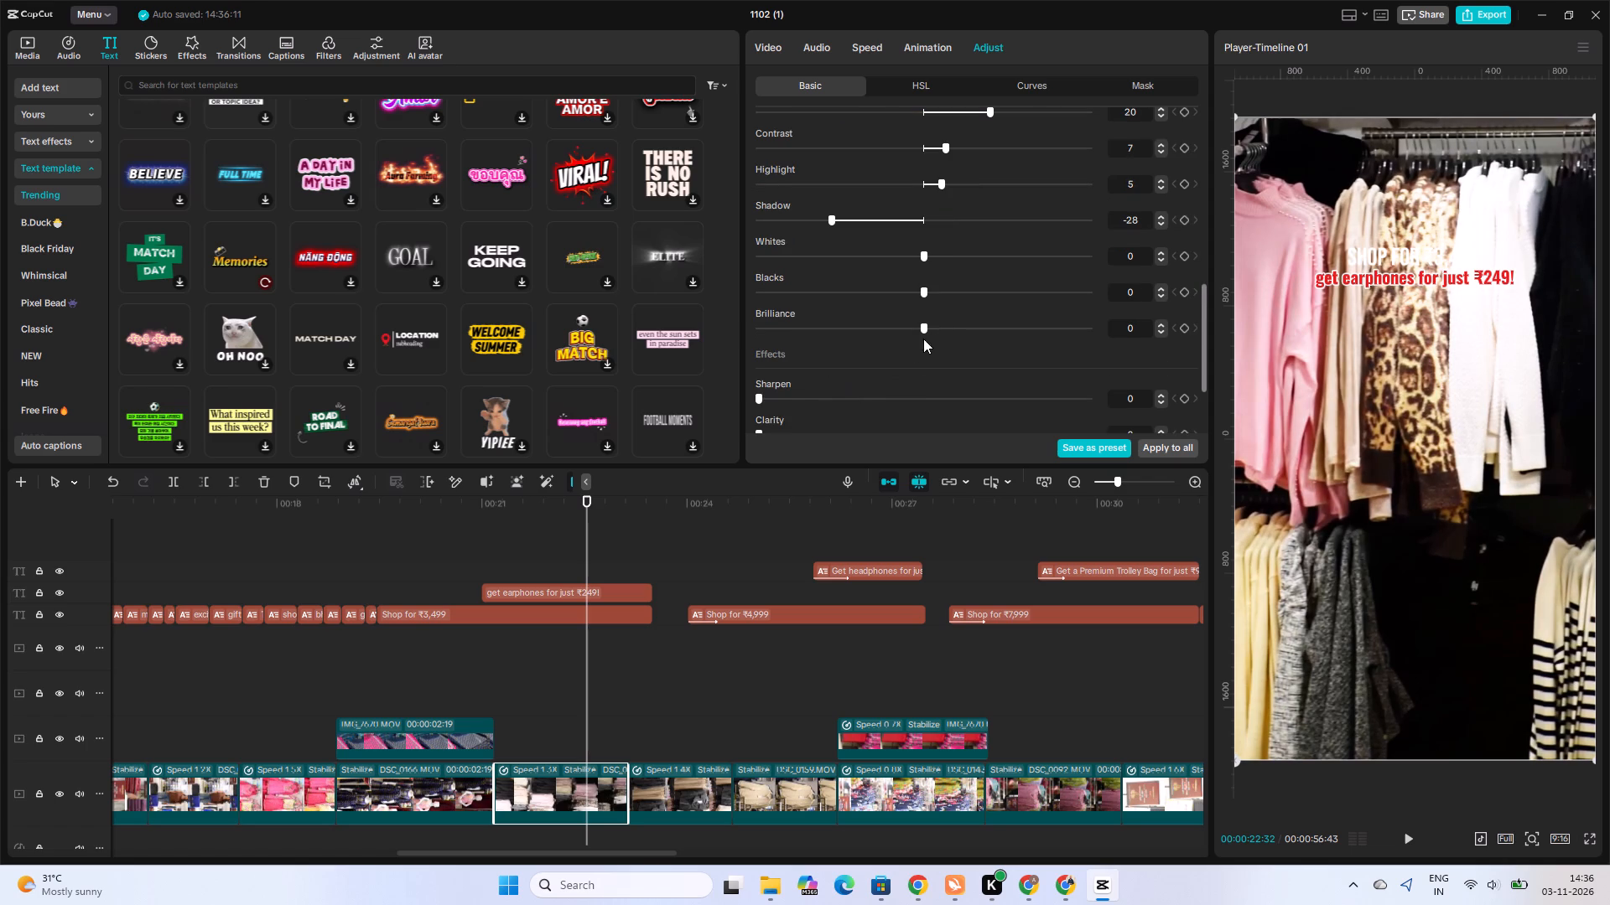
{"action": "left_click", "coordinate": [936, 328]}
{"action": "left_click", "coordinate": [891, 326]}
{"action": "left_click", "coordinate": [782, 396]}
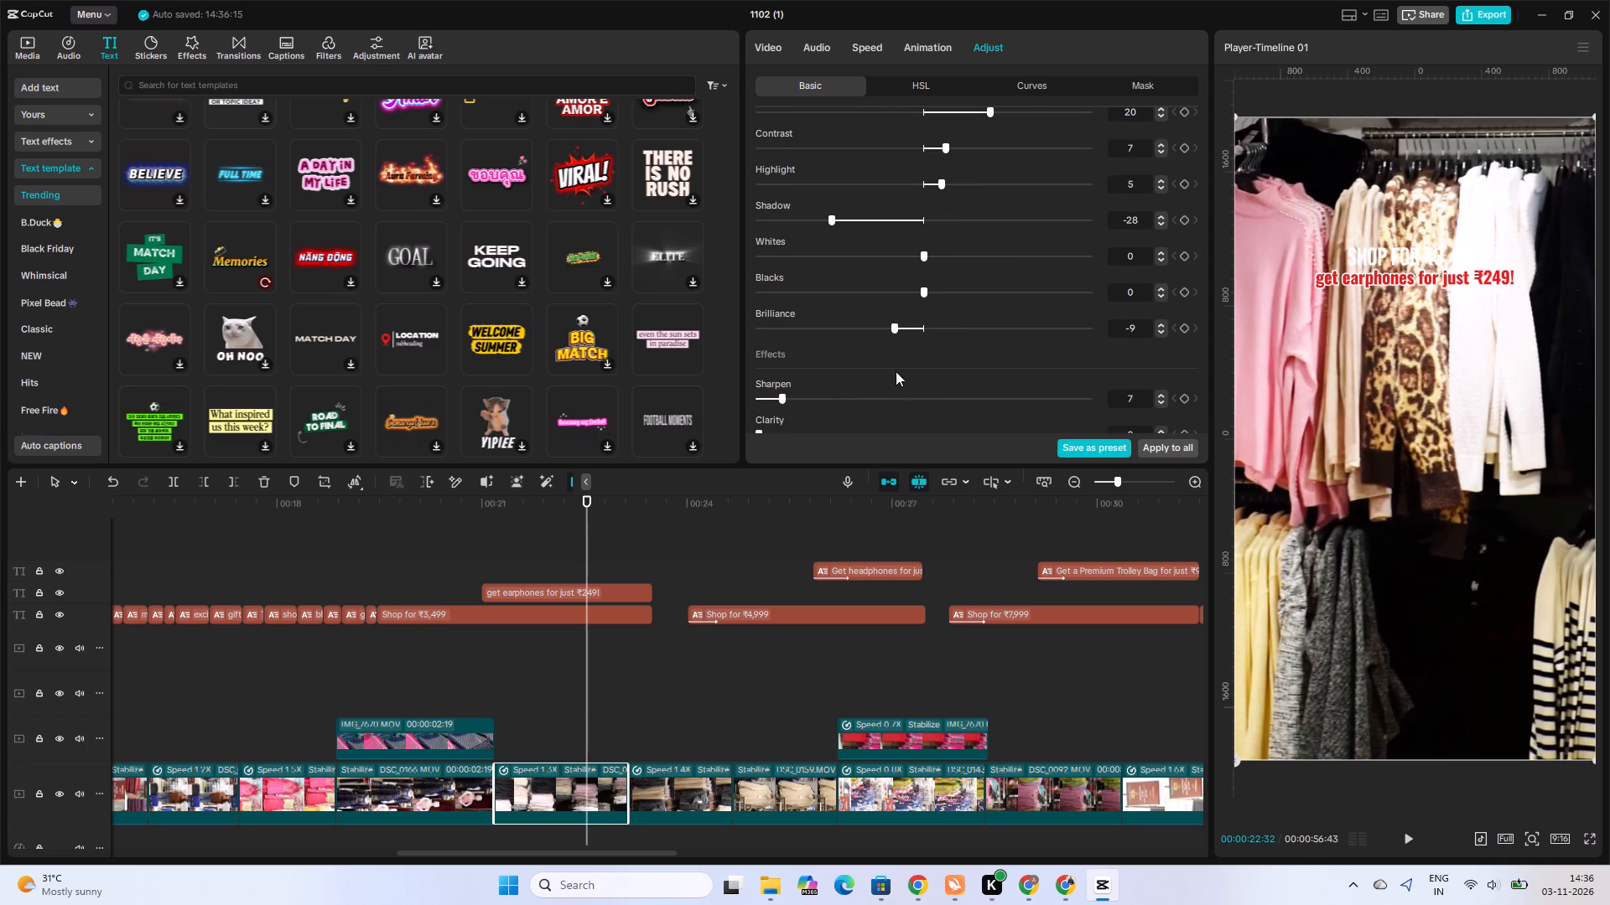
{"action": "left_click", "coordinate": [920, 327]}
{"action": "scroll", "coordinate": [892, 394], "scroll_direction": "down", "scroll_amount": 2}
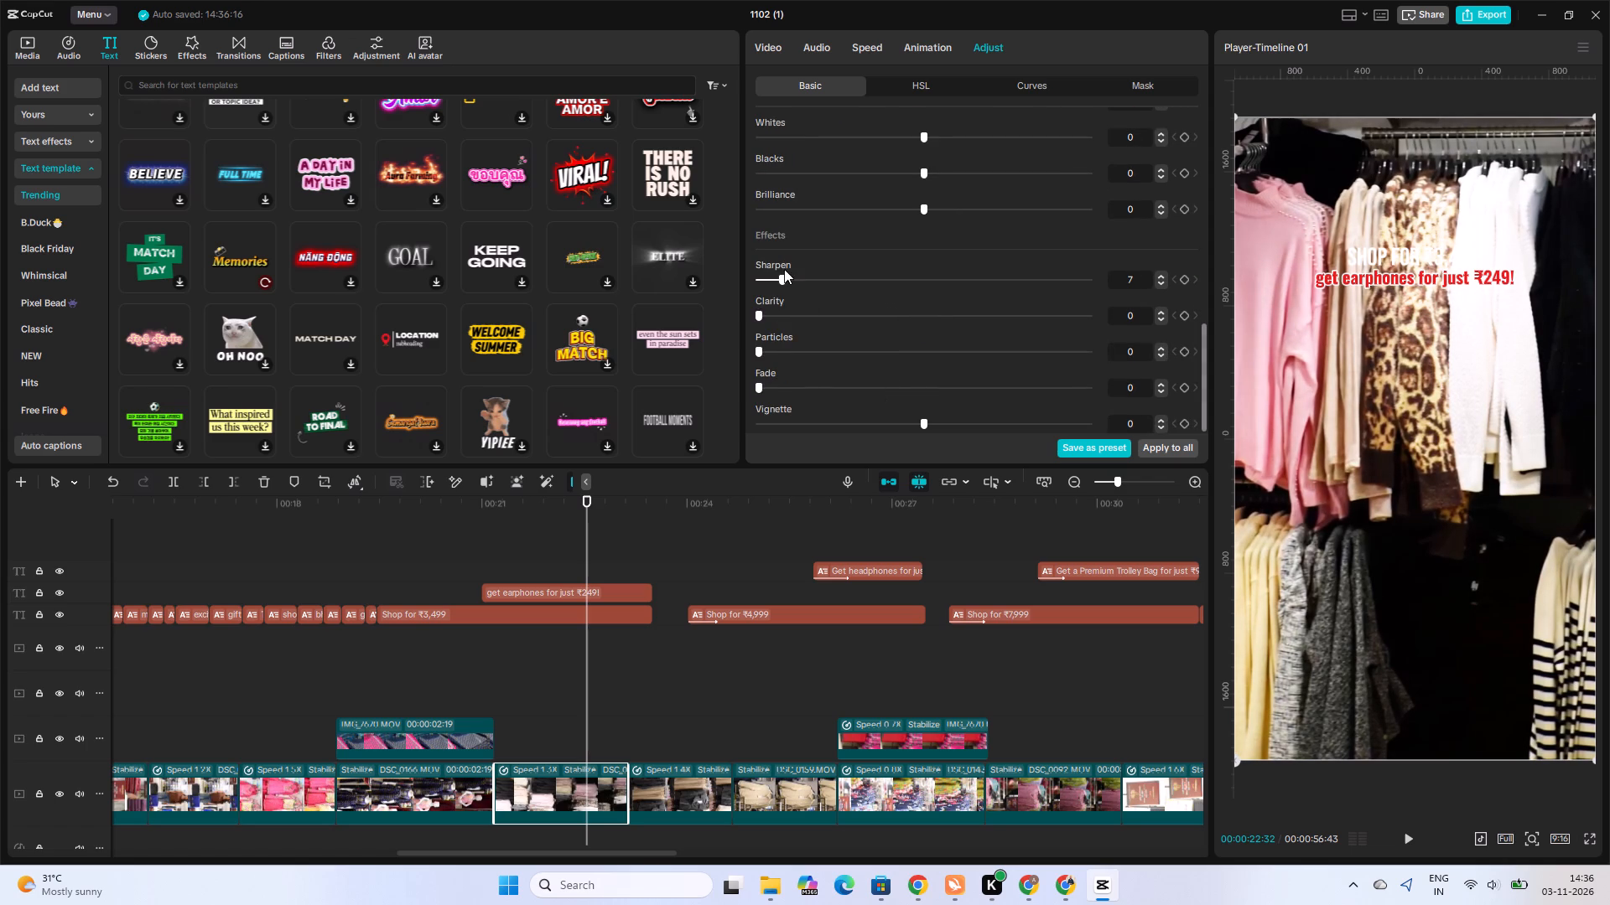
{"action": "left_click", "coordinate": [801, 276]}
Select the grey jacket clip and set its saturation to 12 and exposure to 8.
{"action": "left_click", "coordinate": [769, 571]}
{"action": "left_click", "coordinate": [708, 703]}
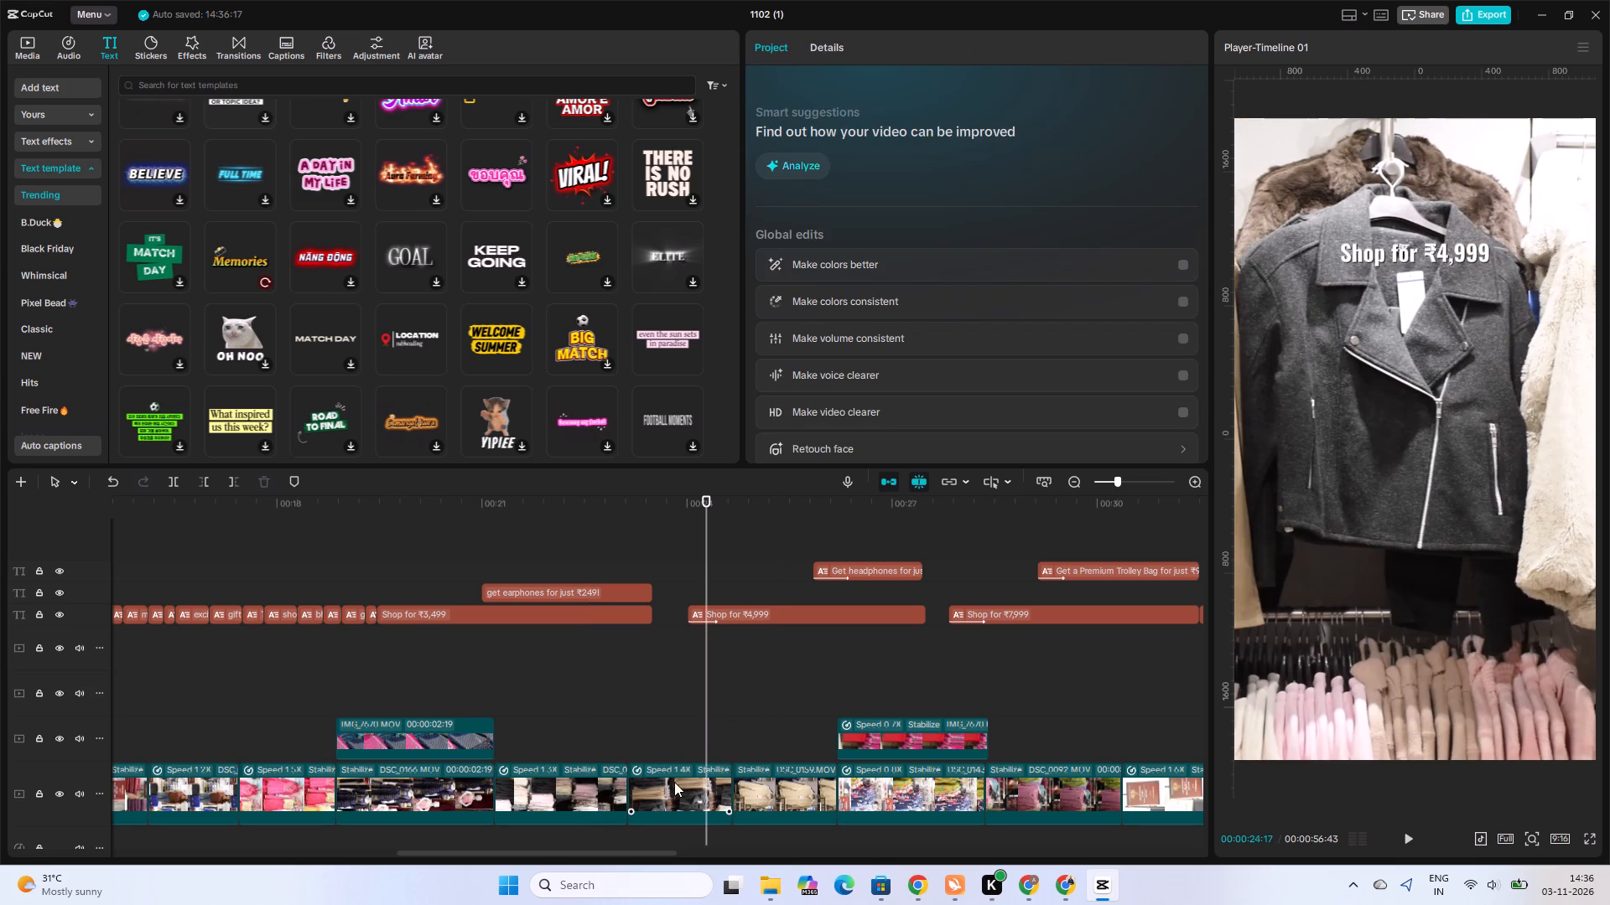
{"action": "left_click", "coordinate": [674, 783]}
{"action": "scroll", "coordinate": [961, 271], "scroll_direction": "down", "scroll_amount": 4}
{"action": "left_click", "coordinate": [962, 264]}
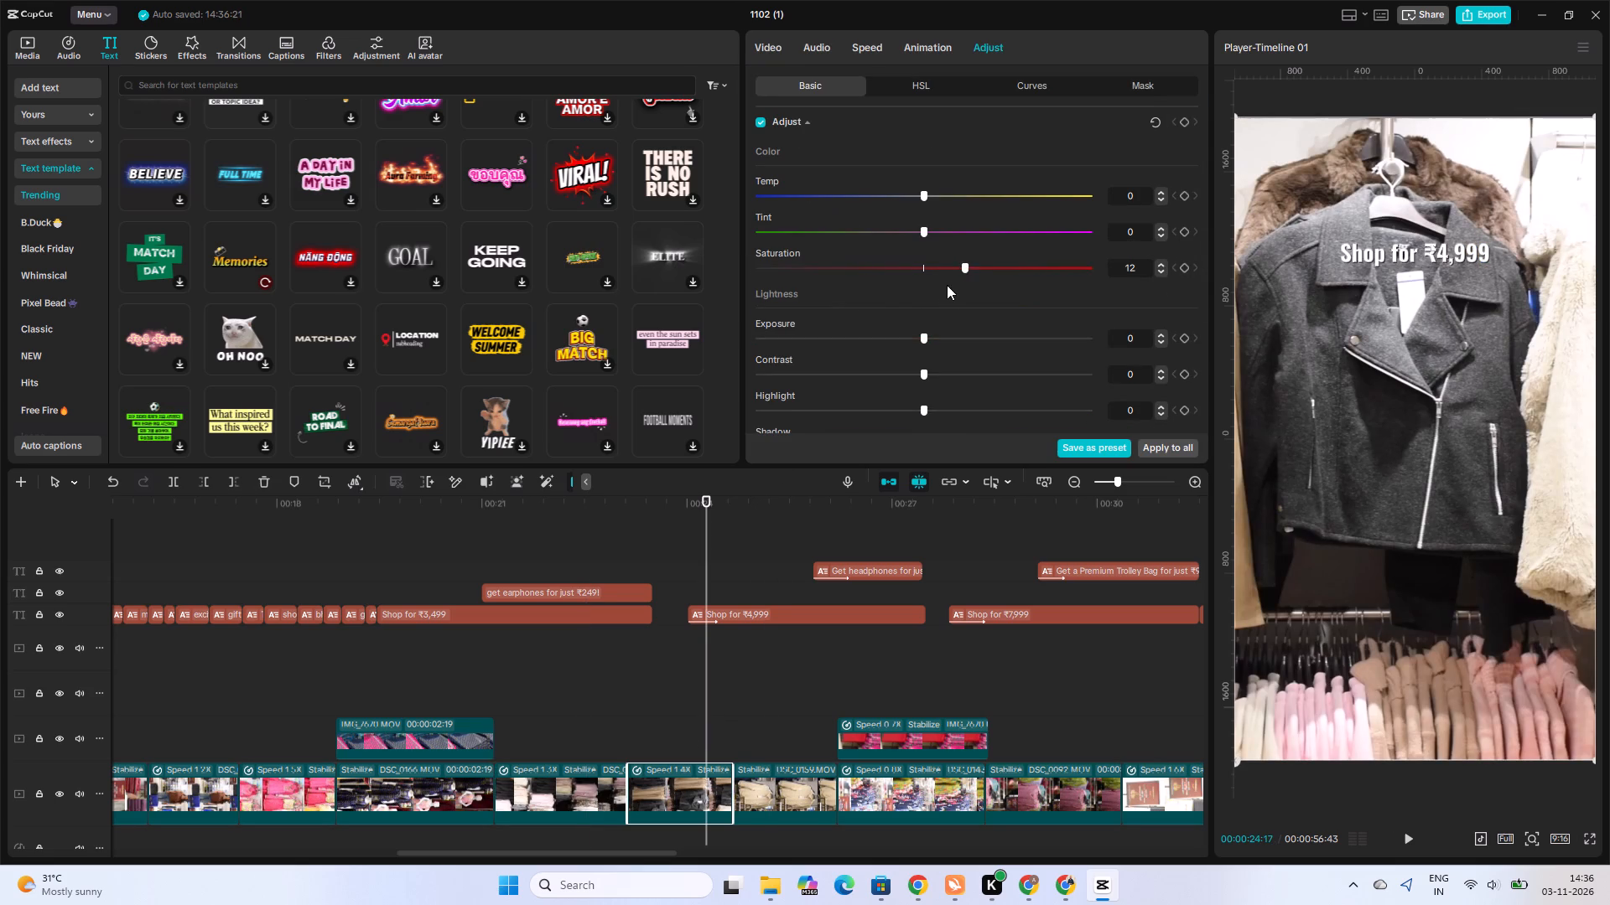
{"action": "left_click", "coordinate": [947, 269]}
{"action": "left_click", "coordinate": [960, 271]}
{"action": "left_click", "coordinate": [953, 339]}
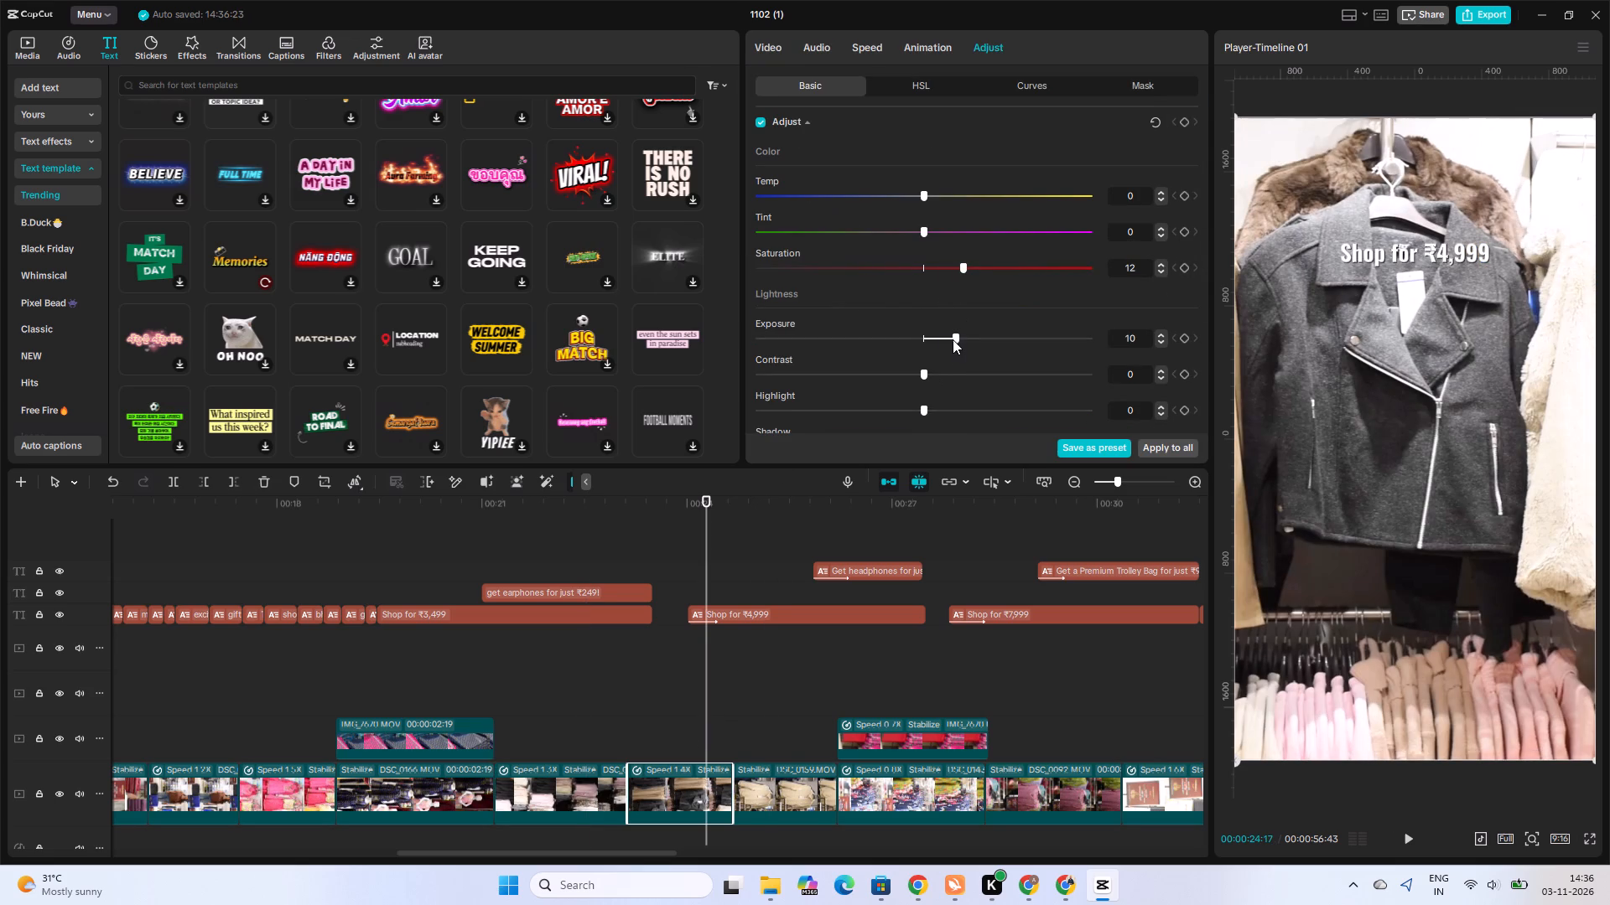
{"action": "left_click", "coordinate": [948, 339]}
Set the grey jacket clip's contrast to 14 and highlight to 9.
{"action": "left_click", "coordinate": [966, 370]}
{"action": "scroll", "coordinate": [954, 372], "scroll_direction": "down", "scroll_amount": 1}
{"action": "left_click", "coordinate": [942, 334]}
{"action": "left_click", "coordinate": [883, 332]}
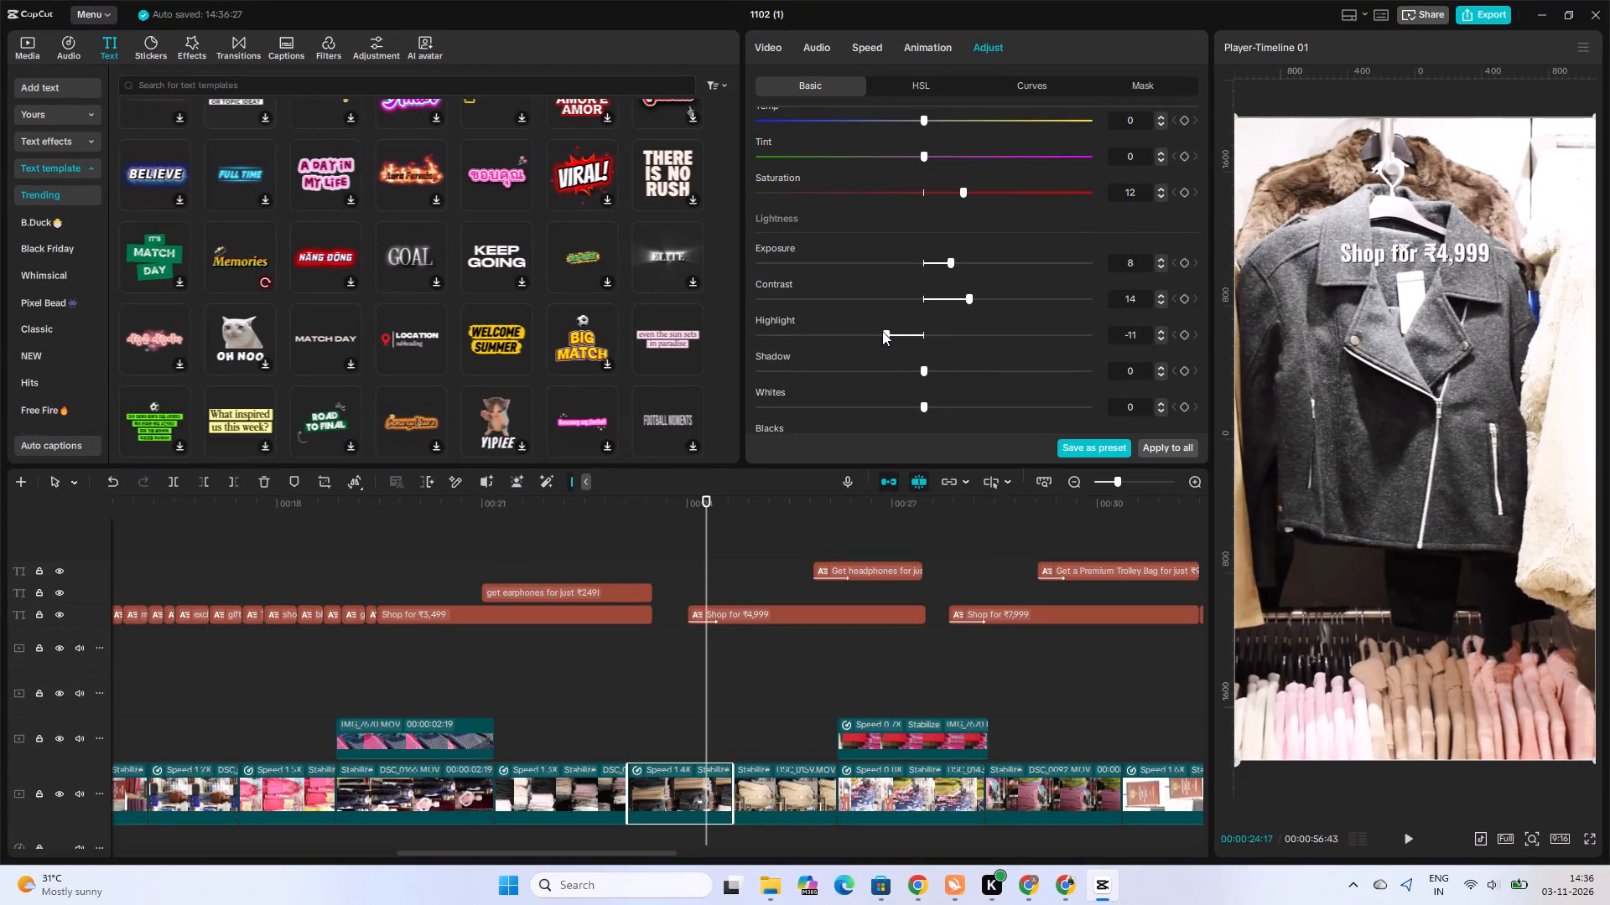
{"action": "left_click", "coordinate": [950, 331]}
Try different shadow and whites values on the grey jacket clip, settling on shadow -7 and whites 5.
{"action": "left_click", "coordinate": [951, 371]}
{"action": "left_click", "coordinate": [886, 367]}
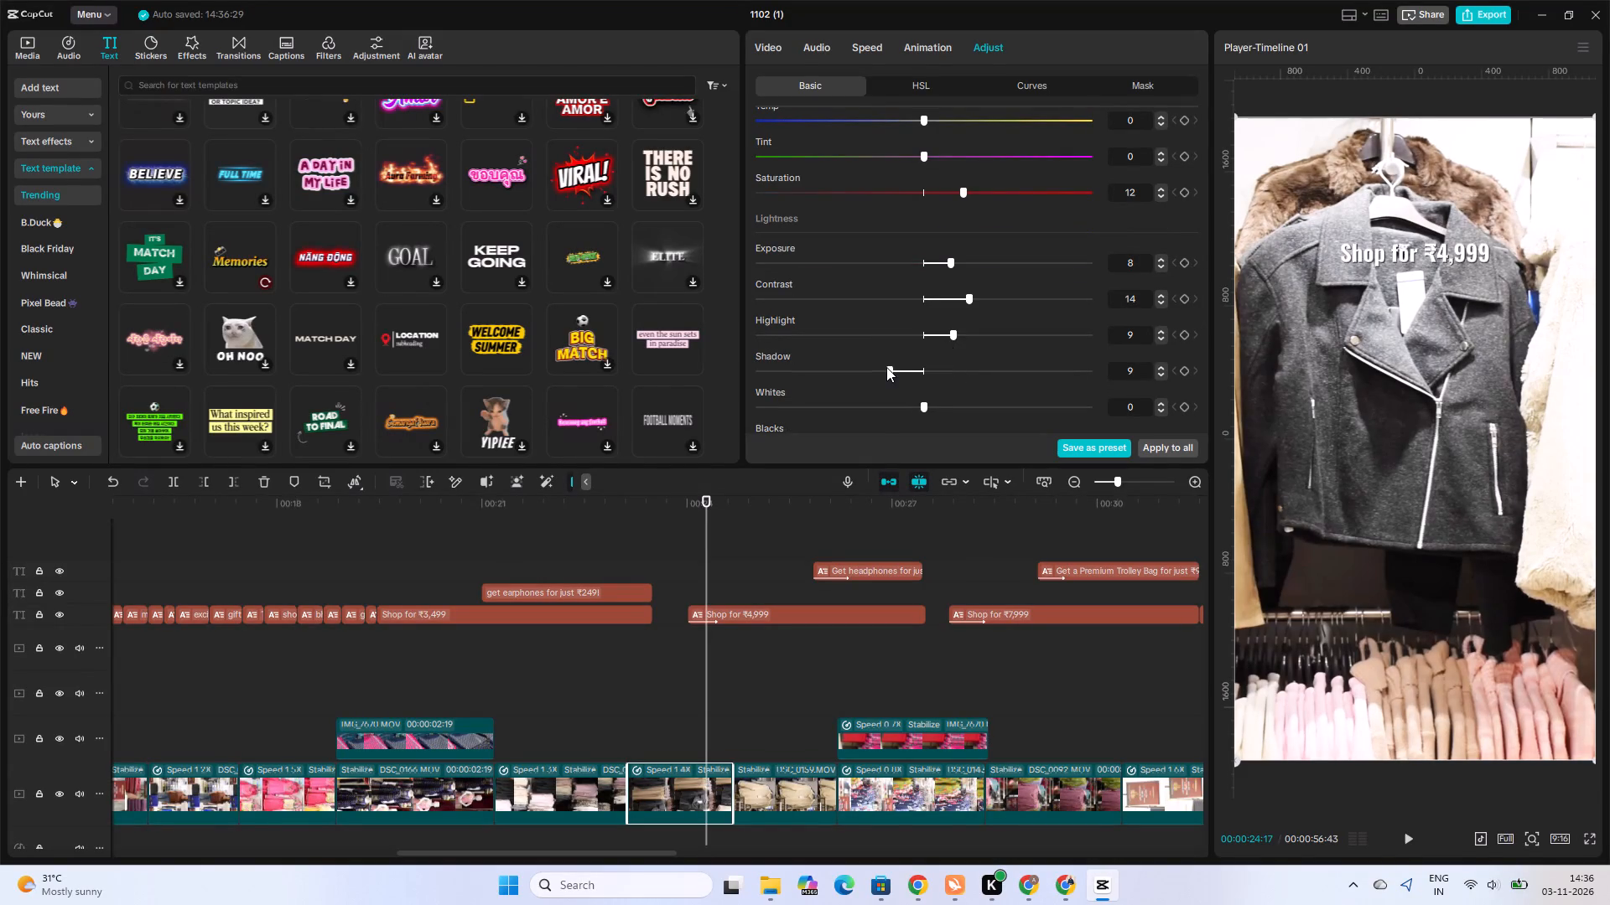
{"action": "left_click", "coordinate": [955, 370]}
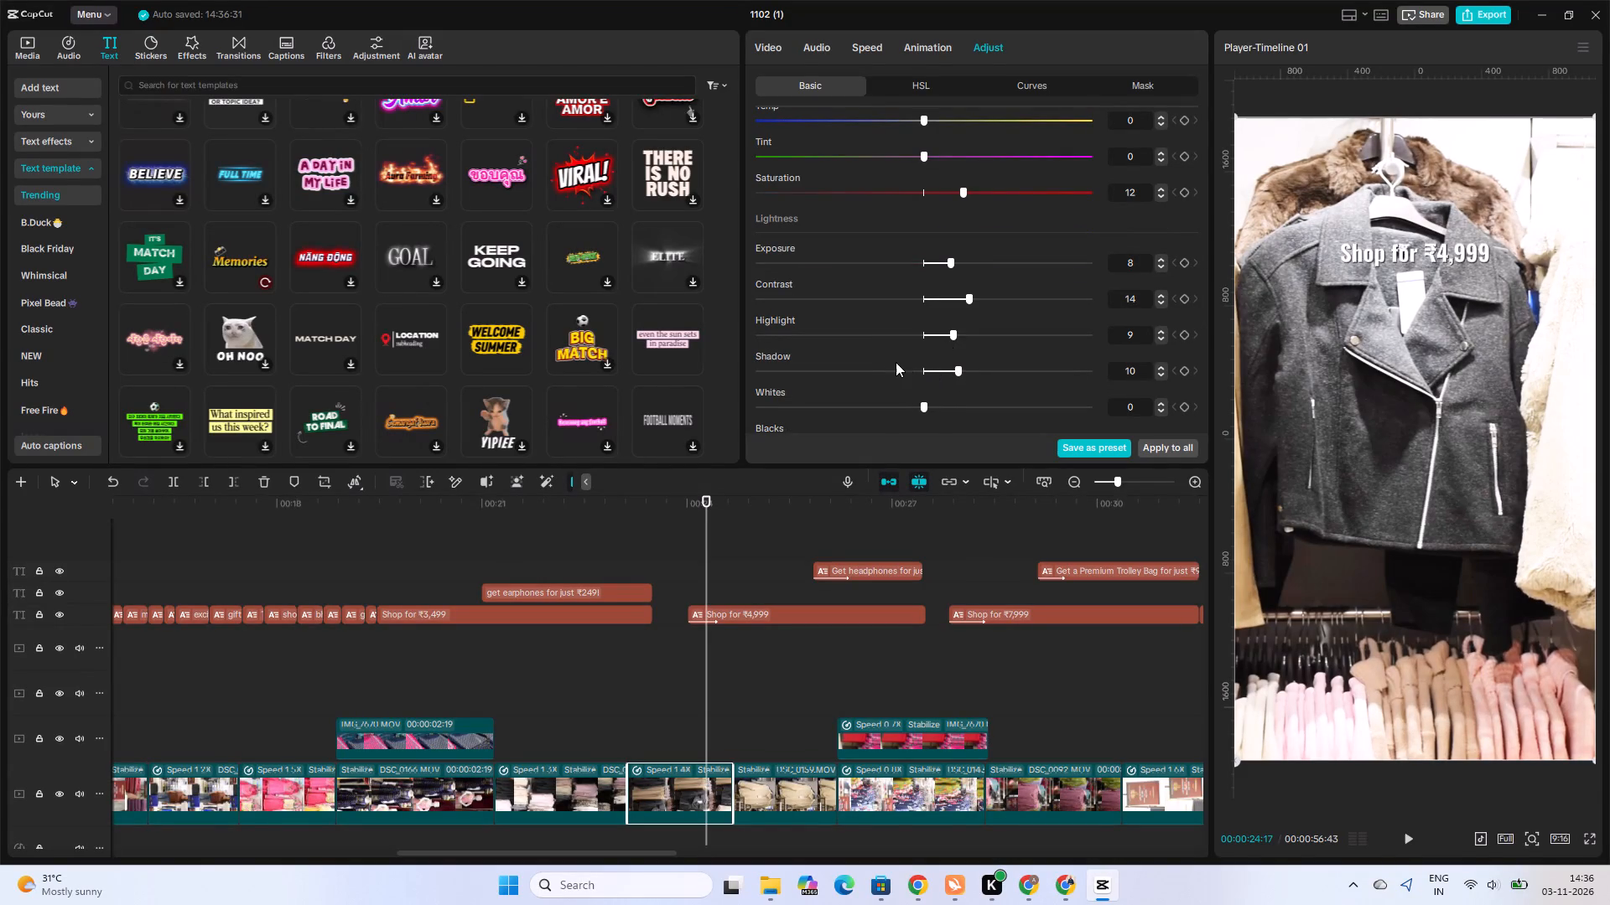
{"action": "left_click", "coordinate": [898, 371]}
{"action": "scroll", "coordinate": [975, 348], "scroll_direction": "down", "scroll_amount": 1}
{"action": "left_click", "coordinate": [945, 334]}
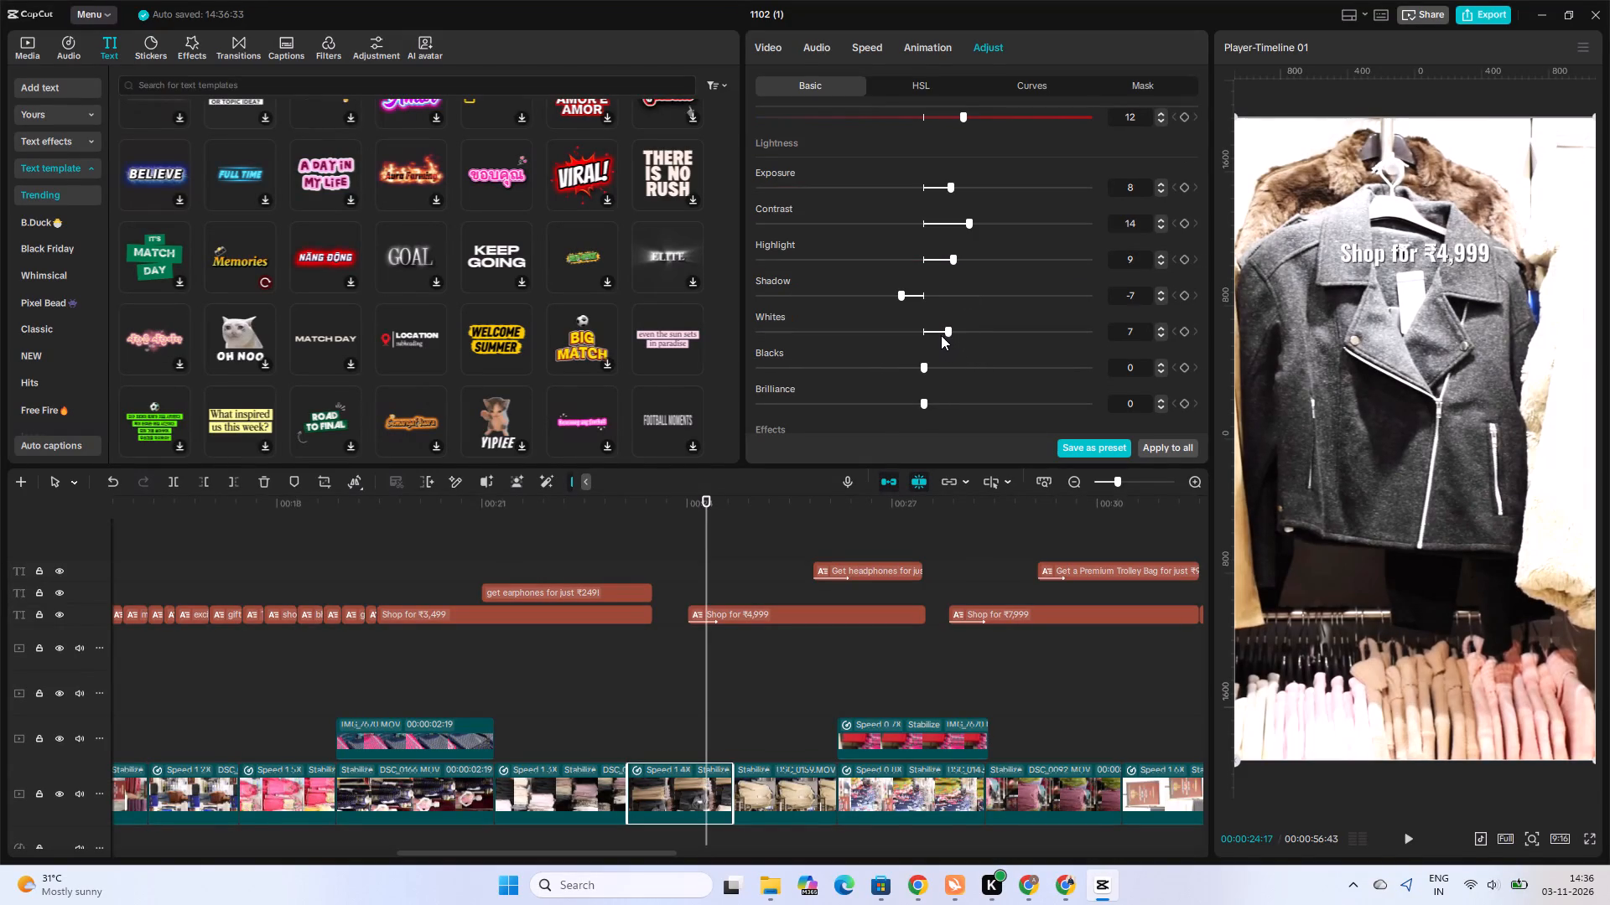
{"action": "left_click", "coordinate": [941, 332]}
{"action": "left_click", "coordinate": [938, 332]}
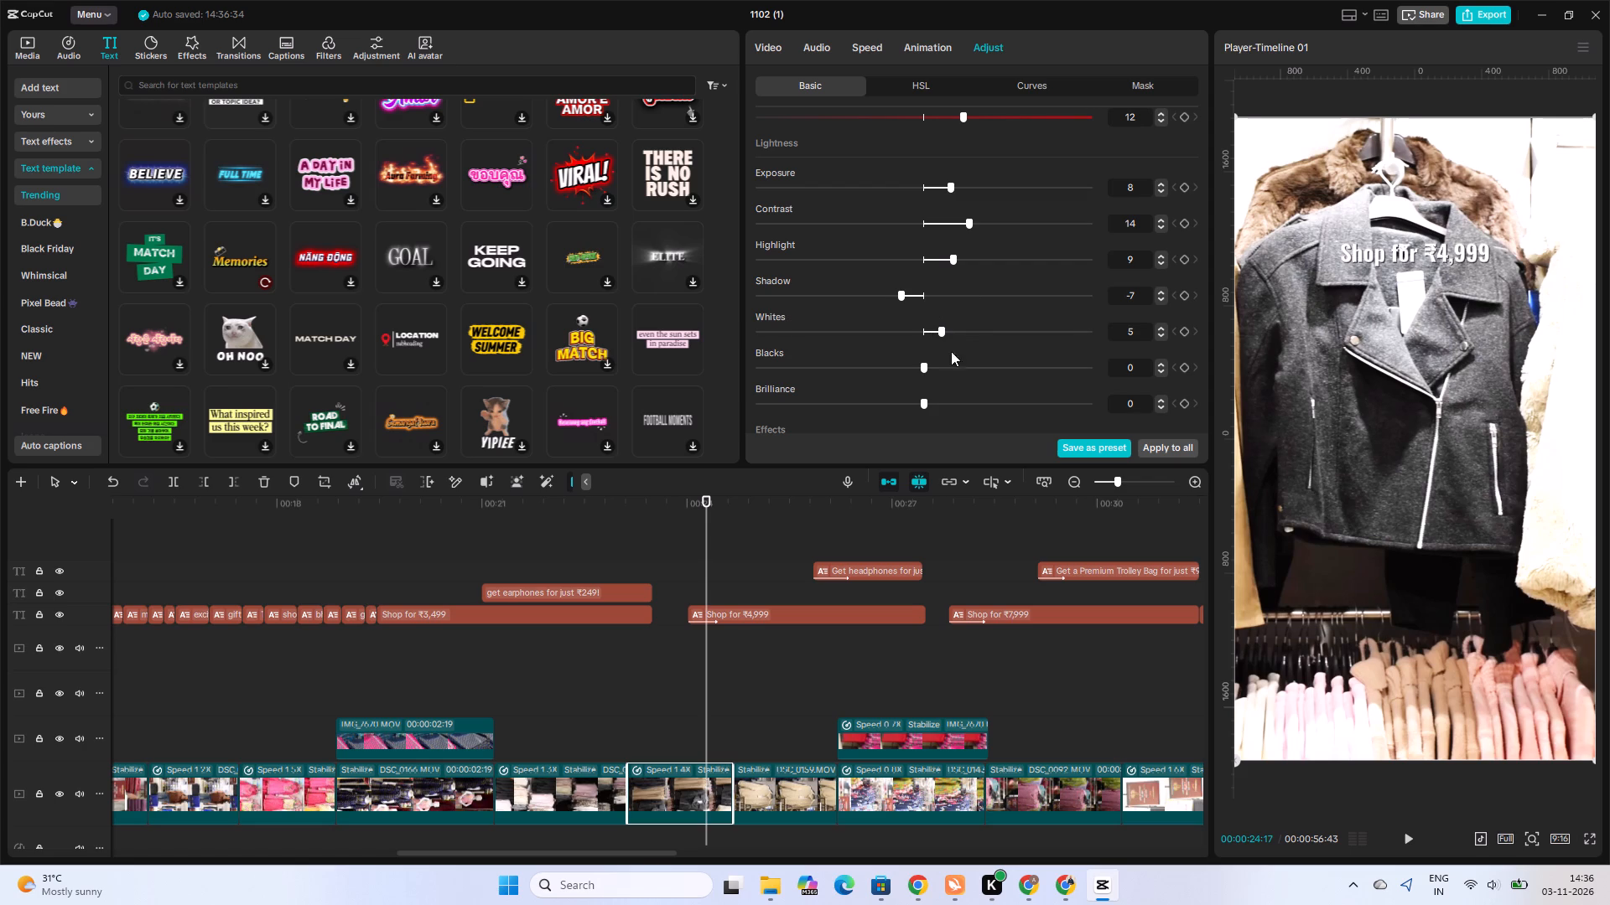
Set the grey jacket clip's blacks to -4 and brilliance to 5, and apply light sharpening.
{"action": "left_click", "coordinate": [911, 365]}
{"action": "left_click", "coordinate": [935, 369]}
{"action": "left_click_drag", "start_coordinate": [949, 371], "coordinate": [889, 375]}
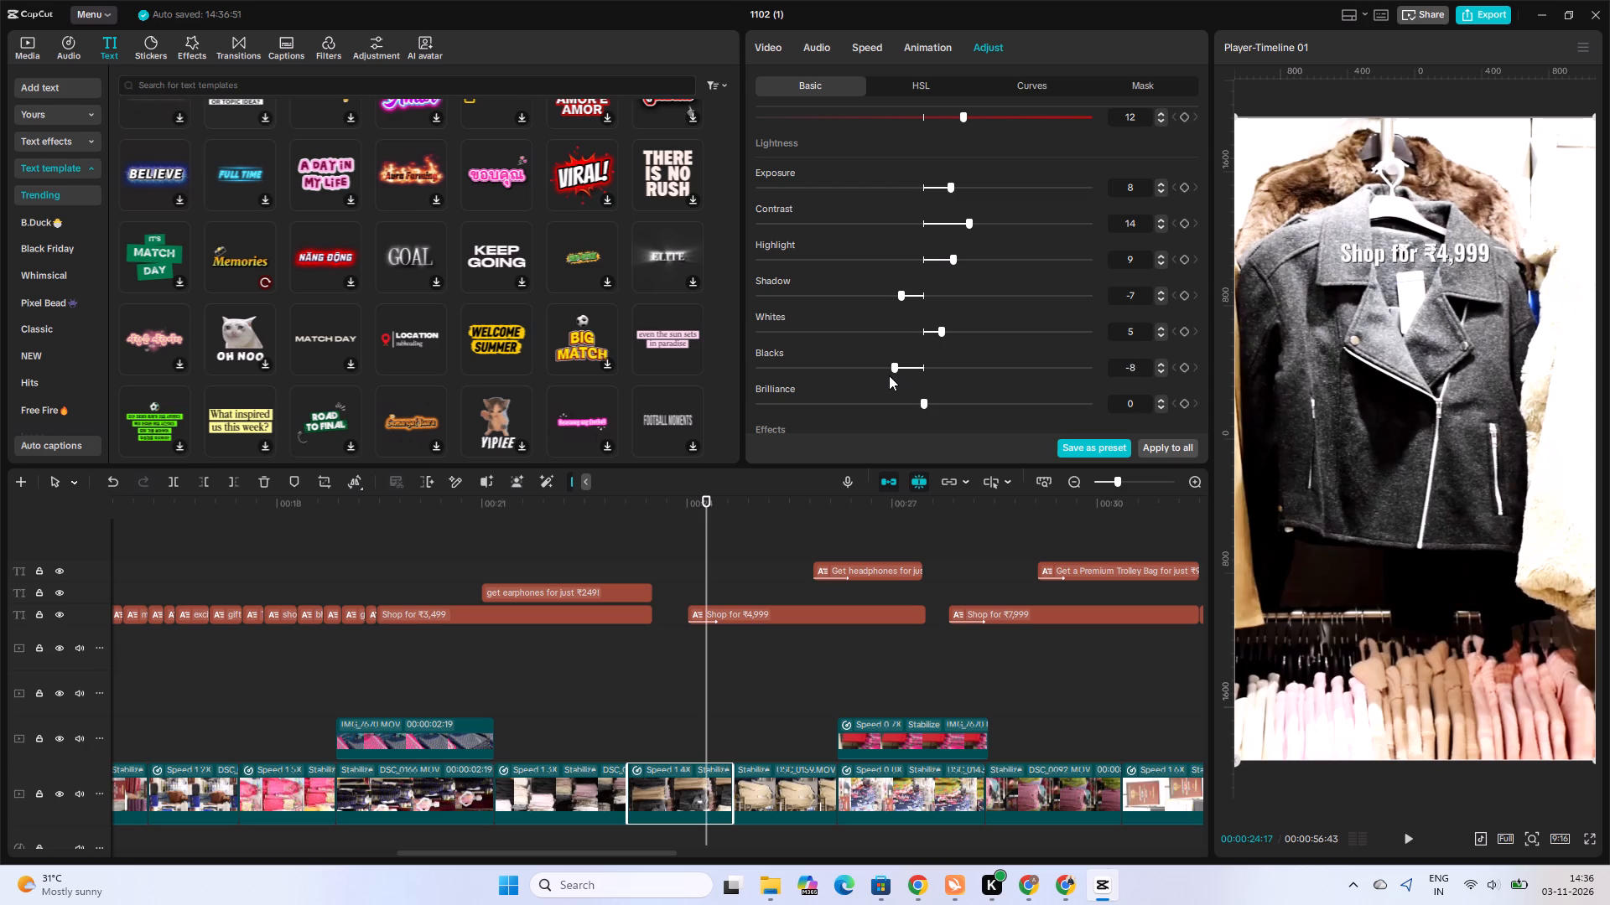
{"action": "left_click_drag", "start_coordinate": [889, 375], "coordinate": [908, 378]}
{"action": "left_click", "coordinate": [945, 403]}
{"action": "left_click_drag", "start_coordinate": [953, 403], "coordinate": [923, 408]}
{"action": "left_click_drag", "start_coordinate": [923, 408], "coordinate": [937, 407]}
{"action": "scroll", "coordinate": [921, 385], "scroll_direction": "down", "scroll_amount": 3}
{"action": "left_click", "coordinate": [797, 279]}
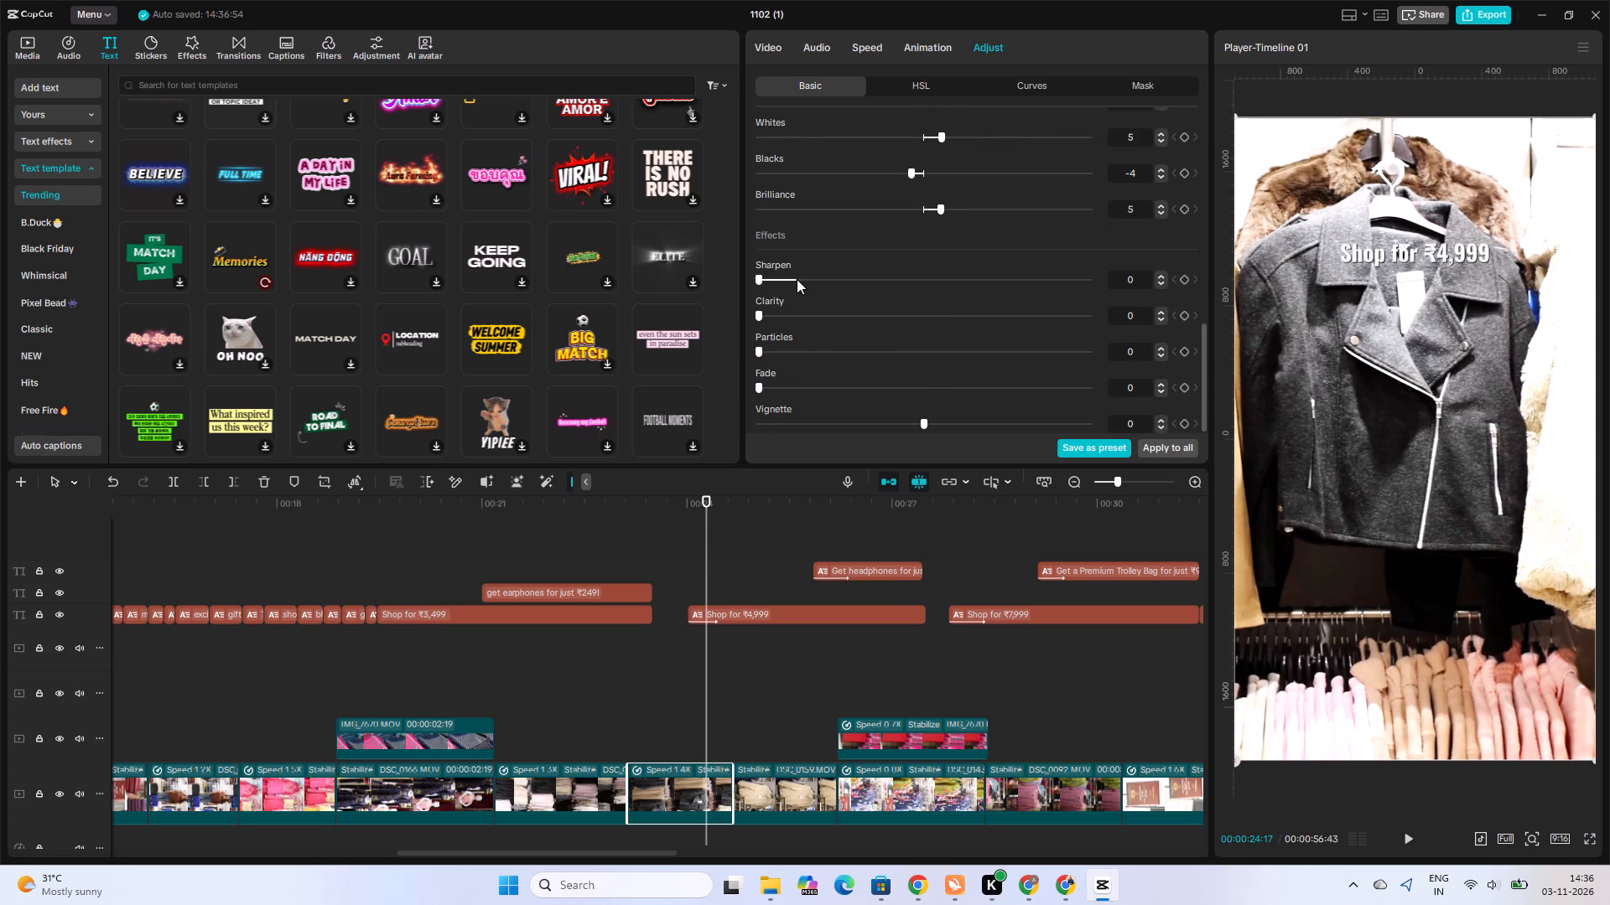
Select the beige half-zip sweatshirt clip and set its saturation to 8.
{"action": "left_click", "coordinate": [797, 729]}
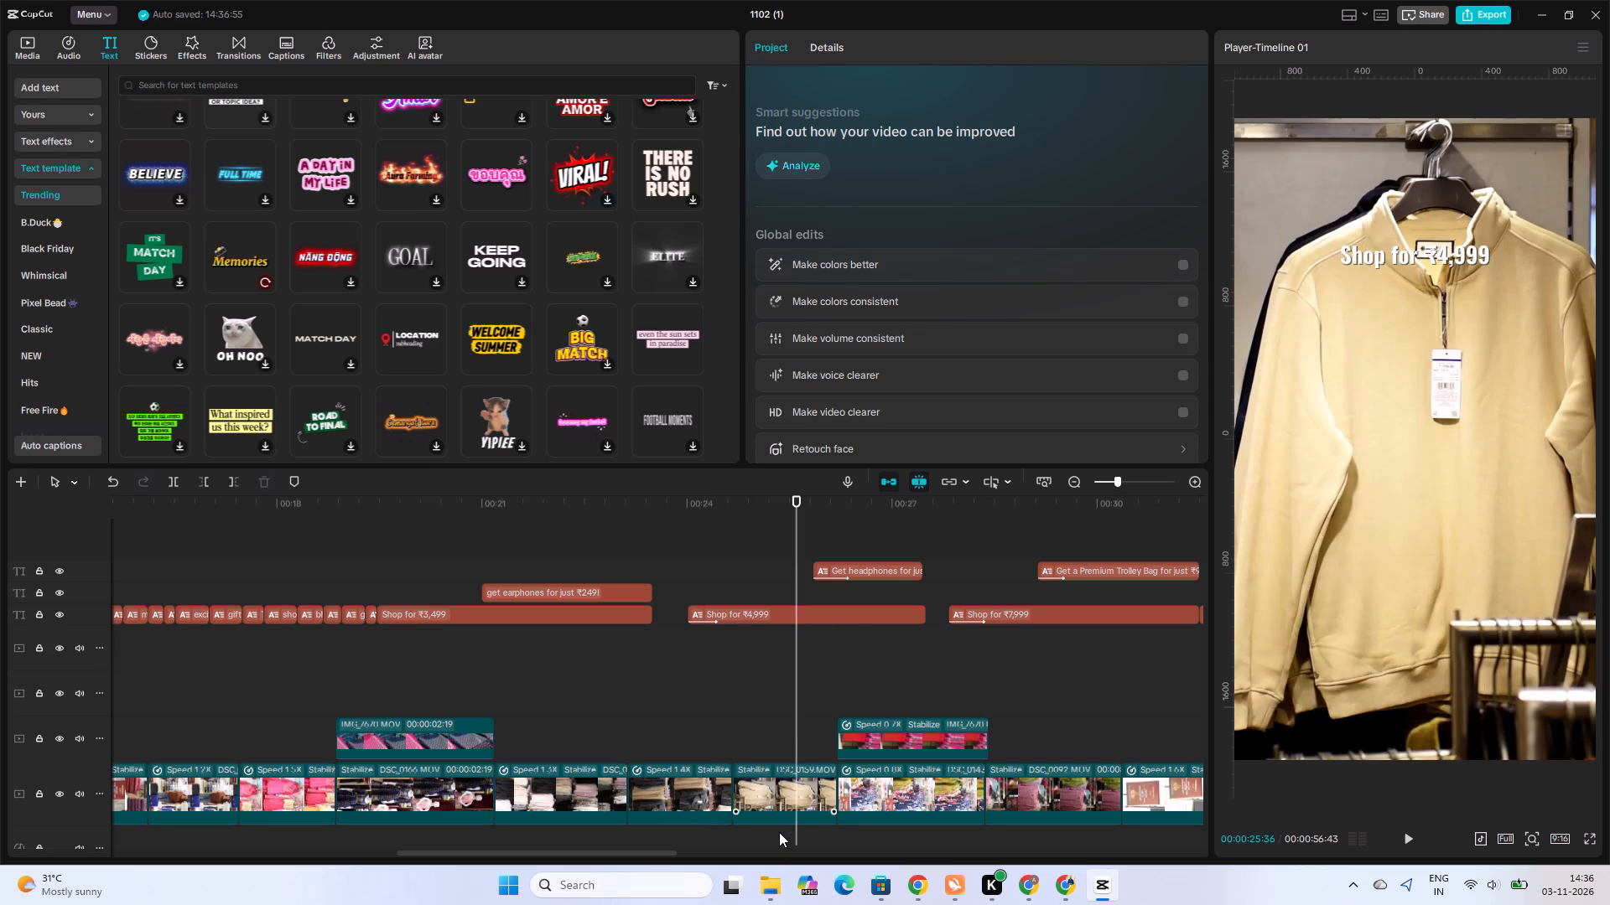
{"action": "left_click", "coordinate": [788, 808]}
{"action": "scroll", "coordinate": [948, 216], "scroll_direction": "down", "scroll_amount": 4}
{"action": "left_click", "coordinate": [947, 269]}
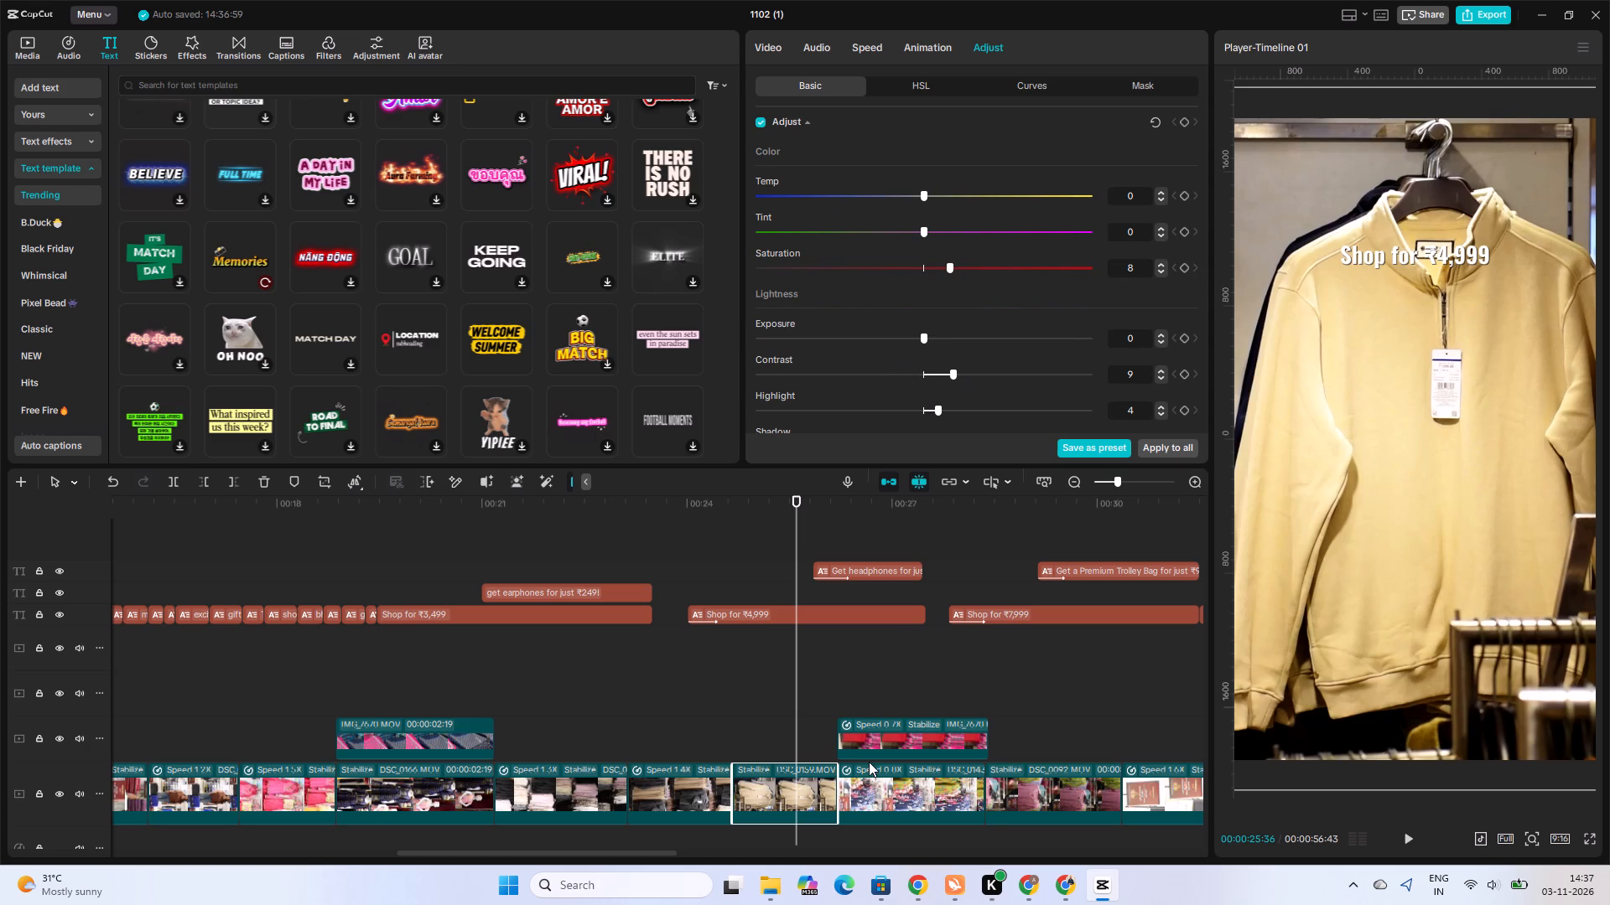
Select the overlay clip with the red 50% OFF sign and set its saturation to 12 and exposure to 8.
{"action": "left_click", "coordinate": [890, 701]}
{"action": "left_click", "coordinate": [909, 723]}
{"action": "scroll", "coordinate": [895, 179], "scroll_direction": "down", "scroll_amount": 3}
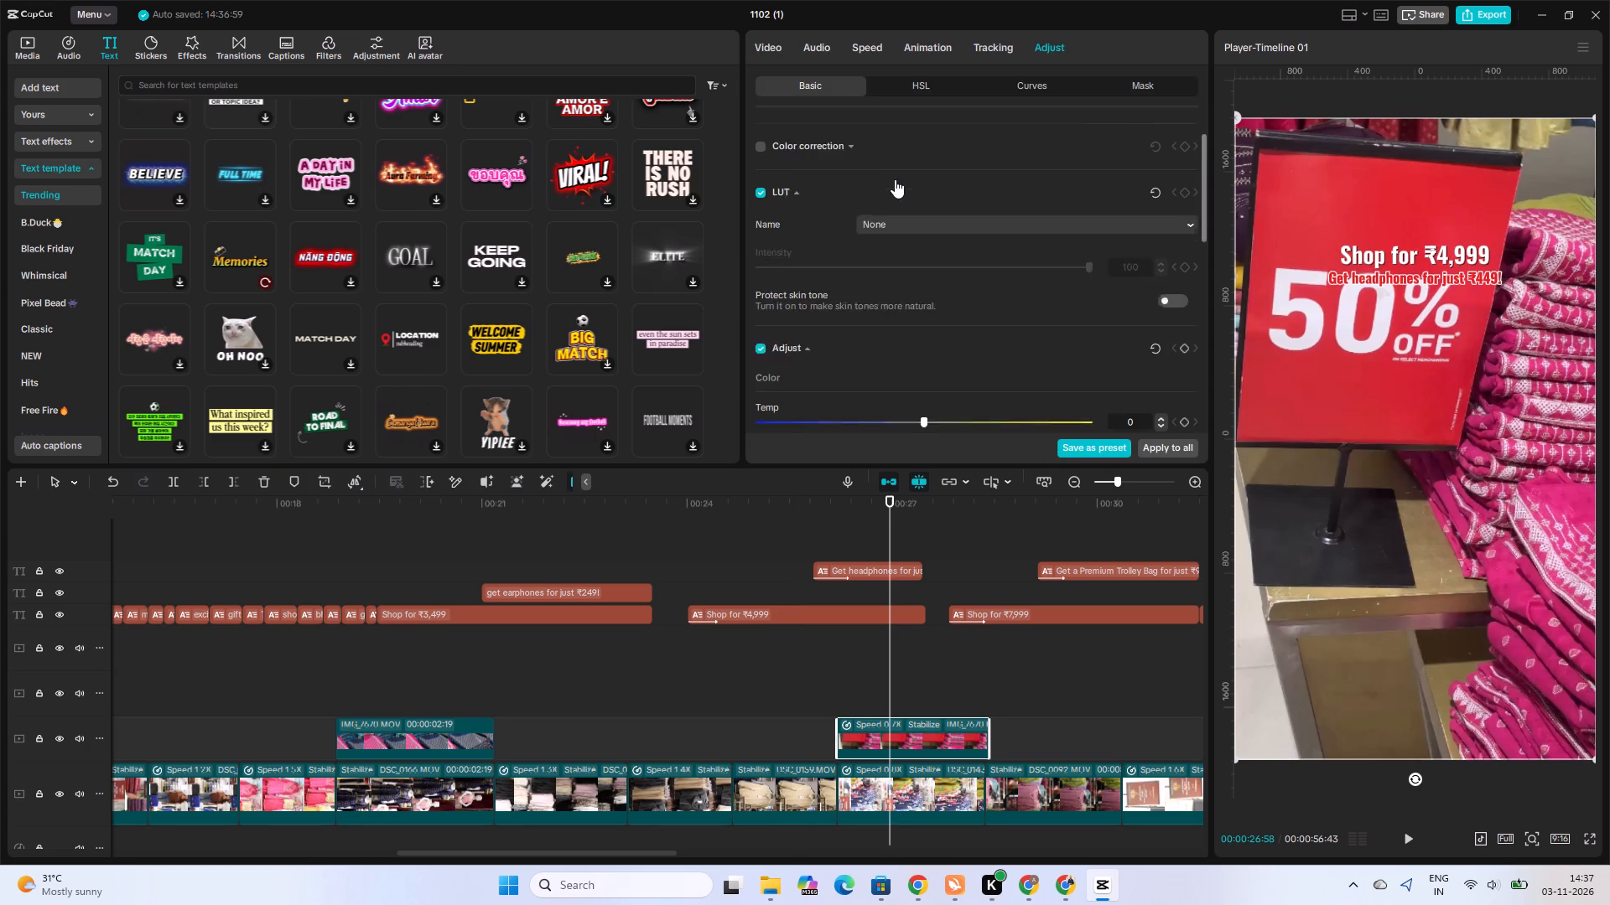
{"action": "left_click", "coordinate": [959, 344]}
{"action": "scroll", "coordinate": [929, 390], "scroll_direction": "down", "scroll_amount": 2}
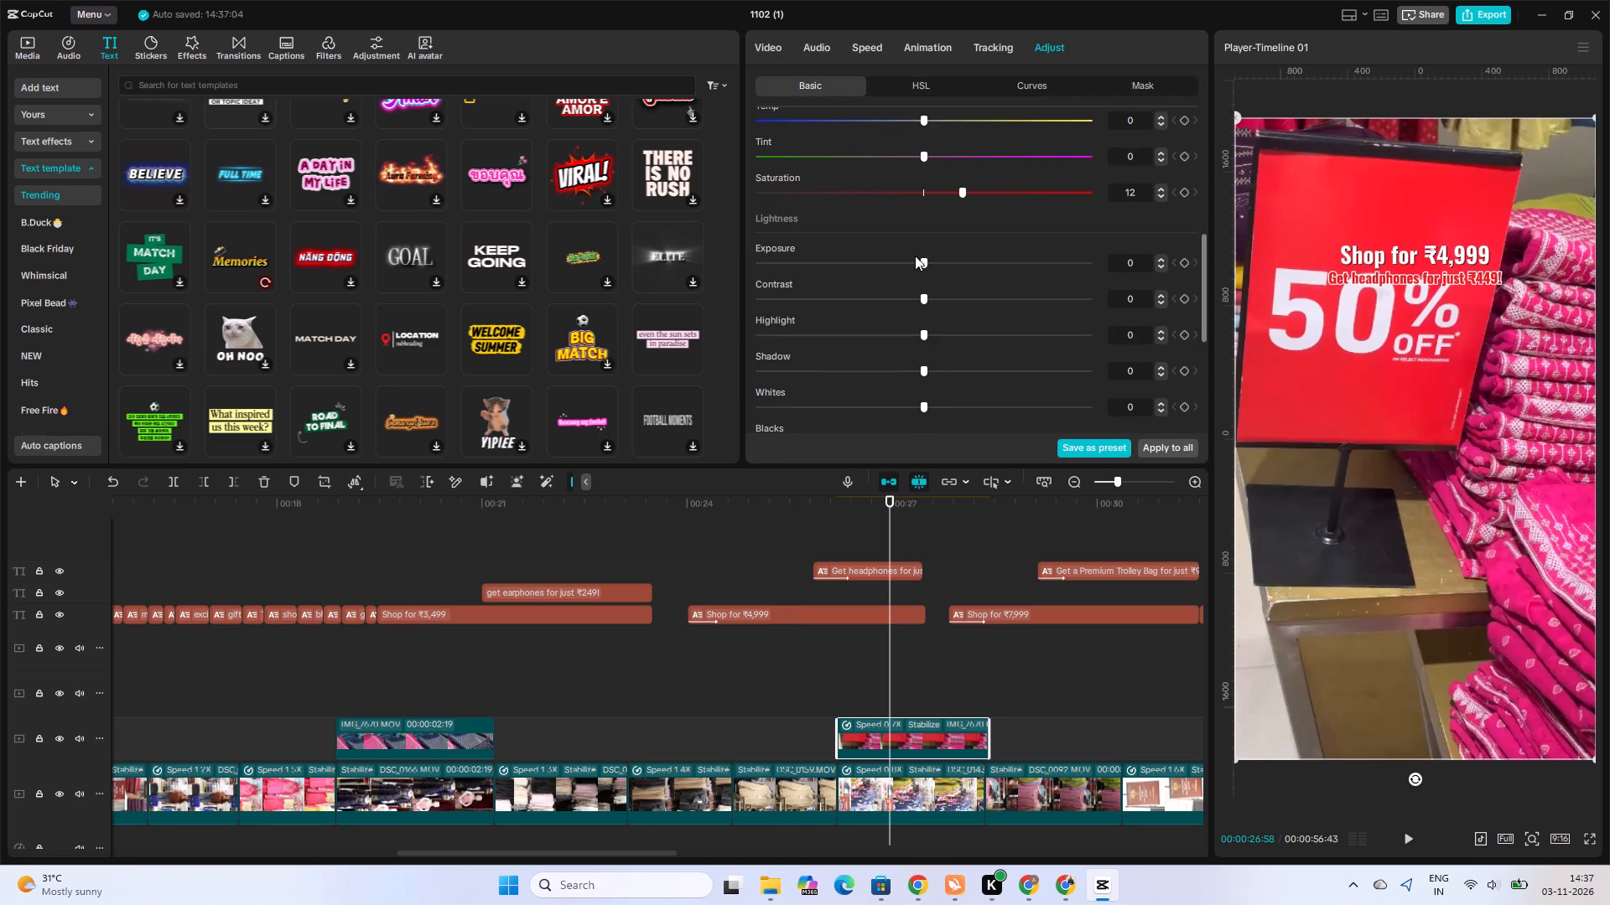
{"action": "left_click", "coordinate": [946, 262]}
{"action": "left_click", "coordinate": [922, 261]}
{"action": "left_click", "coordinate": [948, 266]}
Try contrast 10 on the 50% OFF sign clip, return it to 0, and set highlight to 9.
{"action": "left_click", "coordinate": [953, 299]}
{"action": "left_click", "coordinate": [902, 311]}
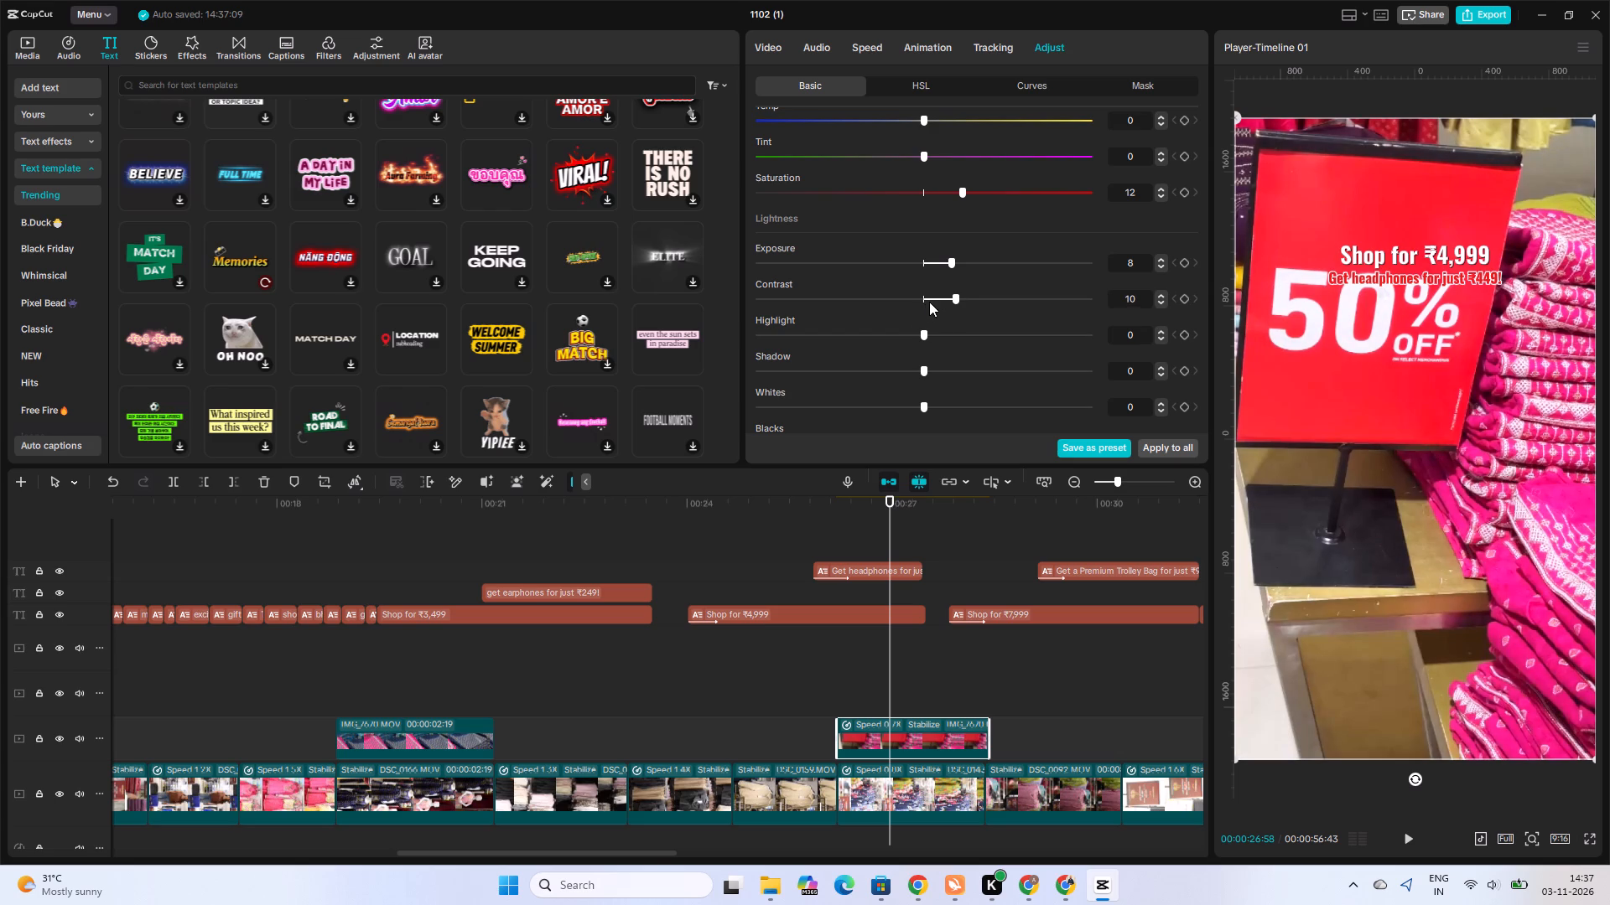
{"action": "left_click", "coordinate": [929, 302]}
{"action": "left_click", "coordinate": [933, 327]}
{"action": "left_click", "coordinate": [952, 336]}
Set the 50% OFF sign clip's shadow to -17 and whites to -4, and apply light sharpening.
{"action": "left_click", "coordinate": [949, 375]}
{"action": "left_click", "coordinate": [921, 377]}
{"action": "left_click", "coordinate": [885, 381]}
{"action": "left_click", "coordinate": [904, 372]}
{"action": "left_click", "coordinate": [865, 371]}
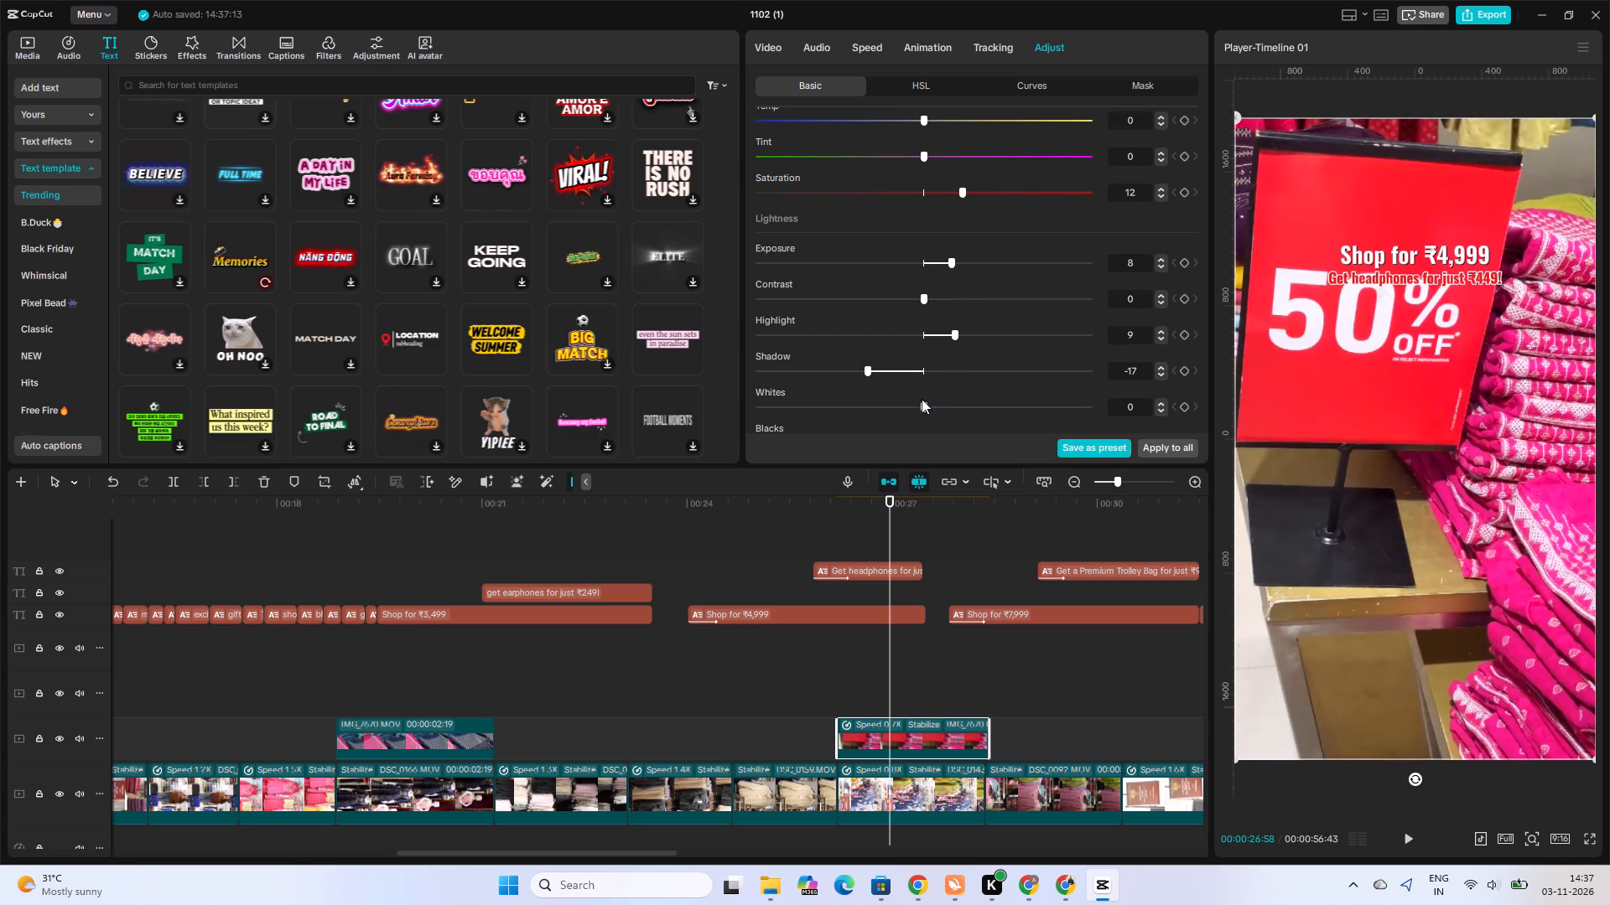
{"action": "left_click", "coordinate": [907, 402]}
{"action": "scroll", "coordinate": [976, 375], "scroll_direction": "down", "scroll_amount": 2}
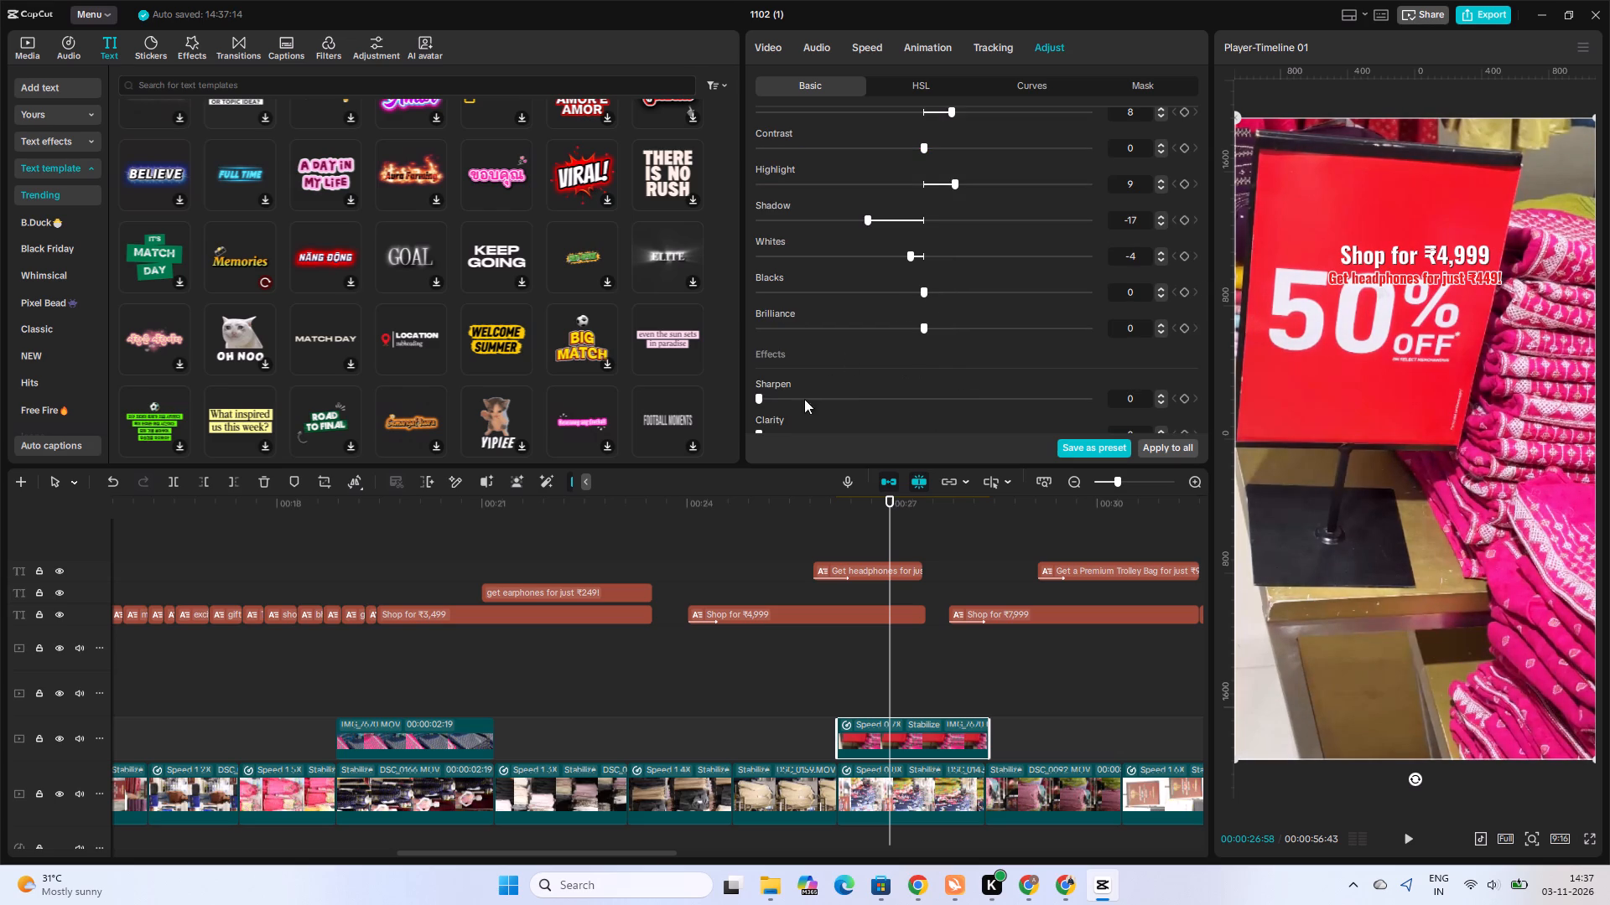
{"action": "left_click", "coordinate": [789, 392]}
{"action": "left_click", "coordinate": [824, 398]}
Select the pink kurta rack clip that follows and set its saturation to 9.
{"action": "left_click", "coordinate": [1042, 732]}
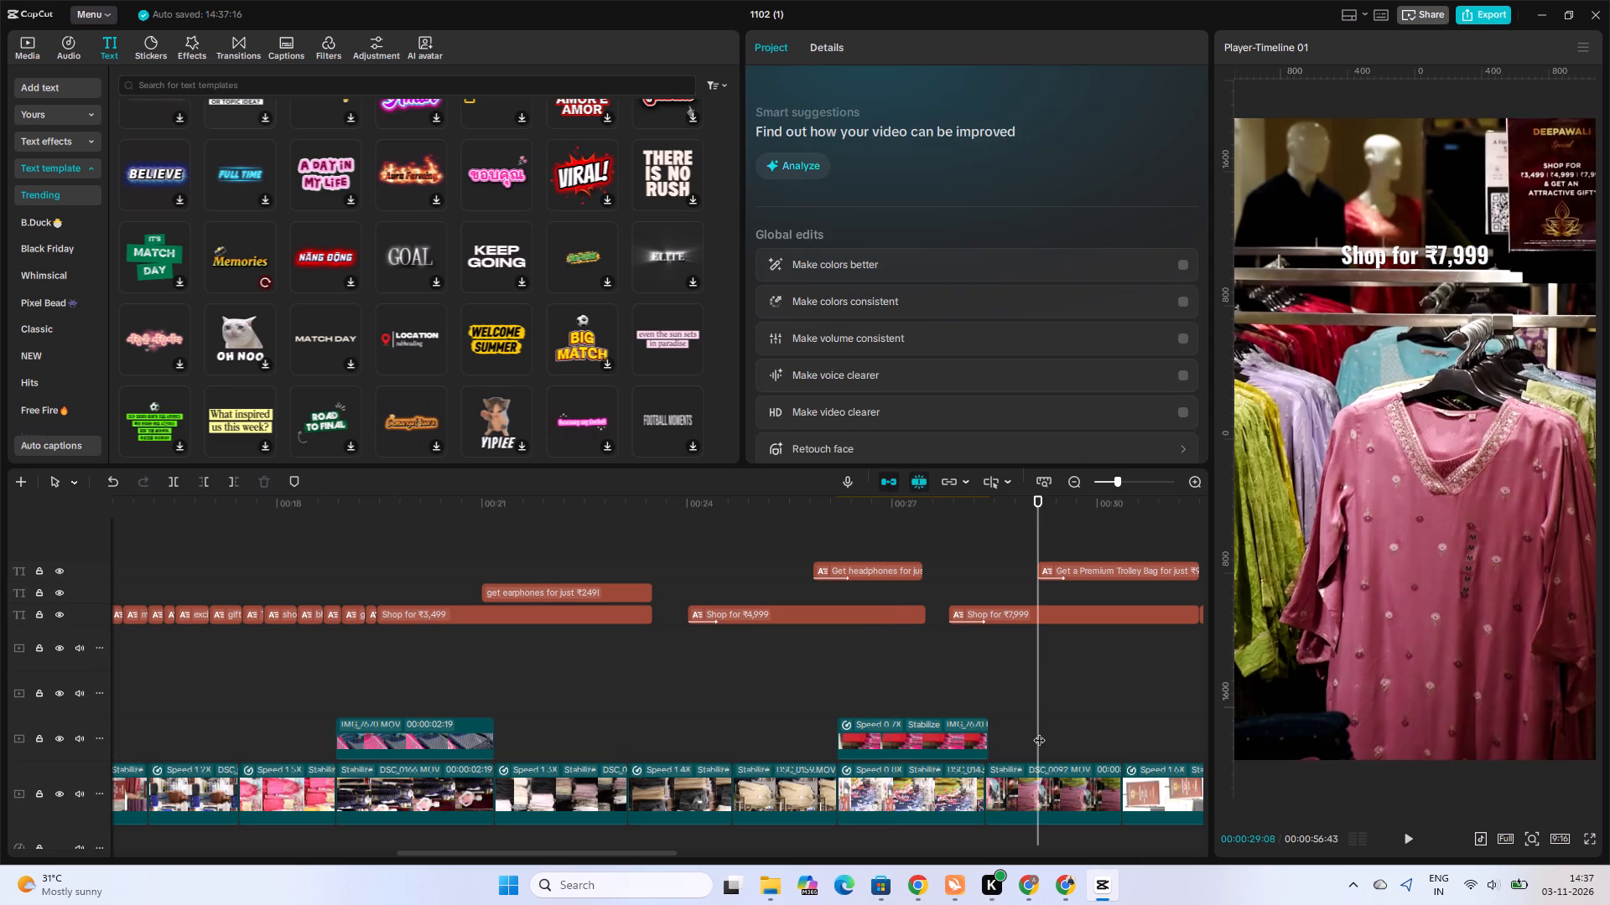
{"action": "left_click", "coordinate": [1050, 783]}
{"action": "scroll", "coordinate": [916, 263], "scroll_direction": "down", "scroll_amount": 4}
{"action": "left_click", "coordinate": [952, 267]}
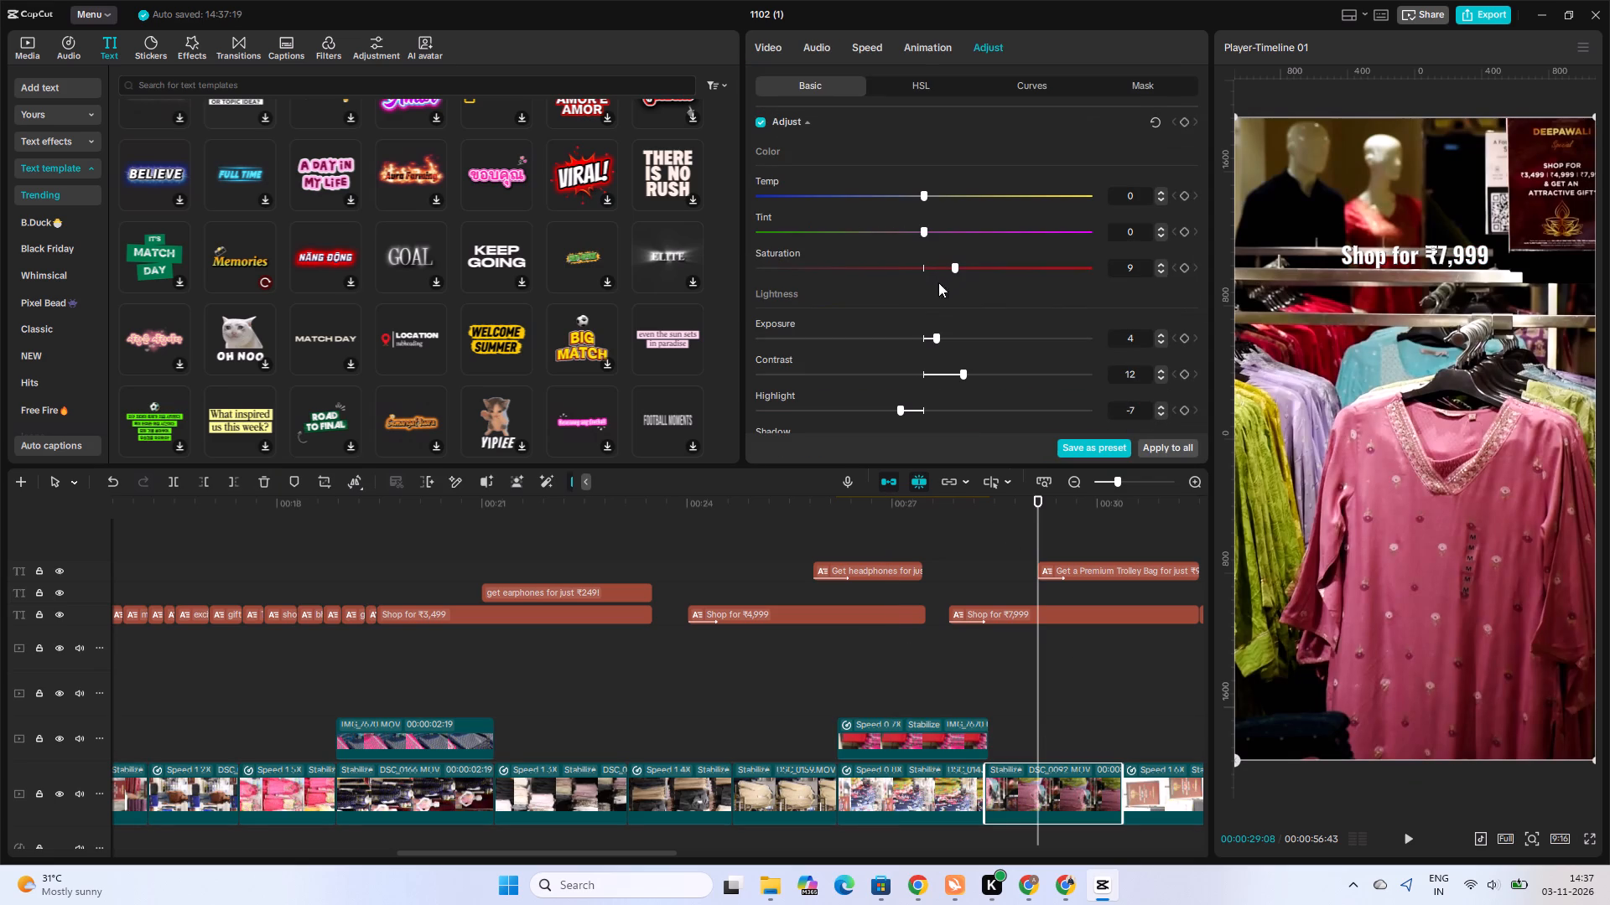
{"action": "scroll", "coordinate": [943, 378], "scroll_direction": "down", "scroll_amount": 4}
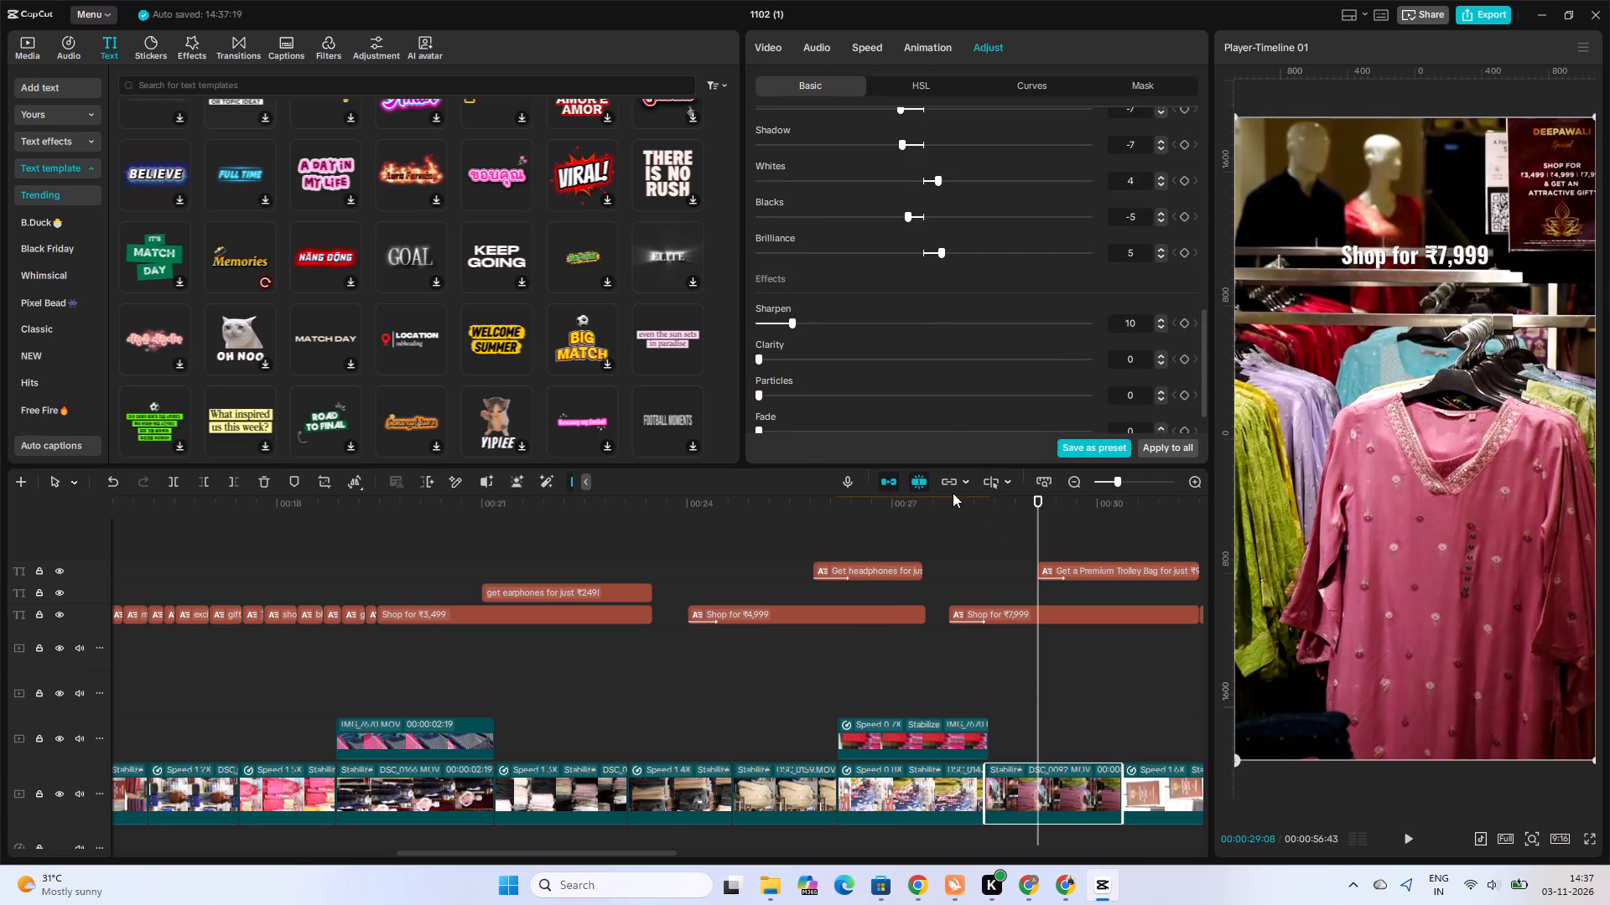
Select the clip with the black suitcase and Diva dinner set and review its colour adjustments.
{"action": "left_click_drag", "start_coordinate": [604, 854], "coordinate": [787, 855]}
{"action": "left_click", "coordinate": [568, 726]}
{"action": "left_click", "coordinate": [556, 799]}
{"action": "scroll", "coordinate": [1045, 222], "scroll_direction": "down", "scroll_amount": 4}
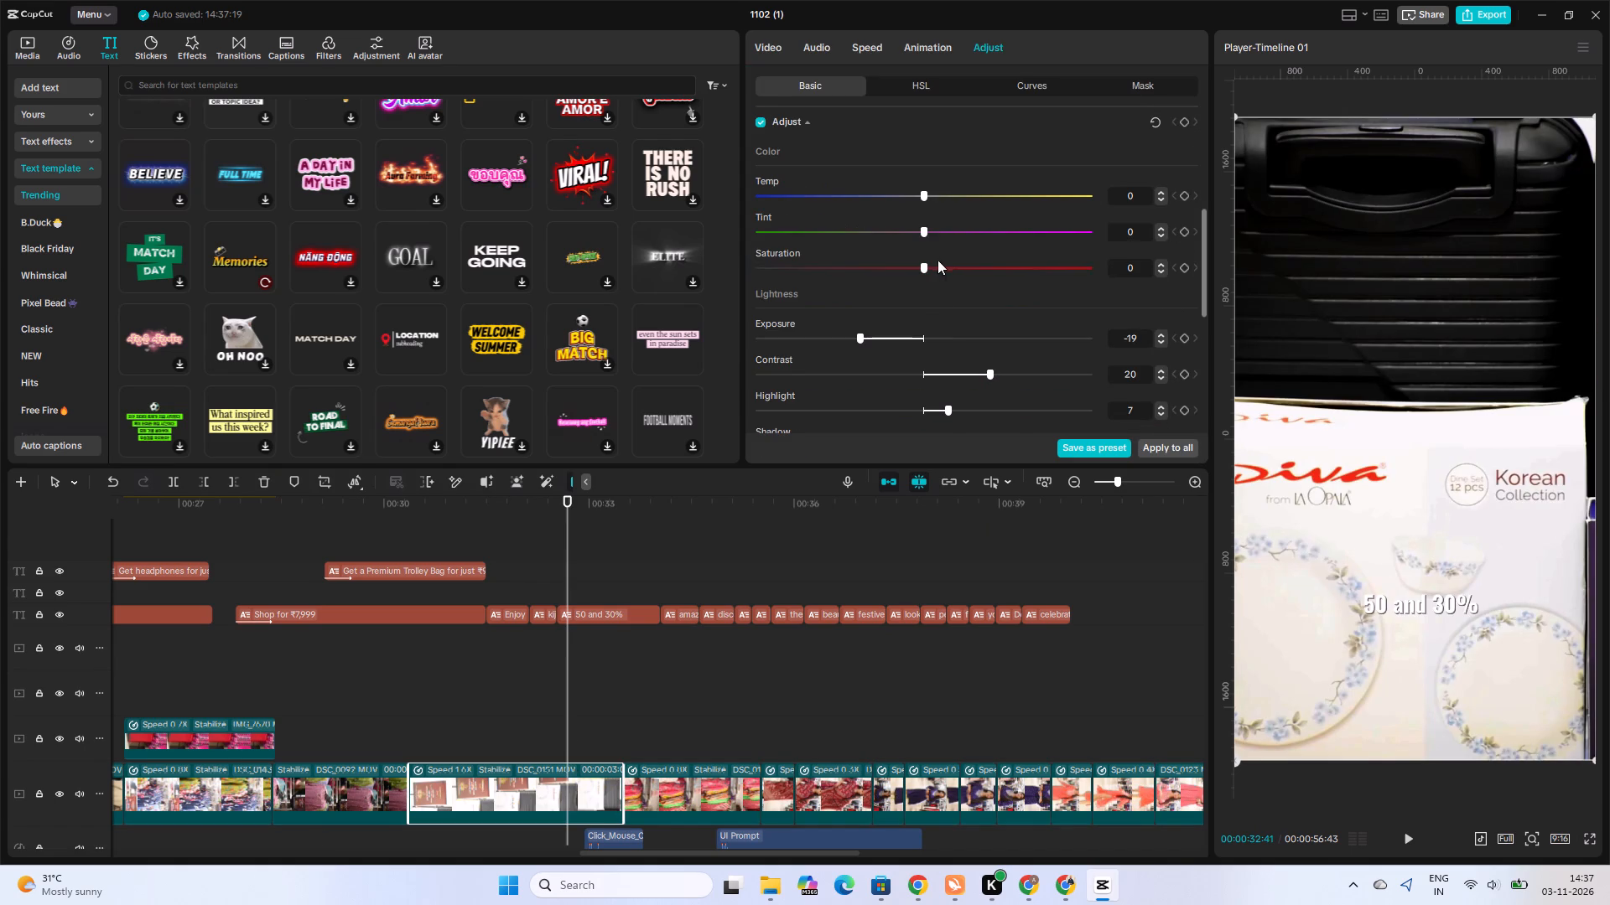
{"action": "scroll", "coordinate": [915, 495], "scroll_direction": "down", "scroll_amount": 2}
Select the colourful clothes rack clip under the "discounts" caption and set its saturation to 7 and exposure to 4.
{"action": "left_click", "coordinate": [699, 735]}
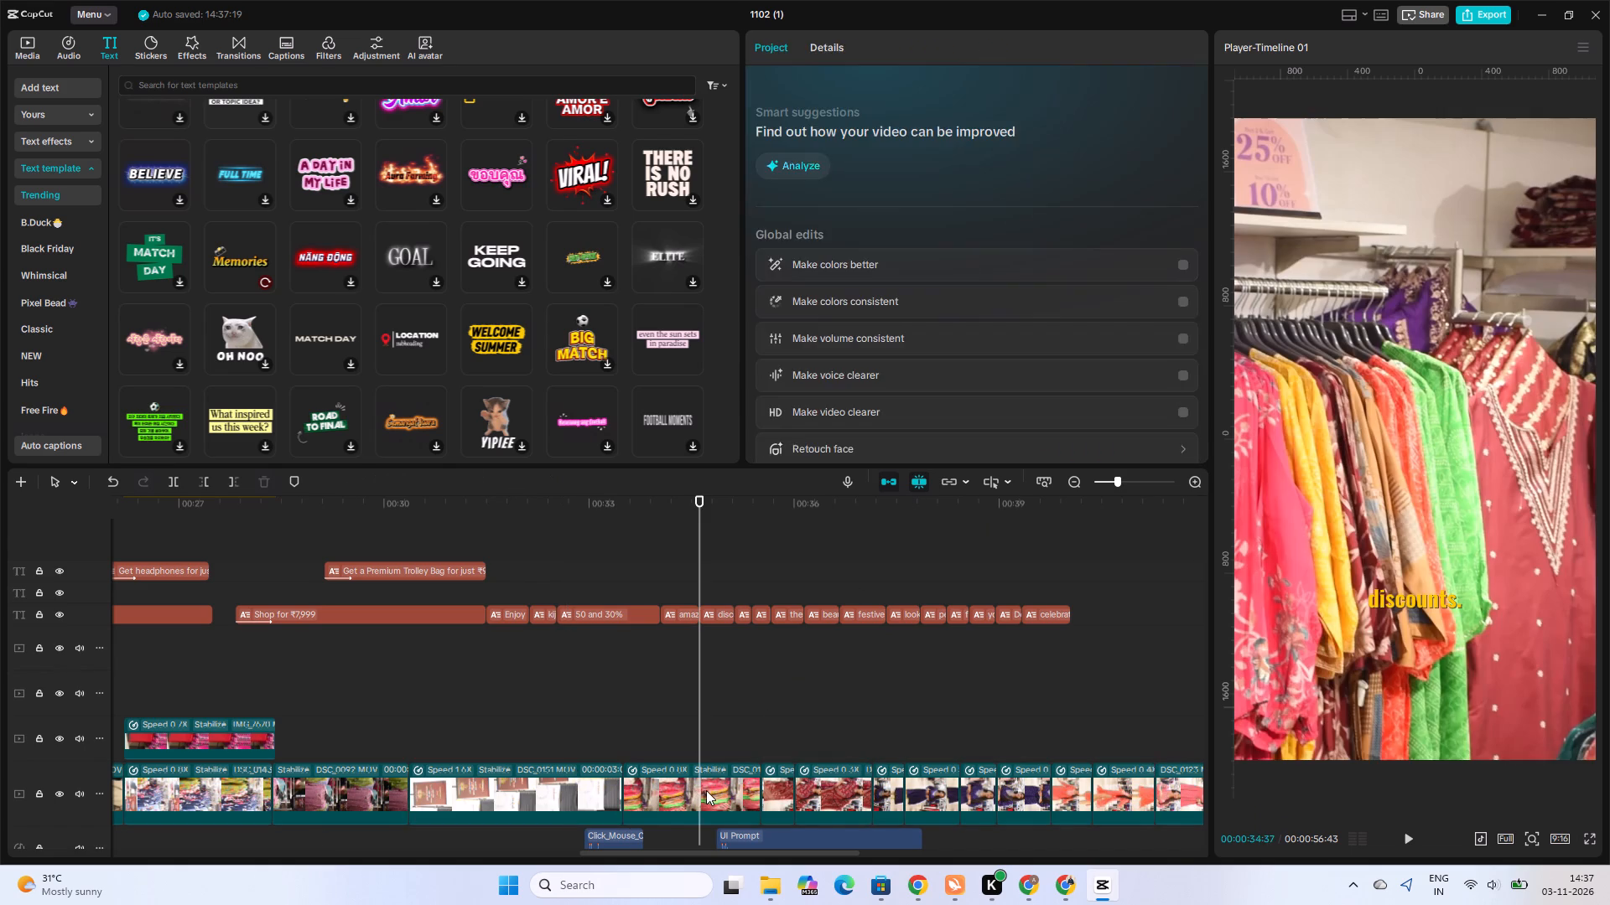
{"action": "left_click", "coordinate": [706, 790]}
{"action": "scroll", "coordinate": [967, 335], "scroll_direction": "down", "scroll_amount": 4}
{"action": "left_click", "coordinate": [943, 266]}
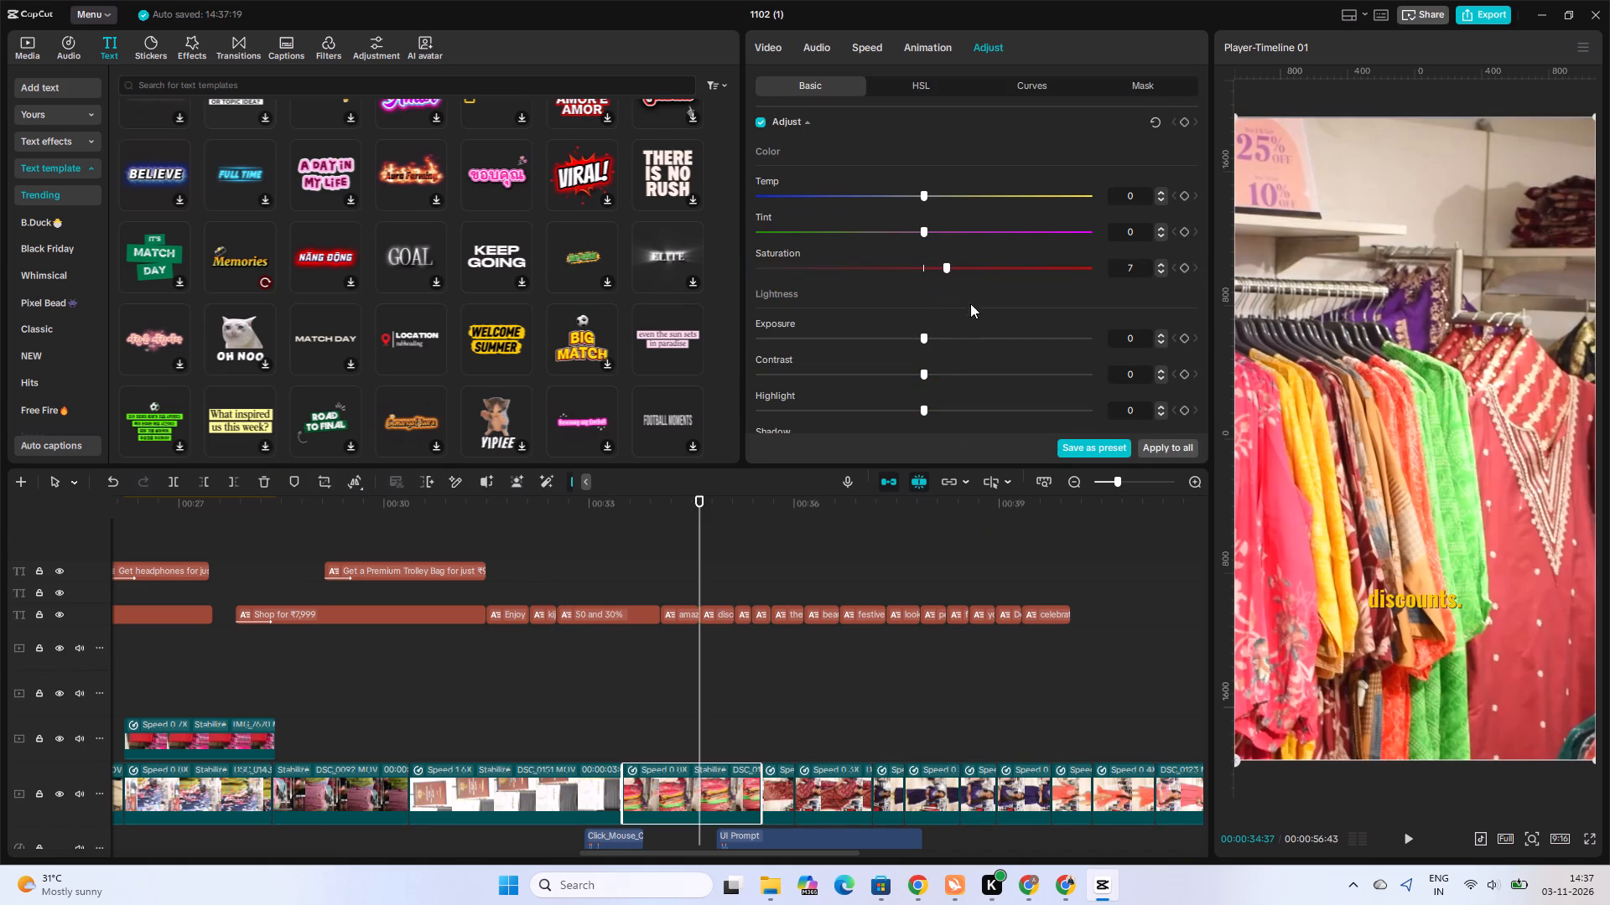
{"action": "left_click", "coordinate": [952, 336]}
{"action": "left_click", "coordinate": [937, 340]}
{"action": "left_click", "coordinate": [933, 340]}
{"action": "left_click", "coordinate": [877, 341]}
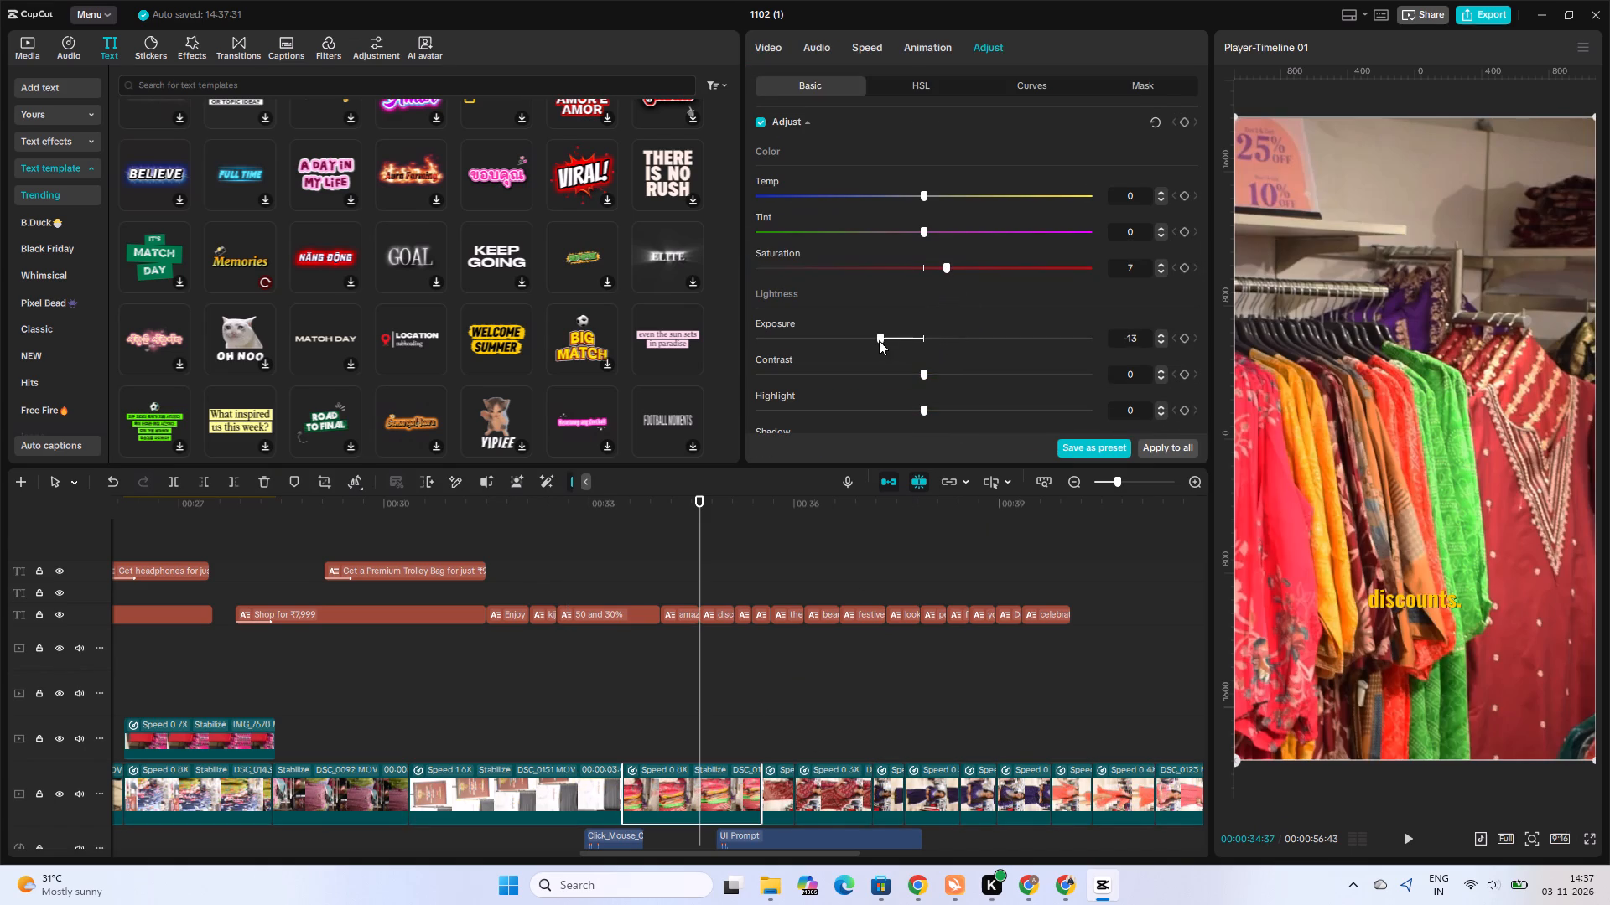
{"action": "left_click", "coordinate": [940, 334]}
{"action": "left_click", "coordinate": [932, 339]}
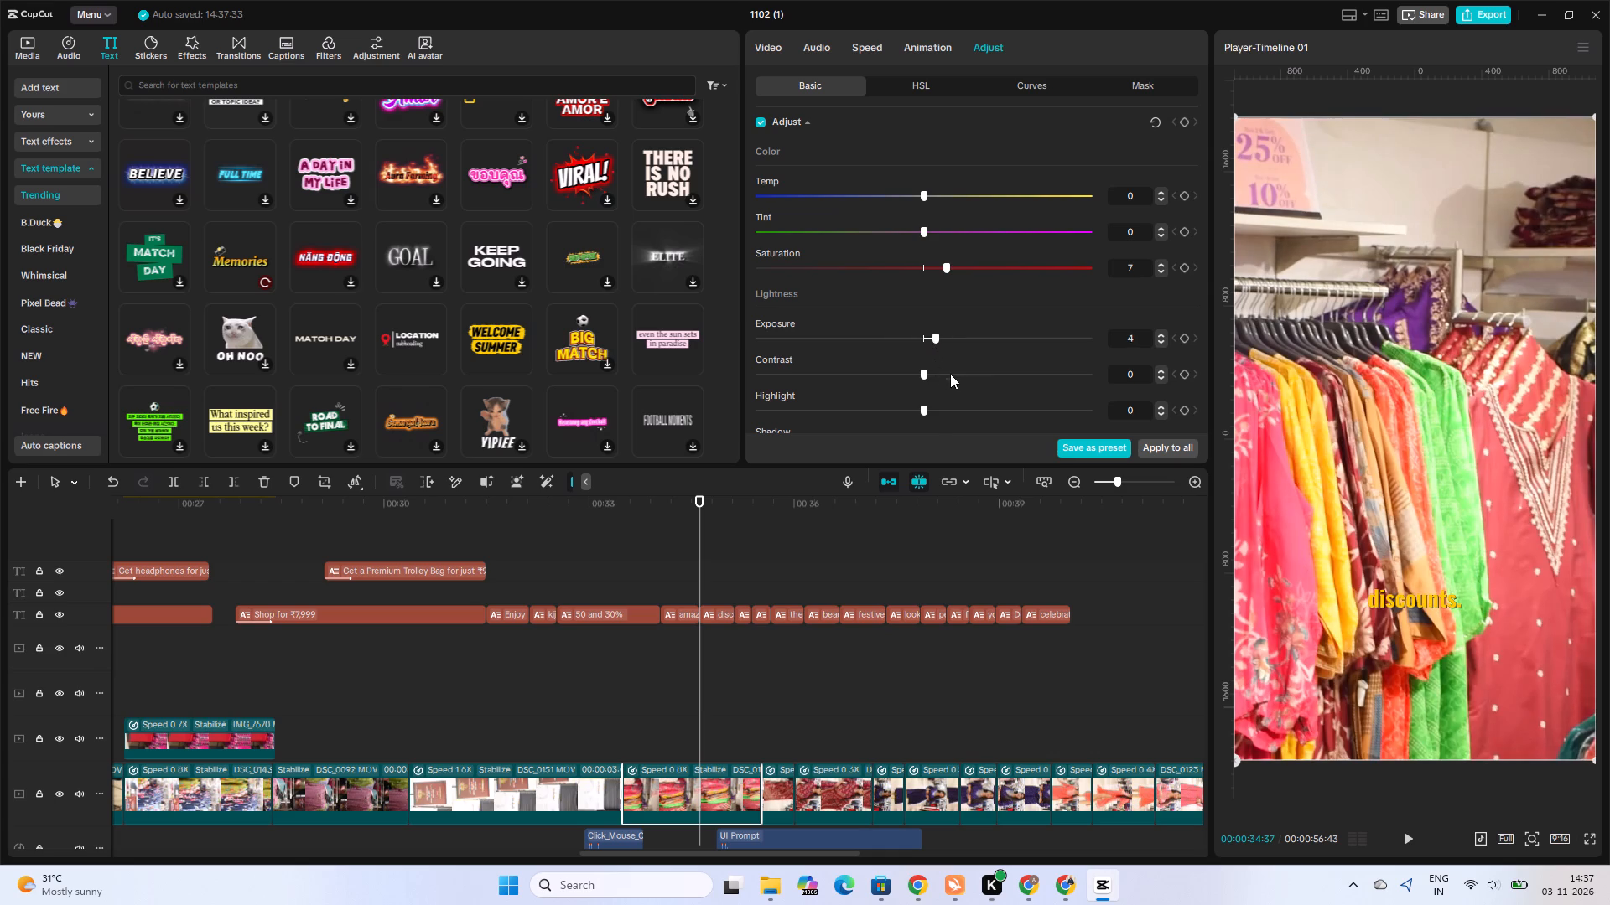
Set the colourful clothes rack clip's contrast to 7 and highlight to -36.
{"action": "left_click", "coordinate": [975, 380]}
{"action": "left_click", "coordinate": [951, 373]}
{"action": "left_click", "coordinate": [948, 379]}
{"action": "left_click", "coordinate": [944, 427]}
{"action": "left_click_drag", "start_coordinate": [941, 417], "coordinate": [853, 409]}
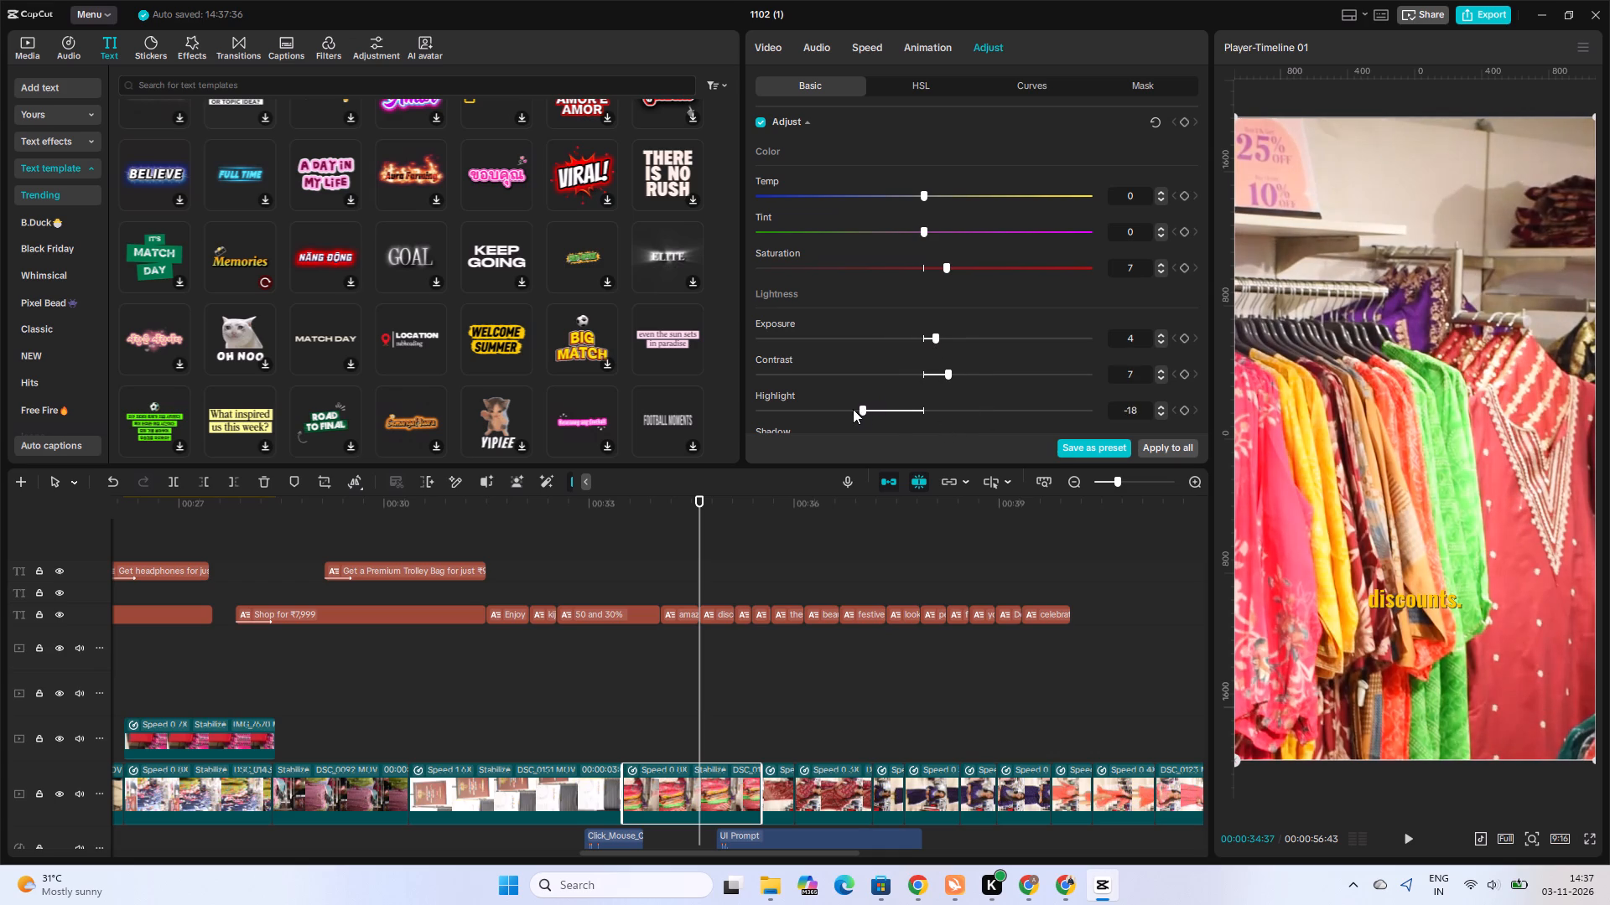
{"action": "left_click_drag", "start_coordinate": [853, 409], "coordinate": [802, 408]}
Set the colourful clothes rack clip's shadow to -12 and whites to 6.
{"action": "scroll", "coordinate": [876, 372], "scroll_direction": "down", "scroll_amount": 3}
{"action": "left_click_drag", "start_coordinate": [922, 215], "coordinate": [881, 218]}
{"action": "left_click_drag", "start_coordinate": [920, 257], "coordinate": [949, 259]}
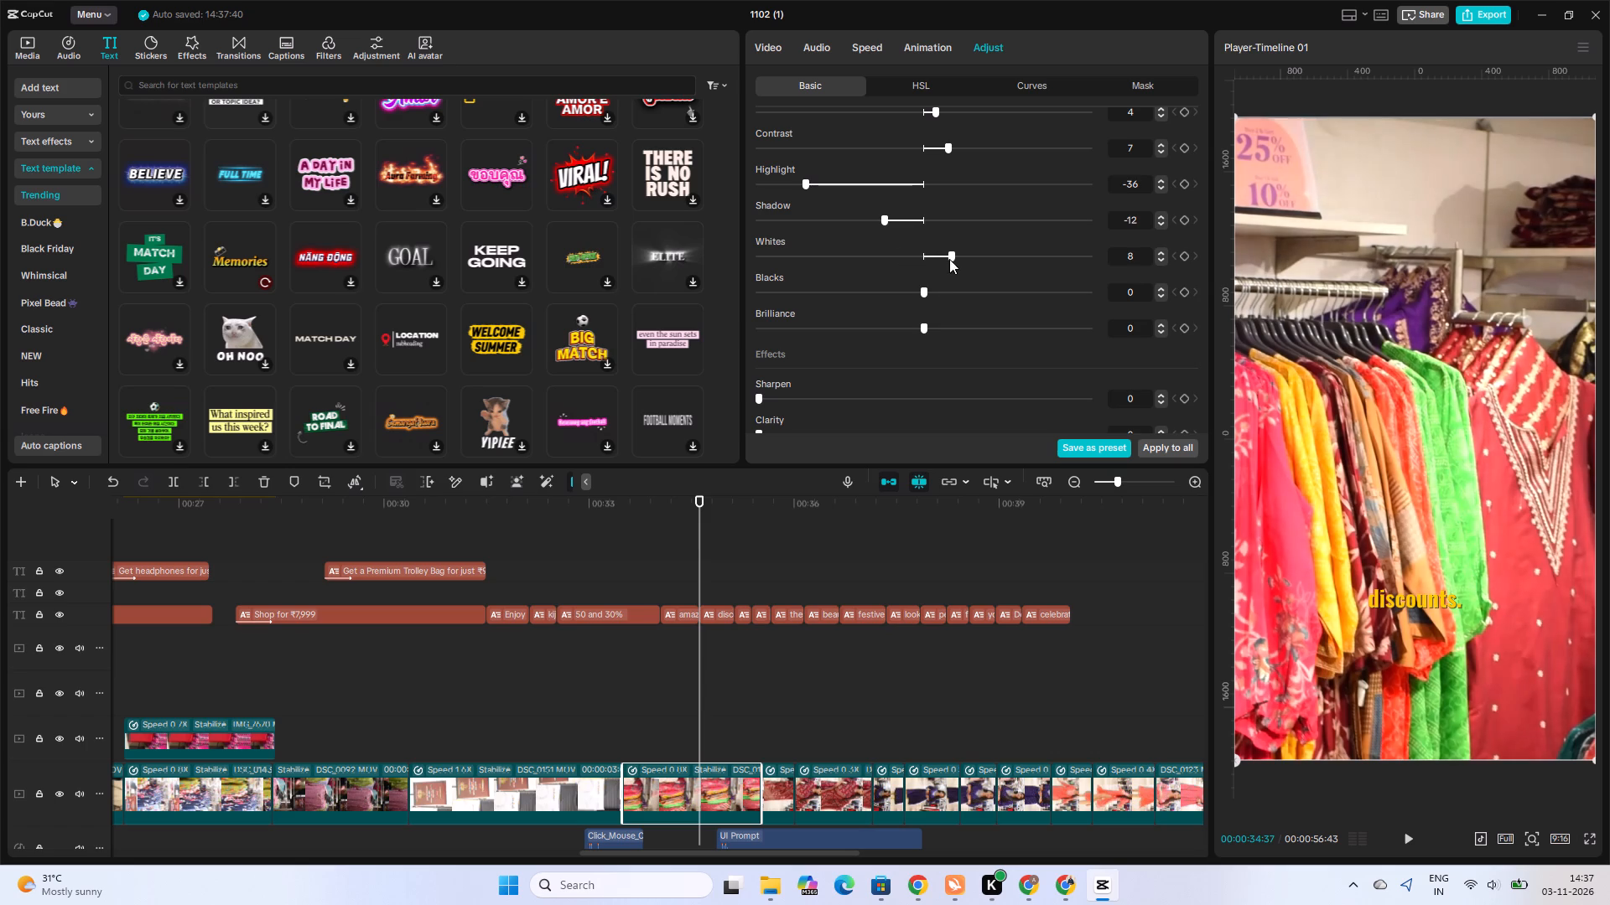
{"action": "left_click_drag", "start_coordinate": [949, 259], "coordinate": [941, 263]}
Set the clothes rack clip's blacks to -9, try brilliance 12 but return it to 0, and set sharpen to 15.
{"action": "left_click_drag", "start_coordinate": [920, 294], "coordinate": [920, 295]}
{"action": "left_click_drag", "start_coordinate": [920, 295], "coordinate": [891, 310]}
{"action": "left_click", "coordinate": [925, 328]}
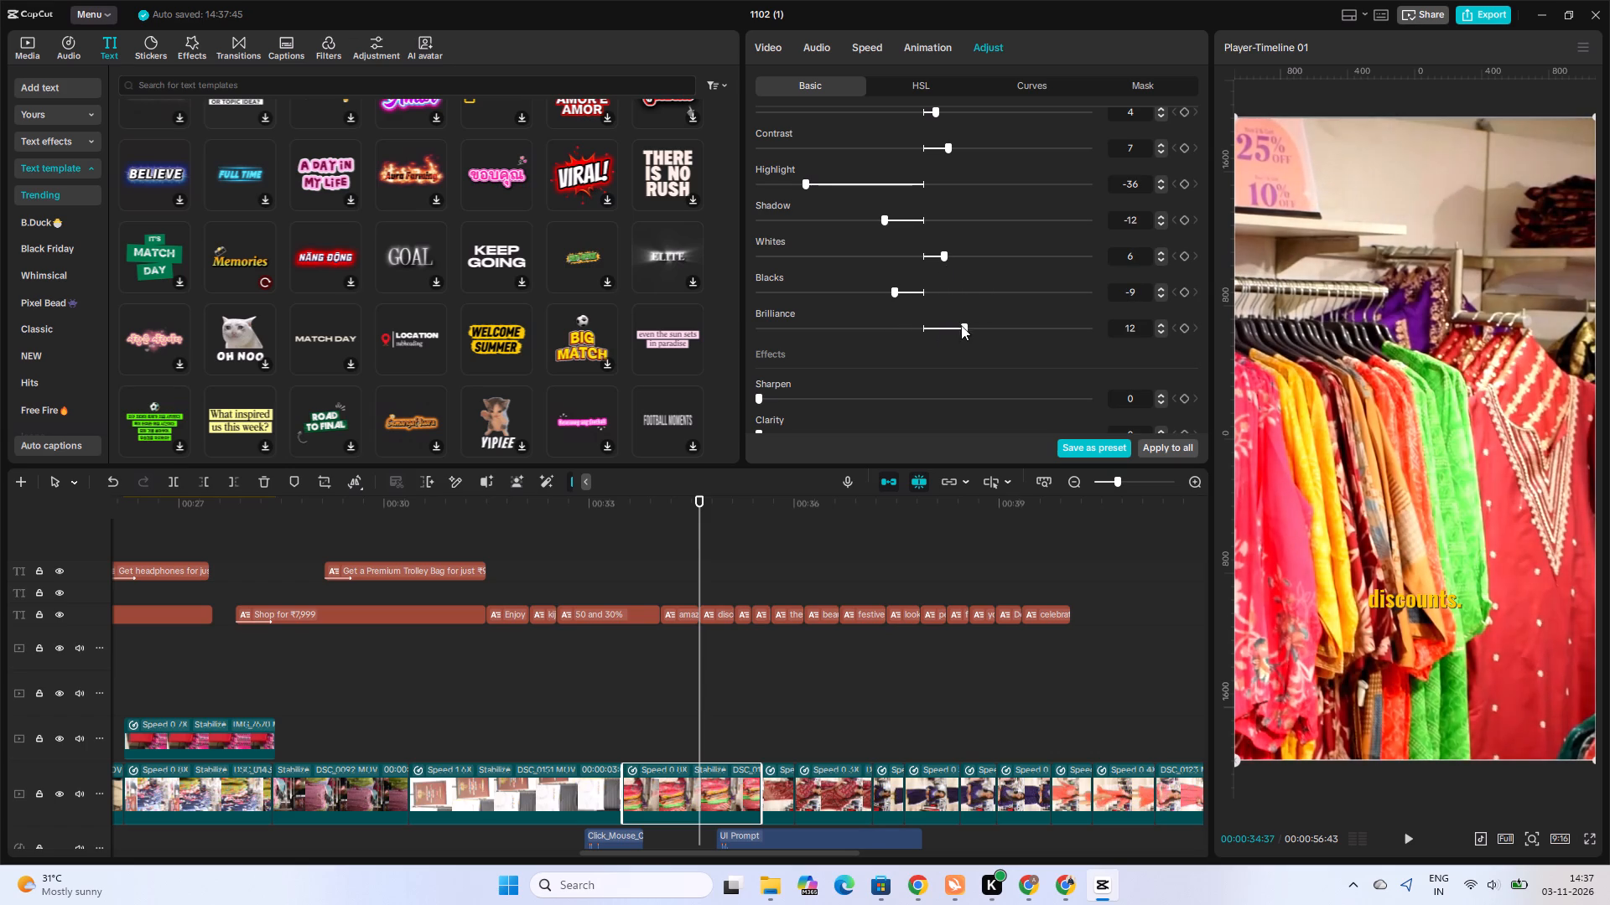
{"action": "left_click_drag", "start_coordinate": [777, 402], "coordinate": [808, 402]}
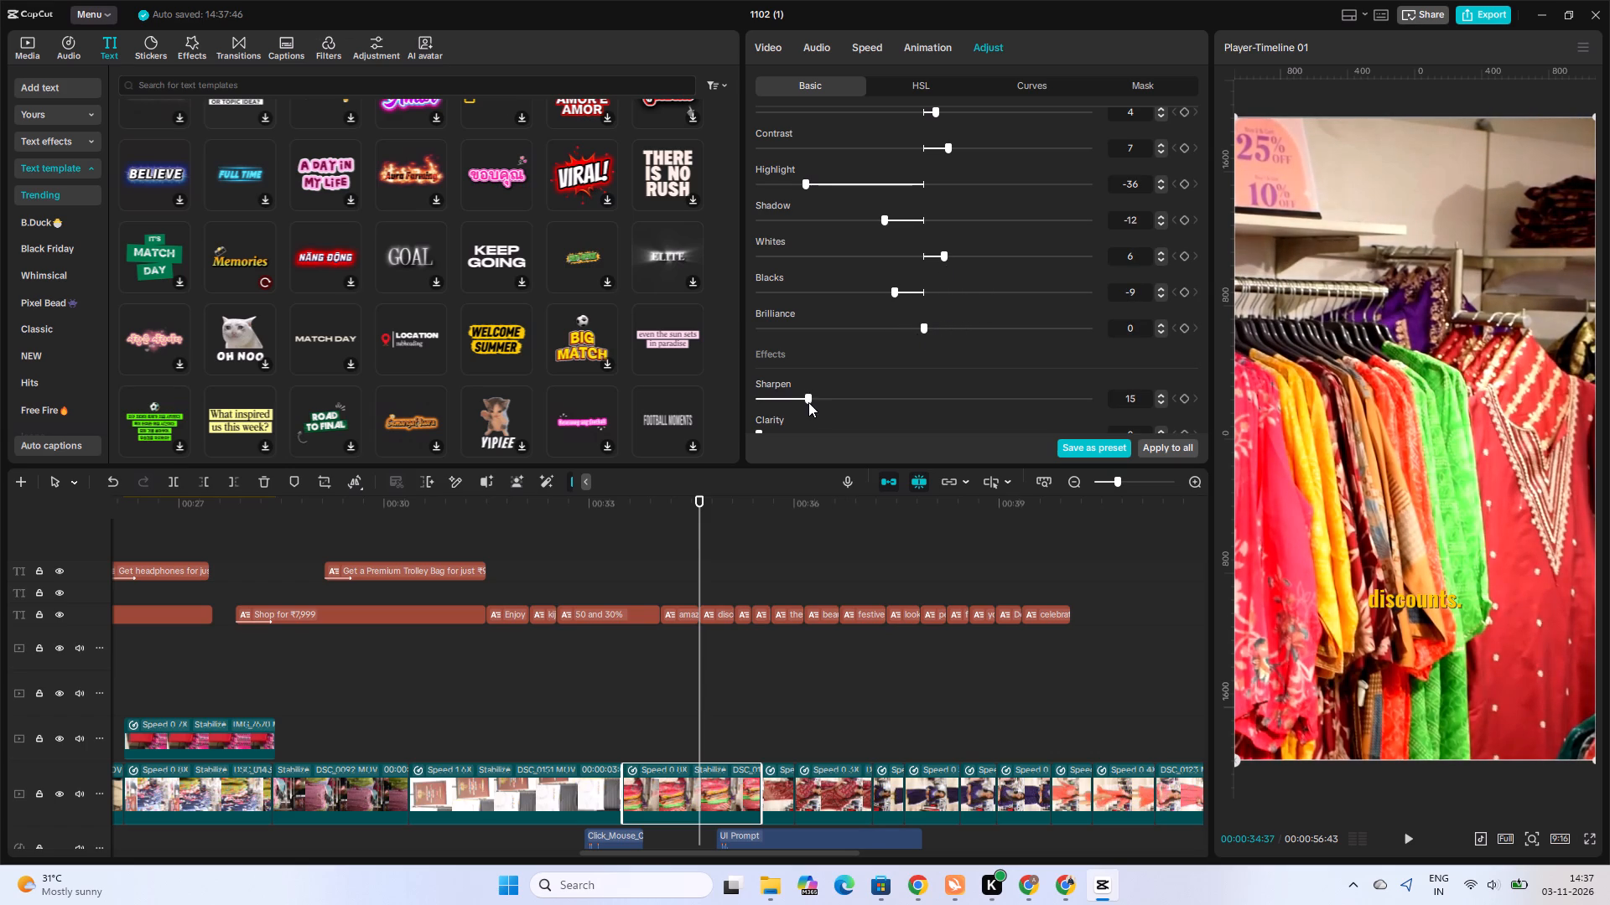
Select the maroon kurta clip under the "beautiful" caption, set its exposure to 11, and keep contrast at 0 after trying it.
{"action": "left_click", "coordinate": [756, 729]}
{"action": "left_click", "coordinate": [828, 670]}
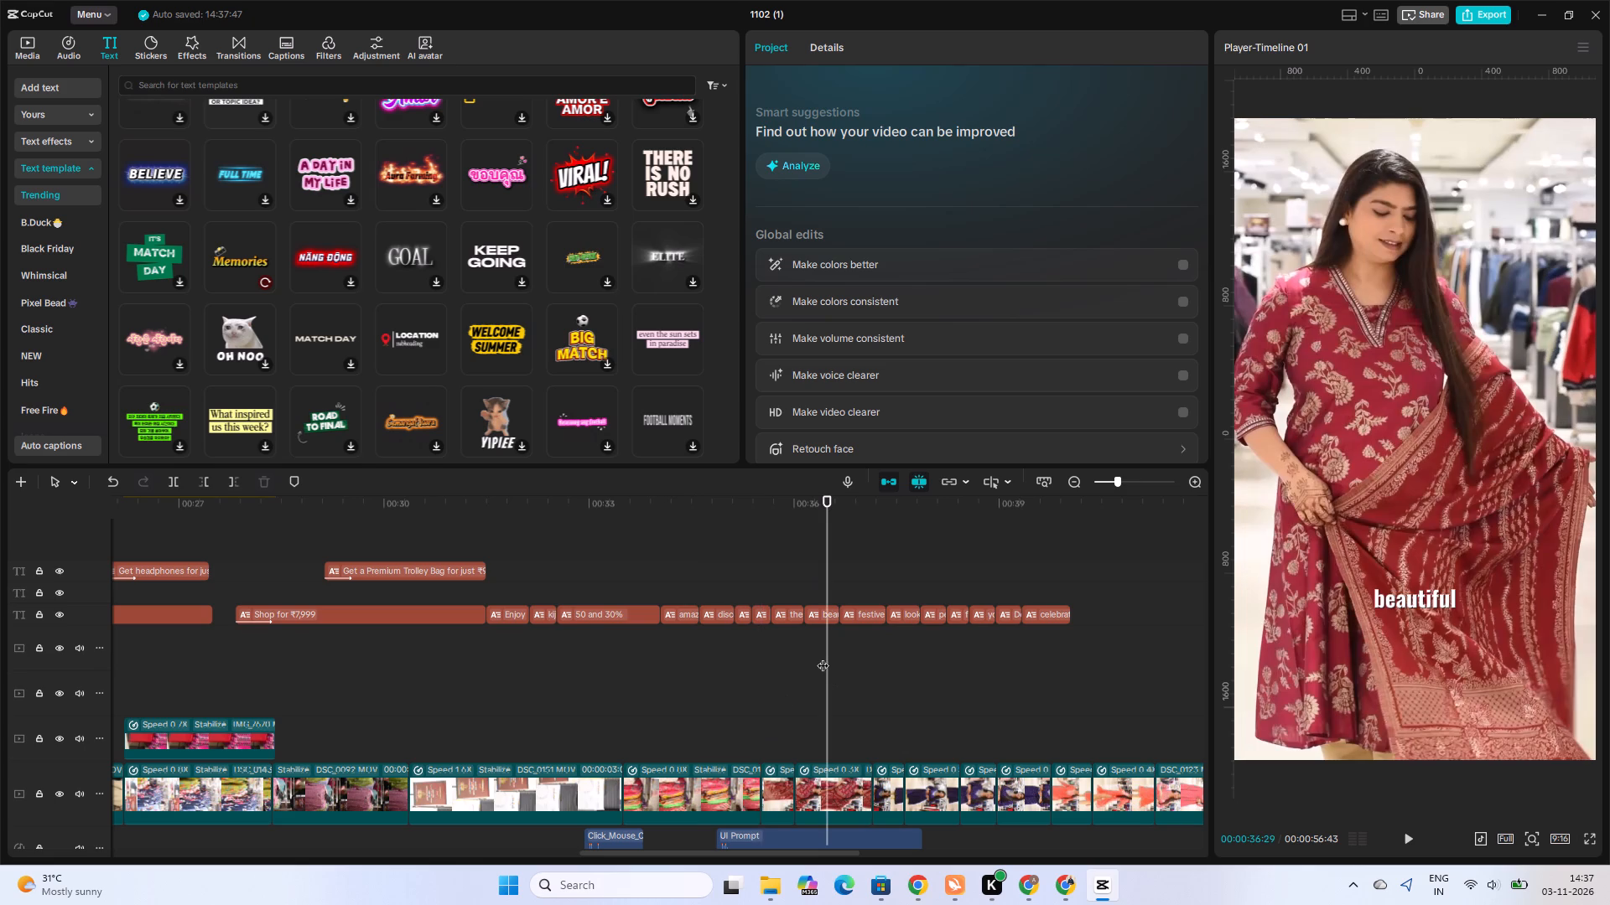
{"action": "left_click", "coordinate": [833, 823]}
{"action": "scroll", "coordinate": [987, 163], "scroll_direction": "down", "scroll_amount": 4}
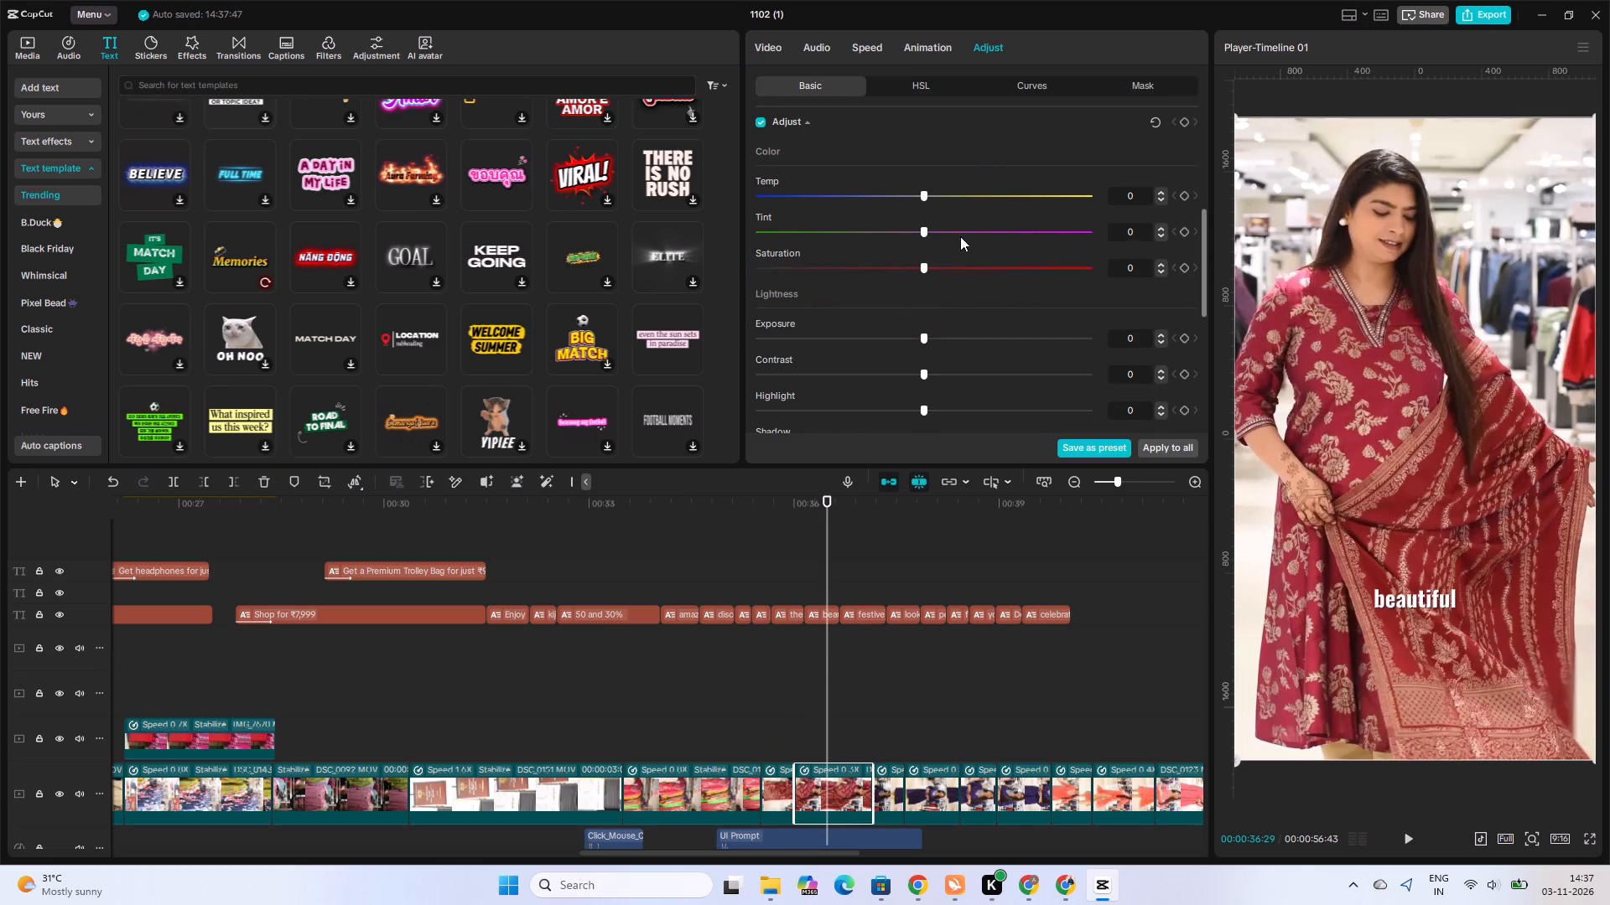
{"action": "left_click", "coordinate": [944, 342]}
{"action": "left_click", "coordinate": [956, 341]}
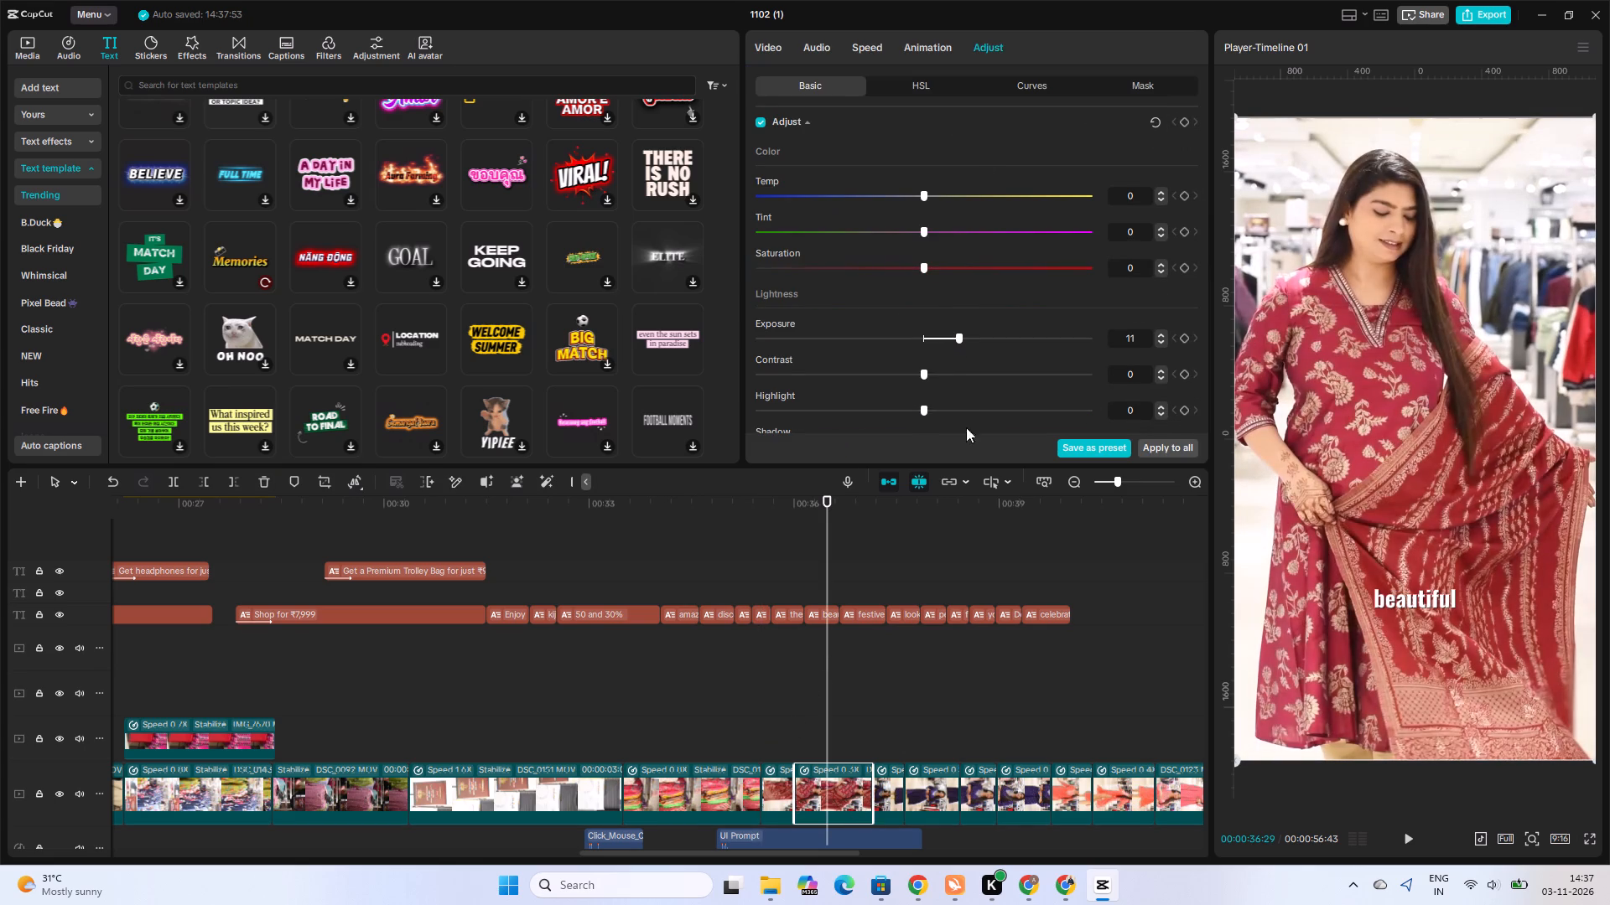
{"action": "left_click", "coordinate": [943, 376]}
{"action": "left_click", "coordinate": [930, 375]}
Set the maroon kurta clip's highlight to 4 and shadow to -18, then try whites 13 and return it to 0.
{"action": "scroll", "coordinate": [918, 407], "scroll_direction": "down", "scroll_amount": 2}
{"action": "left_click", "coordinate": [935, 266]}
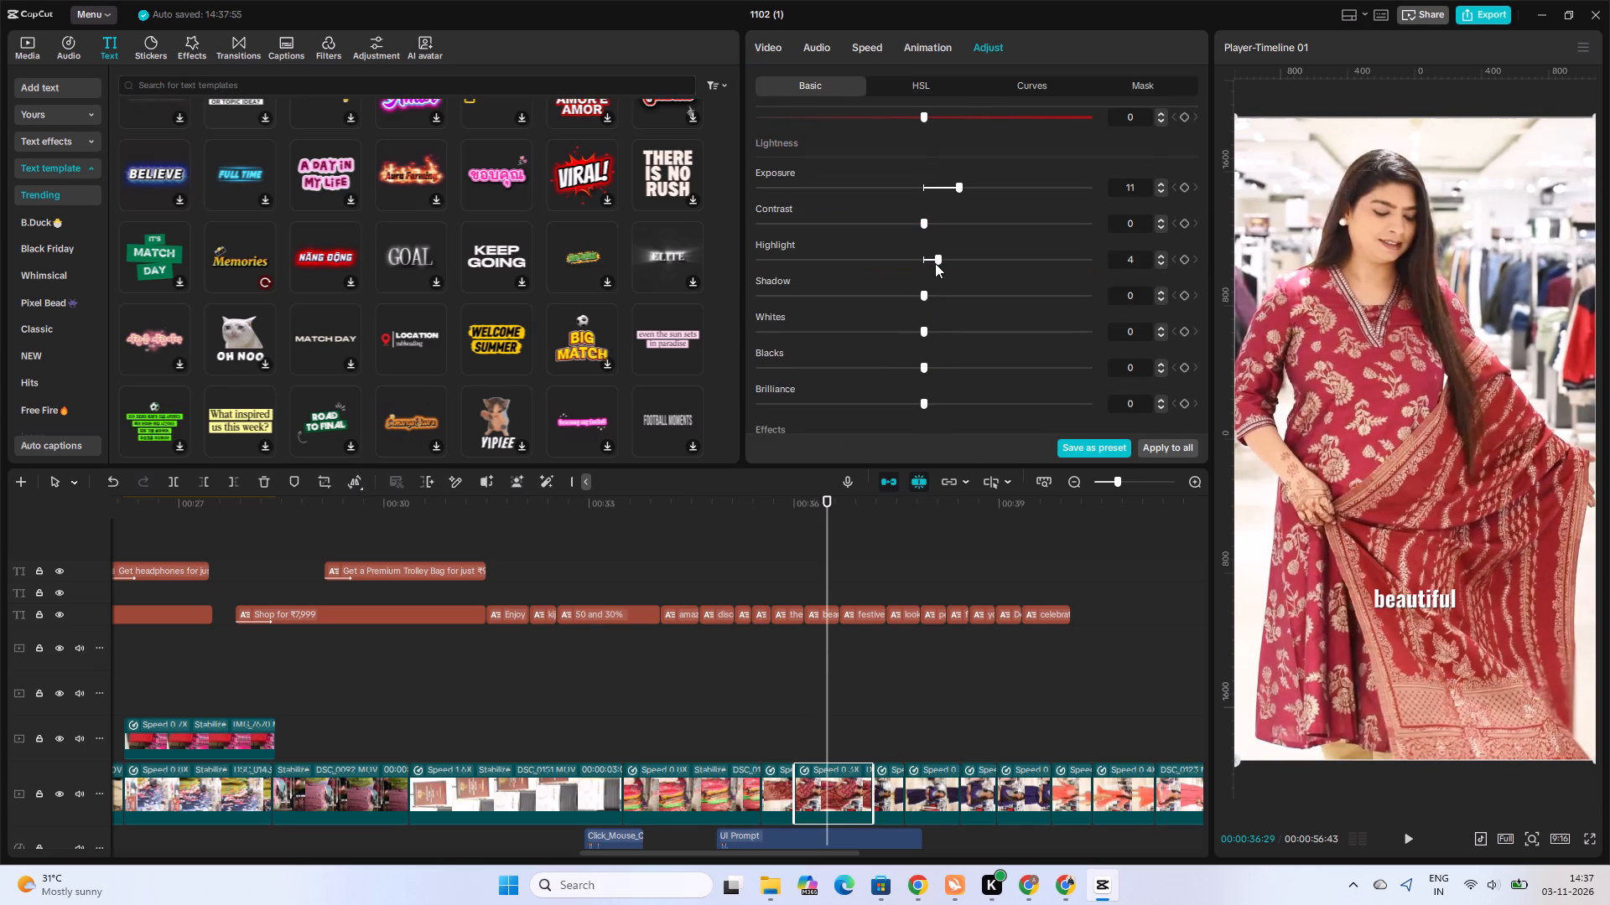
{"action": "left_click", "coordinate": [861, 289]}
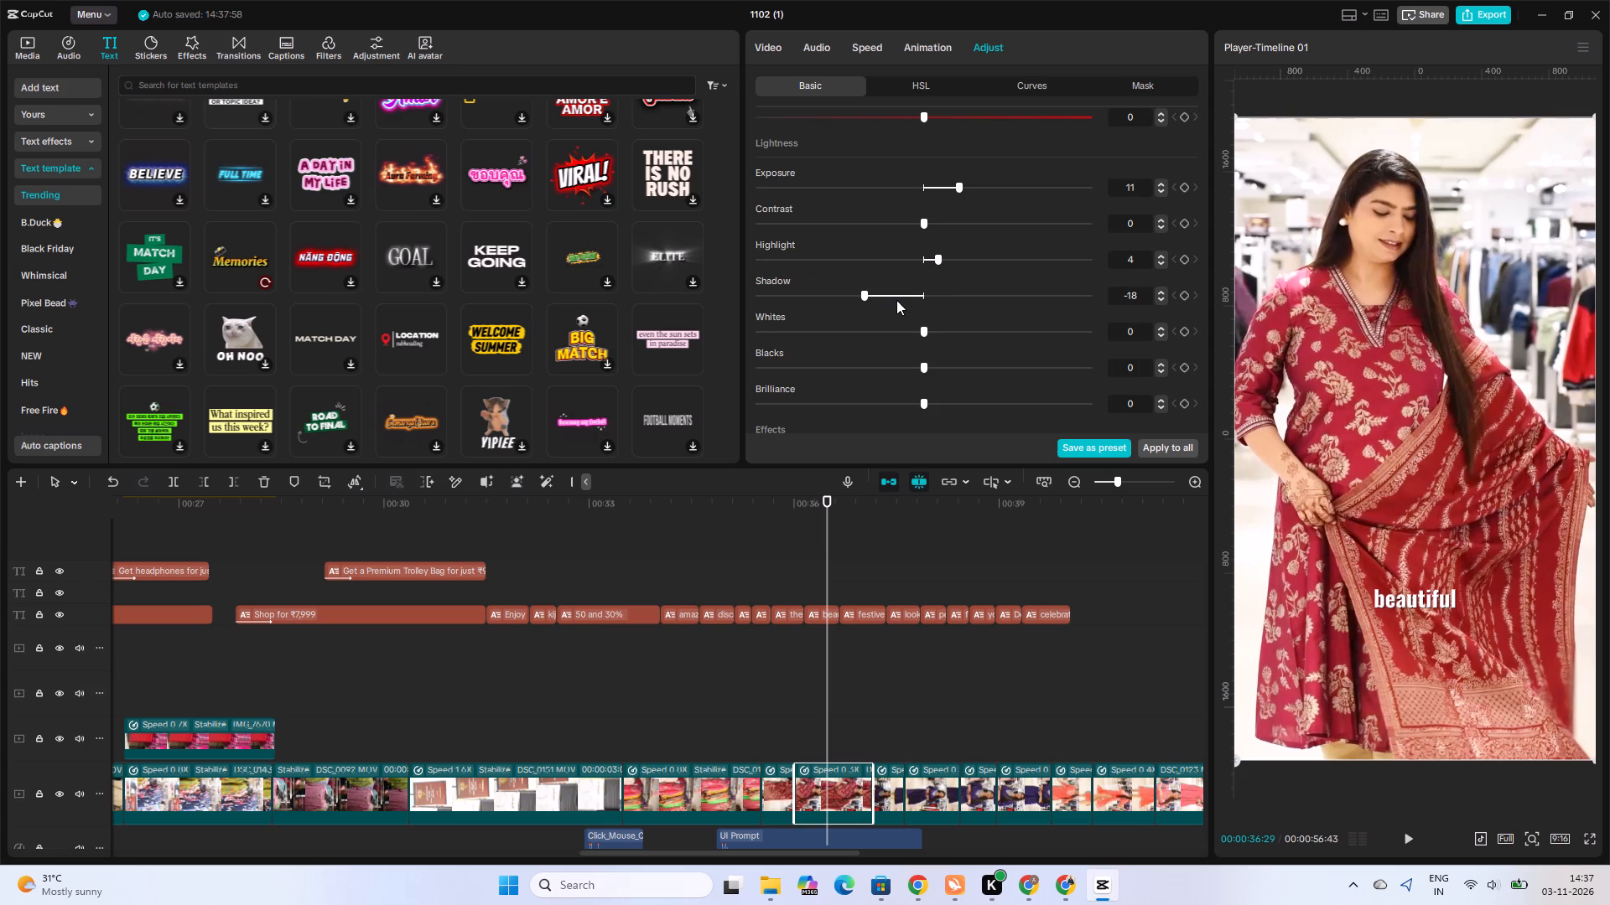
{"action": "left_click", "coordinate": [964, 332]}
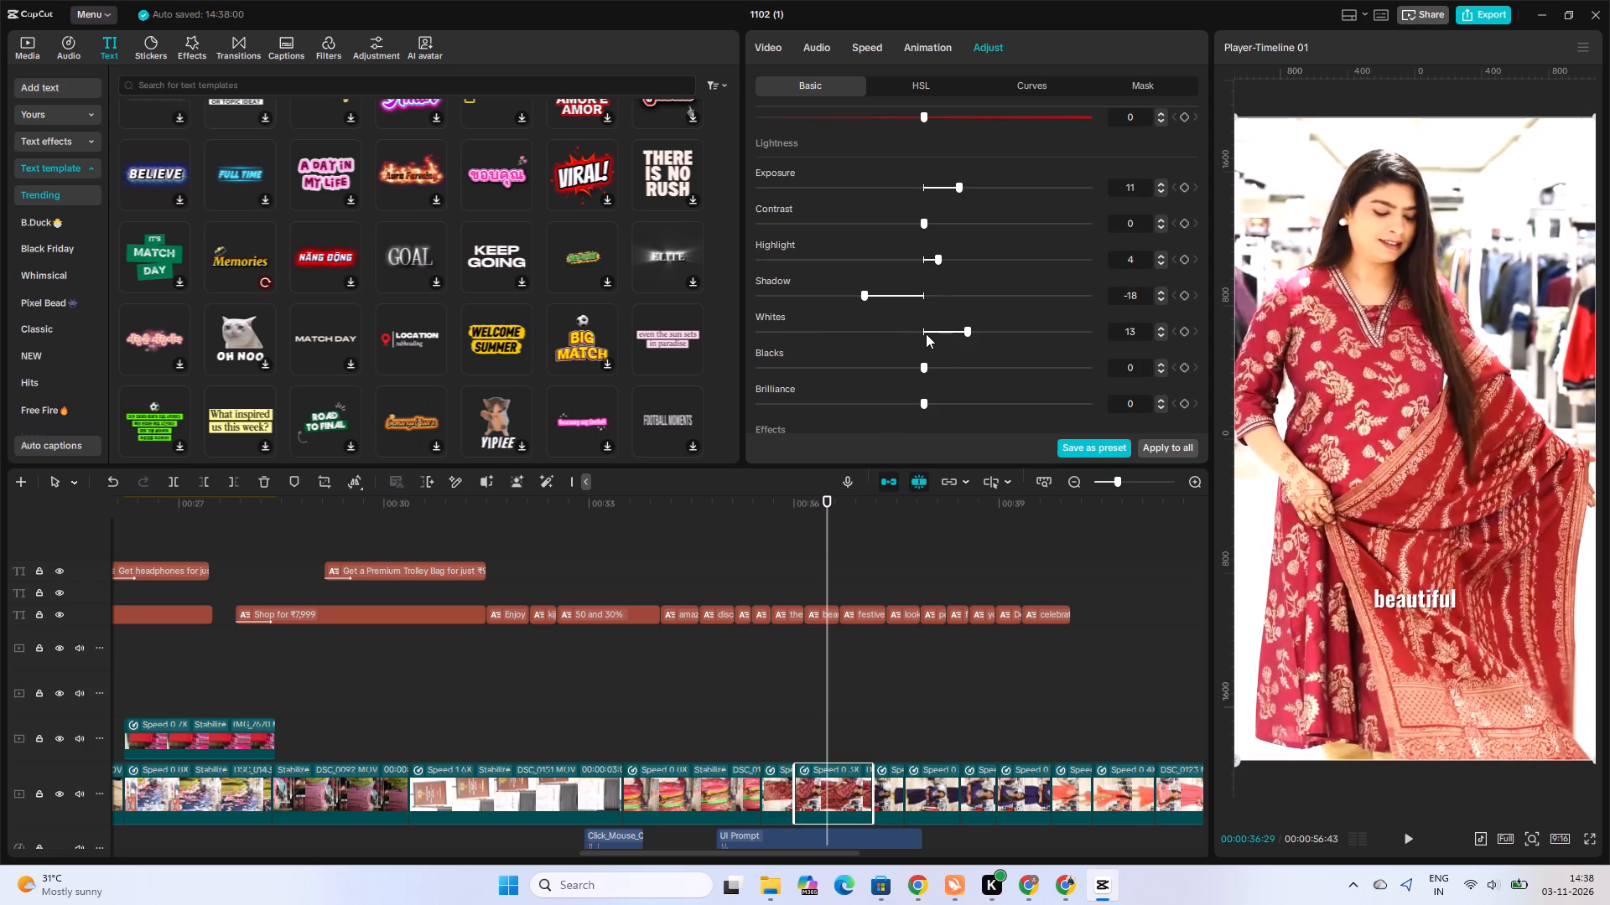
{"action": "left_click", "coordinate": [926, 334]}
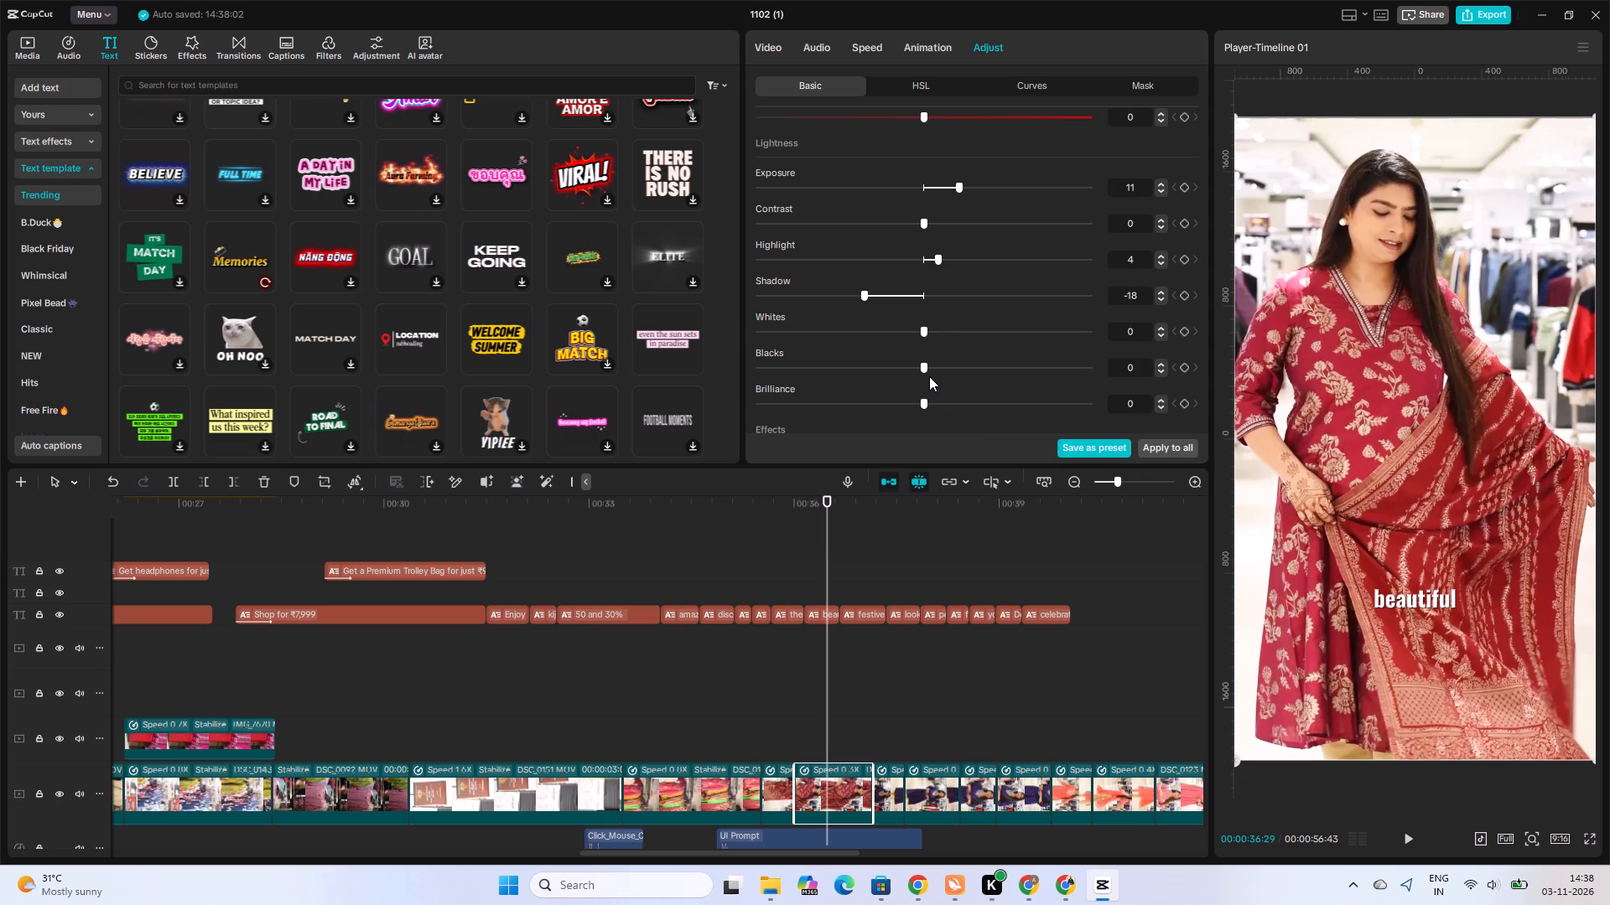
Apply light sharpening to the maroon kurta clip.
{"action": "scroll", "coordinate": [864, 376], "scroll_direction": "down", "scroll_amount": 1}
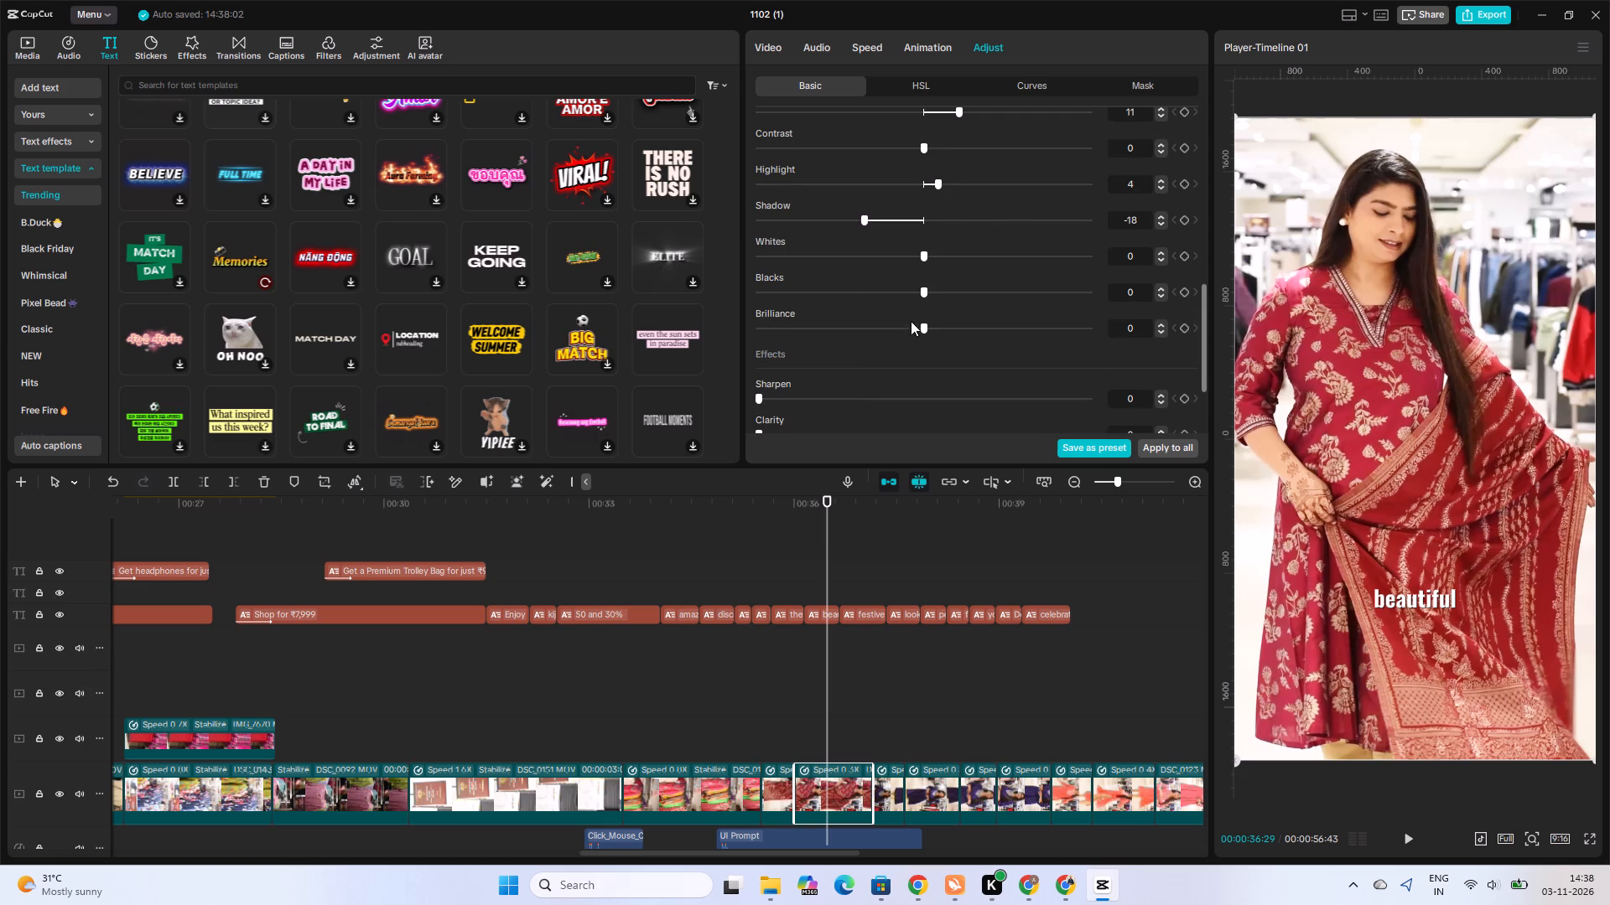
{"action": "left_click", "coordinate": [783, 396]}
{"action": "left_click", "coordinate": [795, 396]}
Combine the two adjacent orange kurta clips at the "celebrations." caption into one compound clip.
{"action": "left_click", "coordinate": [913, 731]}
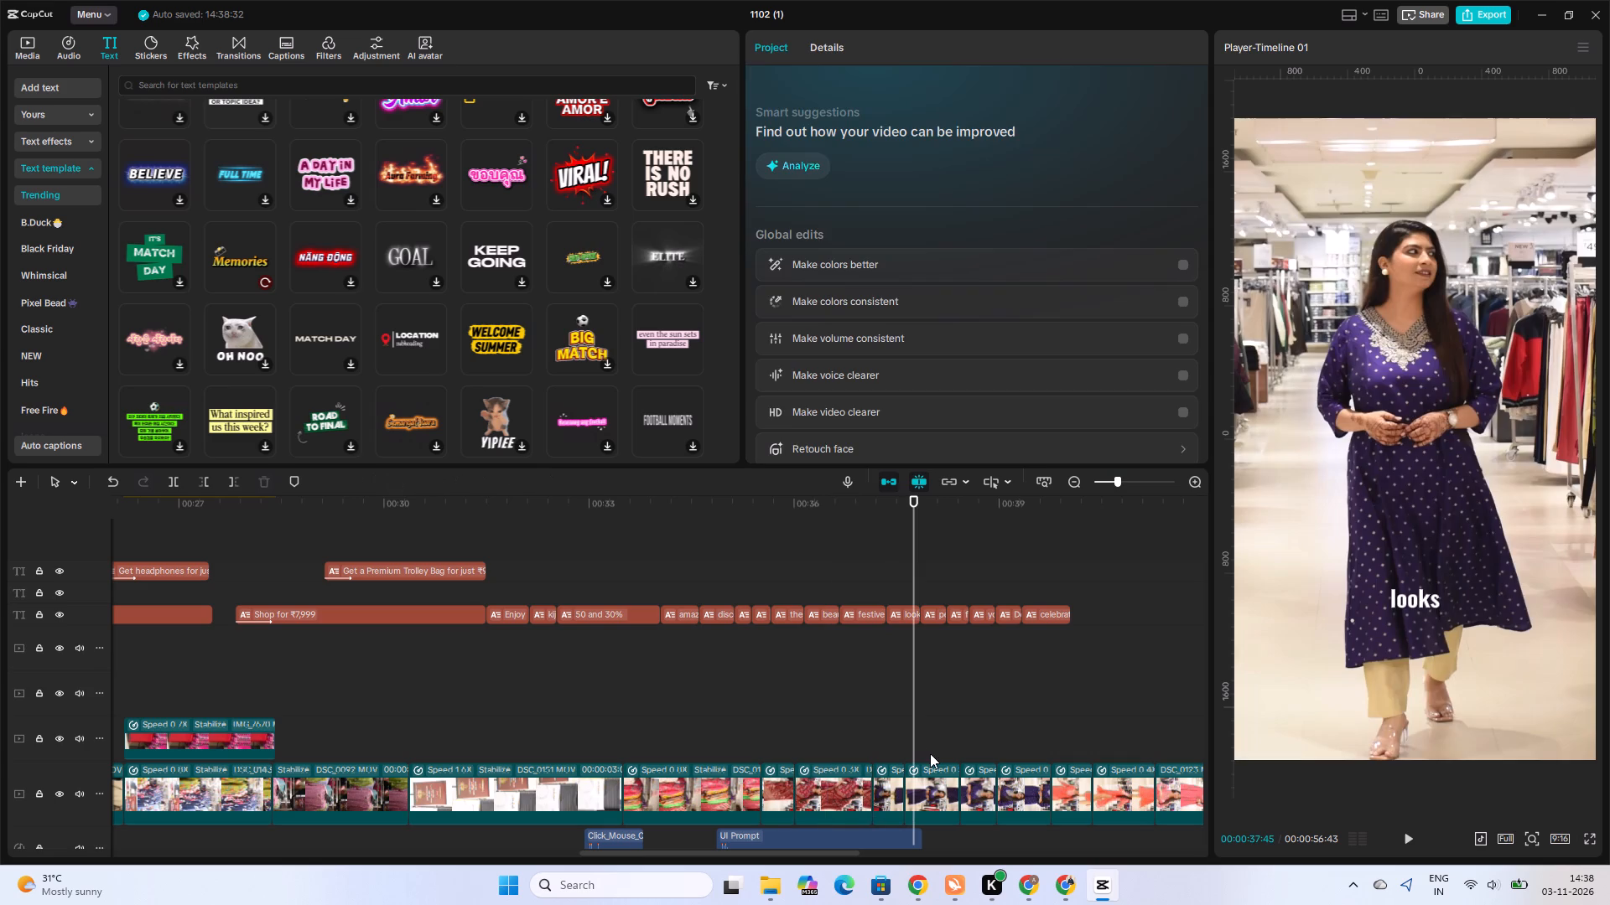
{"action": "scroll", "coordinate": [982, 742], "scroll_direction": "down", "scroll_amount": 2, "text": "alt"}
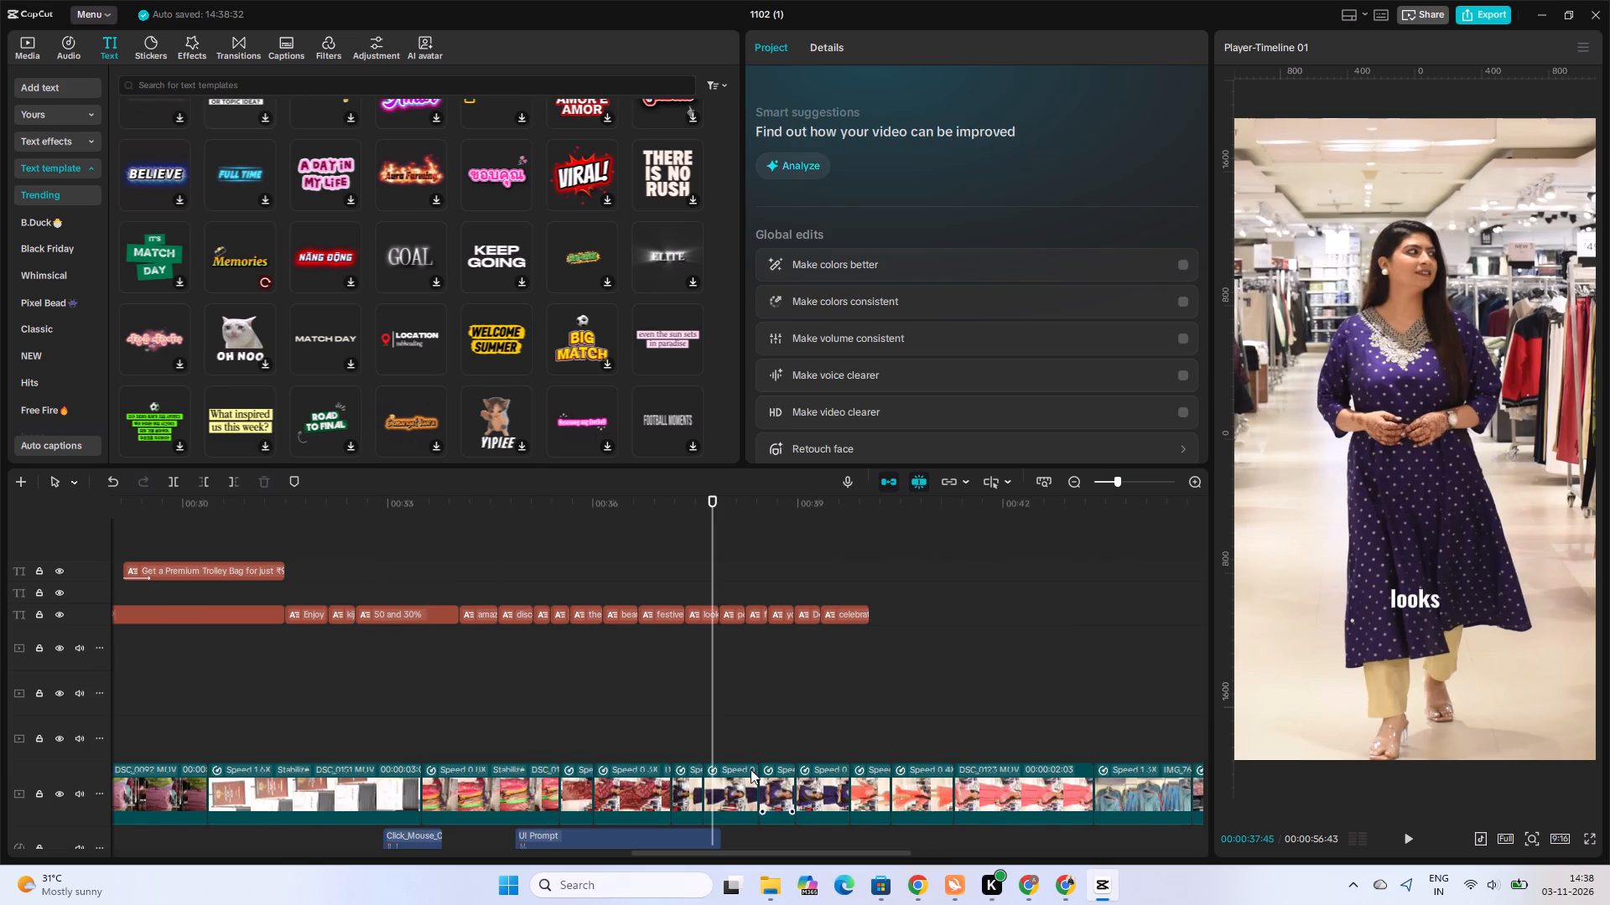
{"action": "left_click", "coordinate": [850, 733]}
{"action": "left_click", "coordinate": [874, 743]}
{"action": "left_click", "coordinate": [864, 750]}
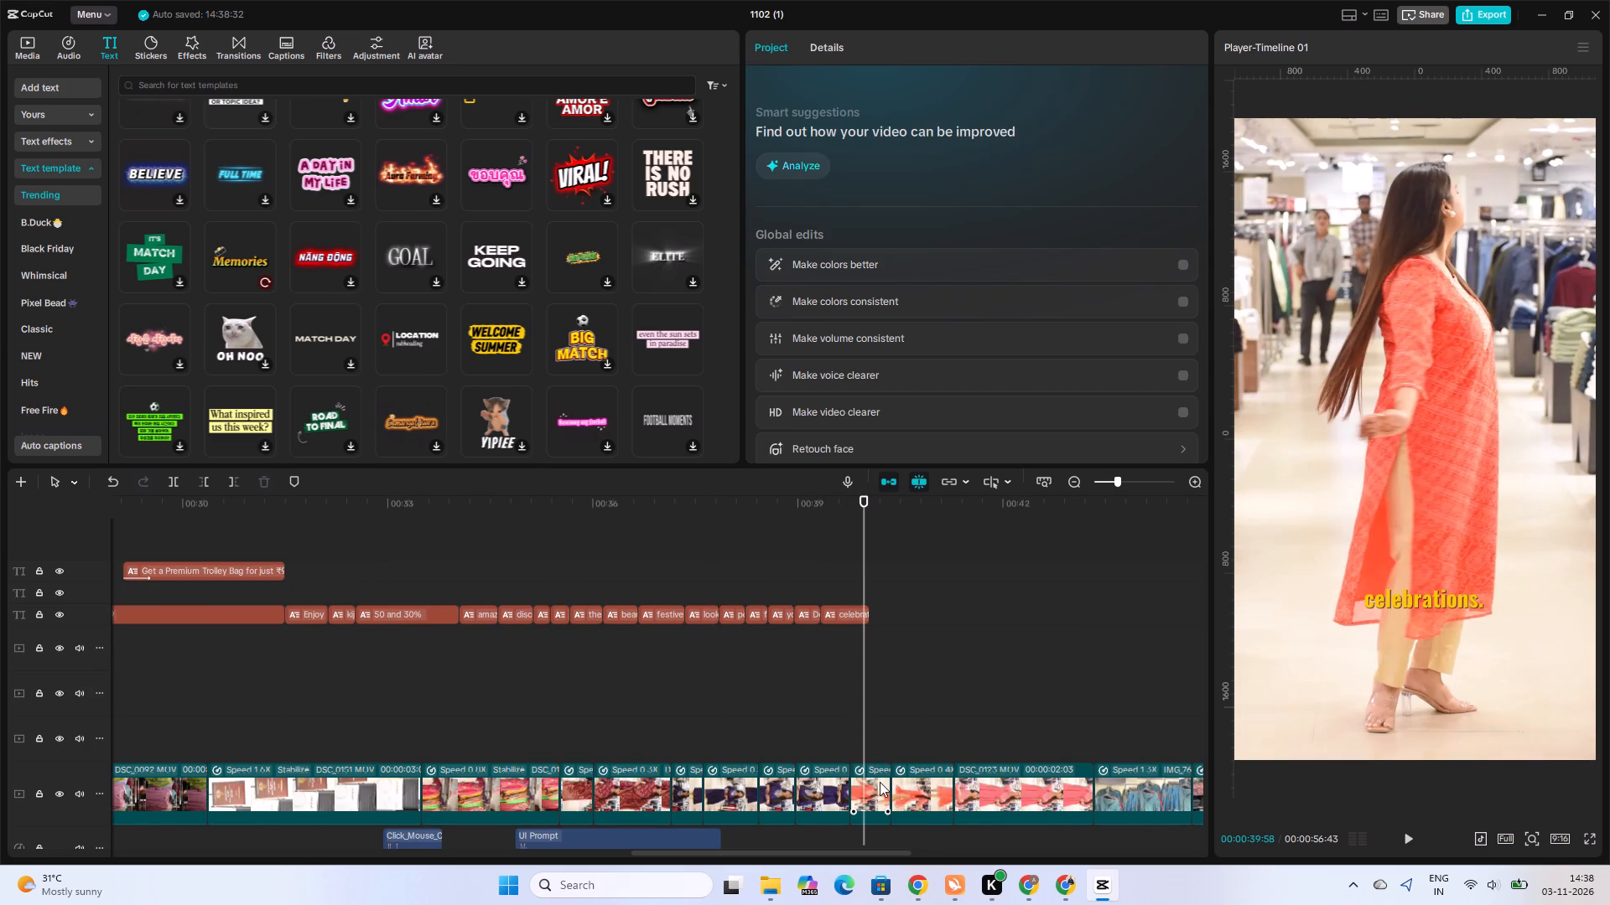
{"action": "left_click", "coordinate": [880, 782]}
{"action": "left_click_drag", "start_coordinate": [892, 732], "coordinate": [895, 803]}
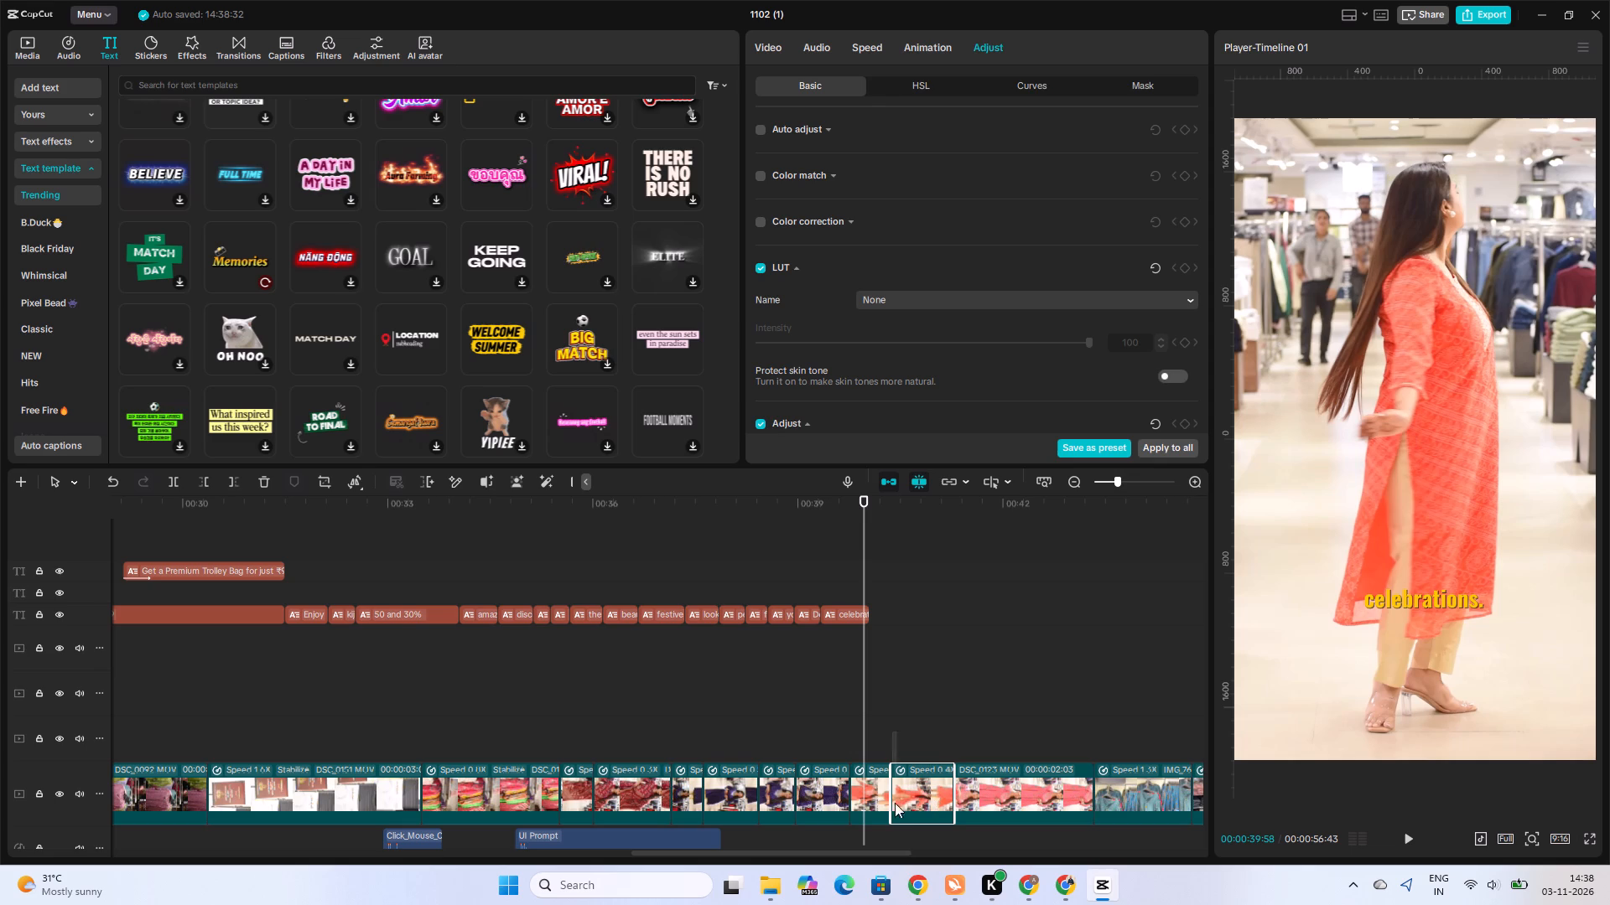
{"action": "left_click_drag", "start_coordinate": [895, 803], "coordinate": [875, 814]}
{"action": "right_click", "coordinate": [908, 807]}
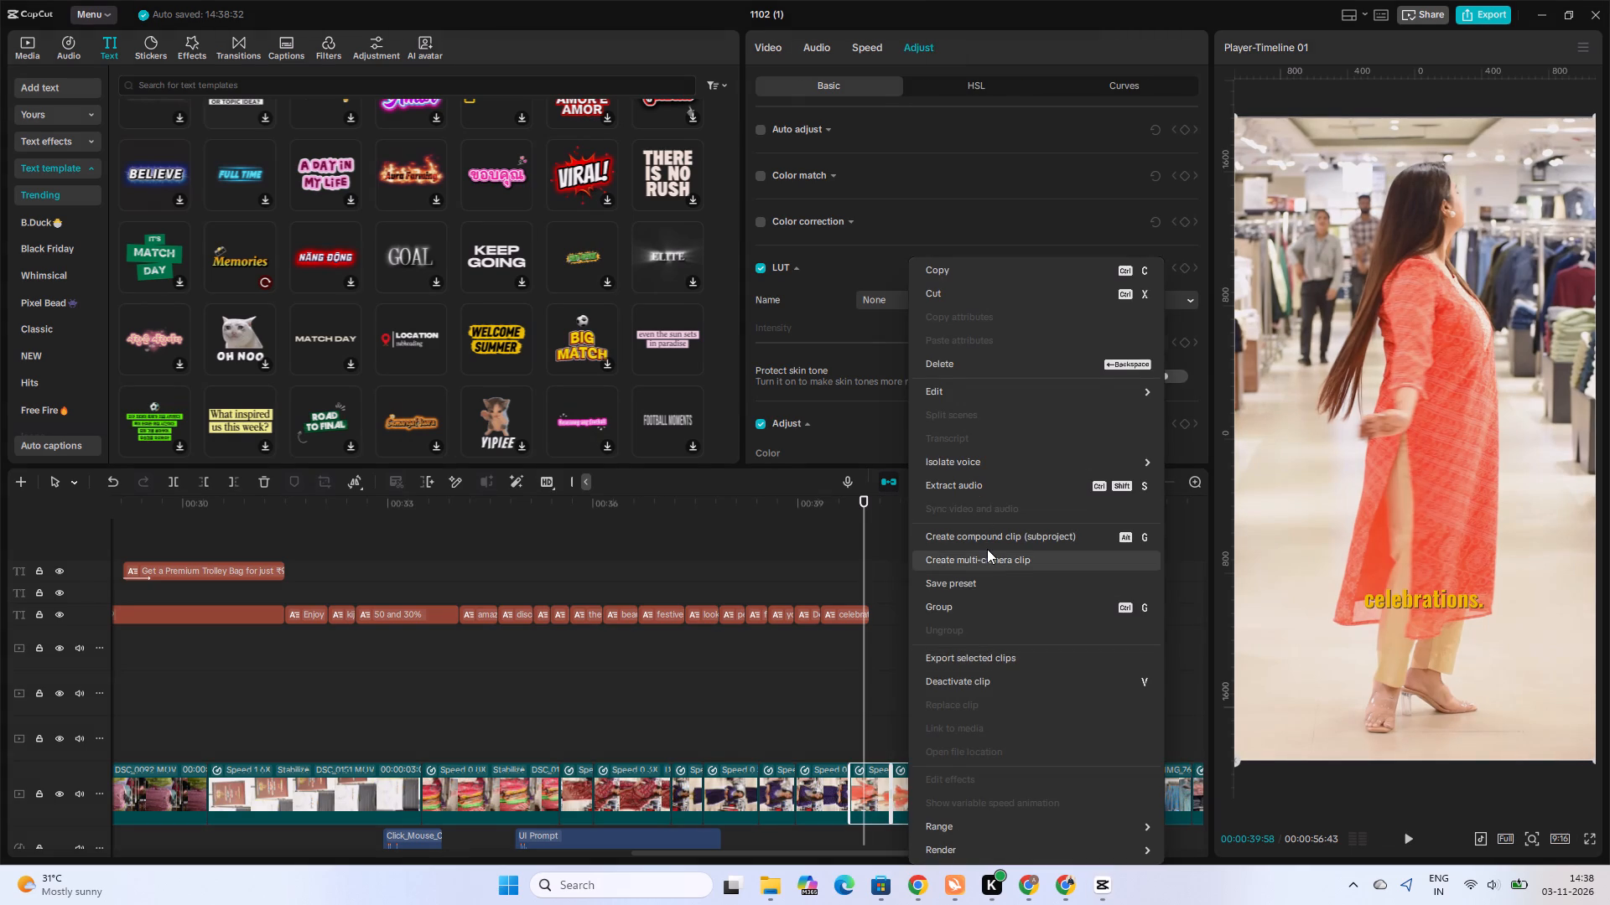
{"action": "left_click", "coordinate": [988, 536]}
Set the orange kurta compound clip's exposure to 6 and contrast to 3, returning saturation to 0 after trying 10.
{"action": "left_click", "coordinate": [890, 795]}
{"action": "scroll", "coordinate": [923, 265], "scroll_direction": "down", "scroll_amount": 3}
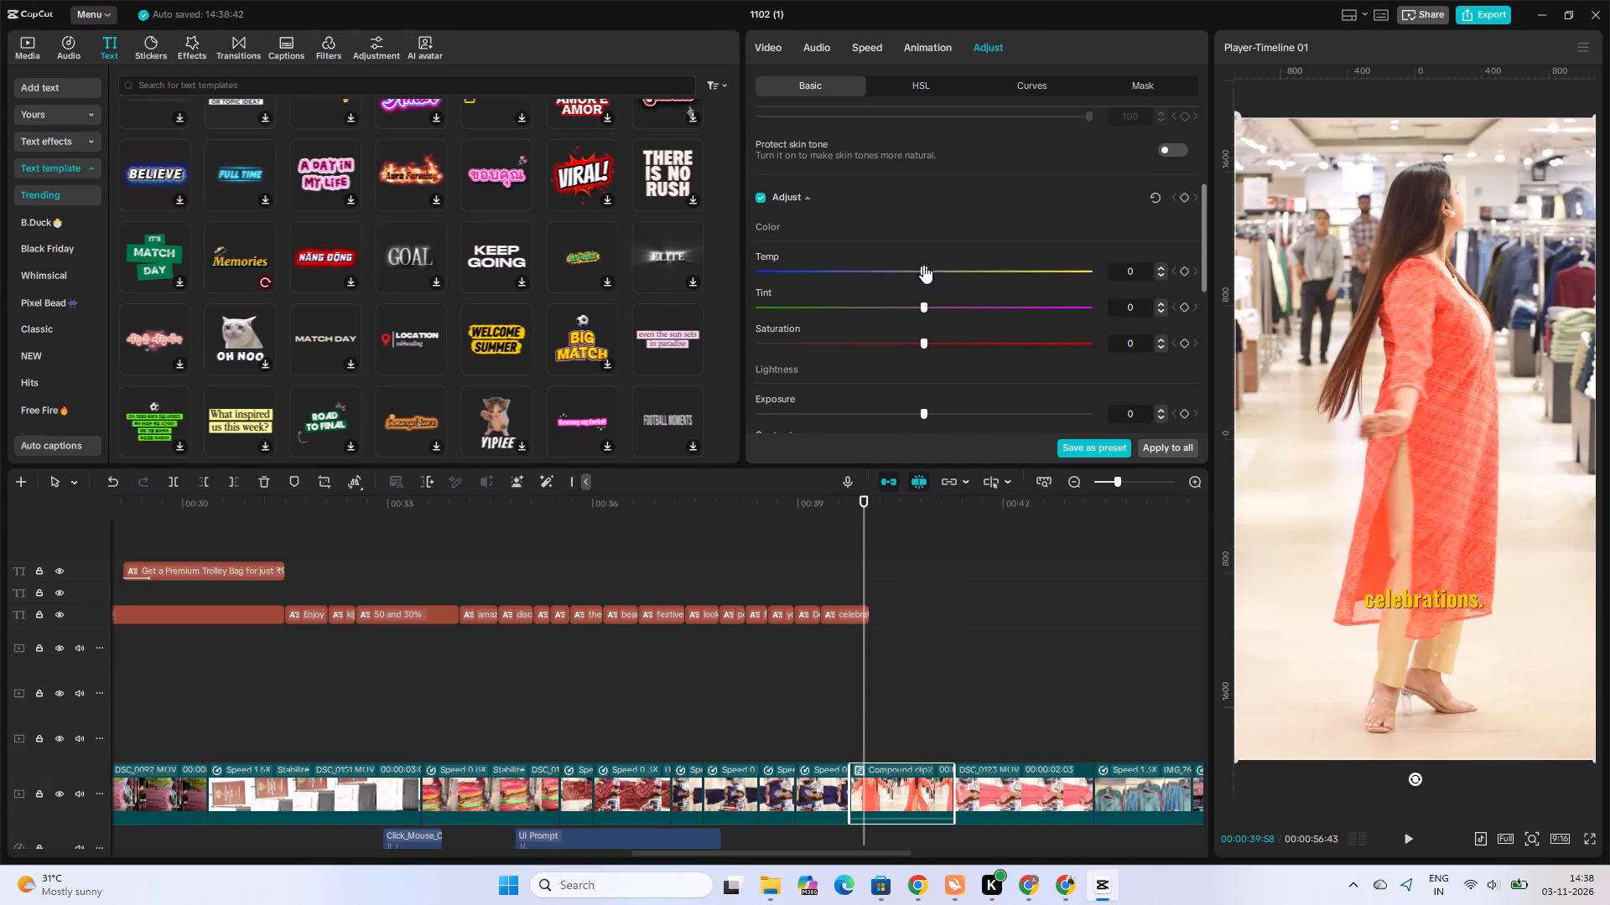
{"action": "left_click", "coordinate": [953, 347]}
{"action": "scroll", "coordinate": [942, 349], "scroll_direction": "down", "scroll_amount": 2}
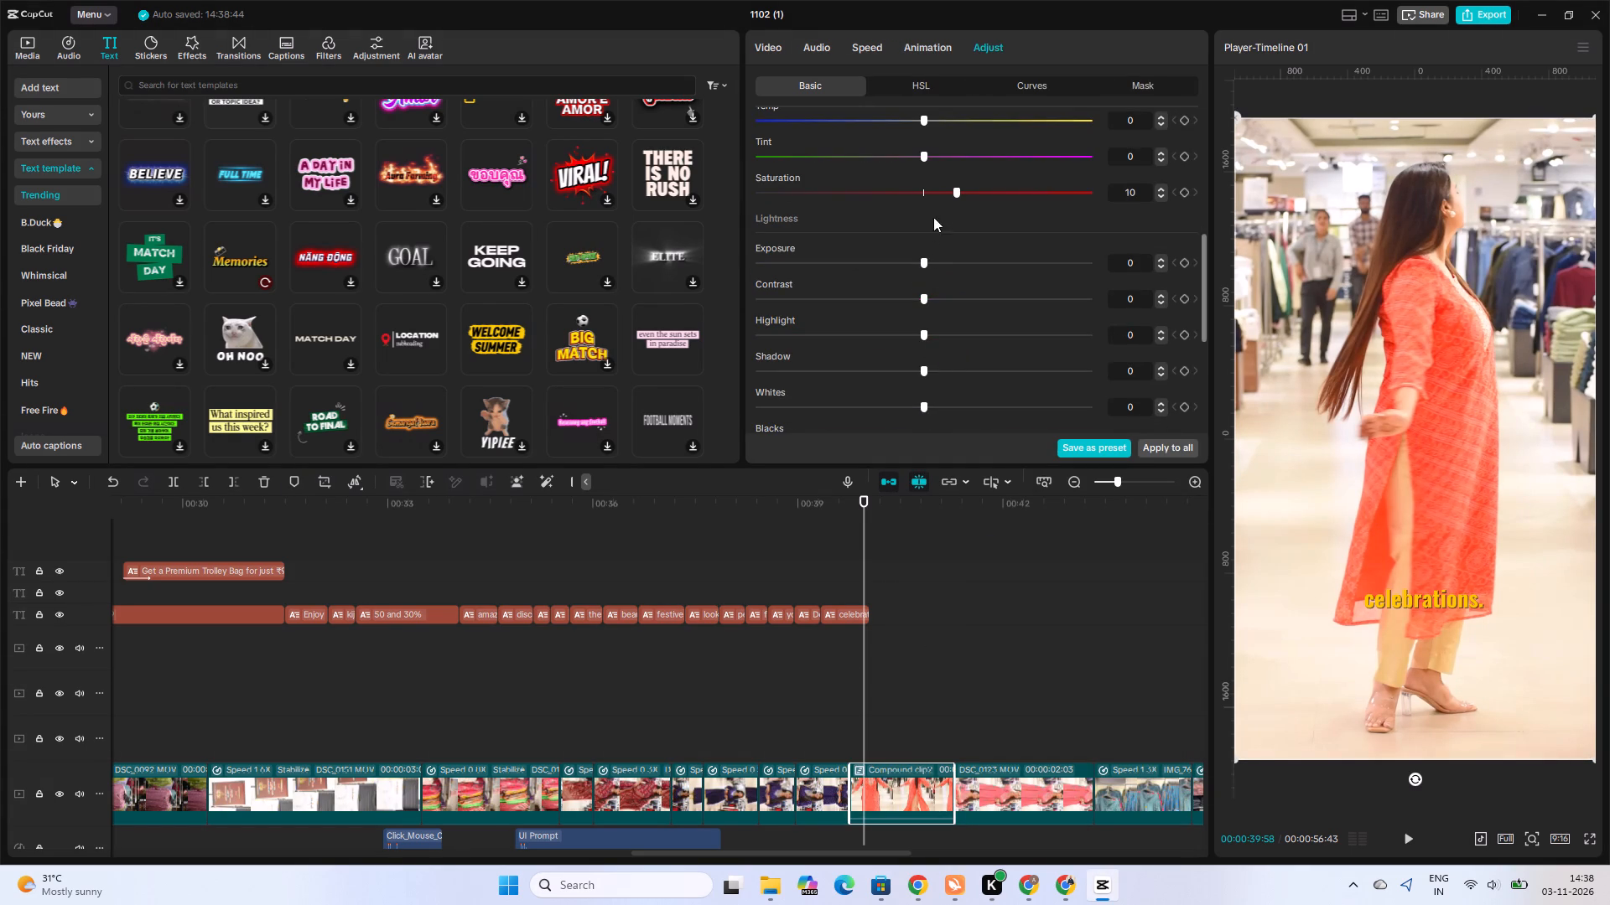
{"action": "left_click", "coordinate": [925, 193]}
{"action": "left_click", "coordinate": [941, 259]}
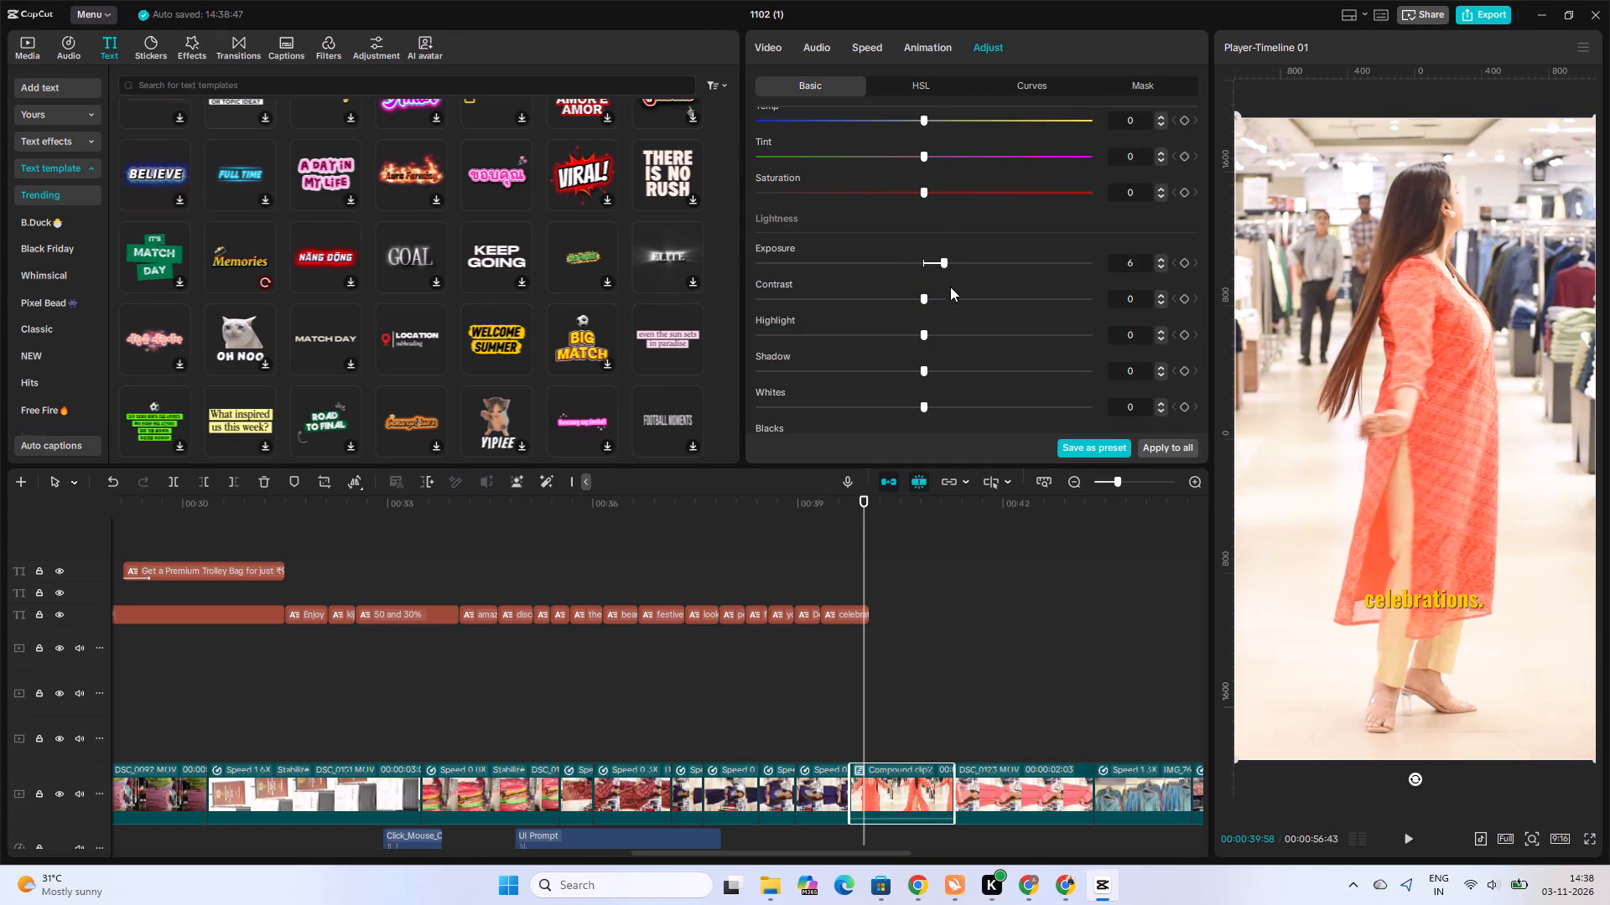
{"action": "left_click", "coordinate": [939, 295]}
{"action": "left_click", "coordinate": [931, 297]}
Set the orange kurta compound clip's highlight to -10, shadow to 7 and blacks to -11, returning whites to 0 after trying 4.
{"action": "left_click", "coordinate": [877, 333]}
{"action": "key", "text": "space"}
{"action": "key", "text": "space"}
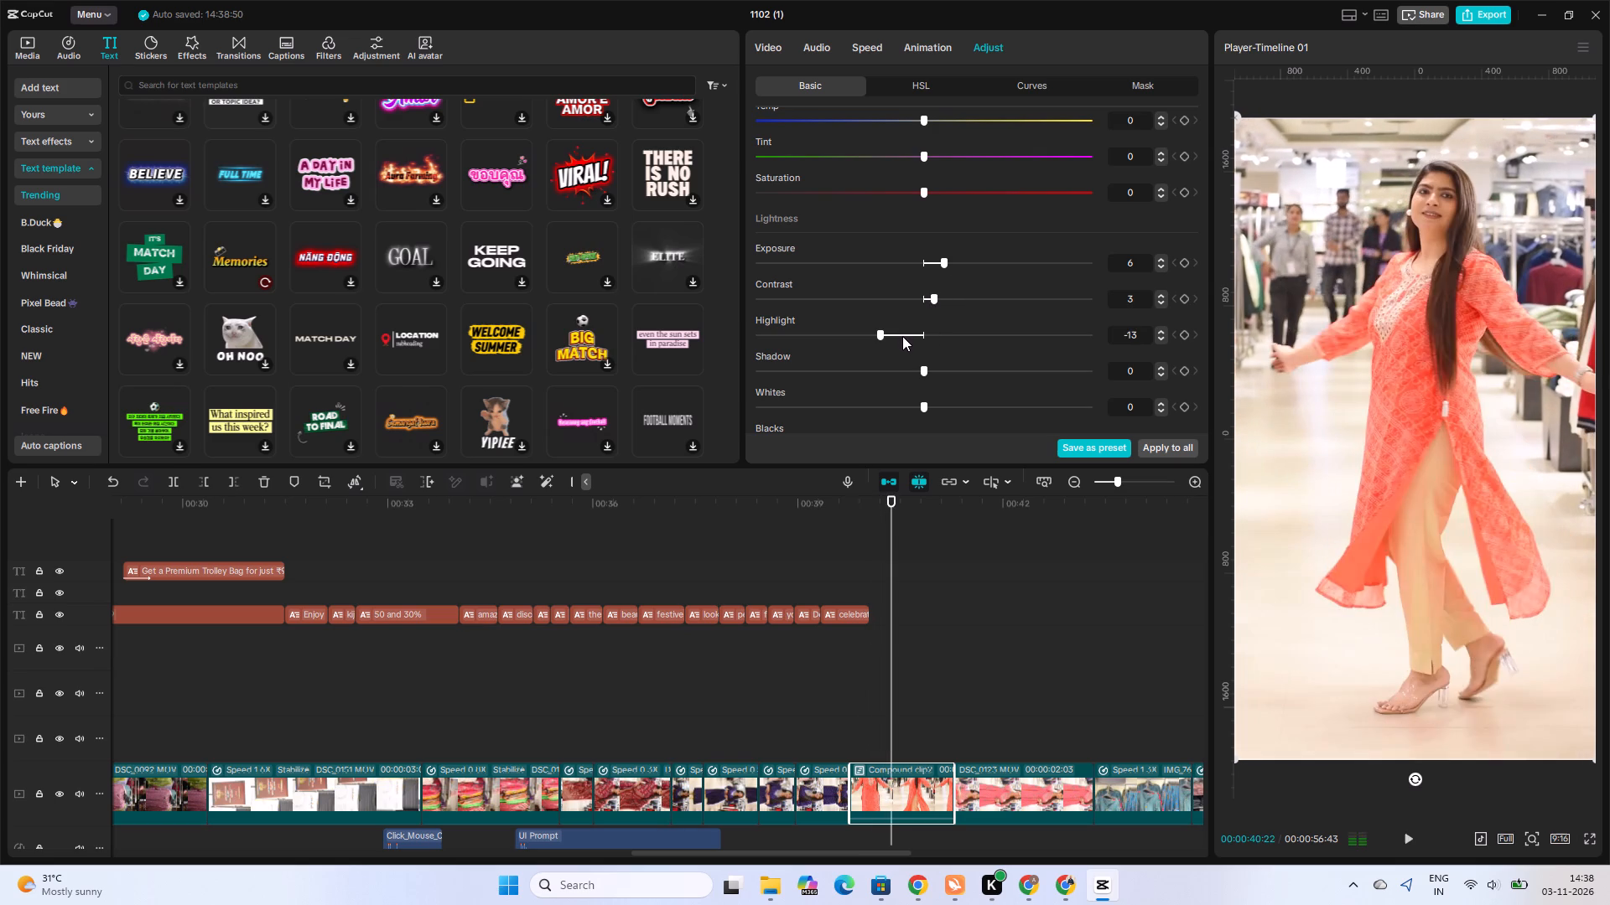
{"action": "key", "text": "space"}
{"action": "key", "text": "space"}
{"action": "left_click", "coordinate": [948, 371]}
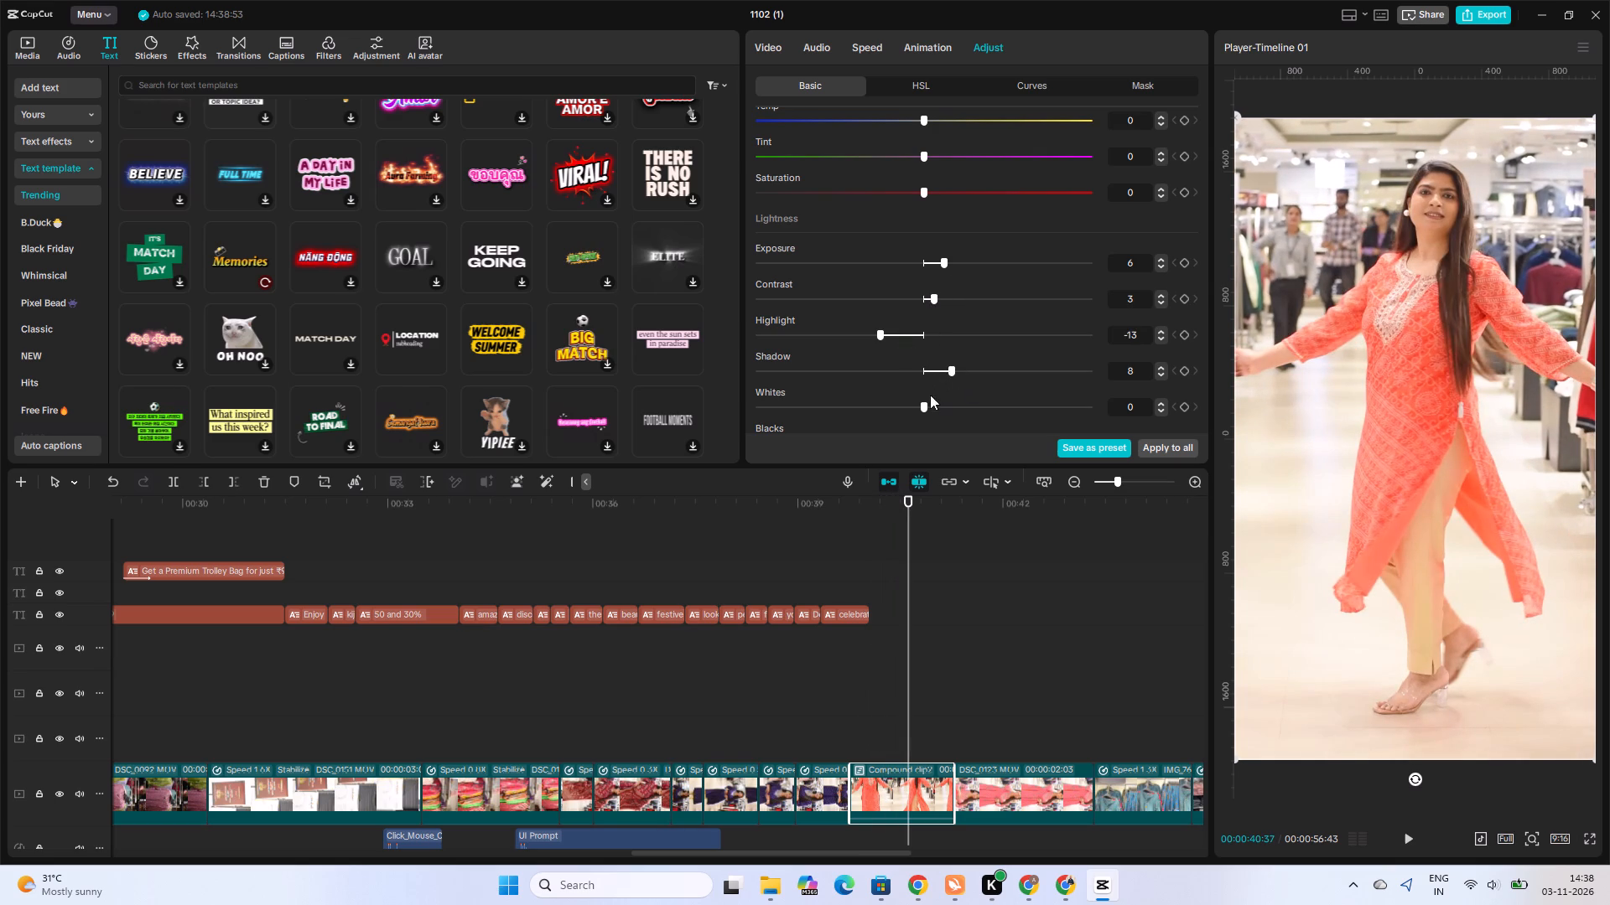
{"action": "left_click", "coordinate": [896, 405]}
{"action": "left_click", "coordinate": [923, 406]}
{"action": "left_click", "coordinate": [934, 406]}
{"action": "scroll", "coordinate": [910, 412], "scroll_direction": "down", "scroll_amount": 1}
{"action": "left_click", "coordinate": [873, 363]}
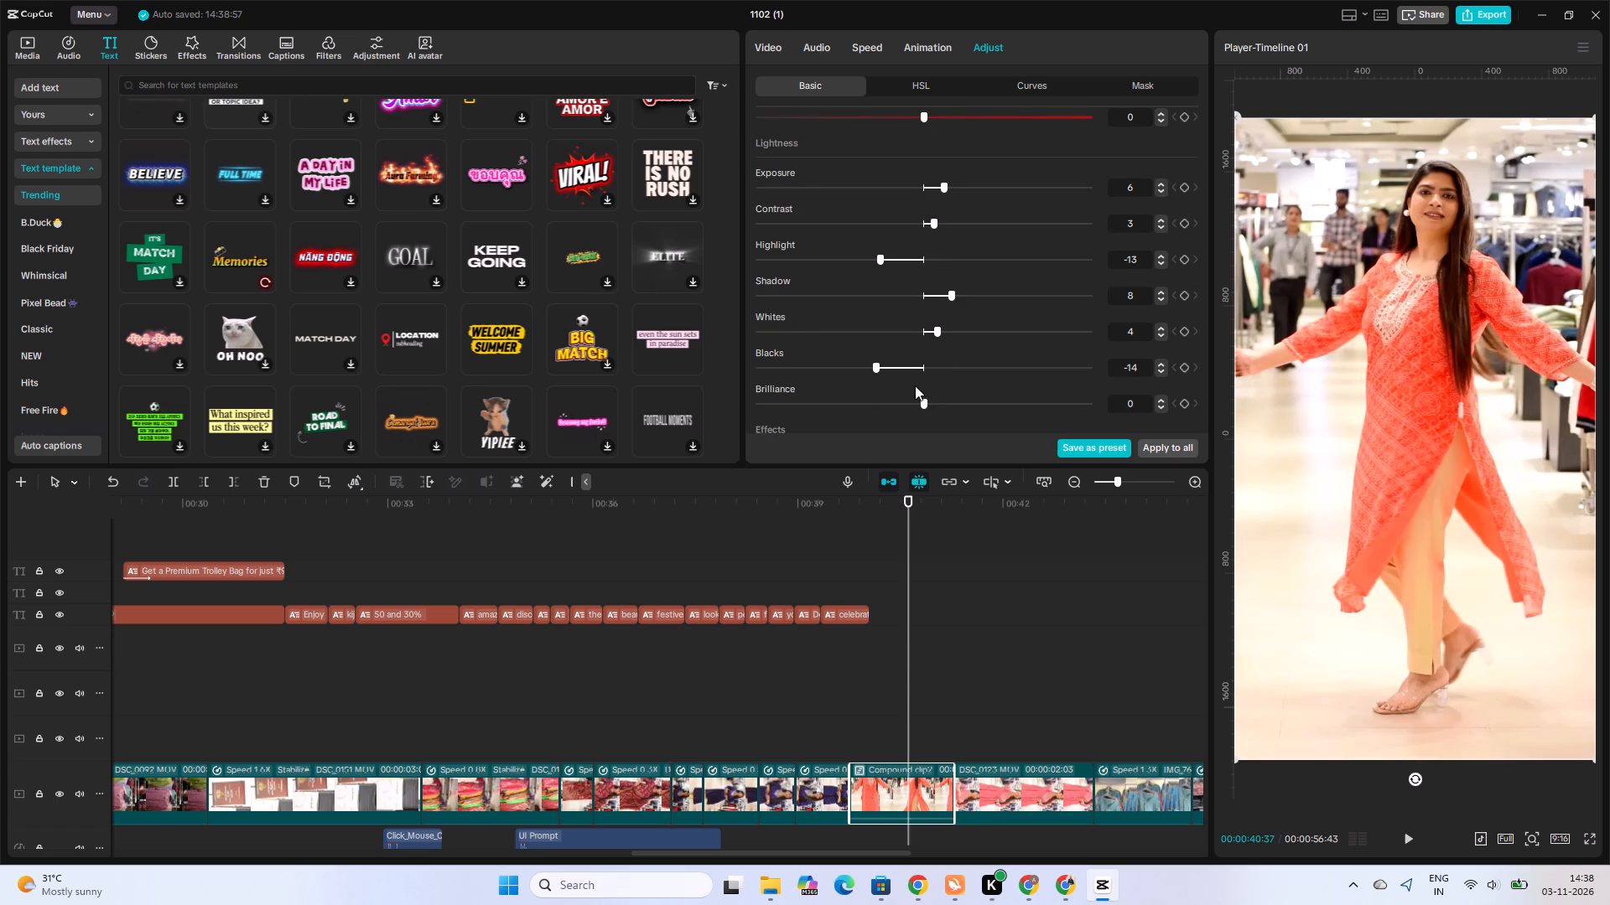
{"action": "left_click", "coordinate": [884, 359]}
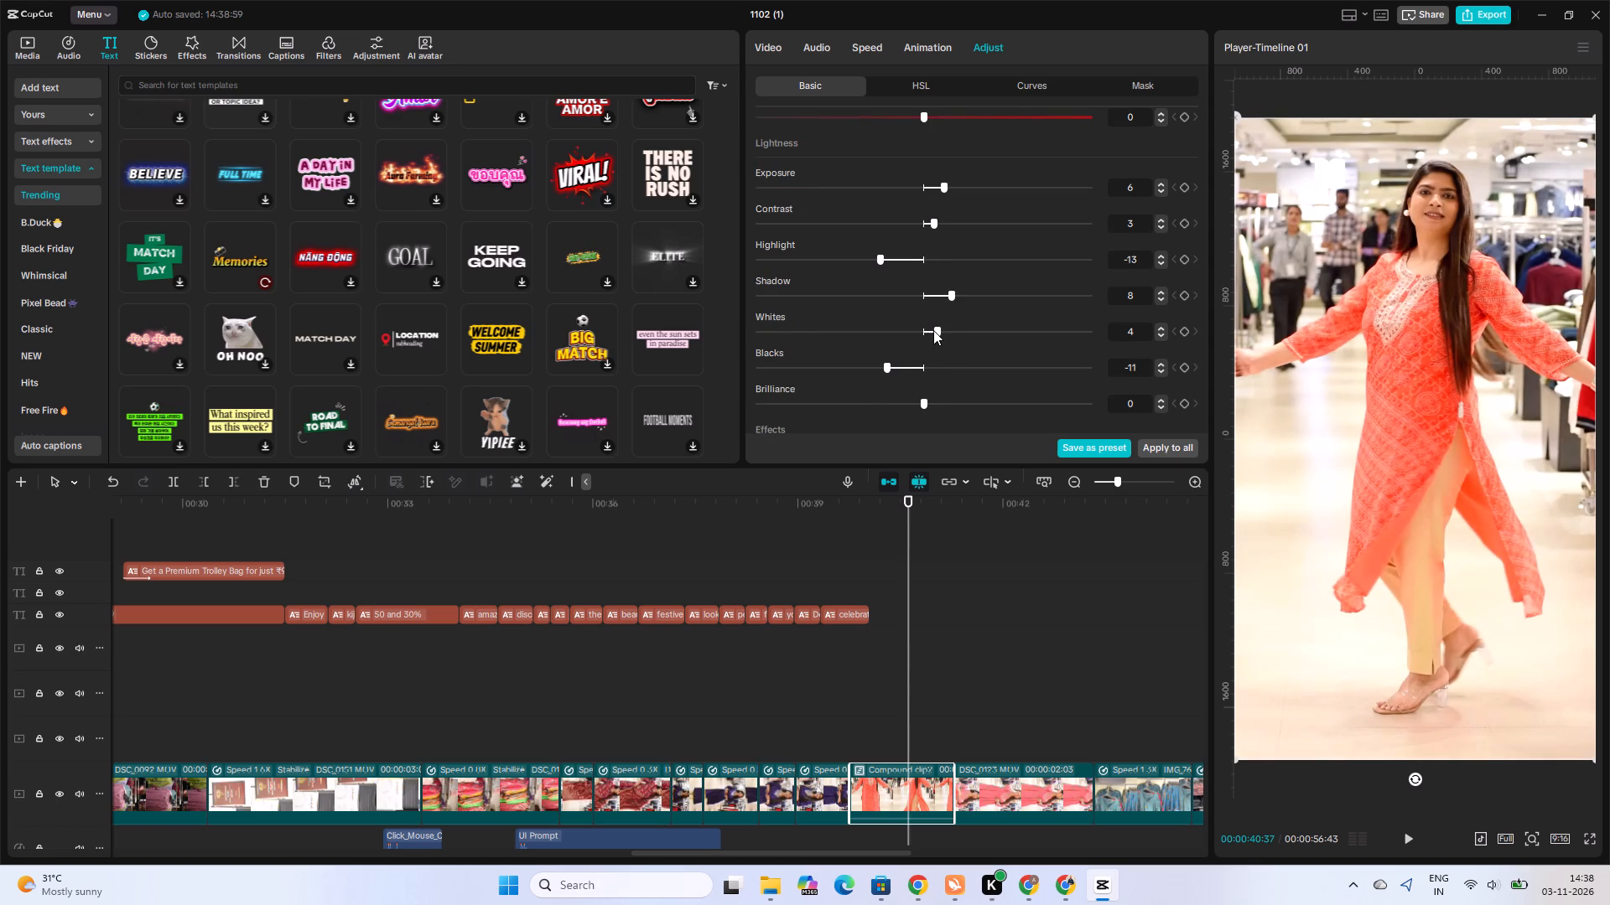
{"action": "left_click", "coordinate": [928, 330]}
{"action": "left_click", "coordinate": [943, 296]}
{"action": "left_click", "coordinate": [888, 266]}
Select the pink dress clip that follows the compound clip and set its exposure to 8 and contrast to 4.
{"action": "scroll", "coordinate": [901, 665], "scroll_direction": "down", "scroll_amount": 3}
{"action": "left_click", "coordinate": [998, 696]}
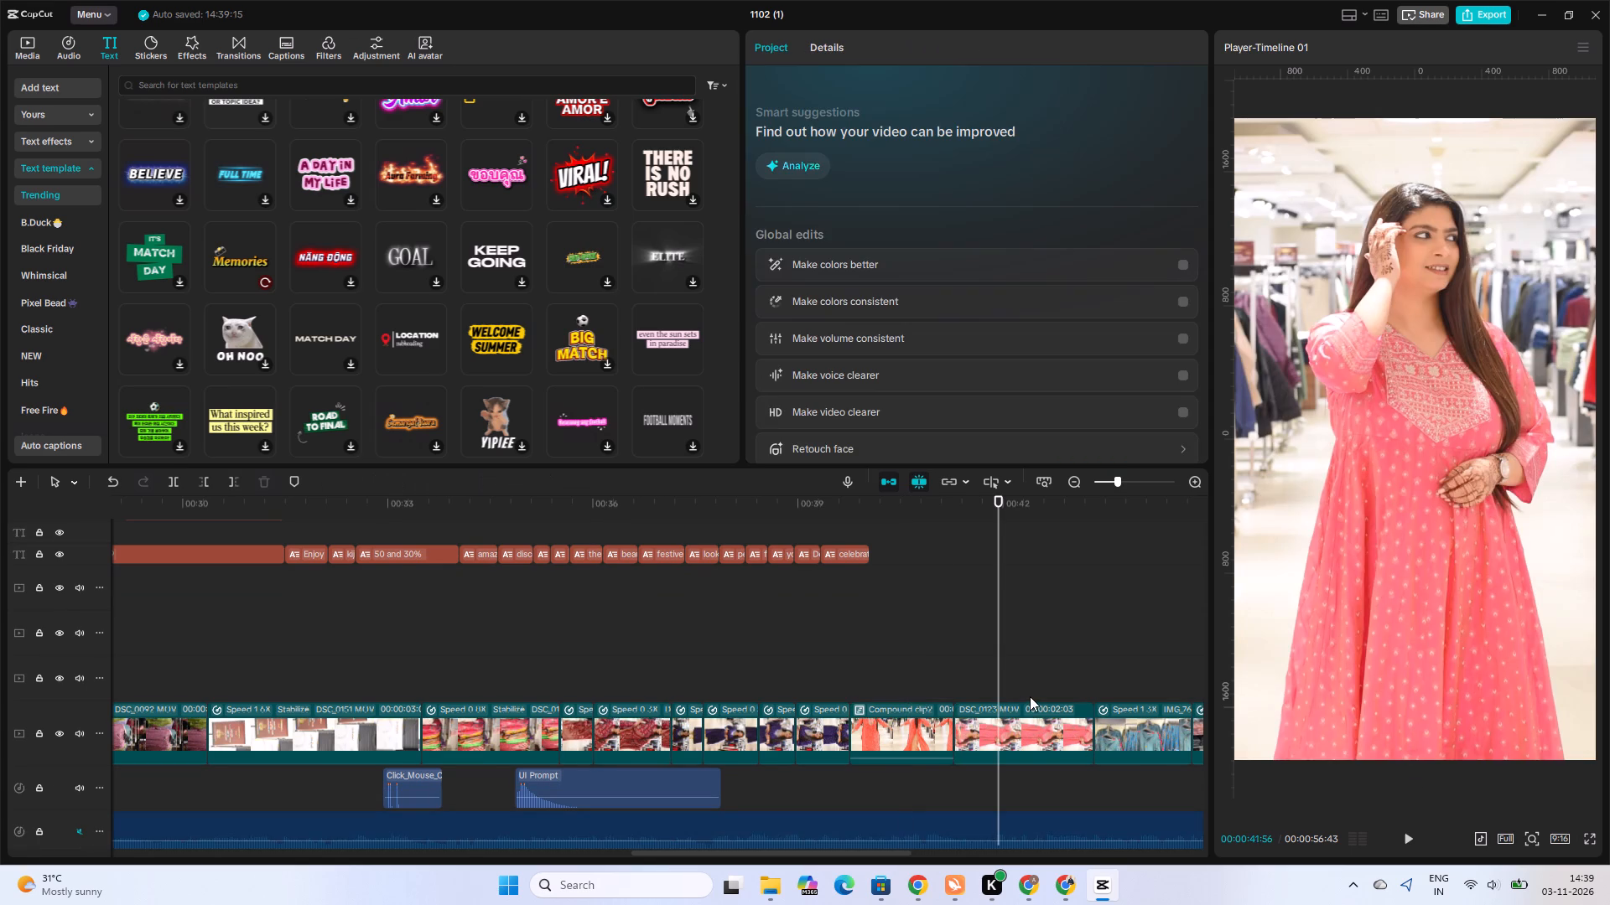
{"action": "scroll", "coordinate": [1028, 696], "scroll_direction": "down", "scroll_amount": 3, "text": "alt"}
{"action": "left_click", "coordinate": [740, 742]}
{"action": "scroll", "coordinate": [837, 272], "scroll_direction": "down", "scroll_amount": 4}
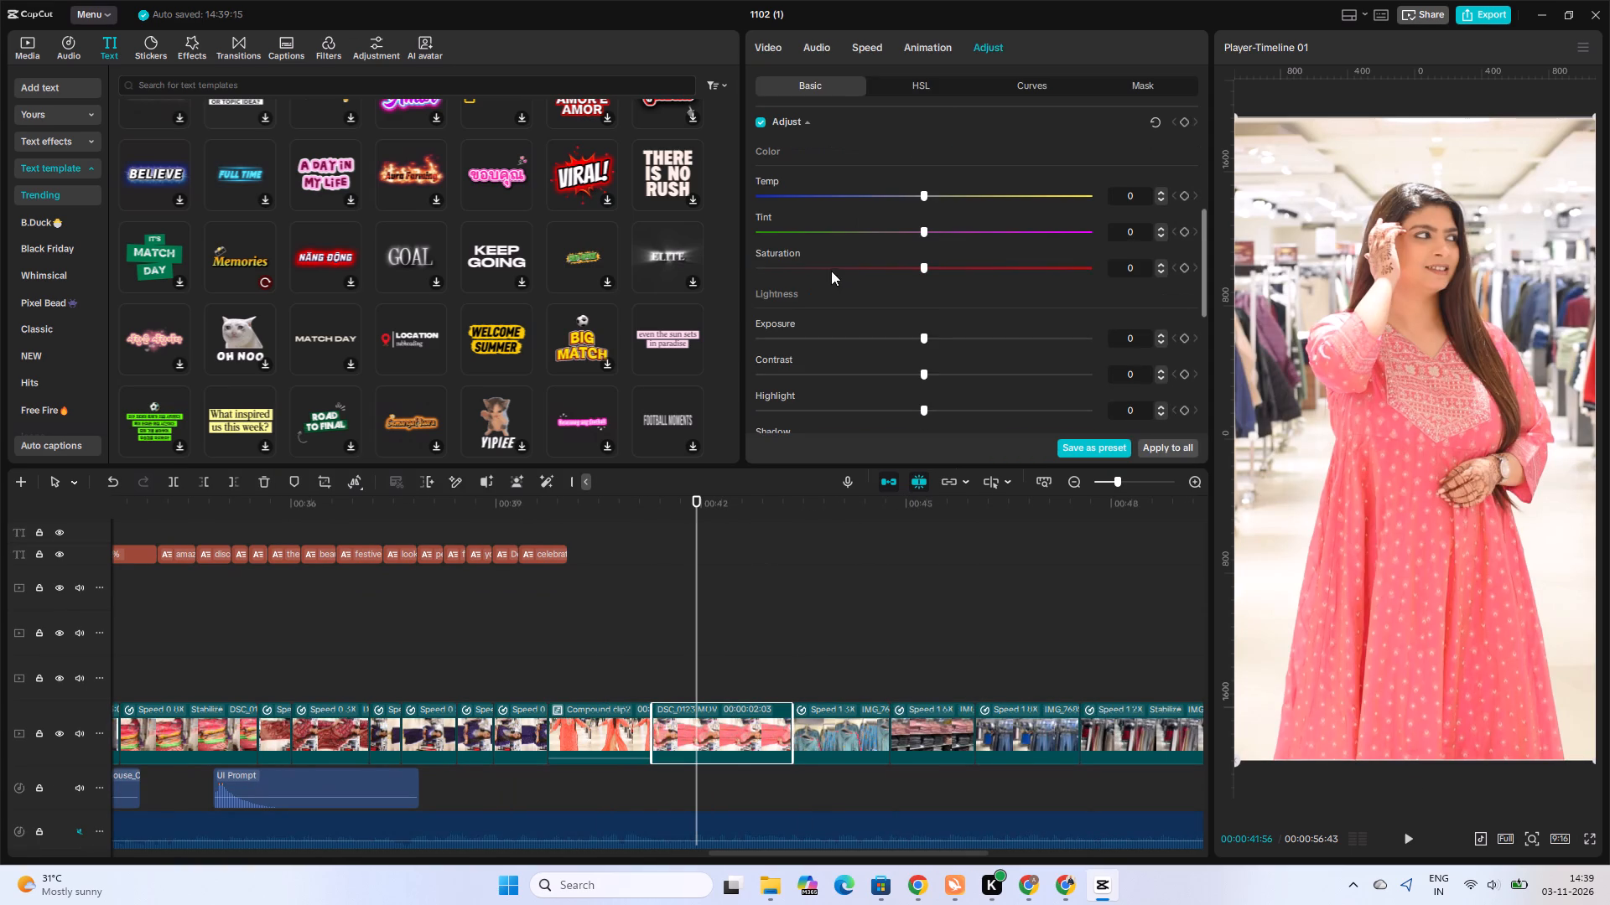
{"action": "left_click", "coordinate": [964, 333]}
{"action": "left_click", "coordinate": [946, 339]}
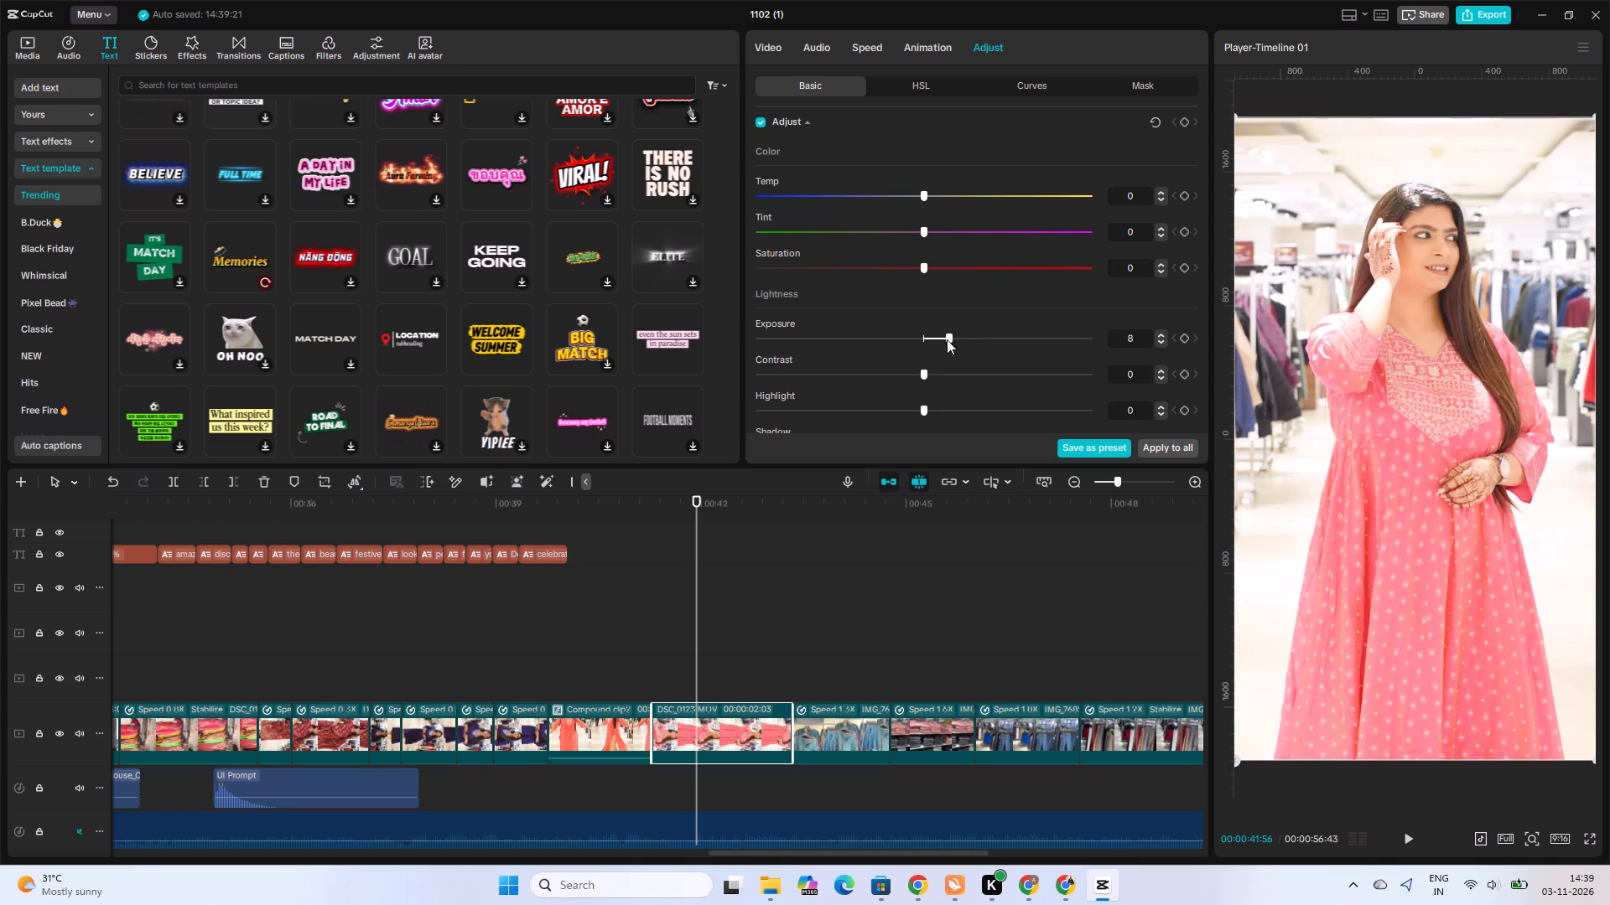
{"action": "left_click_drag", "start_coordinate": [939, 375], "coordinate": [923, 385]}
{"action": "left_click_drag", "start_coordinate": [923, 385], "coordinate": [935, 385]}
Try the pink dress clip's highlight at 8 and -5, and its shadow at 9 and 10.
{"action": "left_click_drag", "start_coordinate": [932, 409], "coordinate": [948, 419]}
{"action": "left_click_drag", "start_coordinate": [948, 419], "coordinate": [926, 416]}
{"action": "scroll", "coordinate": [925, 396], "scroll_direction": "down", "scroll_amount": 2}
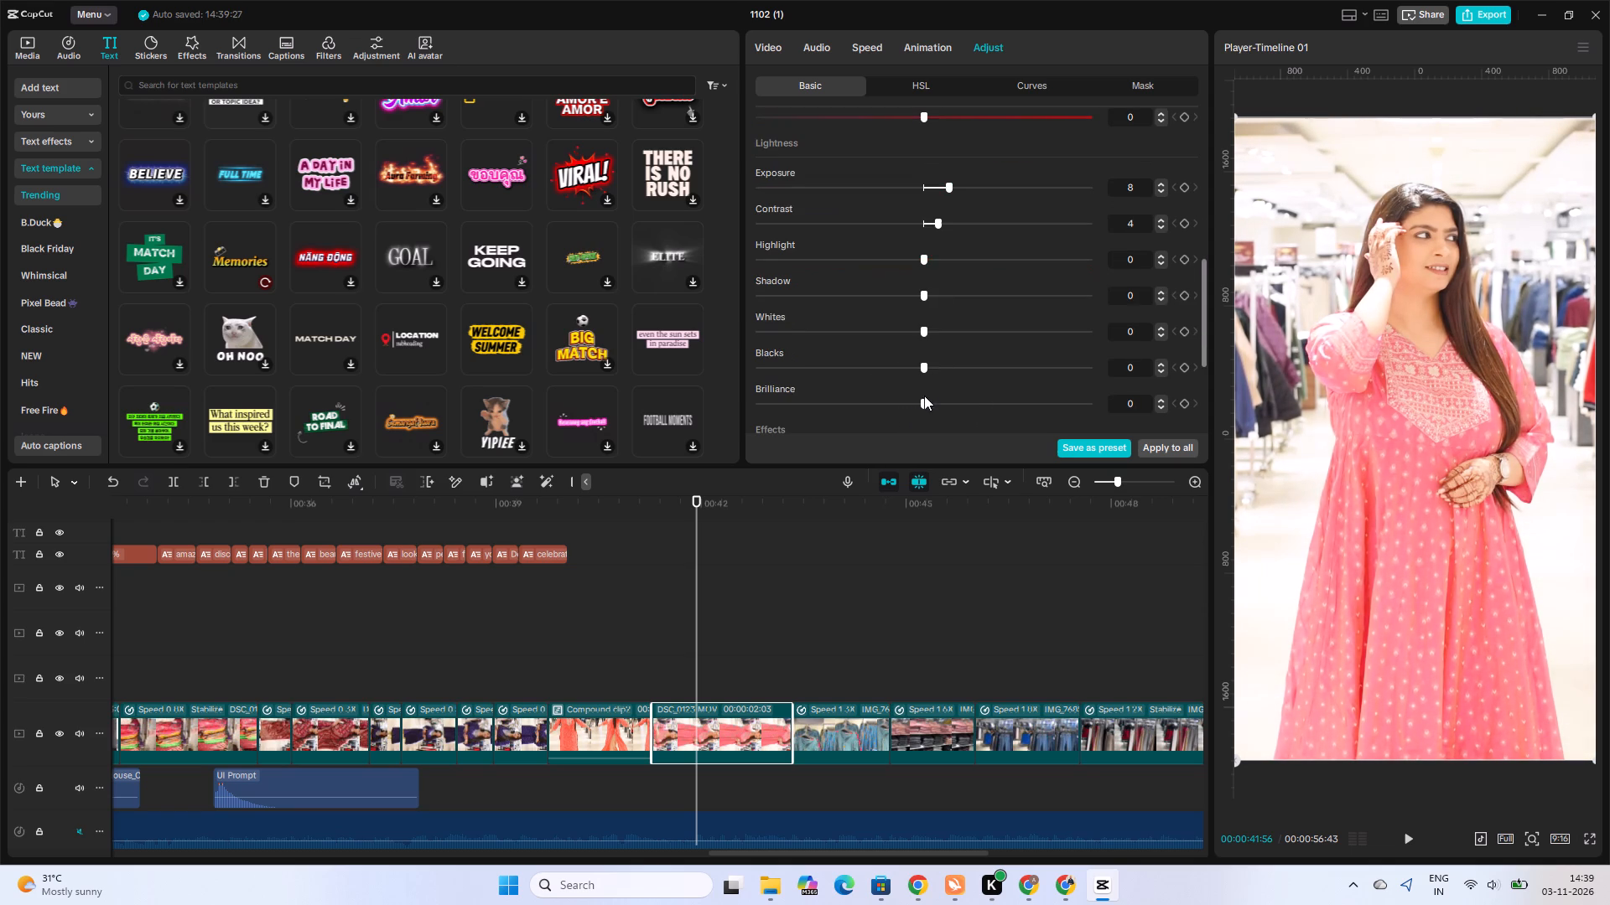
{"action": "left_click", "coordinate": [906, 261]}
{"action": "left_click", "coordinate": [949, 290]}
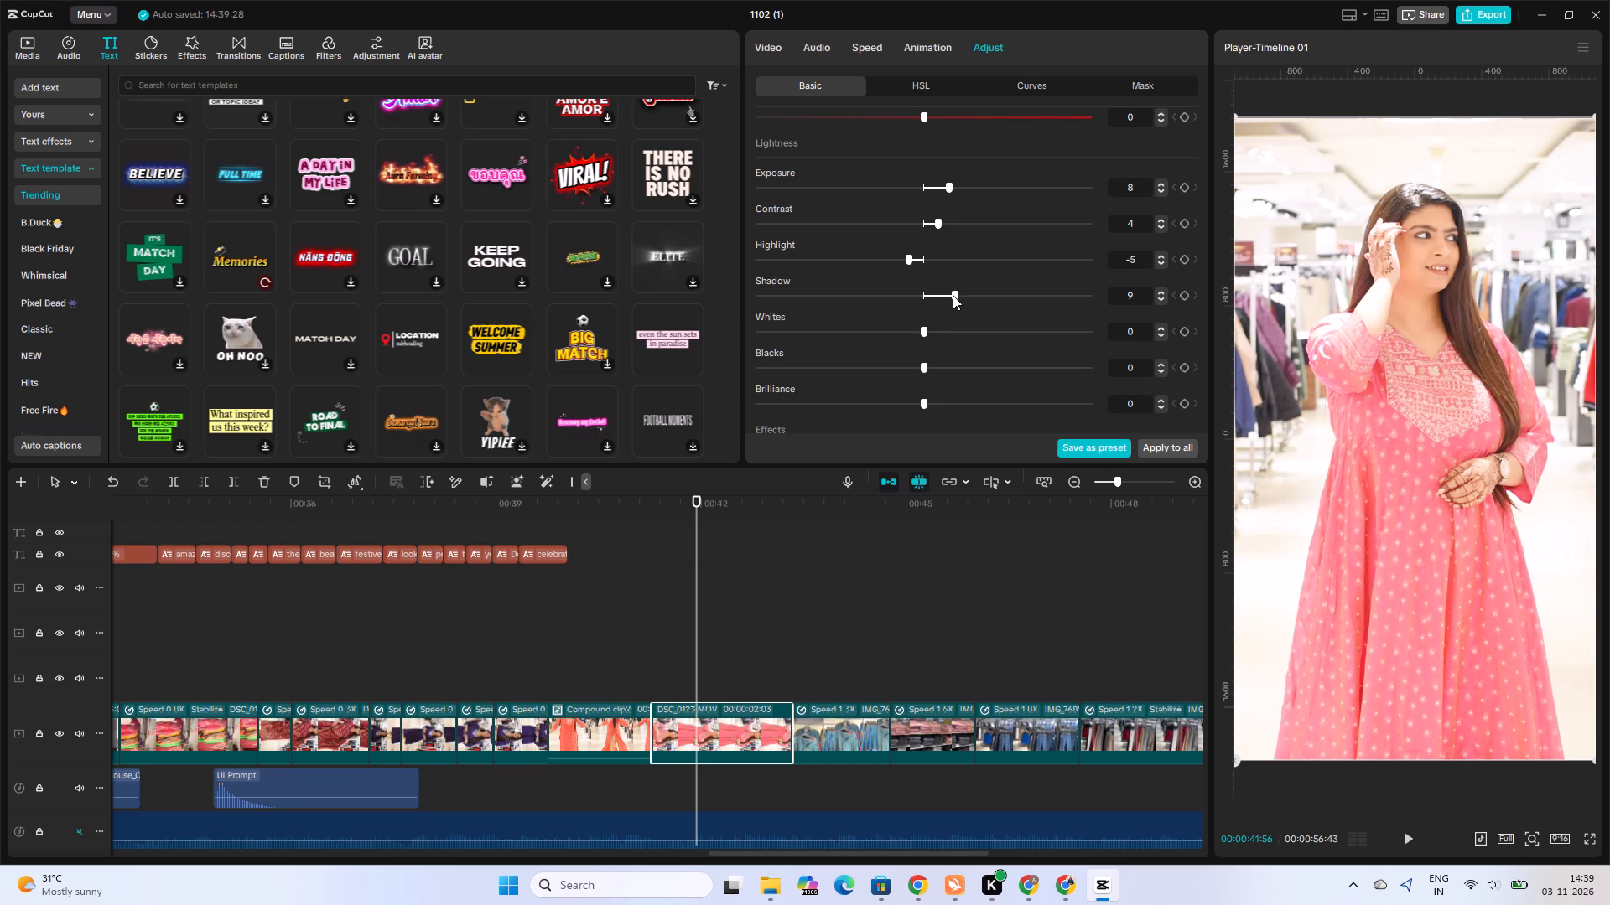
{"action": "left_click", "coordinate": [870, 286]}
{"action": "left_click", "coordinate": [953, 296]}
Set the pink dress clip's blacks to -7, and return whites to 0 after trying -17 and 5.
{"action": "left_click", "coordinate": [864, 328]}
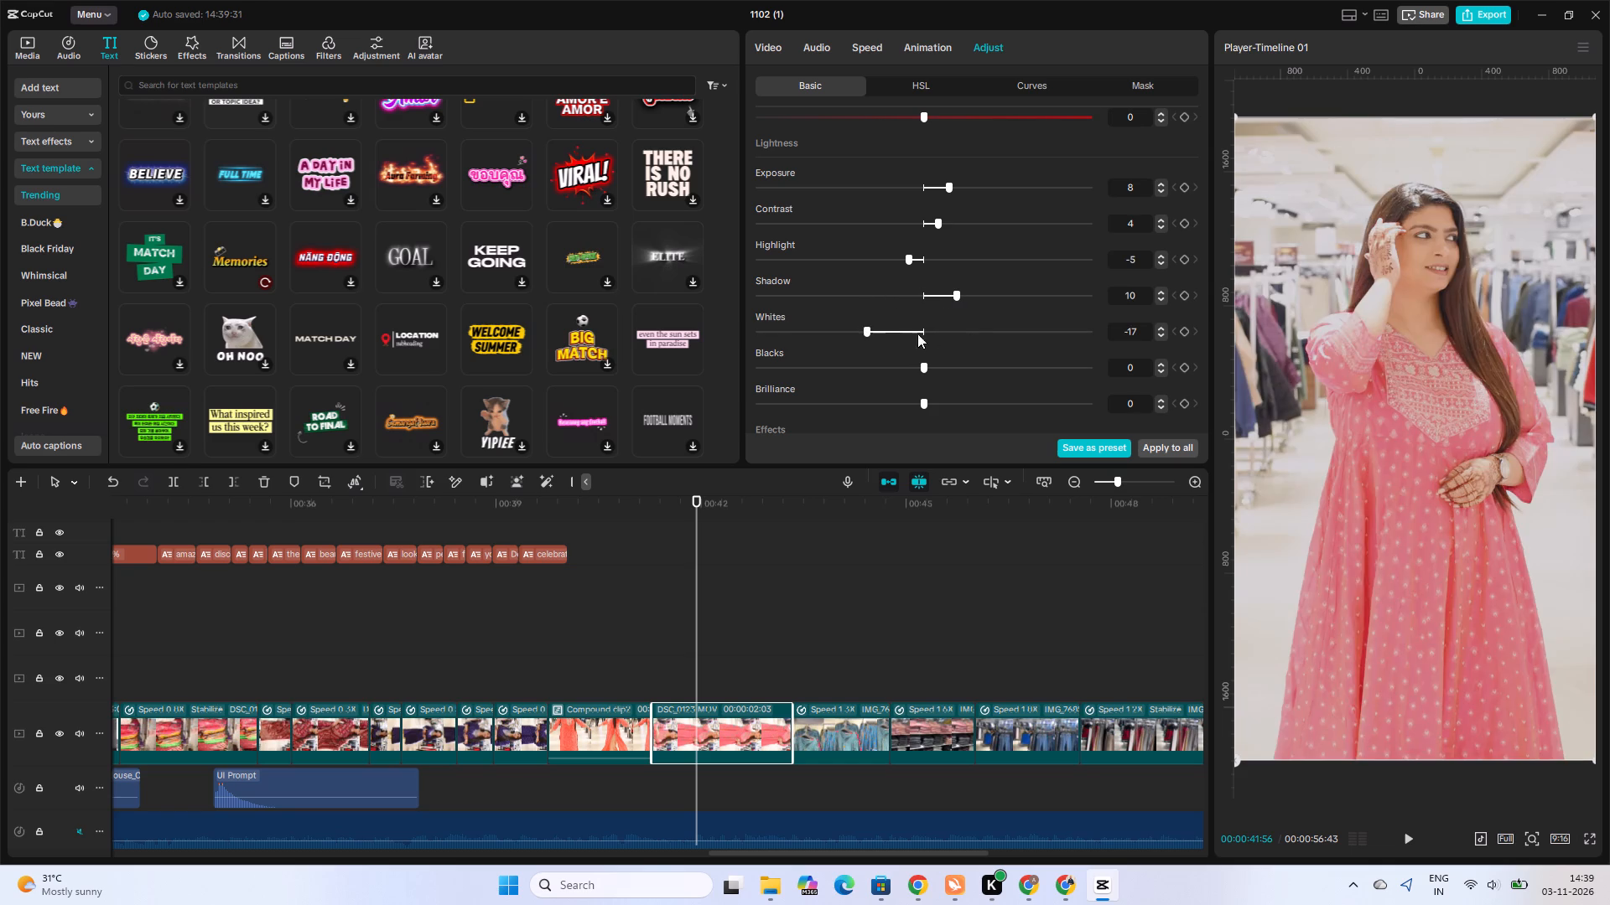
{"action": "left_click", "coordinate": [976, 335]}
{"action": "left_click", "coordinate": [938, 335]}
{"action": "left_click", "coordinate": [858, 369]}
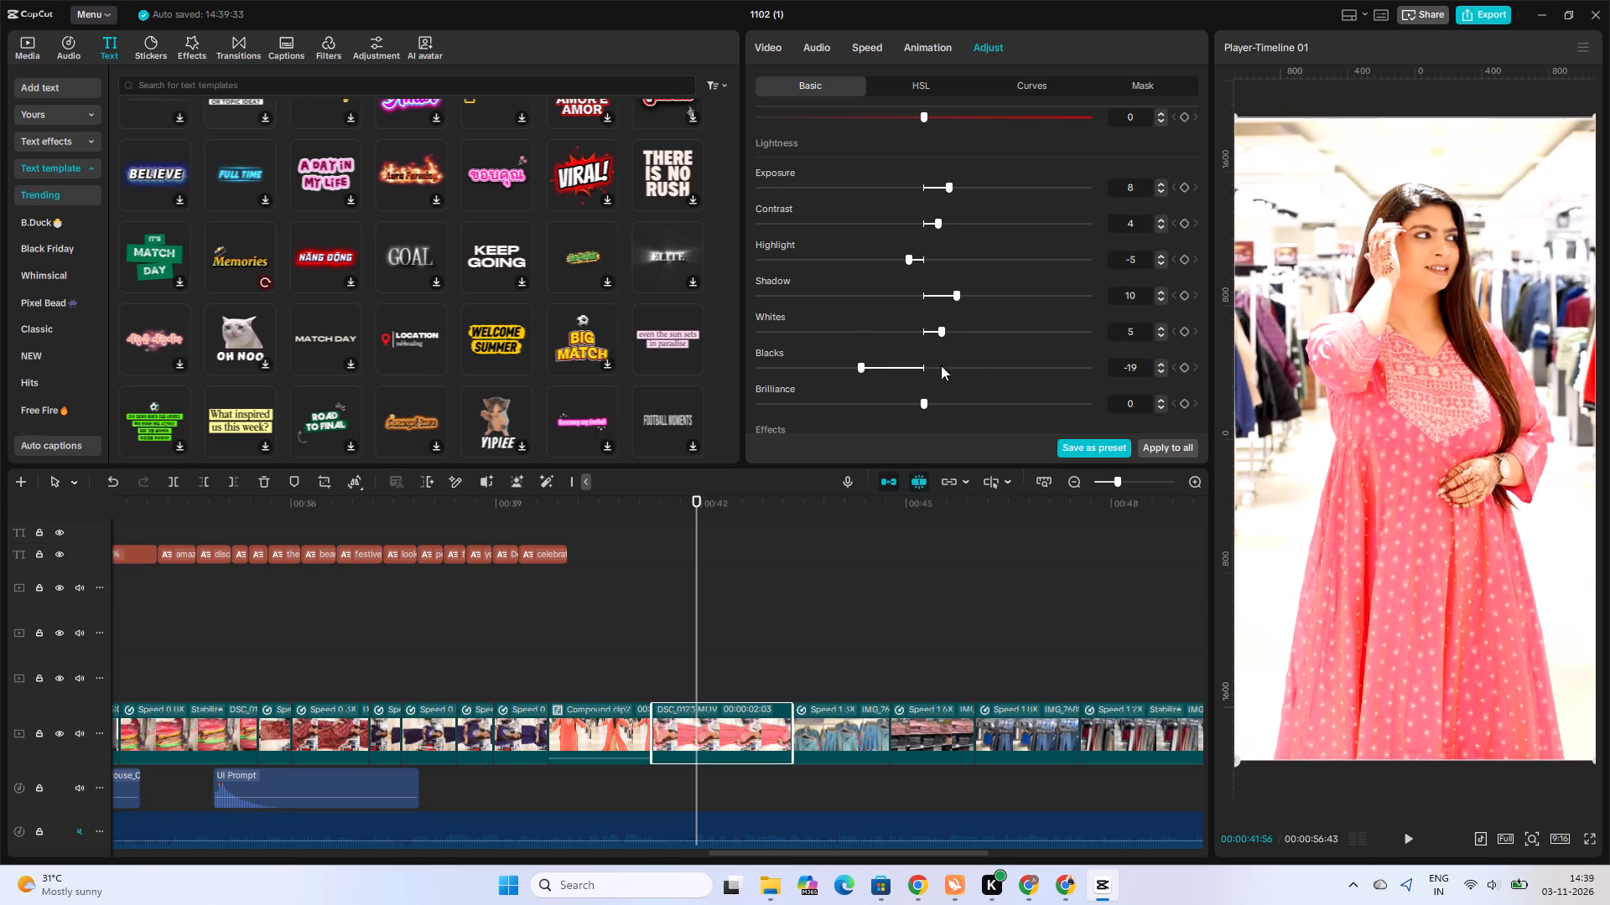
{"action": "left_click", "coordinate": [898, 365]}
{"action": "left_click", "coordinate": [927, 327]}
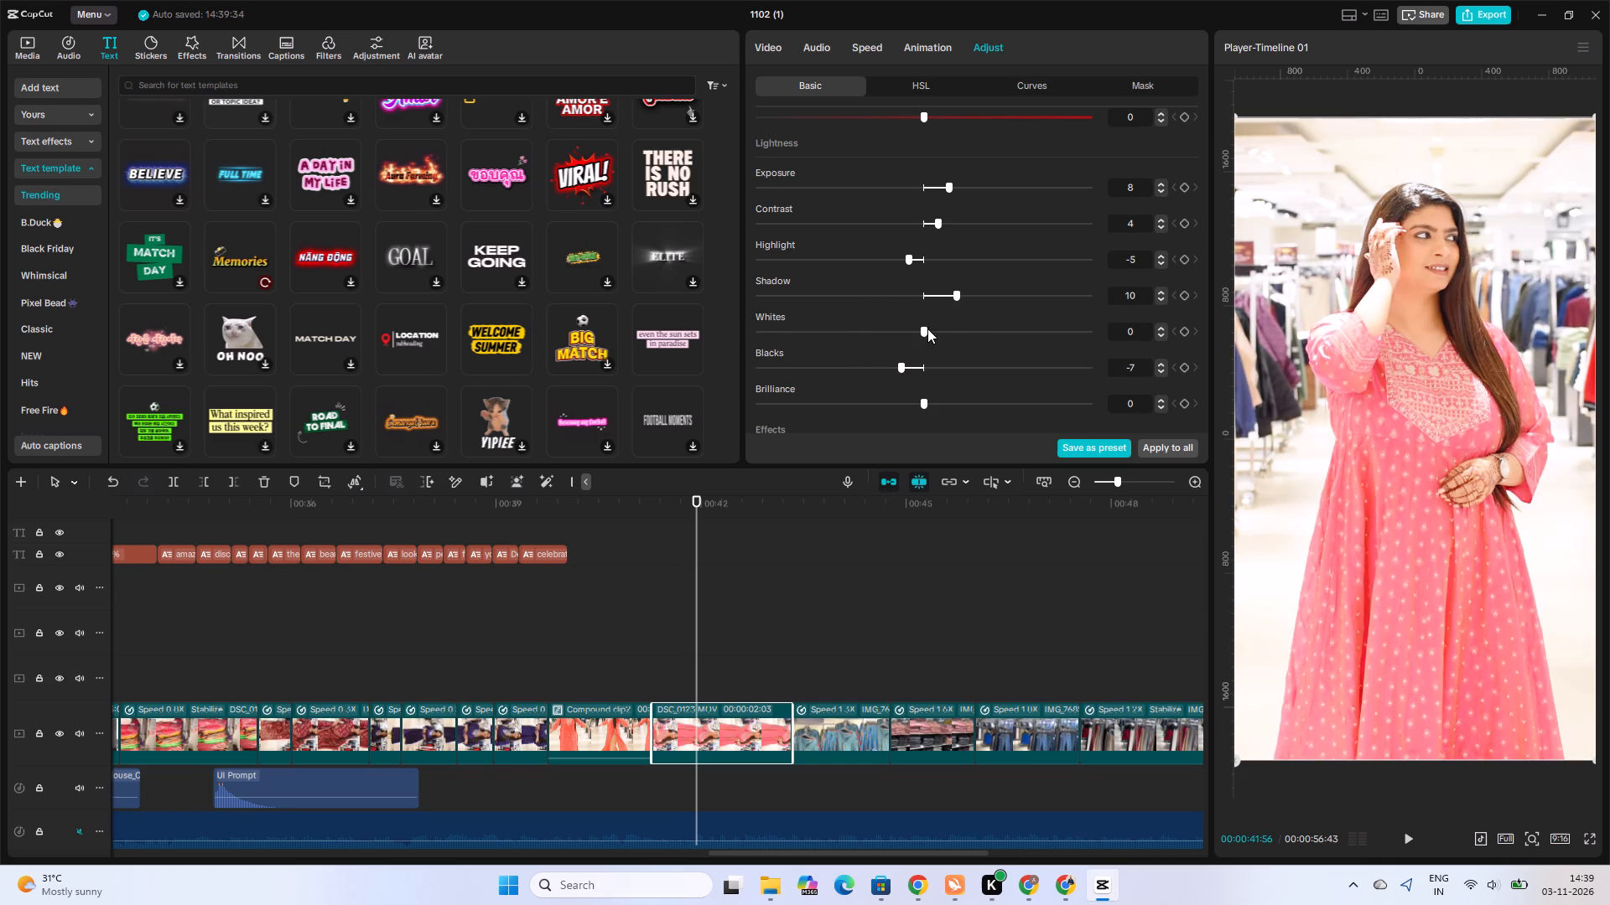
Reset the pink dress clip's shadow and highlight to 0, keep contrast at 4, and raise exposure to 13.
{"action": "left_click", "coordinate": [927, 290]}
{"action": "left_click", "coordinate": [921, 261]}
{"action": "left_click", "coordinate": [931, 217]}
{"action": "left_click_drag", "start_coordinate": [933, 220], "coordinate": [935, 221]}
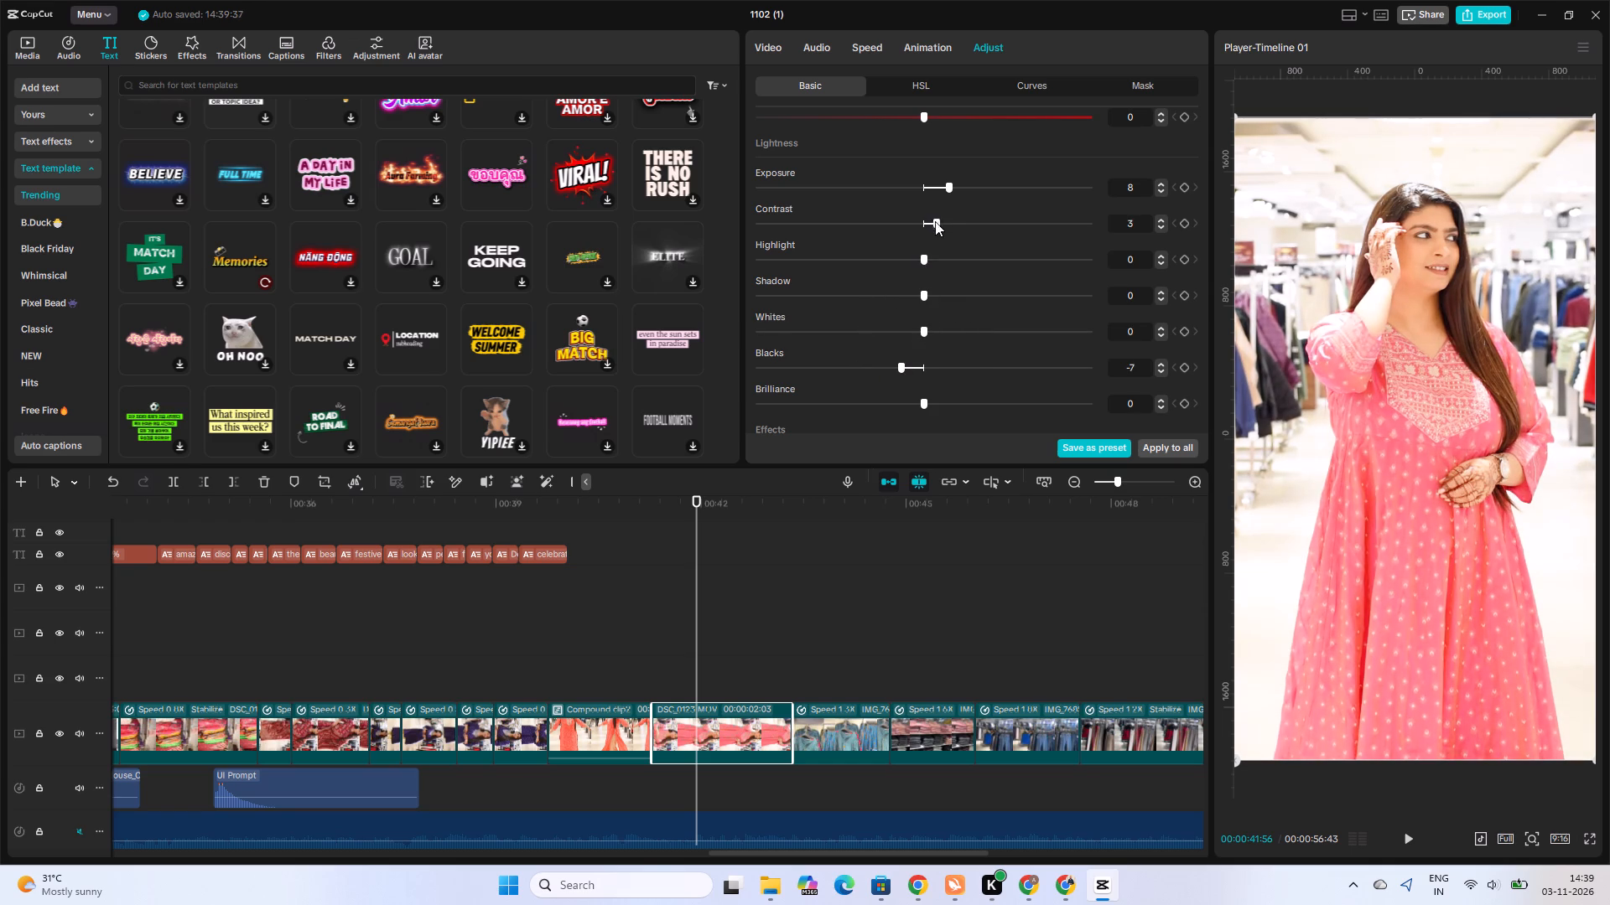
{"action": "left_click_drag", "start_coordinate": [935, 221], "coordinate": [930, 232]}
{"action": "left_click", "coordinate": [935, 221]}
{"action": "left_click", "coordinate": [964, 191]}
Set the pink dress clip's sharpen to 11 and slightly lower its exposure and contrast.
{"action": "scroll", "coordinate": [932, 381], "scroll_direction": "down", "scroll_amount": 3}
{"action": "left_click", "coordinate": [800, 269]}
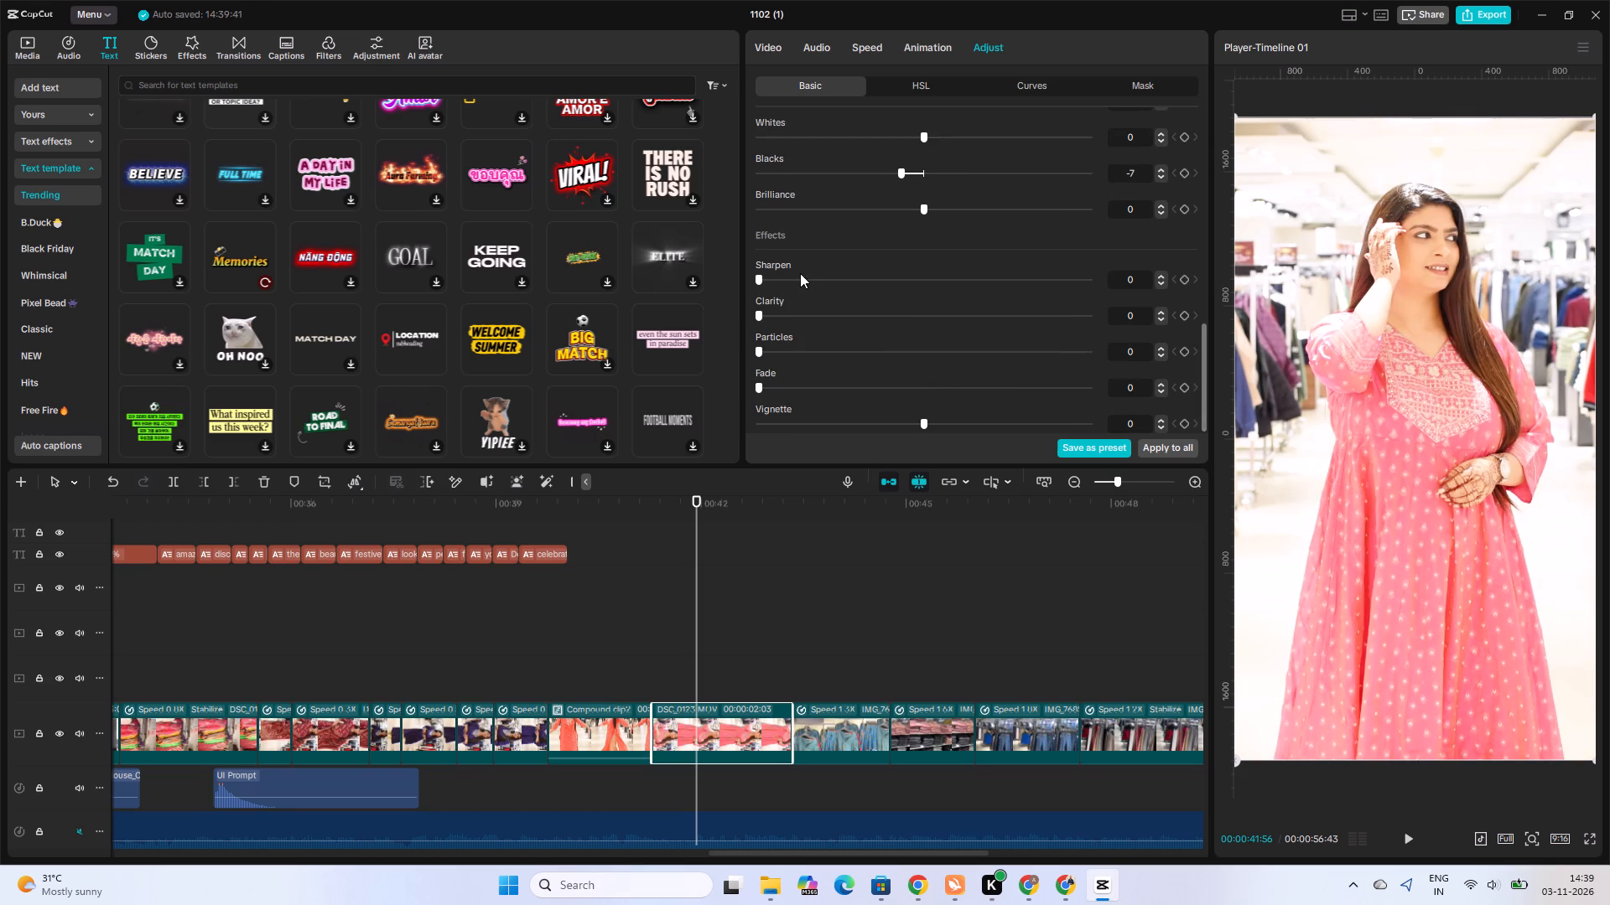
{"action": "left_click", "coordinate": [797, 281]}
{"action": "scroll", "coordinate": [911, 268], "scroll_direction": "up", "scroll_amount": 3}
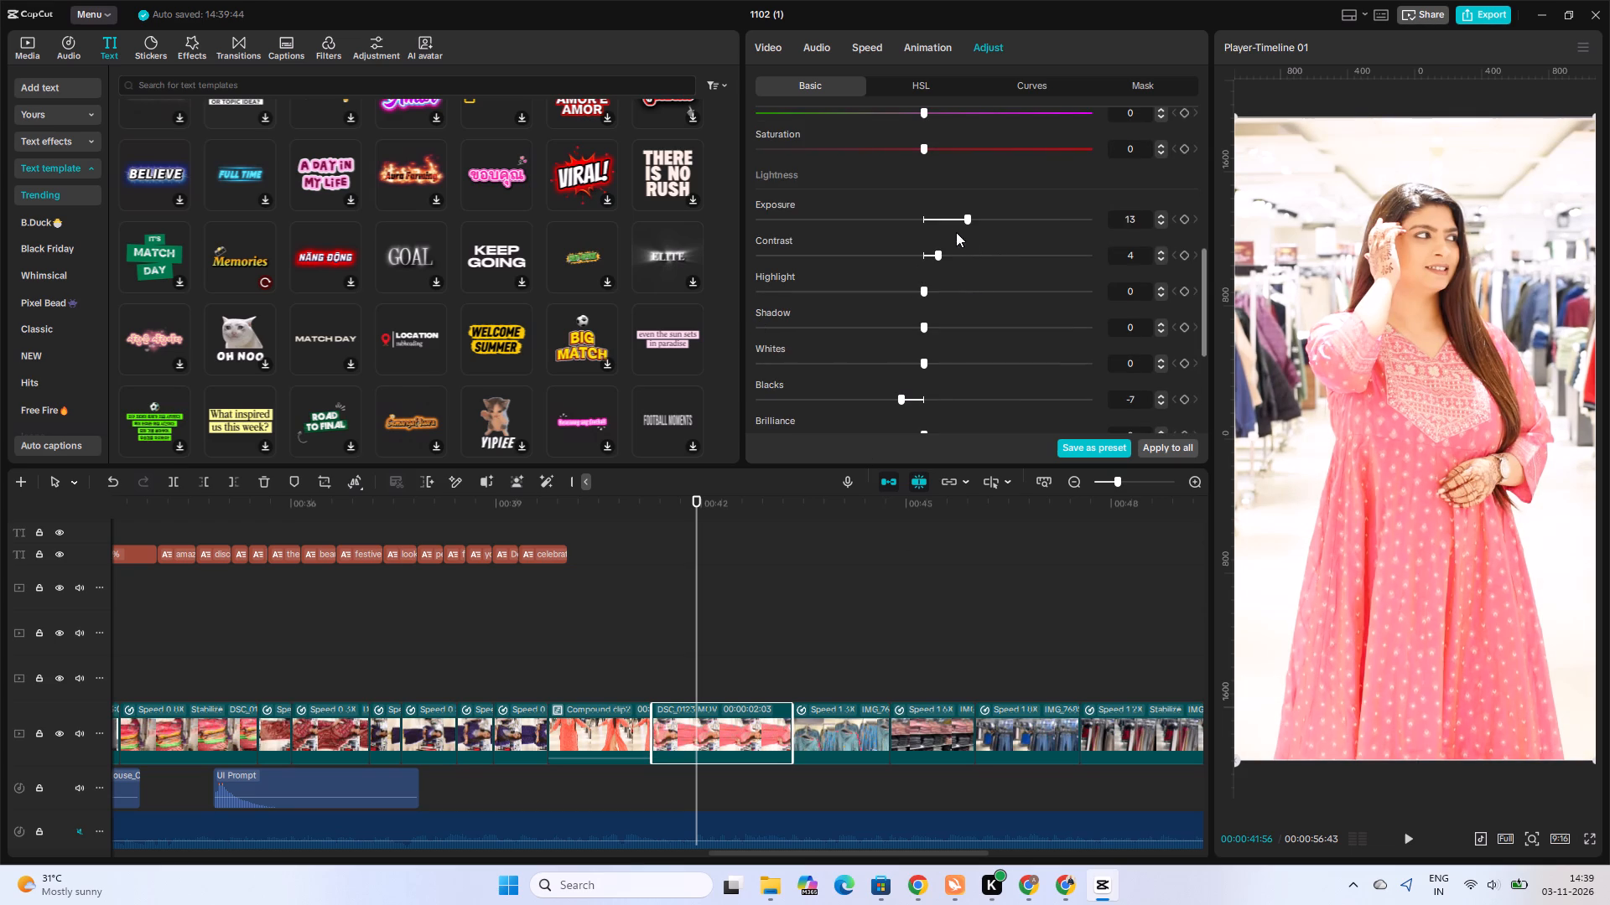
{"action": "left_click", "coordinate": [940, 216]}
{"action": "left_click", "coordinate": [929, 257]}
{"action": "scroll", "coordinate": [945, 376], "scroll_direction": "down", "scroll_amount": 2}
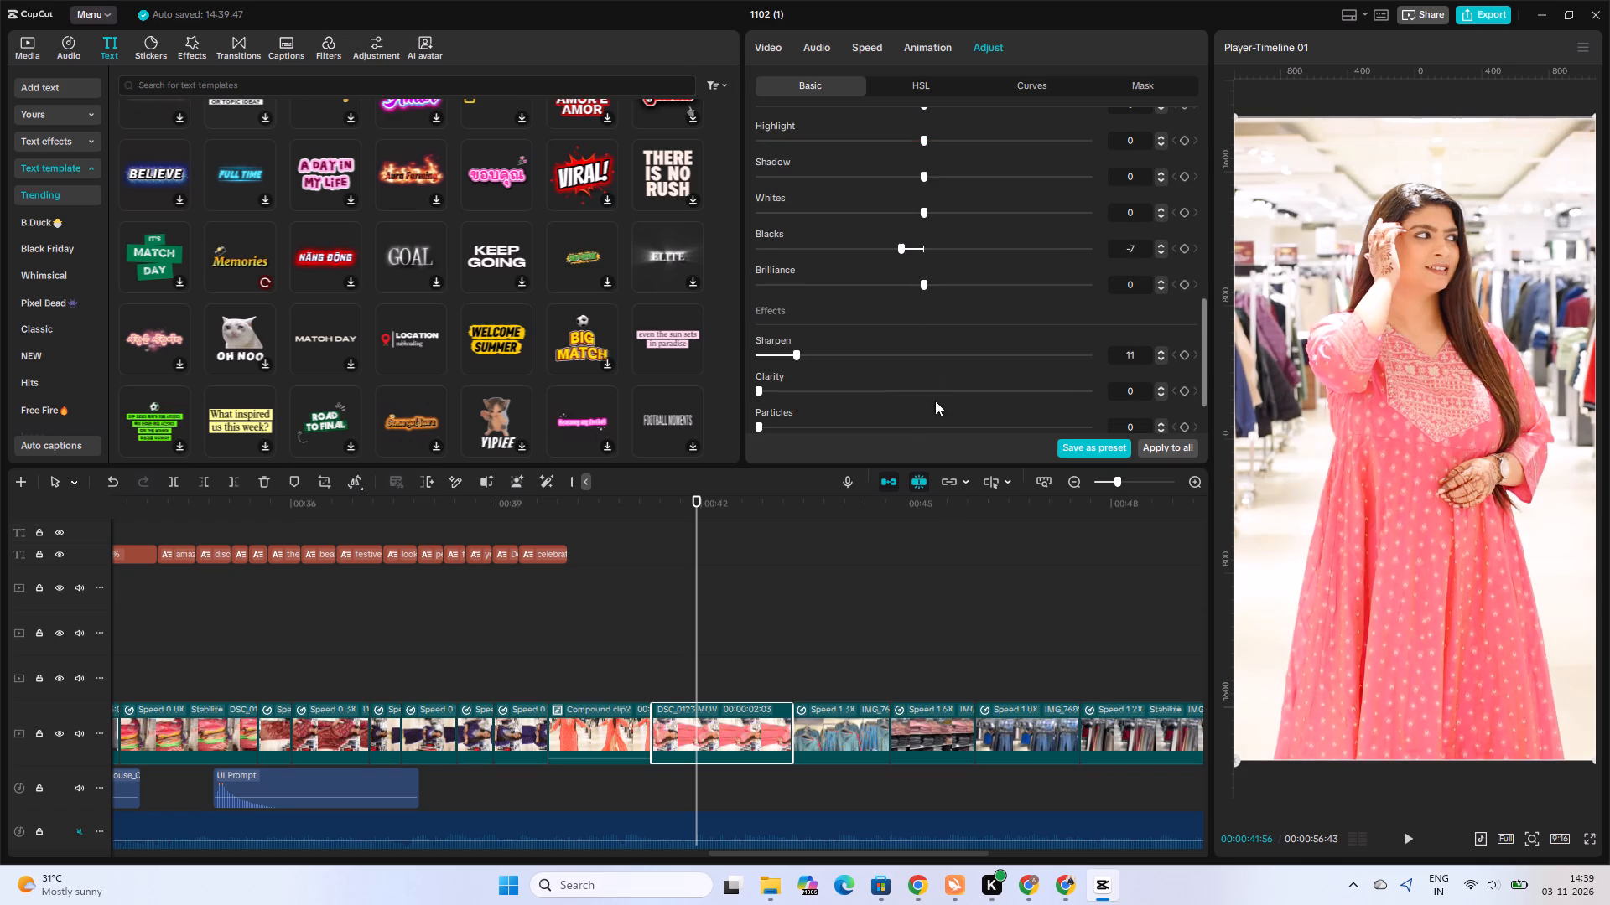
Select the teal kurta rack clip after the pink dress clip and set its saturation to 7 and exposure to 13.
{"action": "left_click", "coordinate": [837, 665]}
{"action": "left_click", "coordinate": [839, 730]}
{"action": "scroll", "coordinate": [1022, 263], "scroll_direction": "down", "scroll_amount": 5}
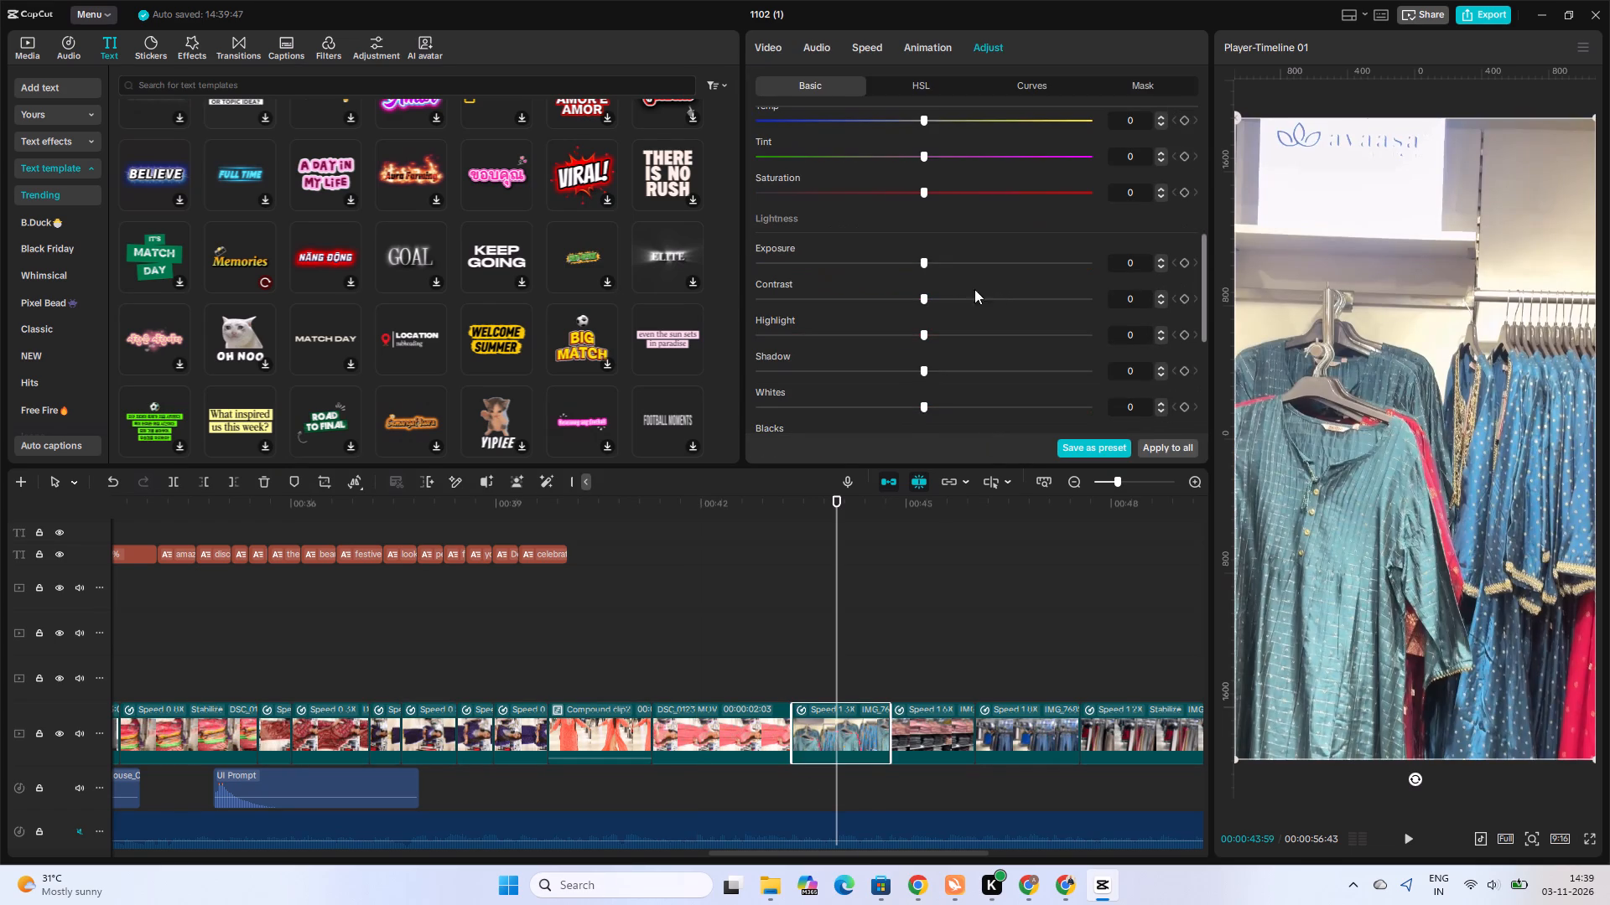
{"action": "left_click", "coordinate": [944, 194]}
{"action": "left_click", "coordinate": [938, 256]}
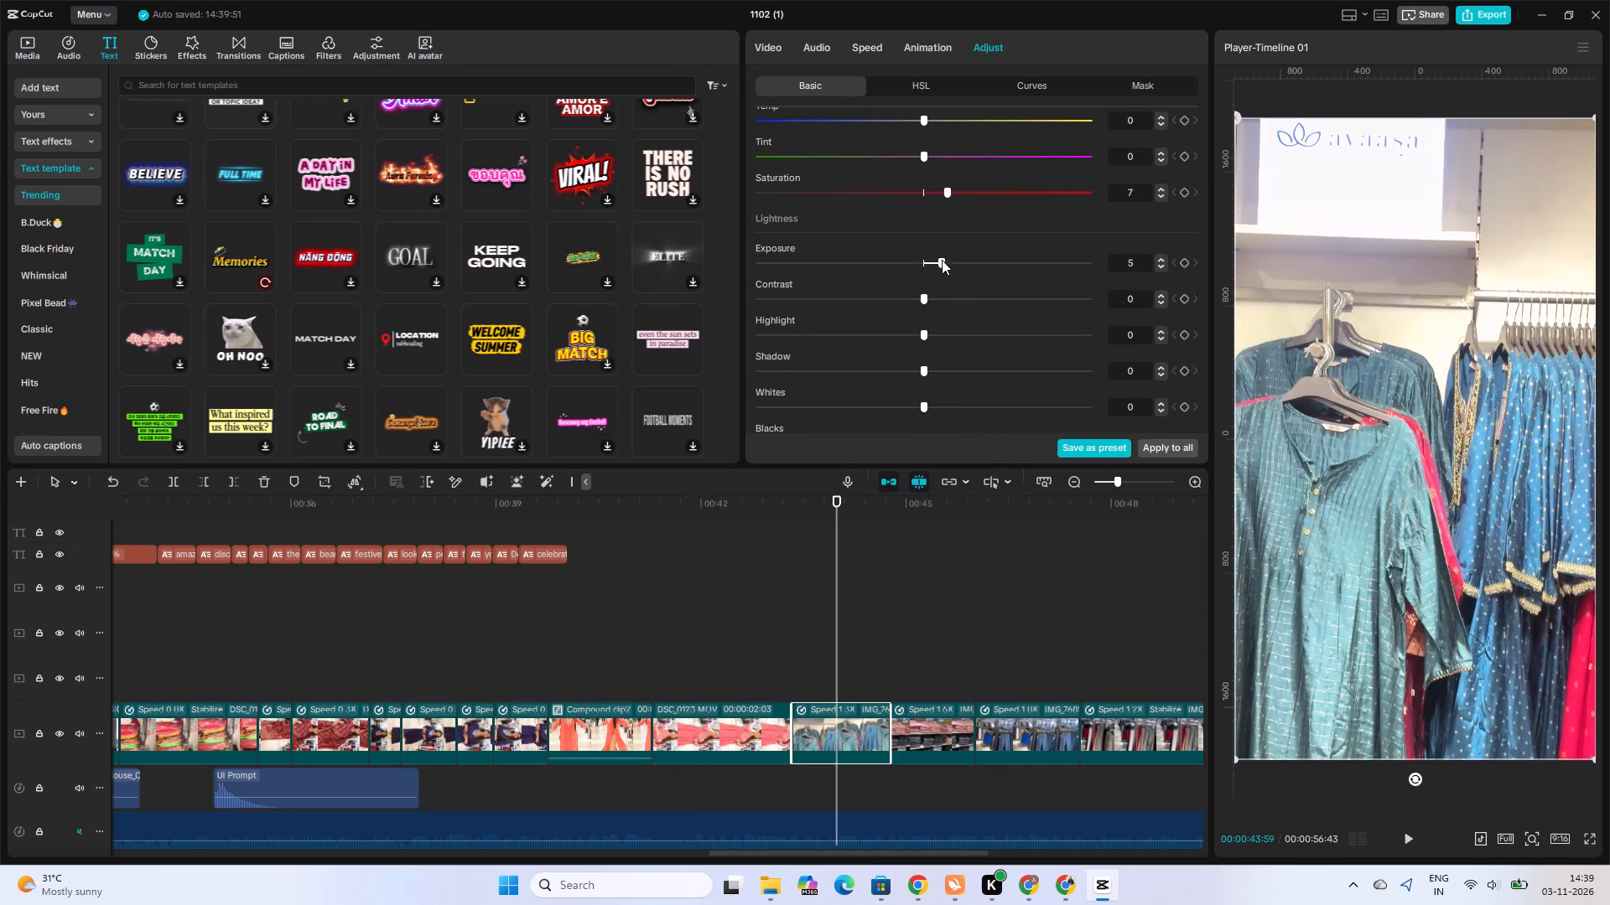
{"action": "left_click", "coordinate": [943, 266]}
{"action": "left_click", "coordinate": [953, 266]}
{"action": "left_click", "coordinate": [965, 261]}
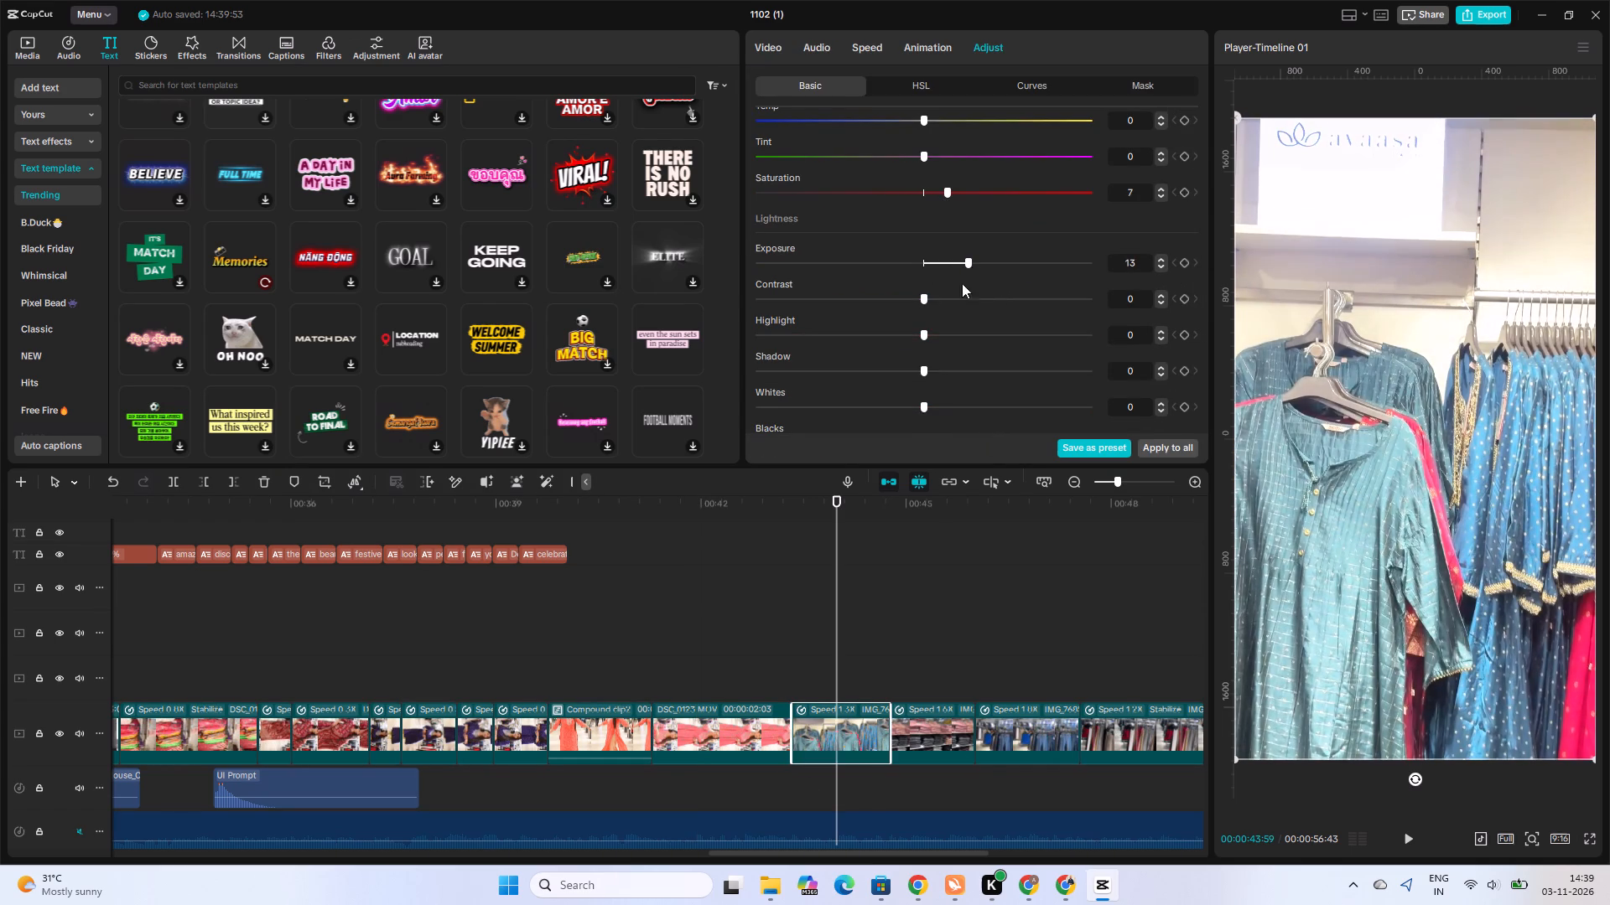
Set the teal kurta rack clip's contrast to 6, highlight to -13 and shadow to -8.
{"action": "left_click", "coordinate": [939, 297]}
{"action": "left_click", "coordinate": [933, 328]}
{"action": "left_click_drag", "start_coordinate": [934, 336], "coordinate": [877, 343]}
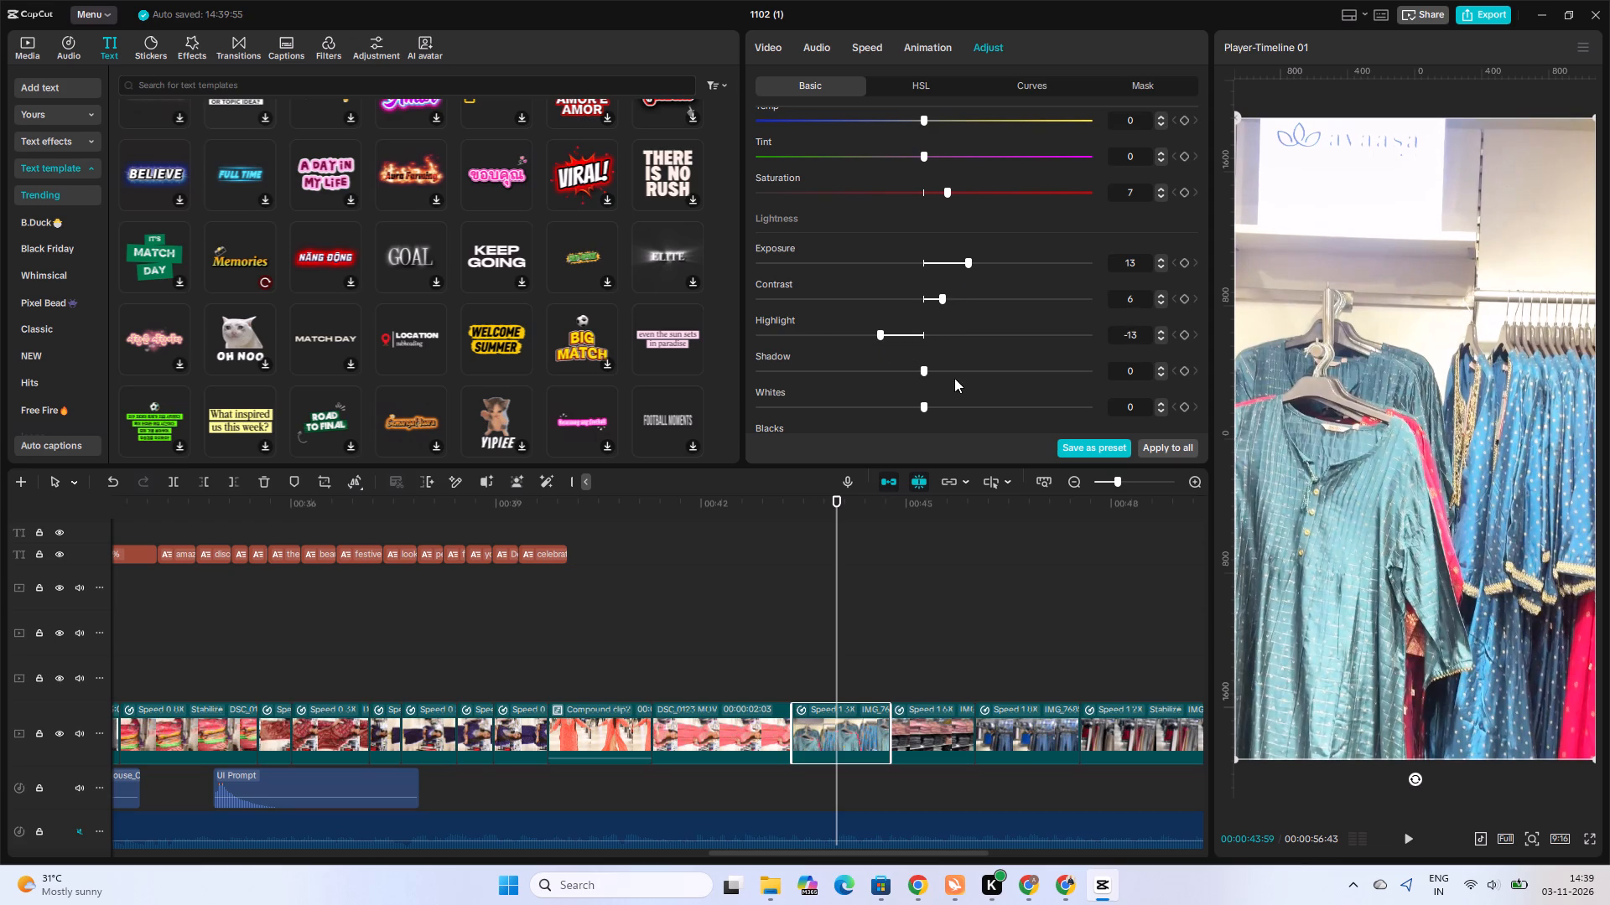
{"action": "left_click_drag", "start_coordinate": [931, 365], "coordinate": [930, 379]}
{"action": "left_click", "coordinate": [923, 325]}
{"action": "left_click", "coordinate": [900, 369]}
{"action": "left_click", "coordinate": [943, 369]}
{"action": "left_click", "coordinate": [904, 370]}
{"action": "scroll", "coordinate": [927, 377], "scroll_direction": "down", "scroll_amount": 1}
{"action": "left_click", "coordinate": [895, 292]}
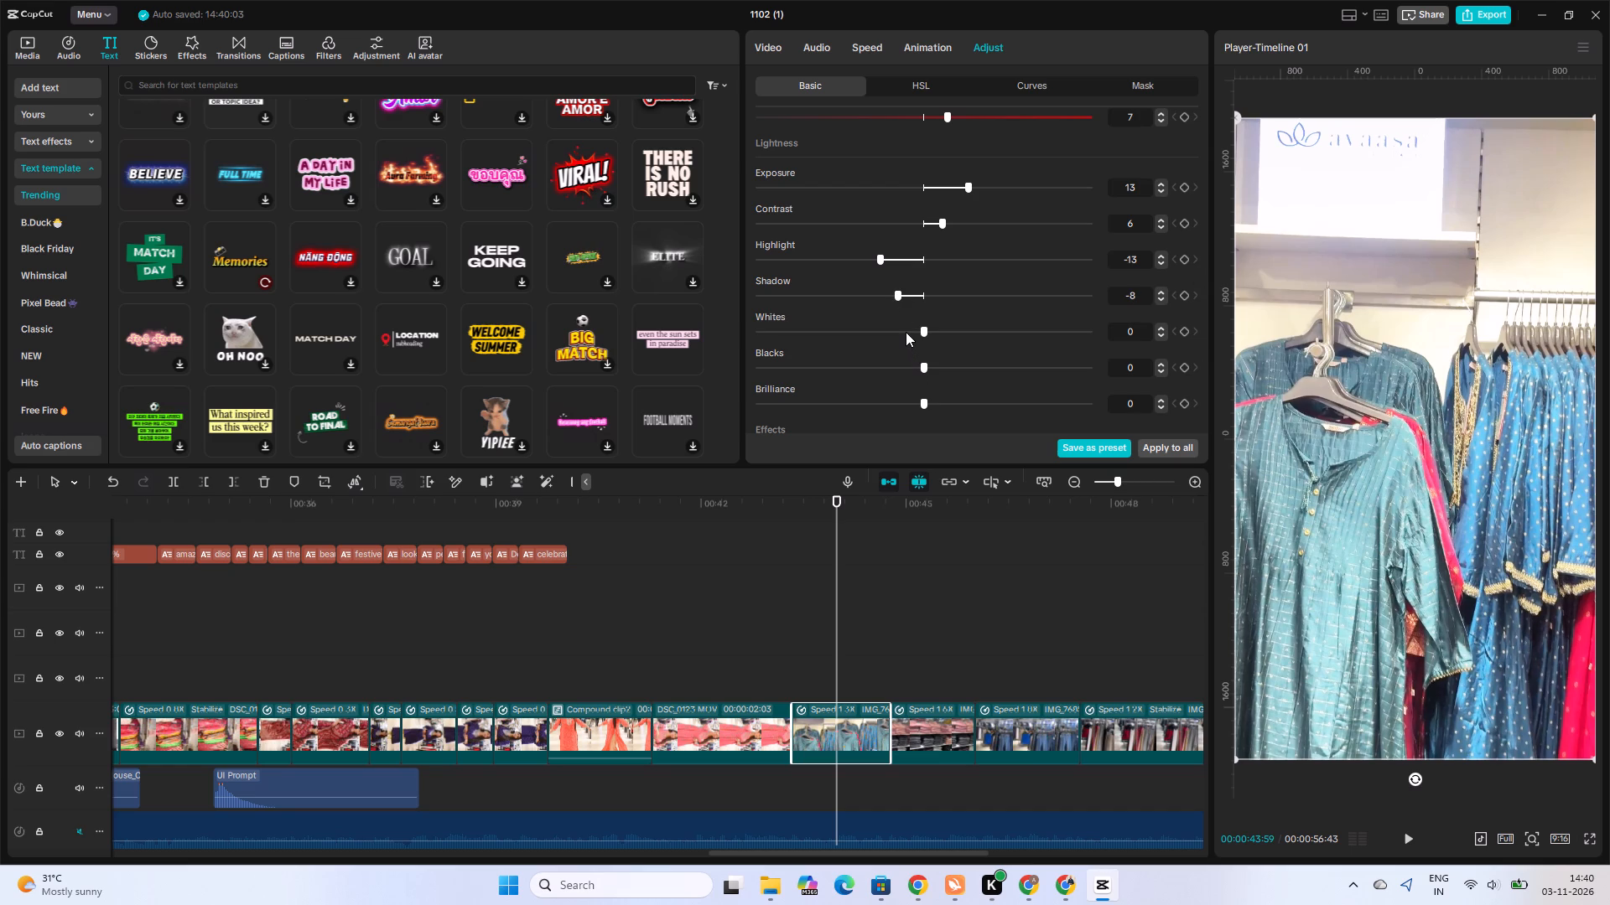
Set the teal kurta rack clip's whites to -5, blacks to -9, brilliance to 4 and sharpen to 13.
{"action": "left_click", "coordinate": [905, 330]}
{"action": "left_click", "coordinate": [915, 365]}
{"action": "left_click_drag", "start_coordinate": [915, 365], "coordinate": [901, 368]}
{"action": "left_click_drag", "start_coordinate": [911, 370], "coordinate": [888, 370]}
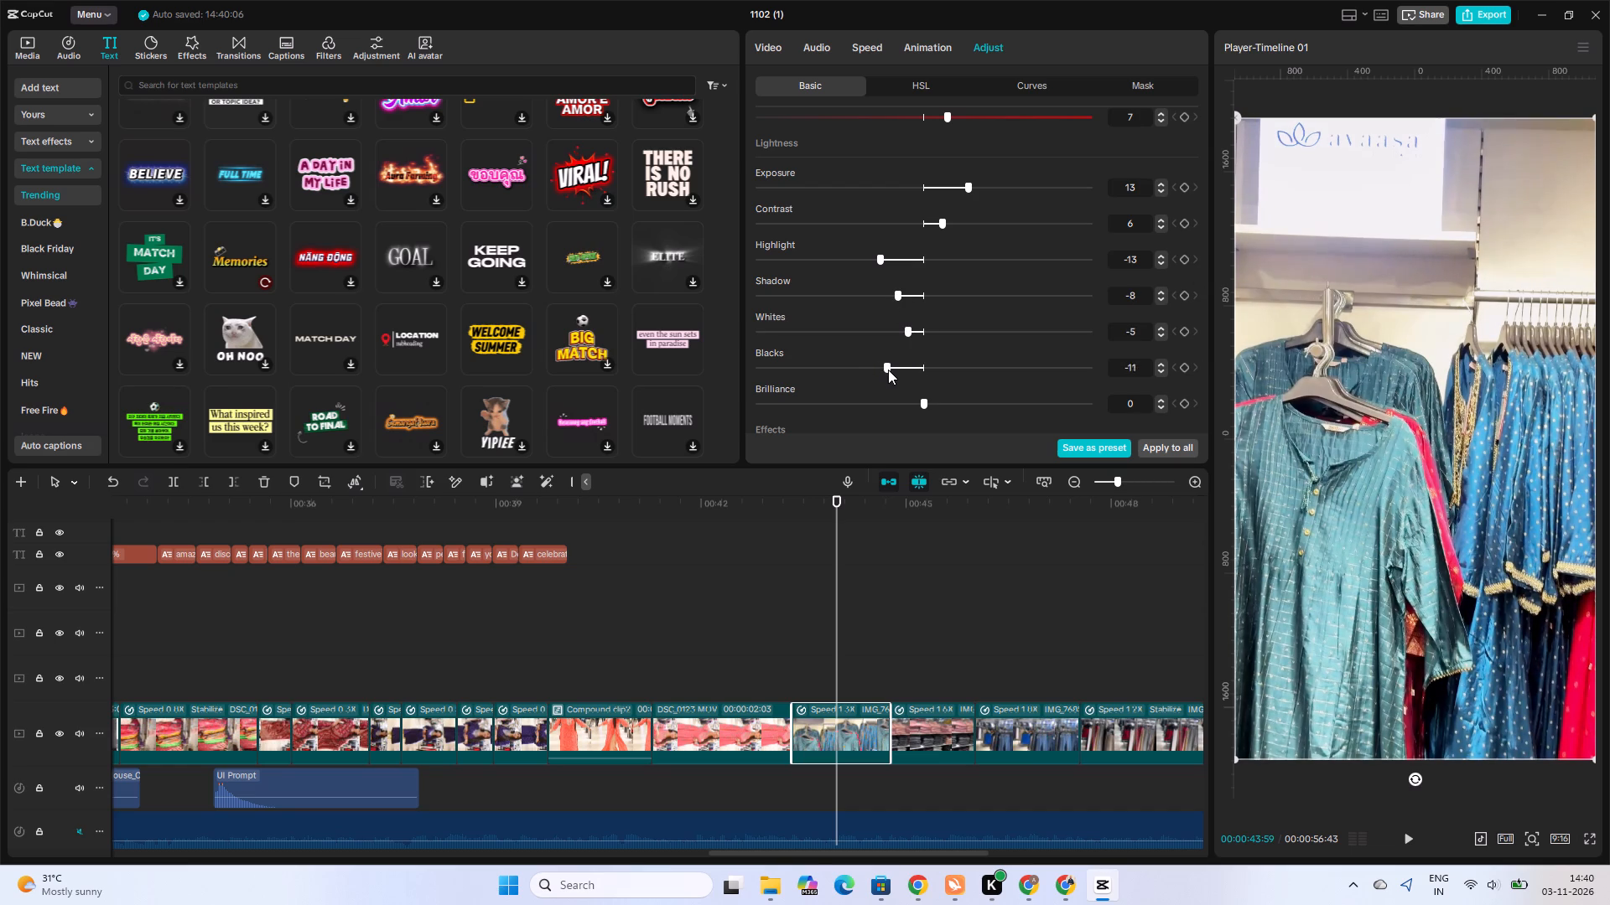
{"action": "left_click_drag", "start_coordinate": [888, 370], "coordinate": [890, 370]}
{"action": "left_click", "coordinate": [935, 399]}
{"action": "scroll", "coordinate": [937, 399], "scroll_direction": "down", "scroll_amount": 2}
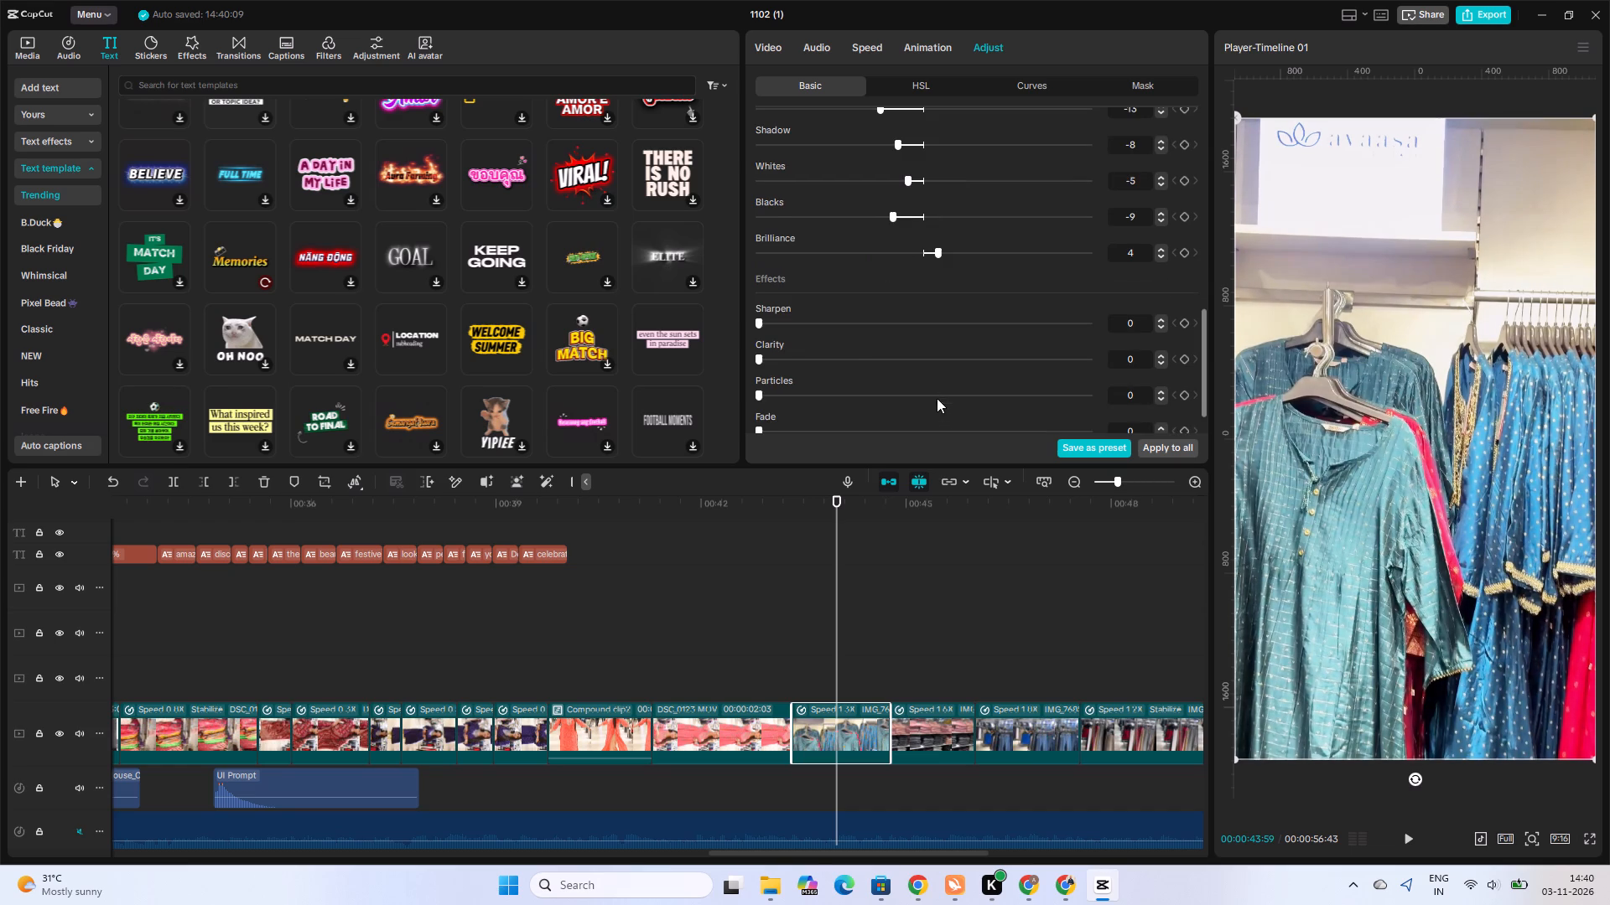
{"action": "left_click", "coordinate": [802, 322]}
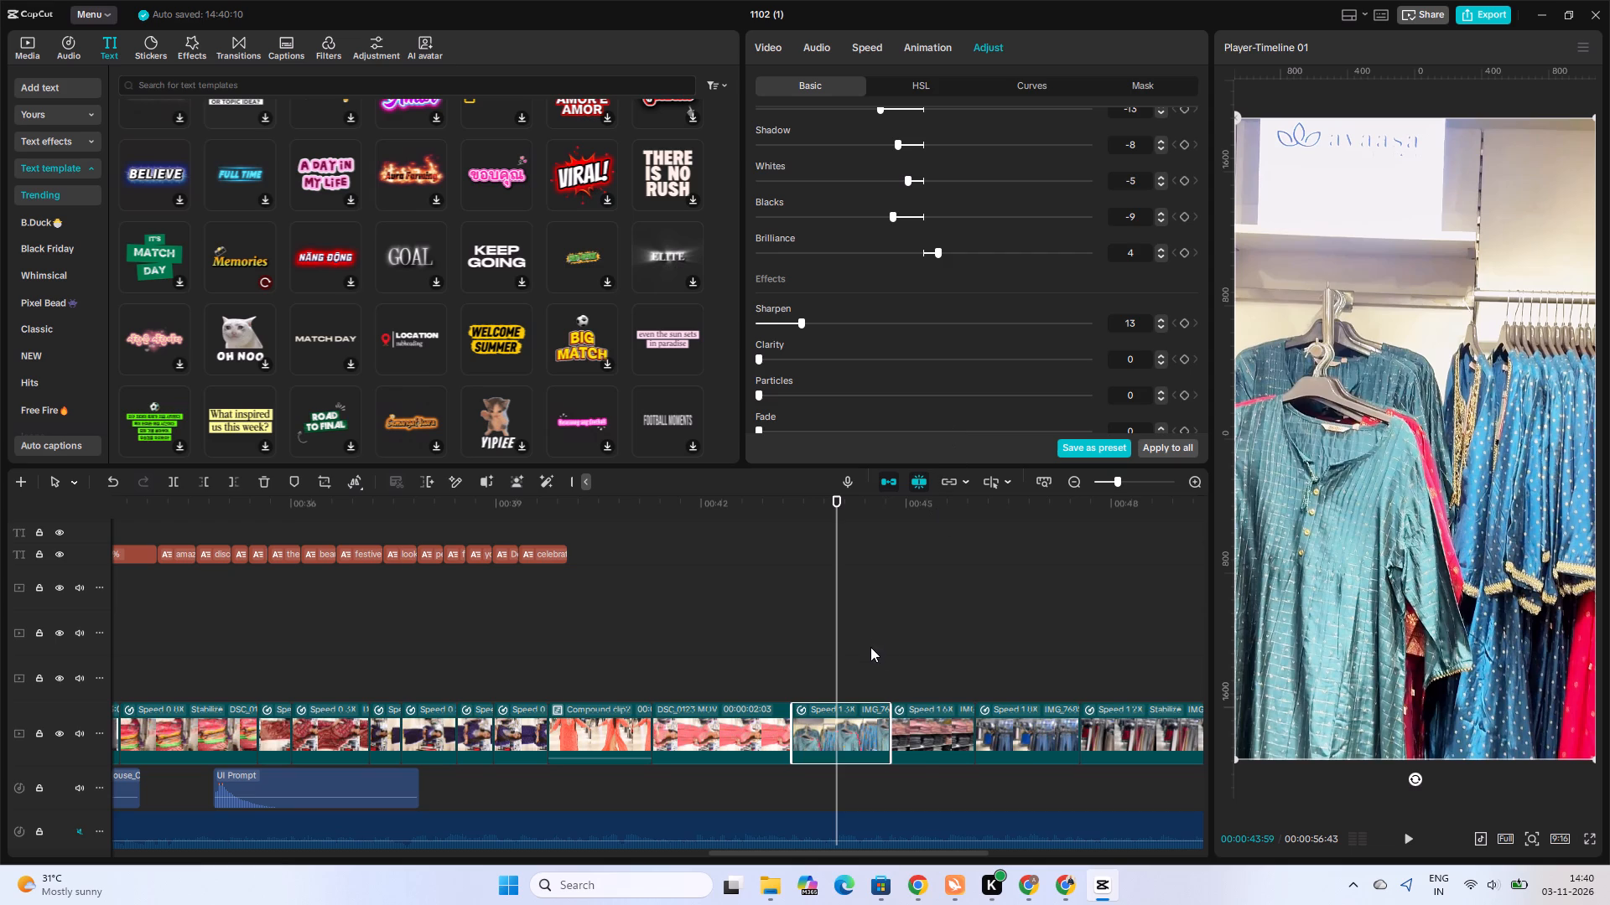
Select the folded clothes shelf clip after the teal kurta clip and set its saturation to 10, exposure to 12 and contrast to 3.
{"action": "left_click", "coordinate": [923, 649]}
{"action": "left_click", "coordinate": [925, 755]}
{"action": "scroll", "coordinate": [987, 326], "scroll_direction": "down", "scroll_amount": 3}
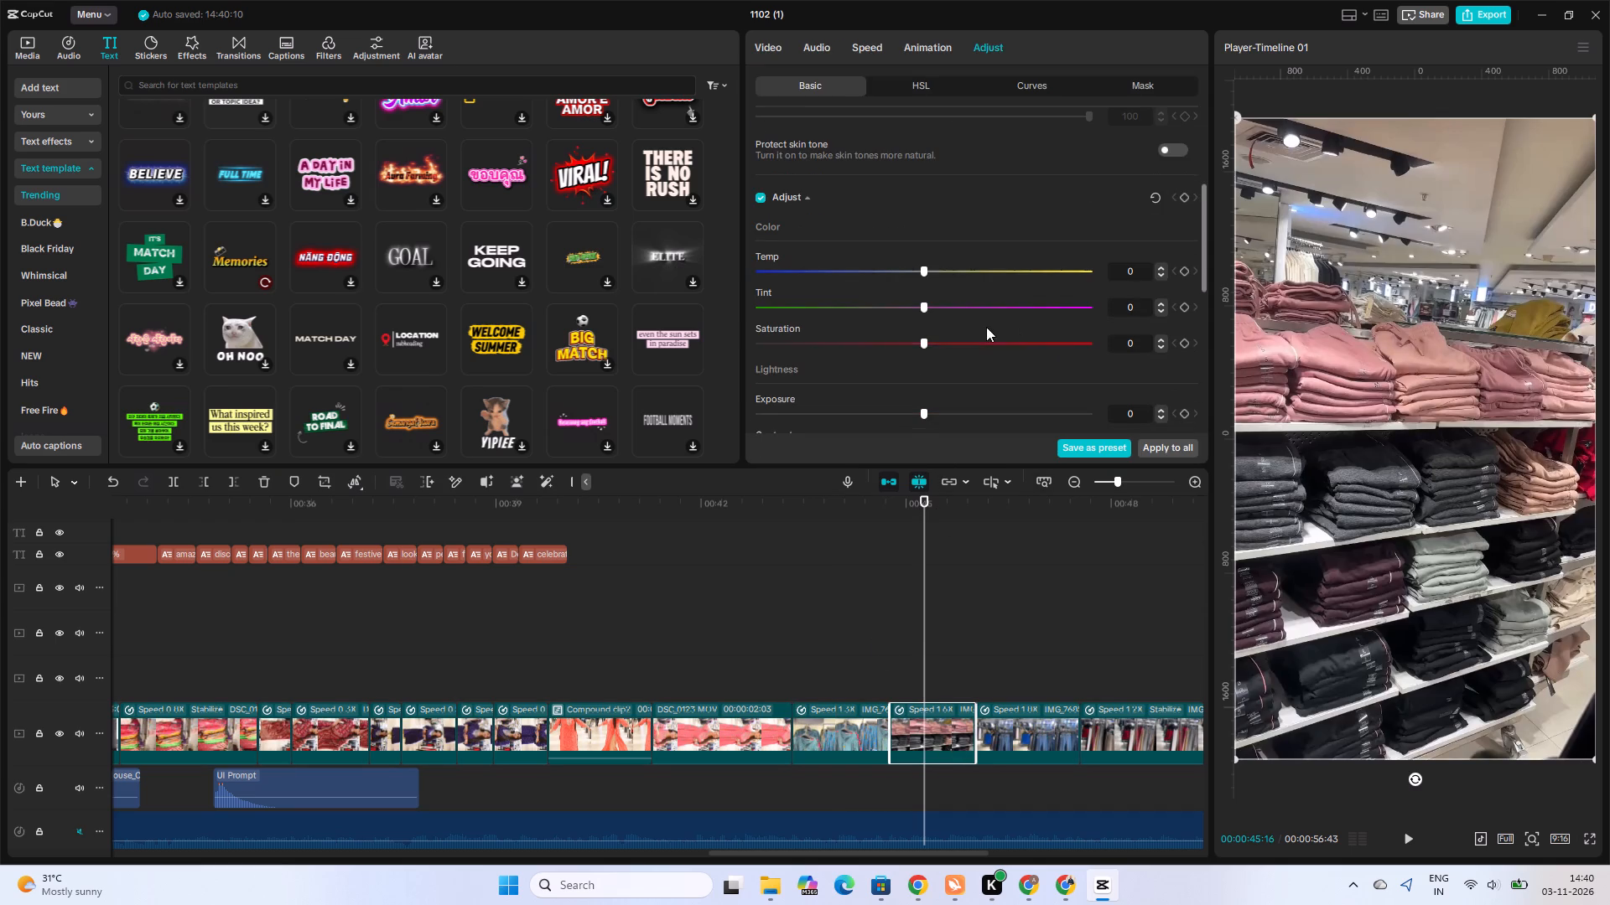
{"action": "left_click", "coordinate": [955, 340]}
{"action": "scroll", "coordinate": [953, 390], "scroll_direction": "down", "scroll_amount": 2}
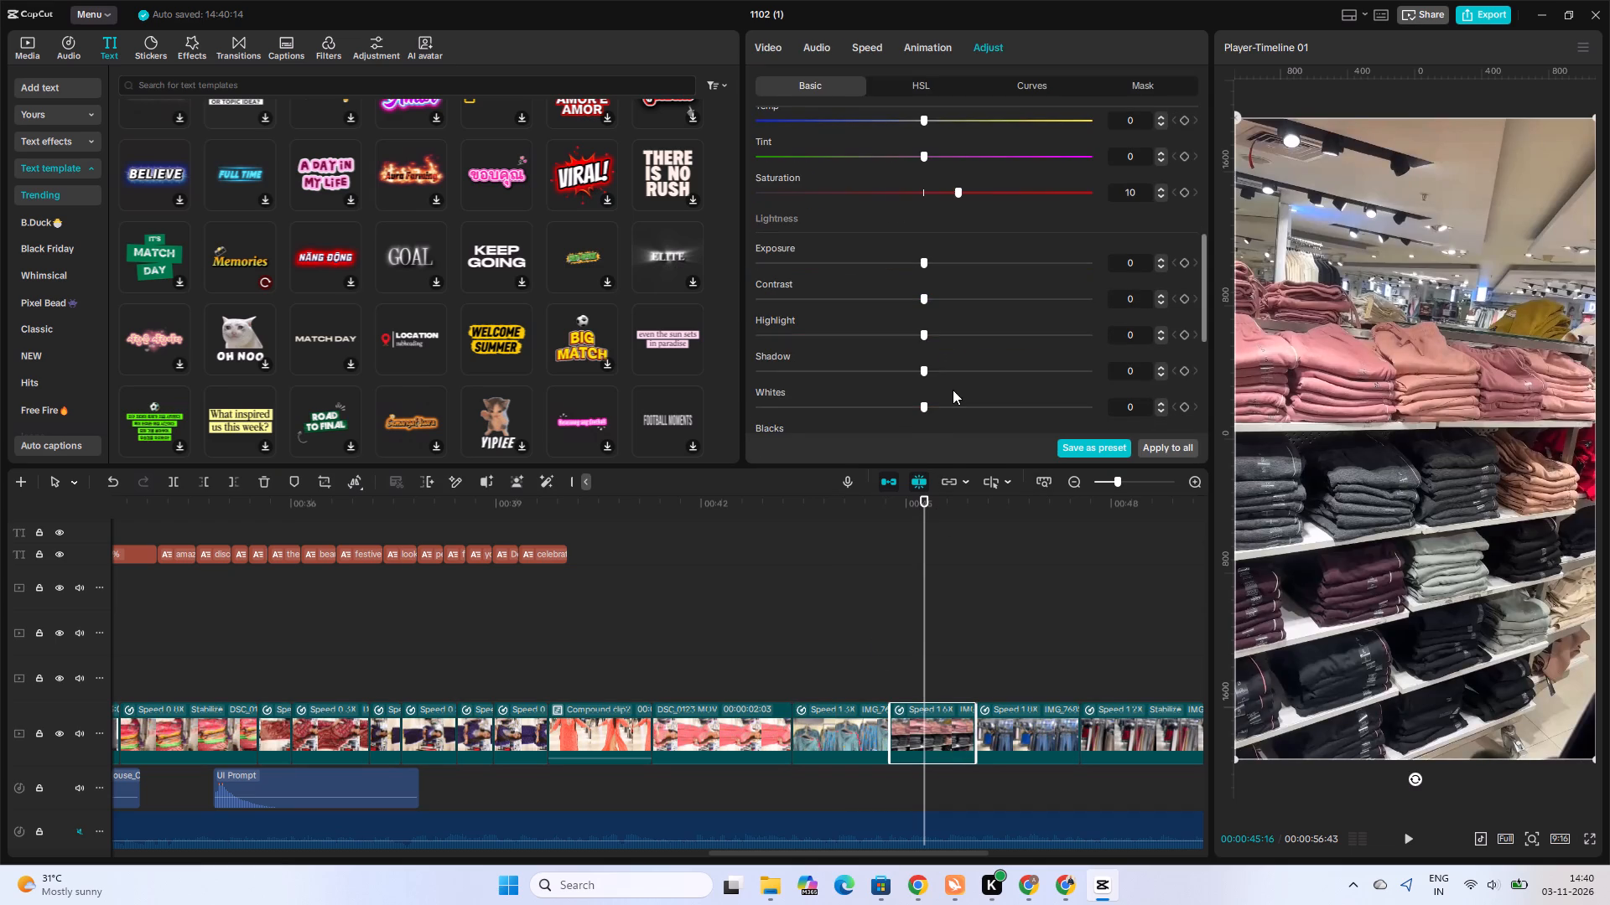
{"action": "left_click", "coordinate": [946, 266]}
{"action": "left_click", "coordinate": [953, 304]}
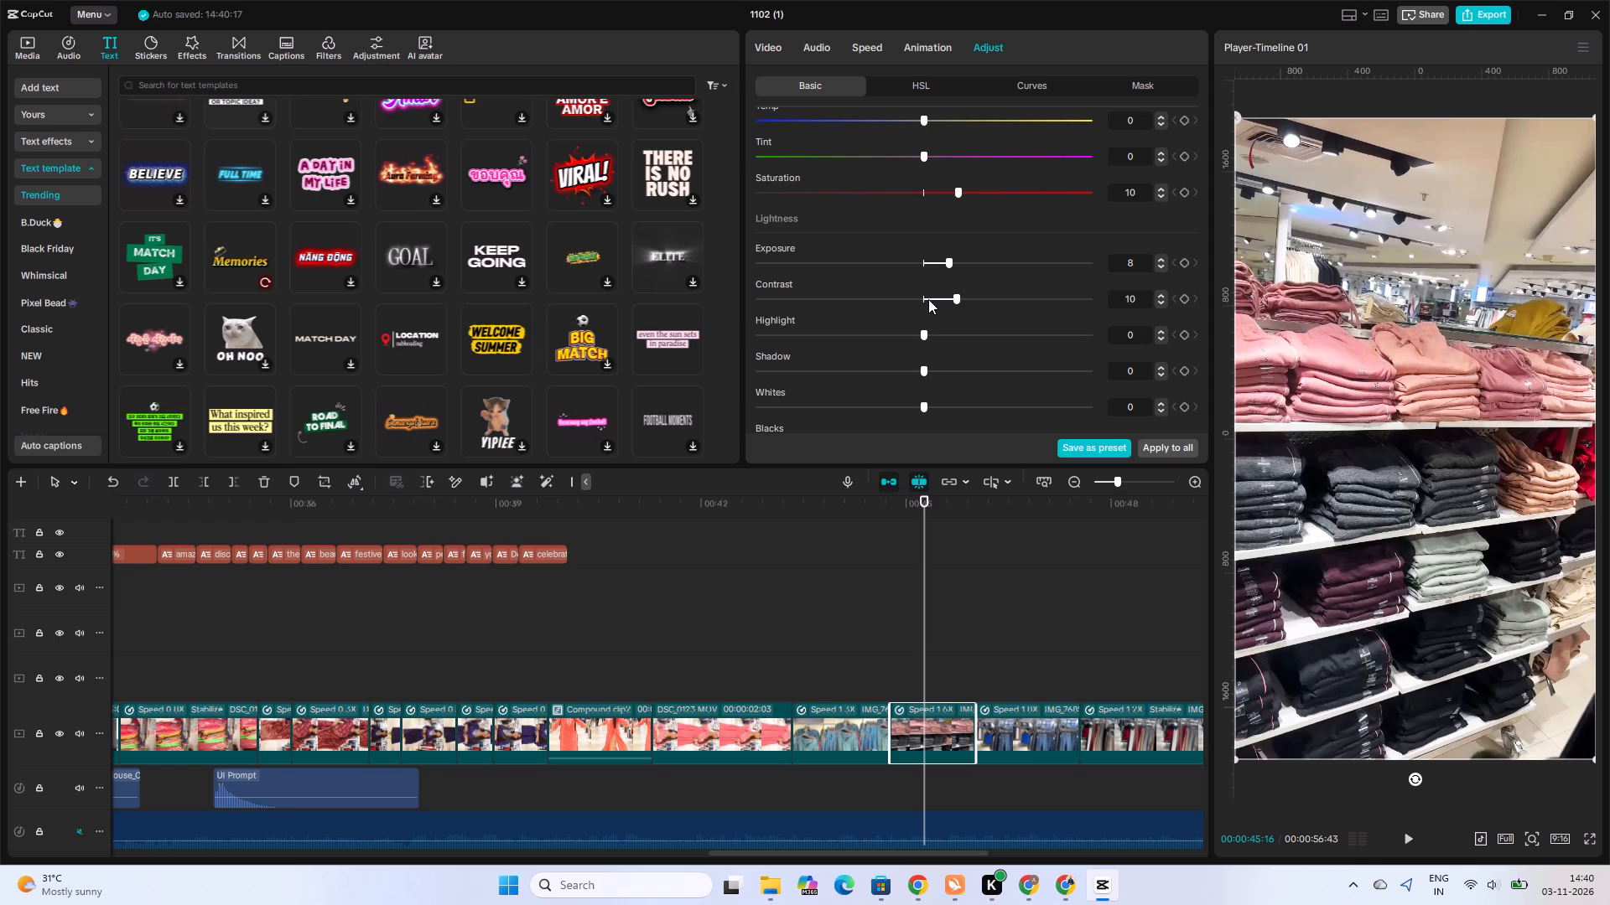
{"action": "left_click", "coordinate": [930, 299]}
{"action": "left_click_drag", "start_coordinate": [948, 262], "coordinate": [960, 264]}
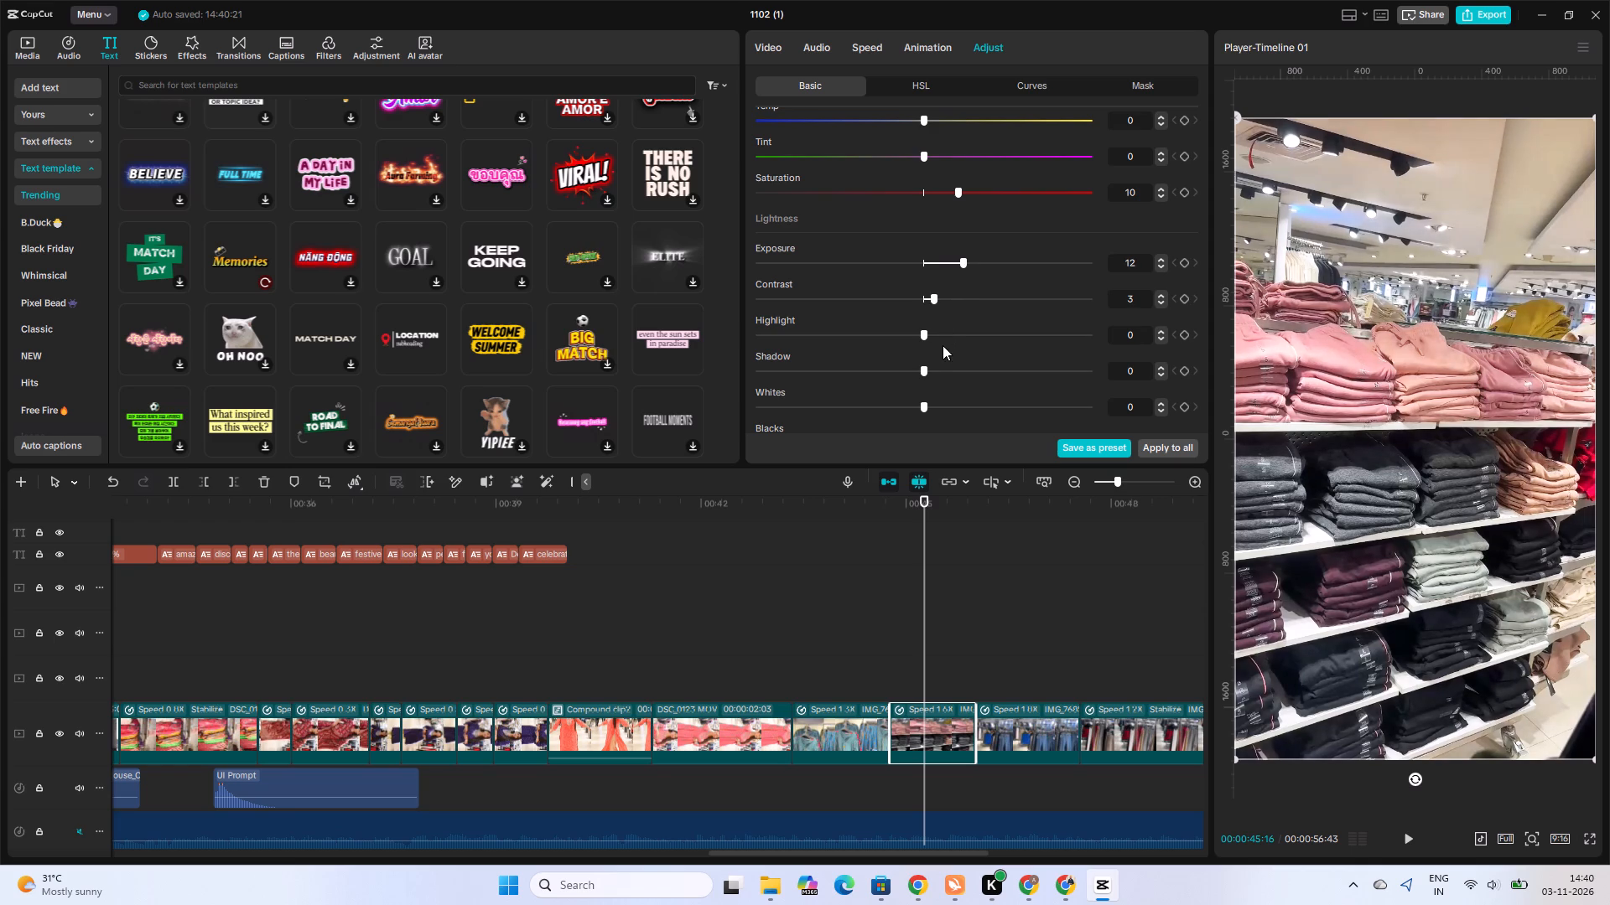
Set the folded clothes clip's highlight to -8, shadow to -9 and whites to 5.
{"action": "left_click", "coordinate": [943, 335]}
{"action": "left_click", "coordinate": [896, 334]}
{"action": "left_click", "coordinate": [936, 364]}
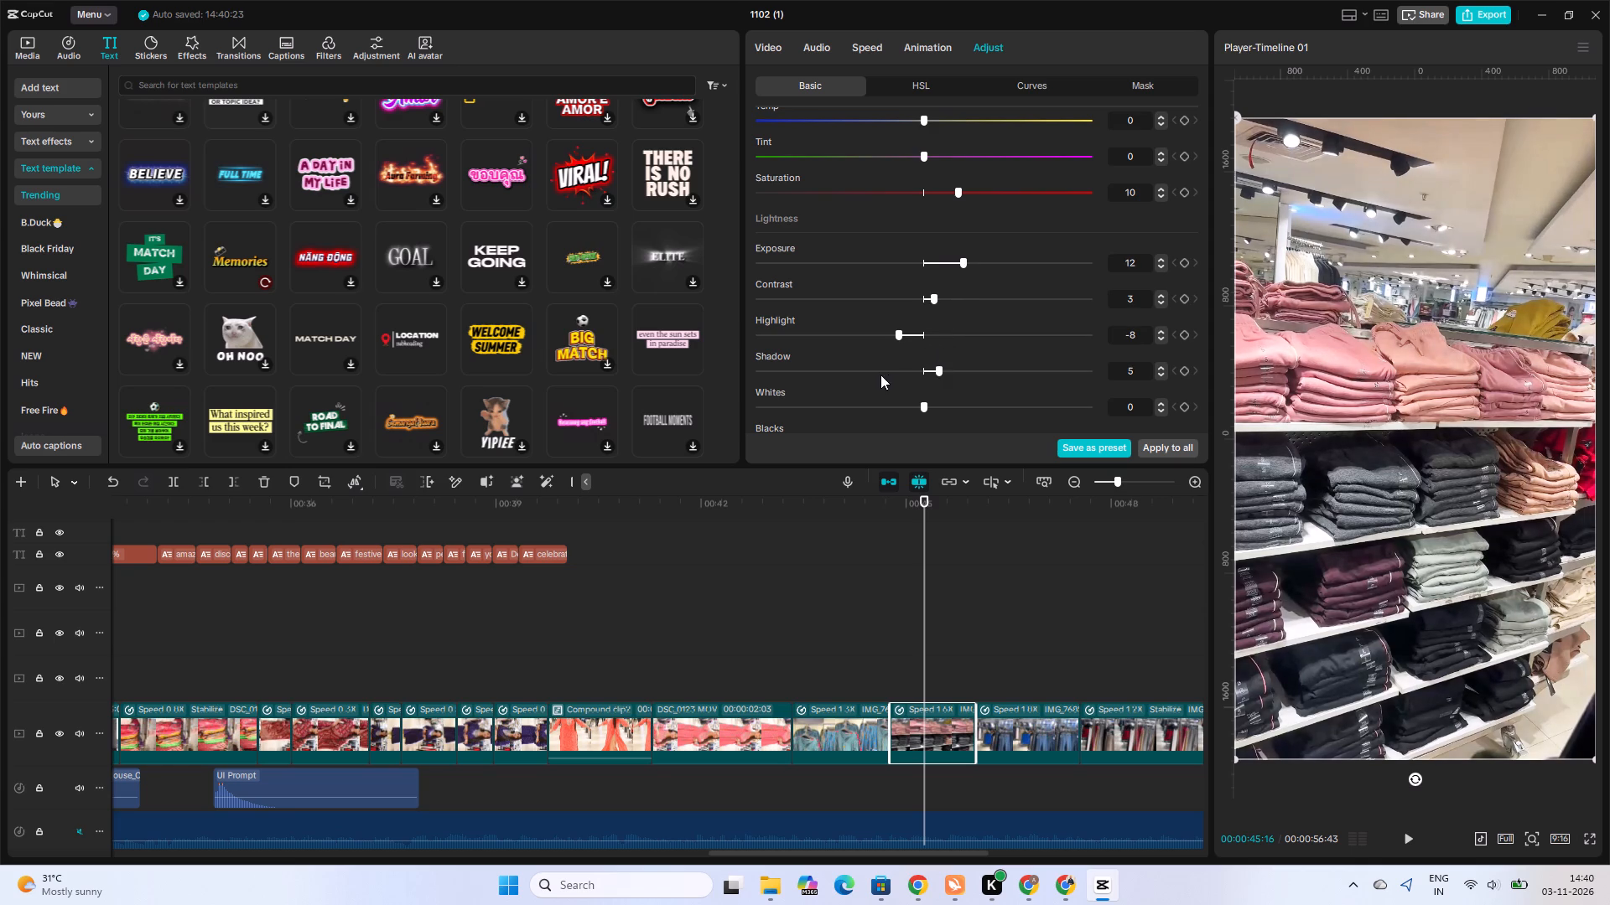
{"action": "left_click", "coordinate": [880, 375]}
{"action": "left_click", "coordinate": [949, 381]}
{"action": "left_click", "coordinate": [940, 367]}
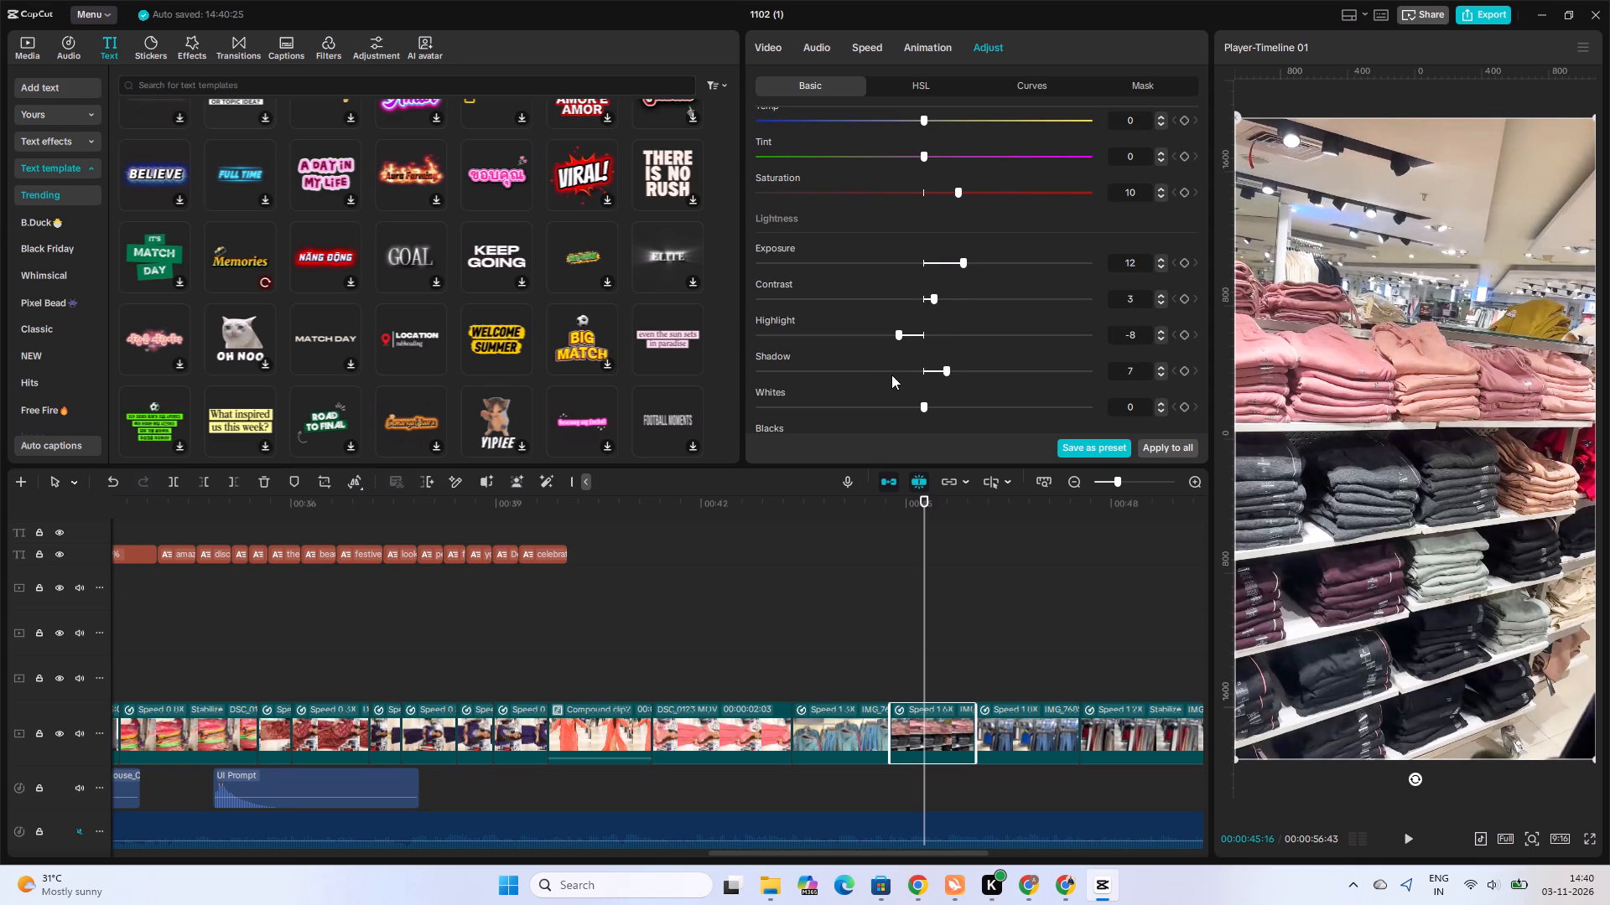
{"action": "left_click", "coordinate": [891, 375]}
{"action": "left_click", "coordinate": [937, 401]}
Set the folded clothes clip's blacks to -5 and brilliance to 6, and raise its sharpen.
{"action": "scroll", "coordinate": [950, 385], "scroll_direction": "down", "scroll_amount": 1}
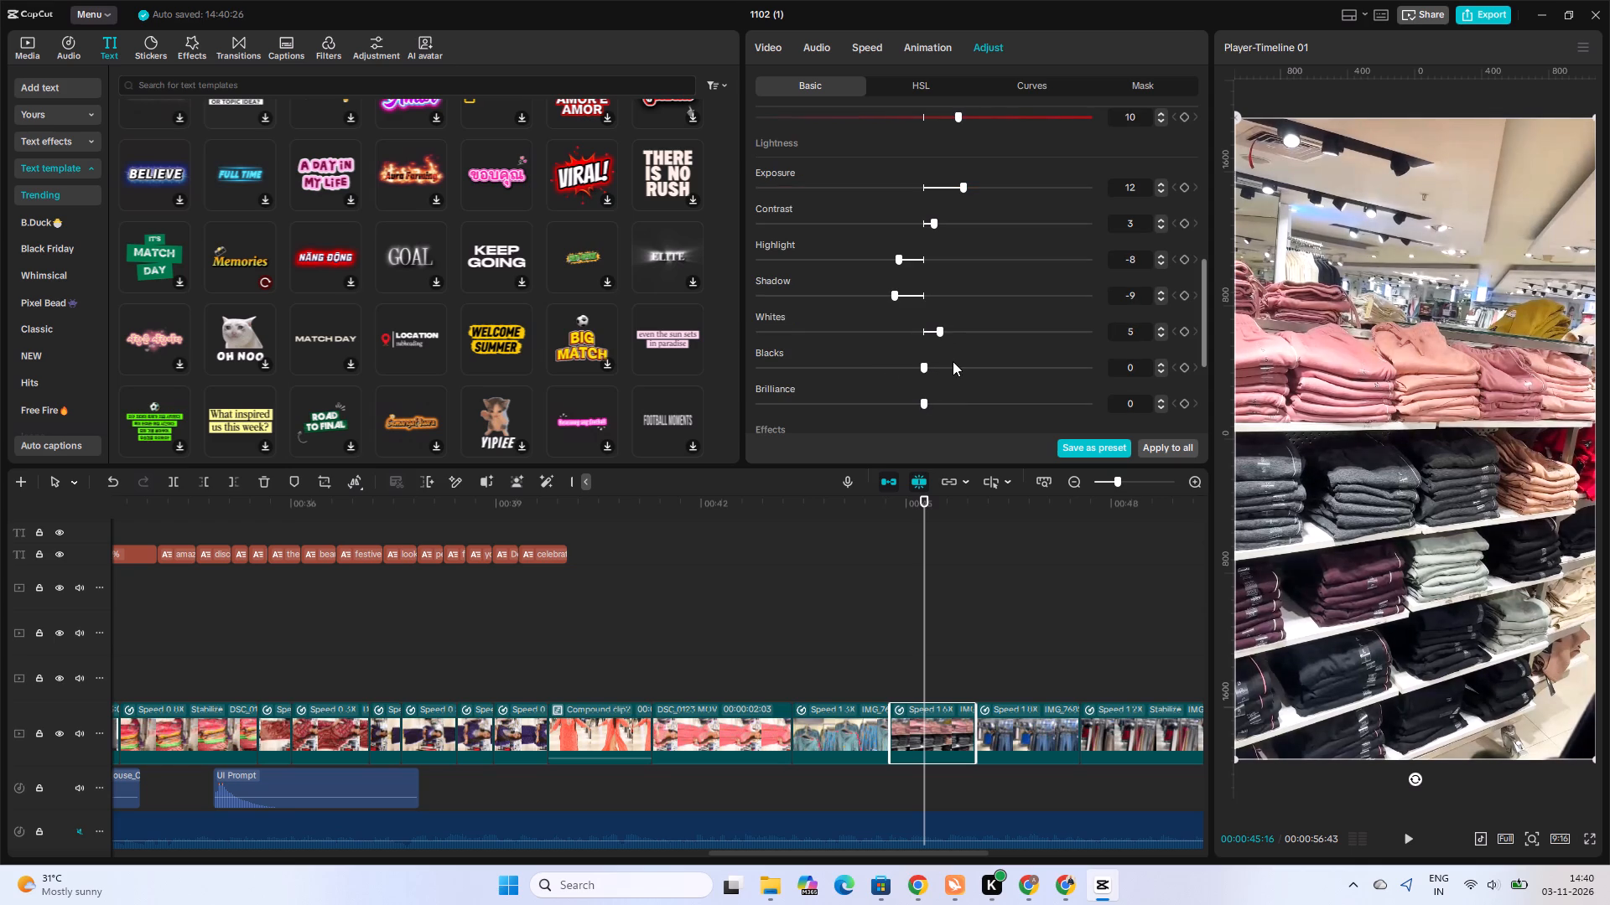
{"action": "left_click", "coordinate": [953, 361]}
{"action": "left_click", "coordinate": [852, 366]}
{"action": "left_click", "coordinate": [906, 364]}
{"action": "left_click", "coordinate": [947, 372]}
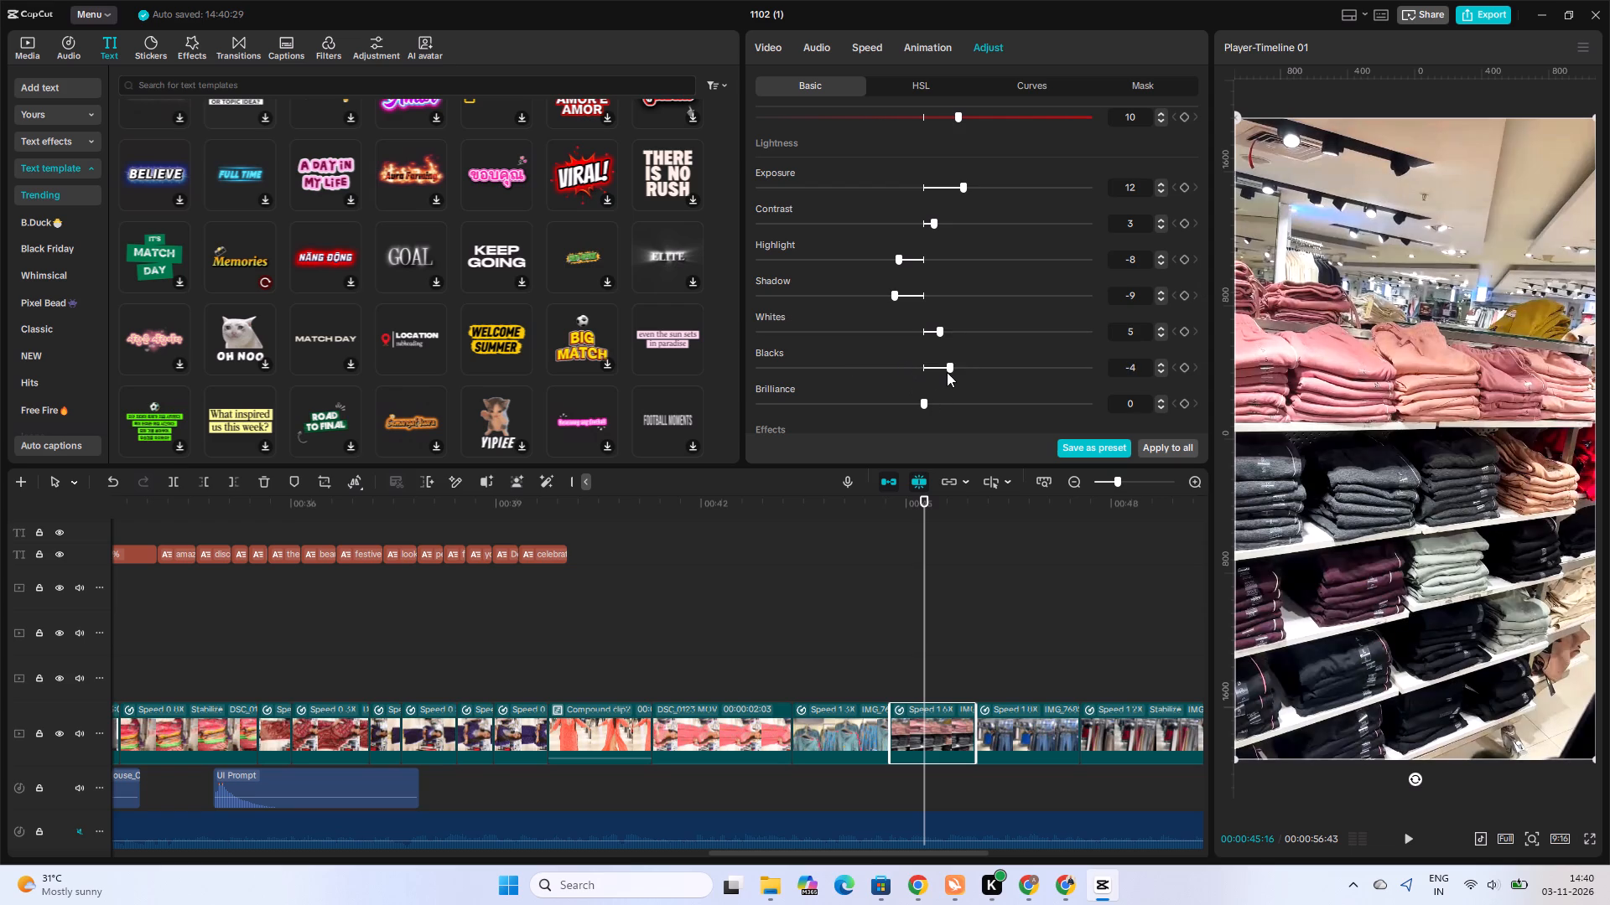
{"action": "left_click", "coordinate": [916, 372]}
{"action": "left_click", "coordinate": [913, 370]}
{"action": "left_click", "coordinate": [903, 366]}
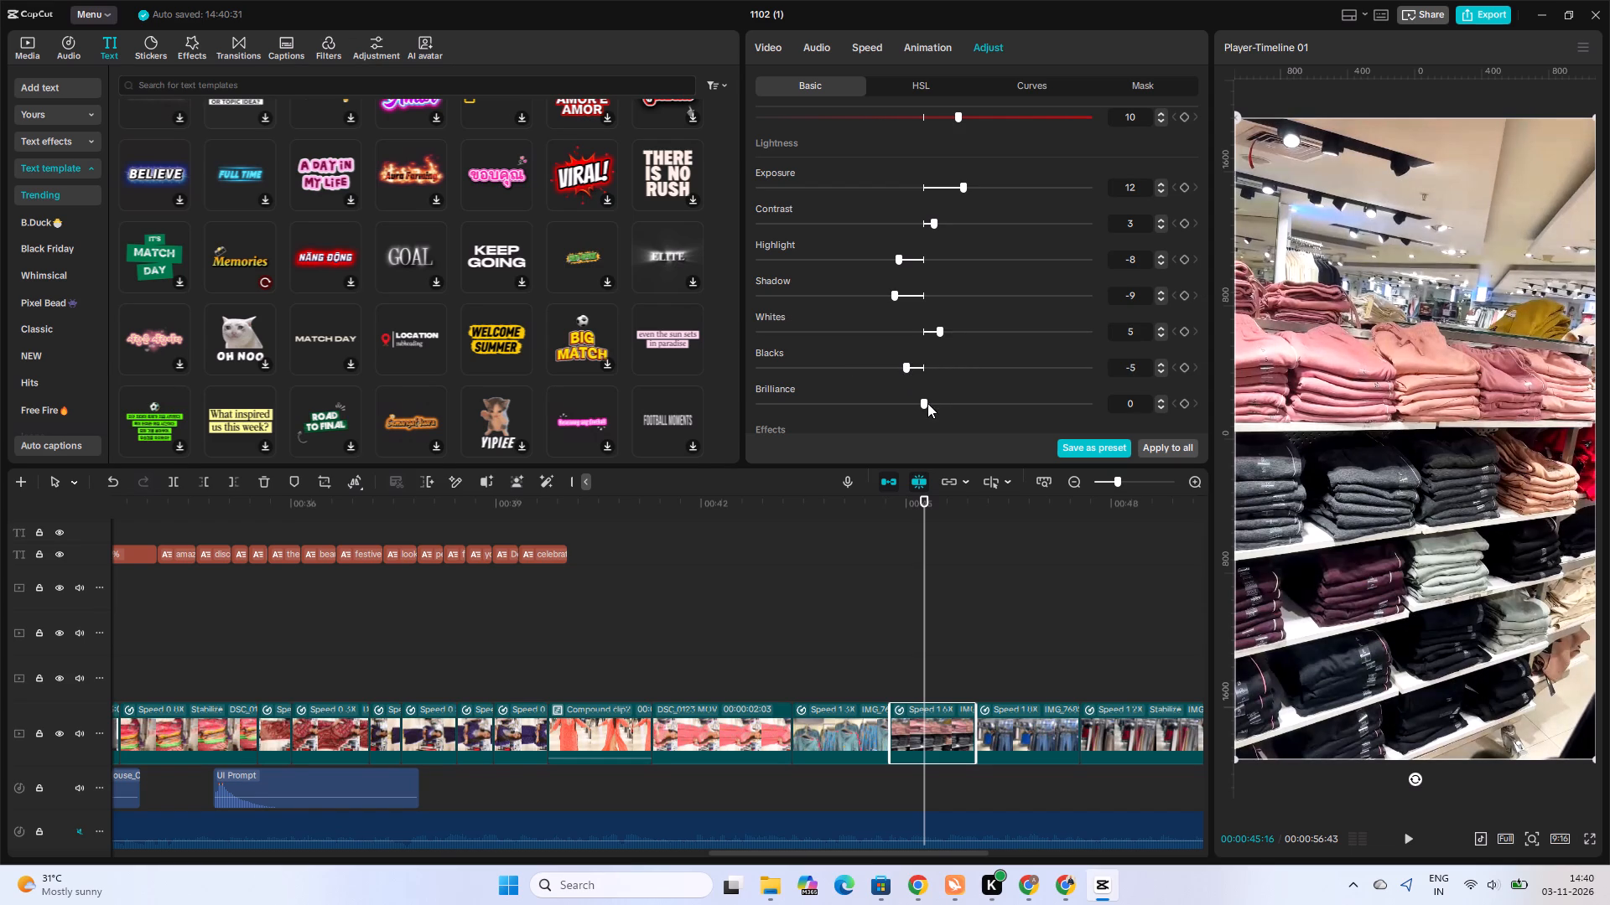
{"action": "left_click", "coordinate": [927, 403]}
{"action": "left_click", "coordinate": [940, 403]}
{"action": "scroll", "coordinate": [894, 397], "scroll_direction": "down", "scroll_amount": 1}
{"action": "left_click", "coordinate": [792, 395]}
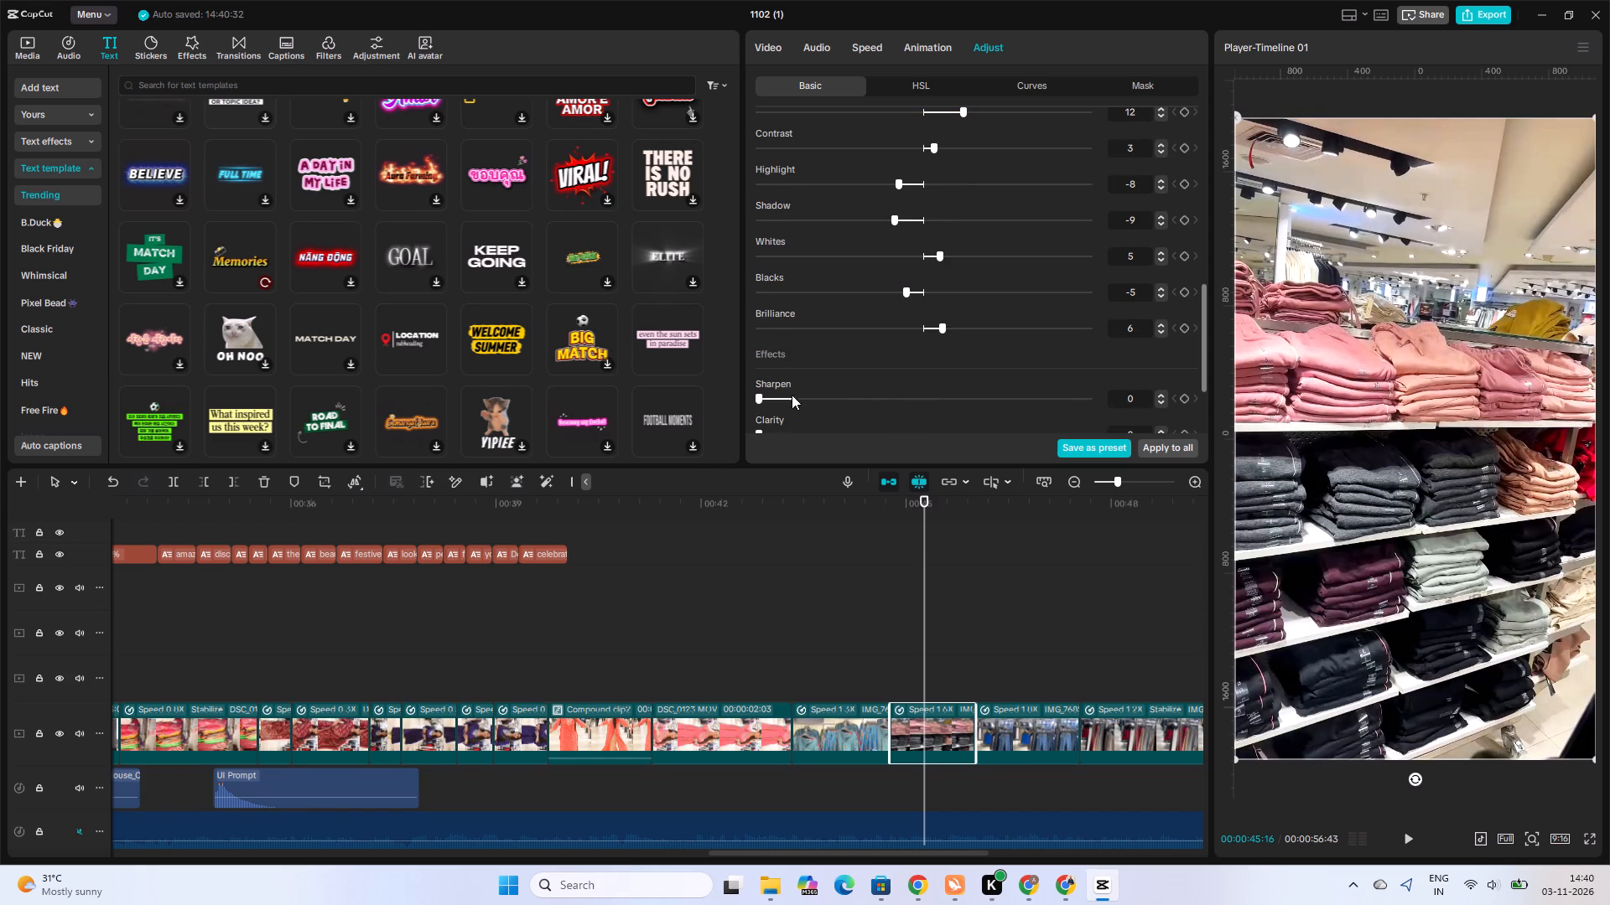
{"action": "left_click", "coordinate": [828, 402]}
Select the jeans rack clip after the folded clothes clip and set its exposure to 9 and contrast to 6.
{"action": "left_click", "coordinate": [1033, 694]}
{"action": "left_click", "coordinate": [1016, 740]}
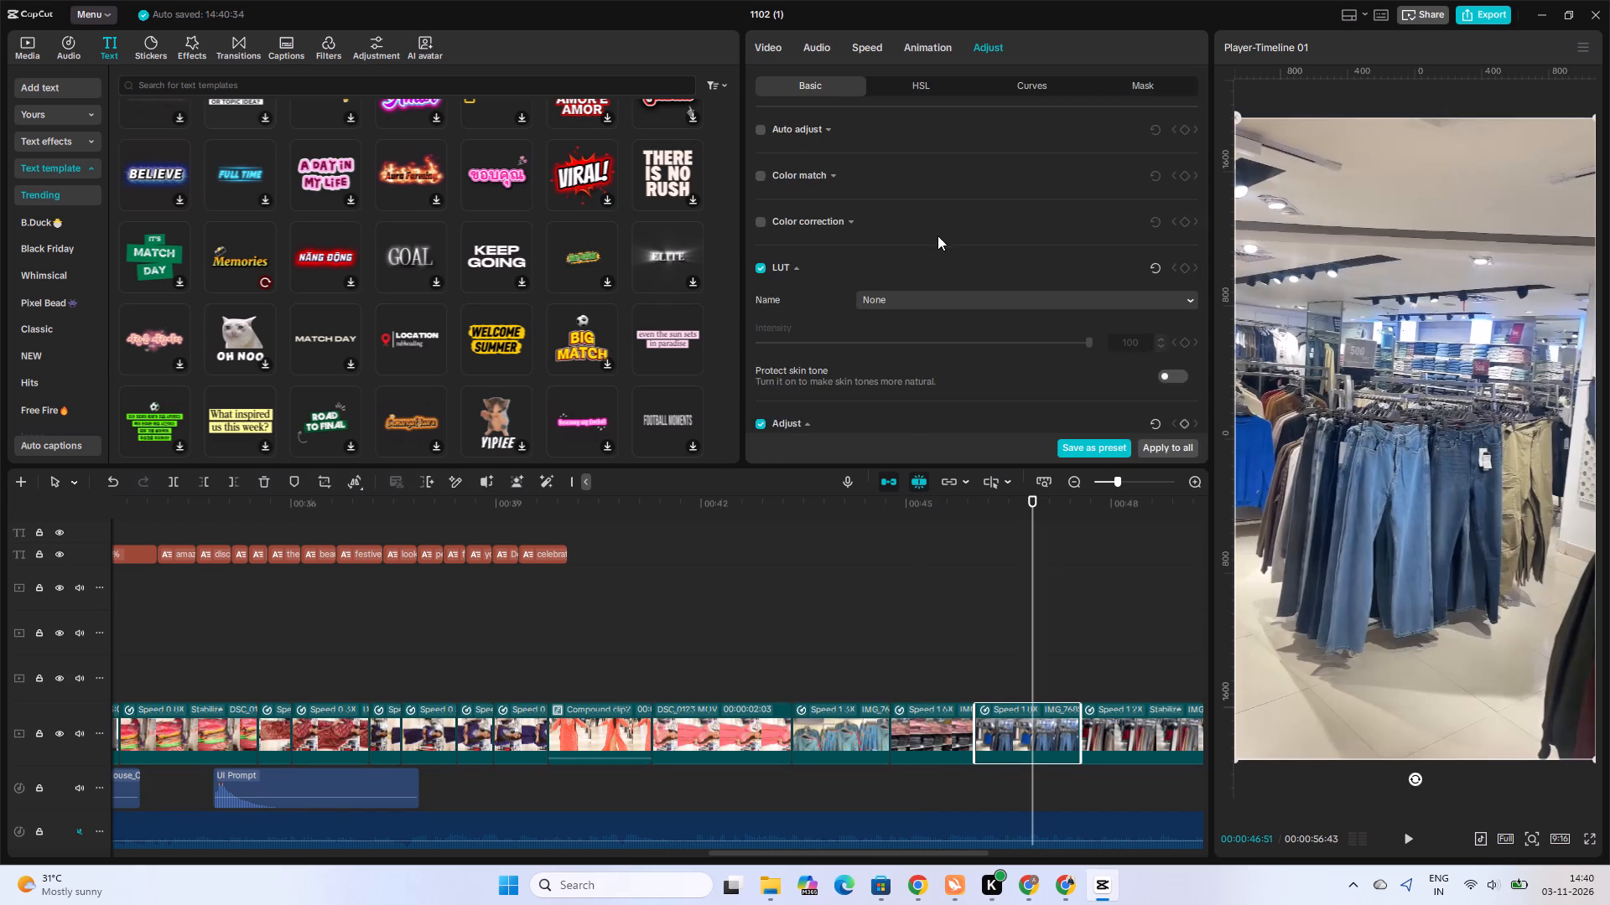
{"action": "scroll", "coordinate": [936, 234], "scroll_direction": "down", "scroll_amount": 6}
{"action": "left_click", "coordinate": [950, 184]}
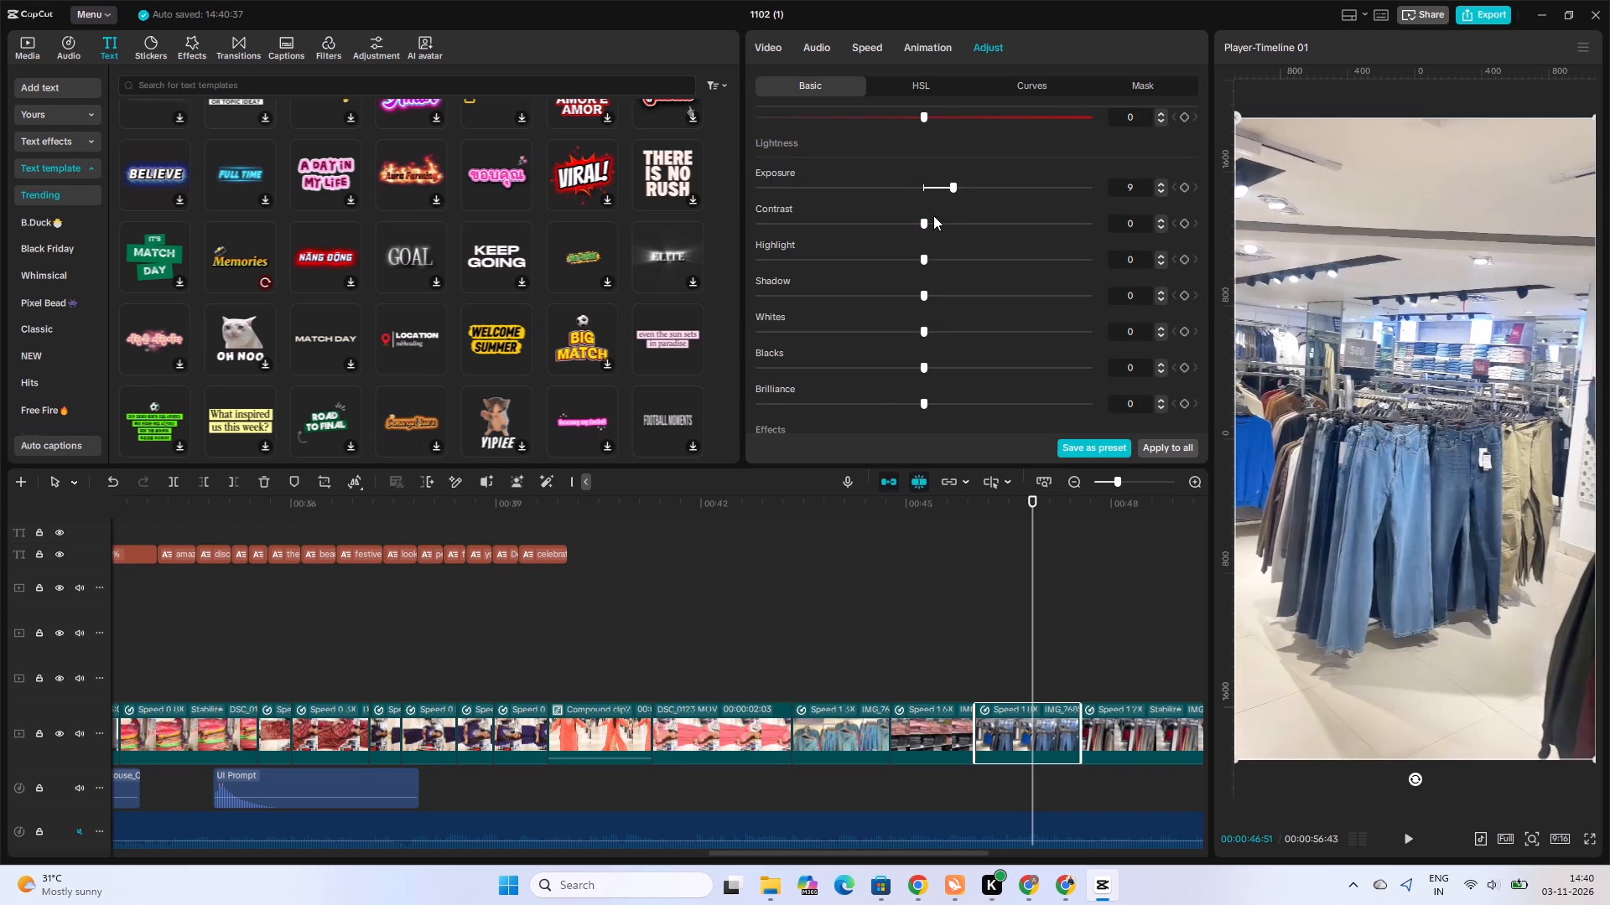
{"action": "left_click", "coordinate": [944, 225]}
{"action": "left_click", "coordinate": [898, 220]}
{"action": "left_click", "coordinate": [941, 227]}
Set the jeans rack clip's highlight to -5 and shadow to -9.
{"action": "left_click", "coordinate": [946, 258]}
{"action": "left_click", "coordinate": [893, 258]}
{"action": "left_click", "coordinate": [952, 258]}
{"action": "left_click", "coordinate": [904, 261]}
{"action": "left_click", "coordinate": [954, 292]}
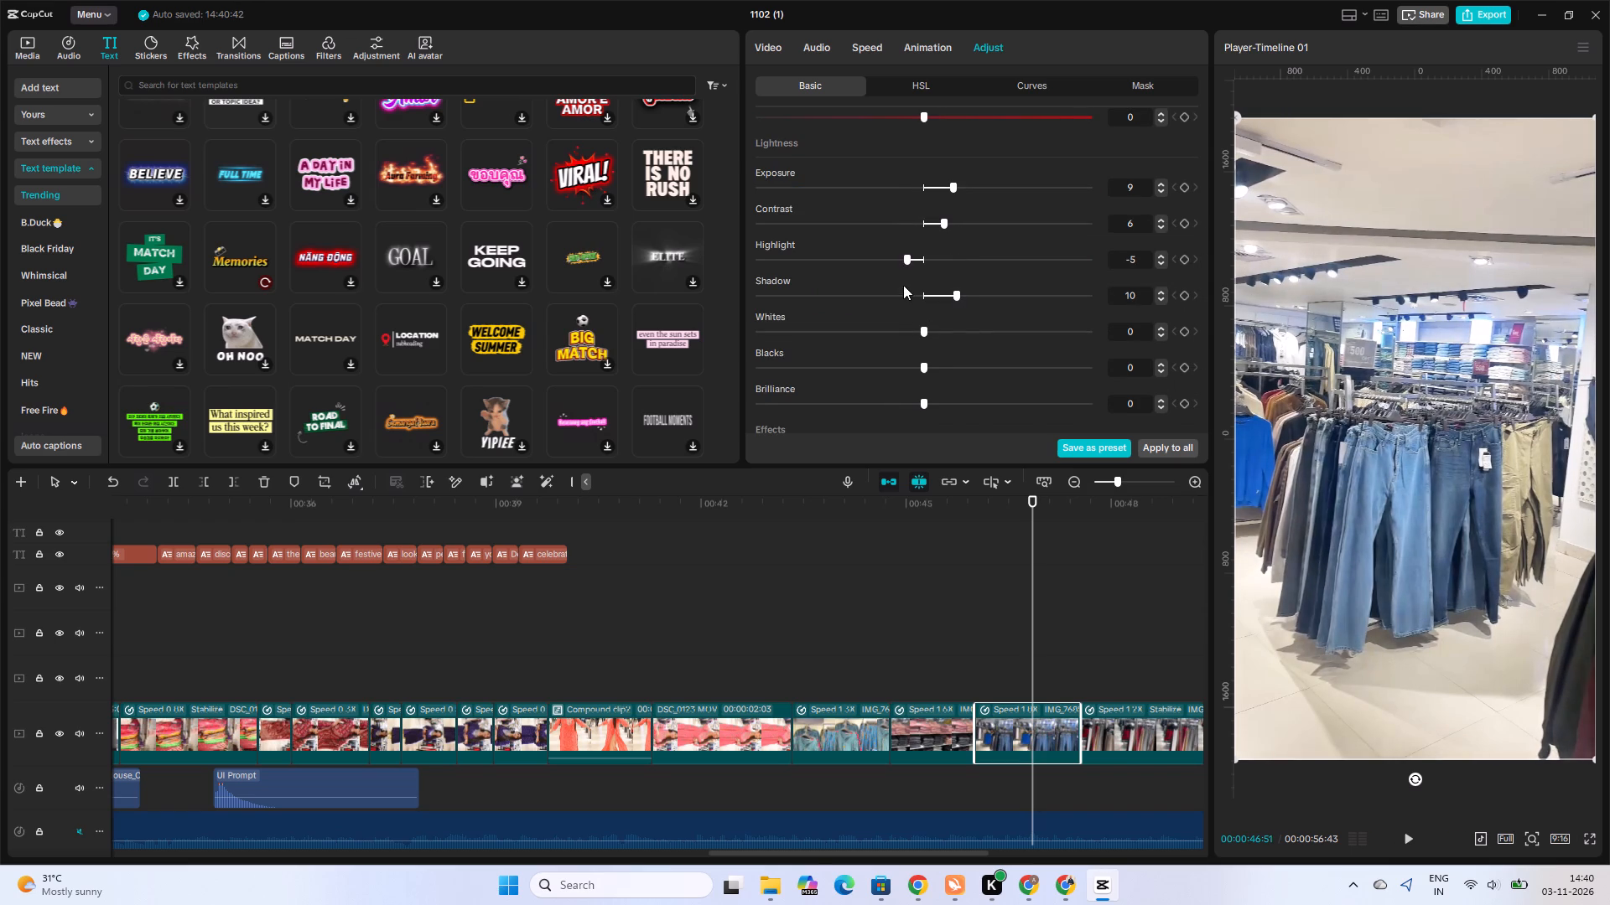
{"action": "left_click", "coordinate": [903, 285]}
{"action": "left_click", "coordinate": [911, 297]}
{"action": "left_click", "coordinate": [892, 297]}
Set the jeans rack clip's whites to 9, blacks to -9, brilliance to 9 and sharpen to 14.
{"action": "left_click", "coordinate": [950, 323]}
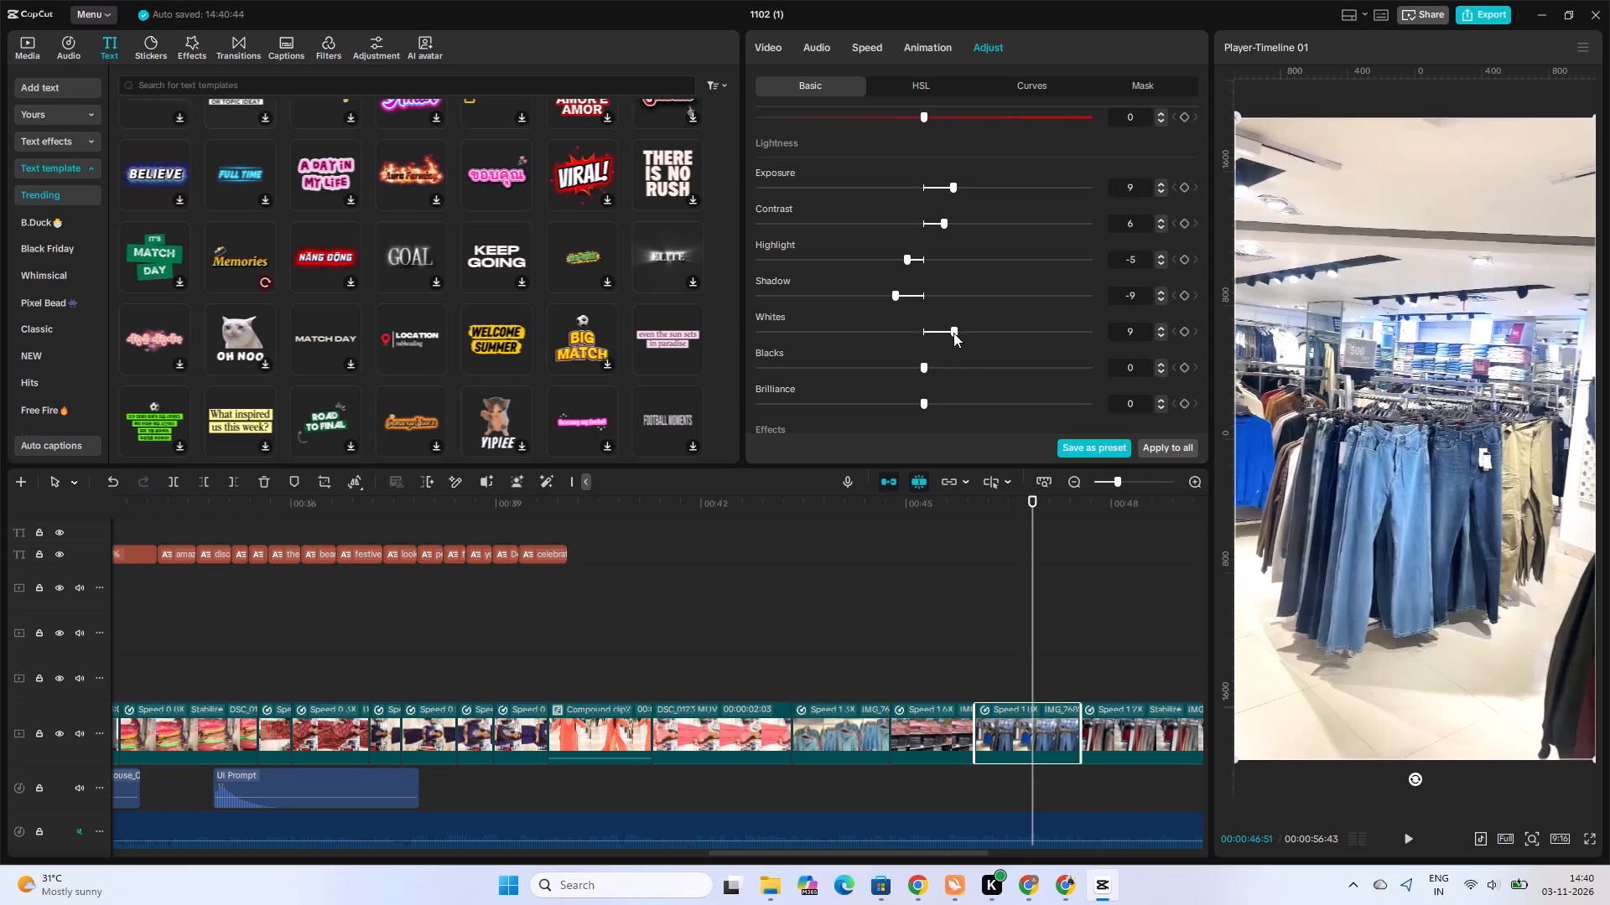
{"action": "left_click", "coordinate": [891, 365]}
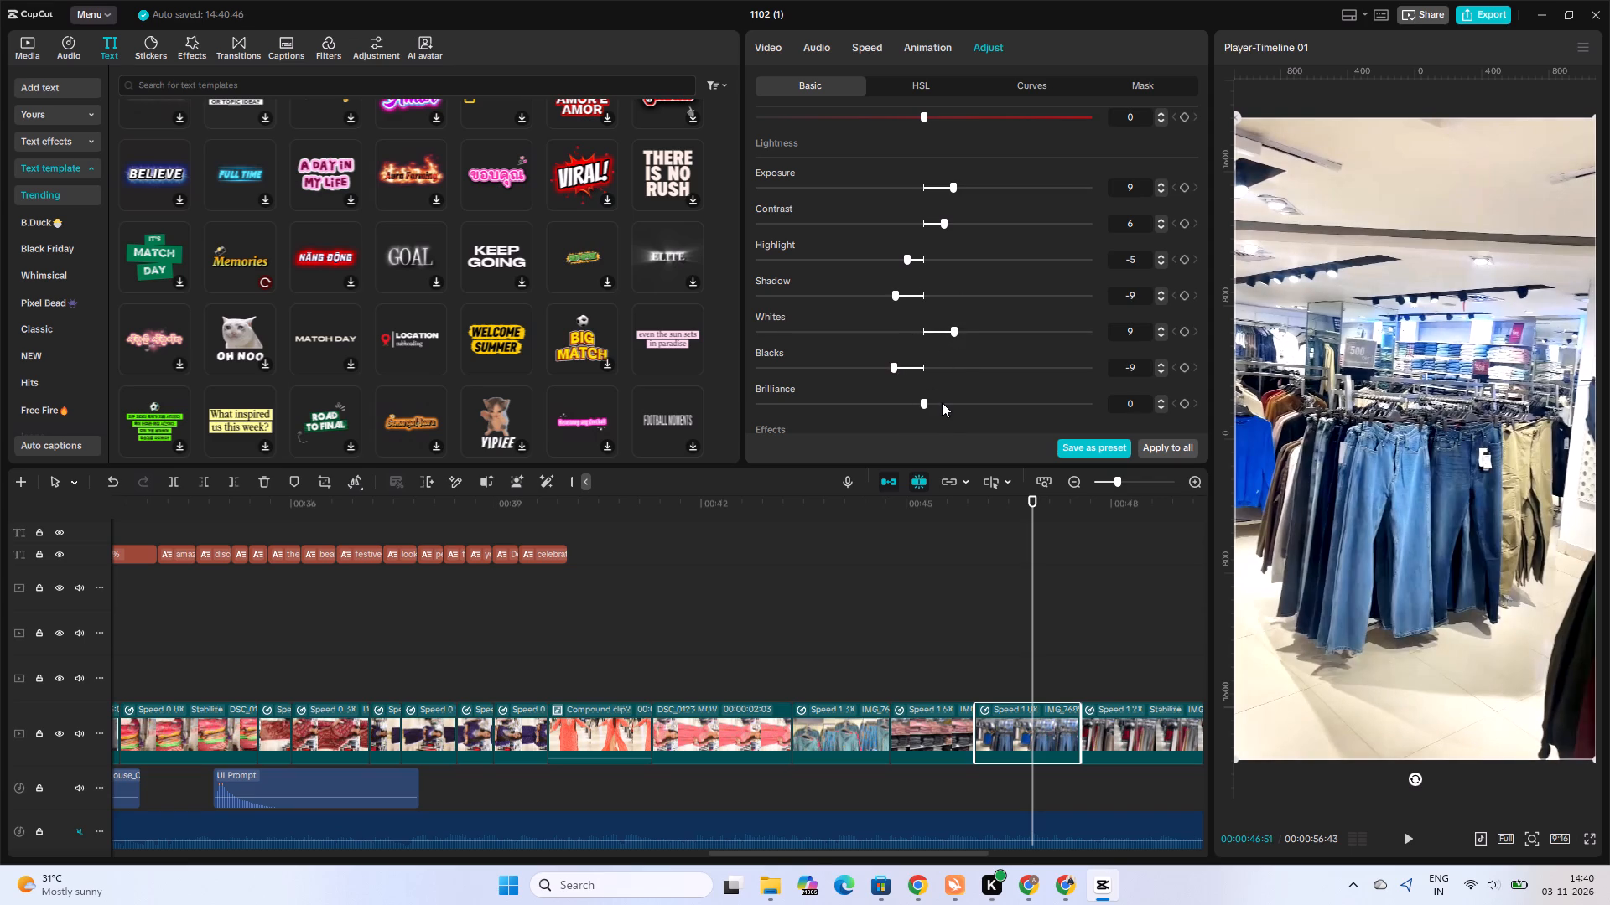
{"action": "left_click", "coordinate": [942, 402]}
{"action": "left_click", "coordinate": [896, 405]}
{"action": "left_click", "coordinate": [945, 401]}
{"action": "left_click", "coordinate": [885, 407]}
{"action": "scroll", "coordinate": [933, 396], "scroll_direction": "down", "scroll_amount": 1}
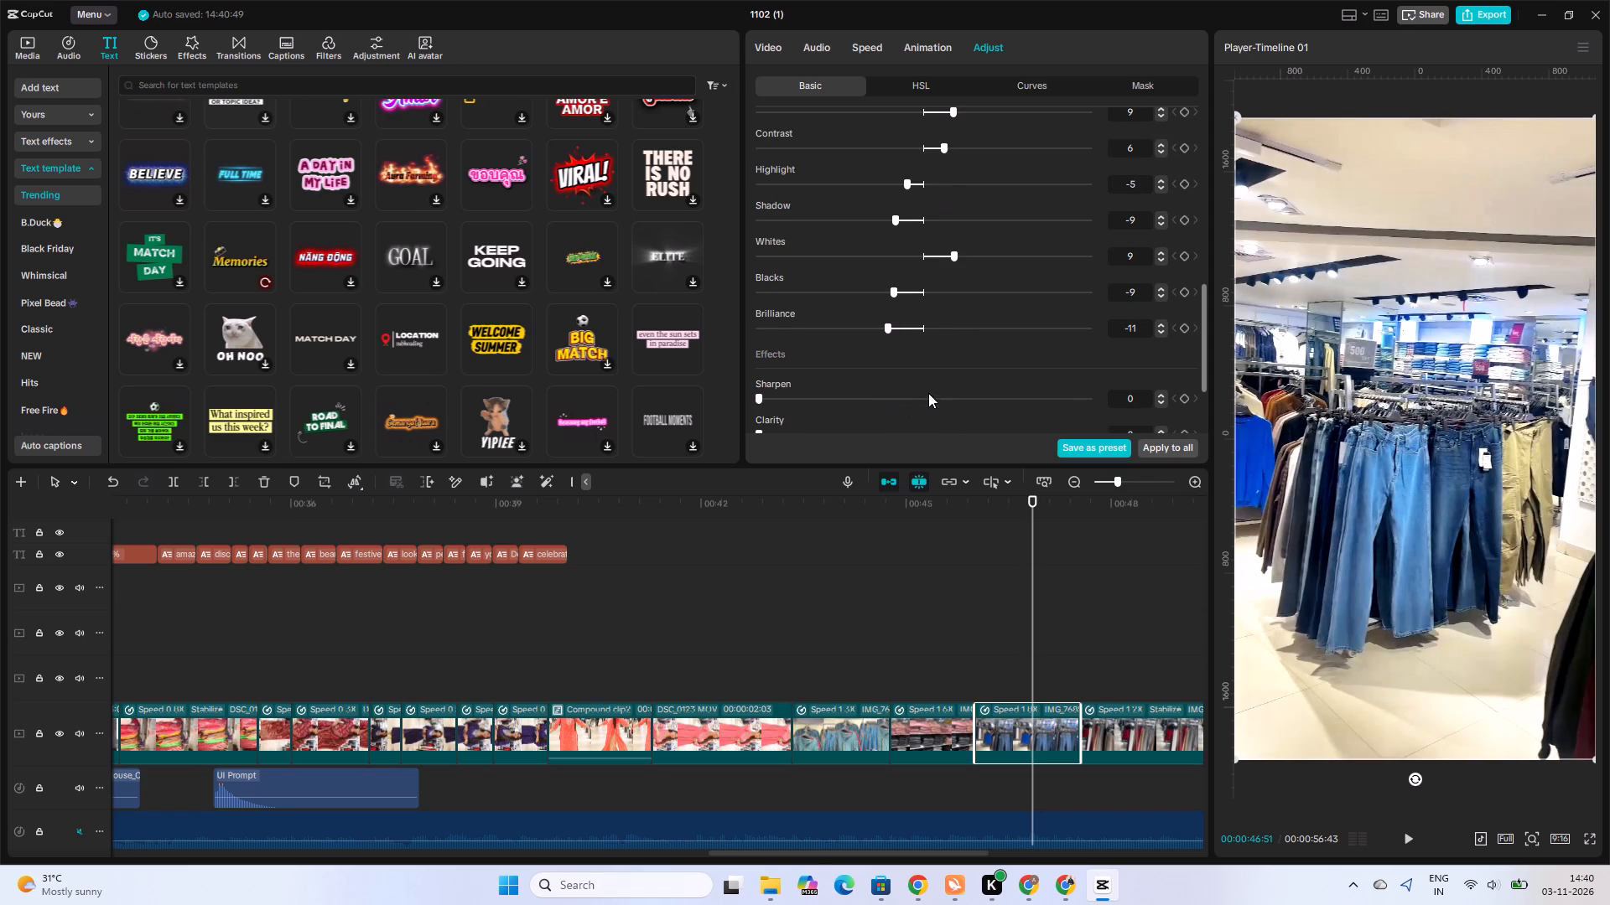
{"action": "left_click", "coordinate": [948, 319]}
{"action": "left_click", "coordinate": [804, 398]}
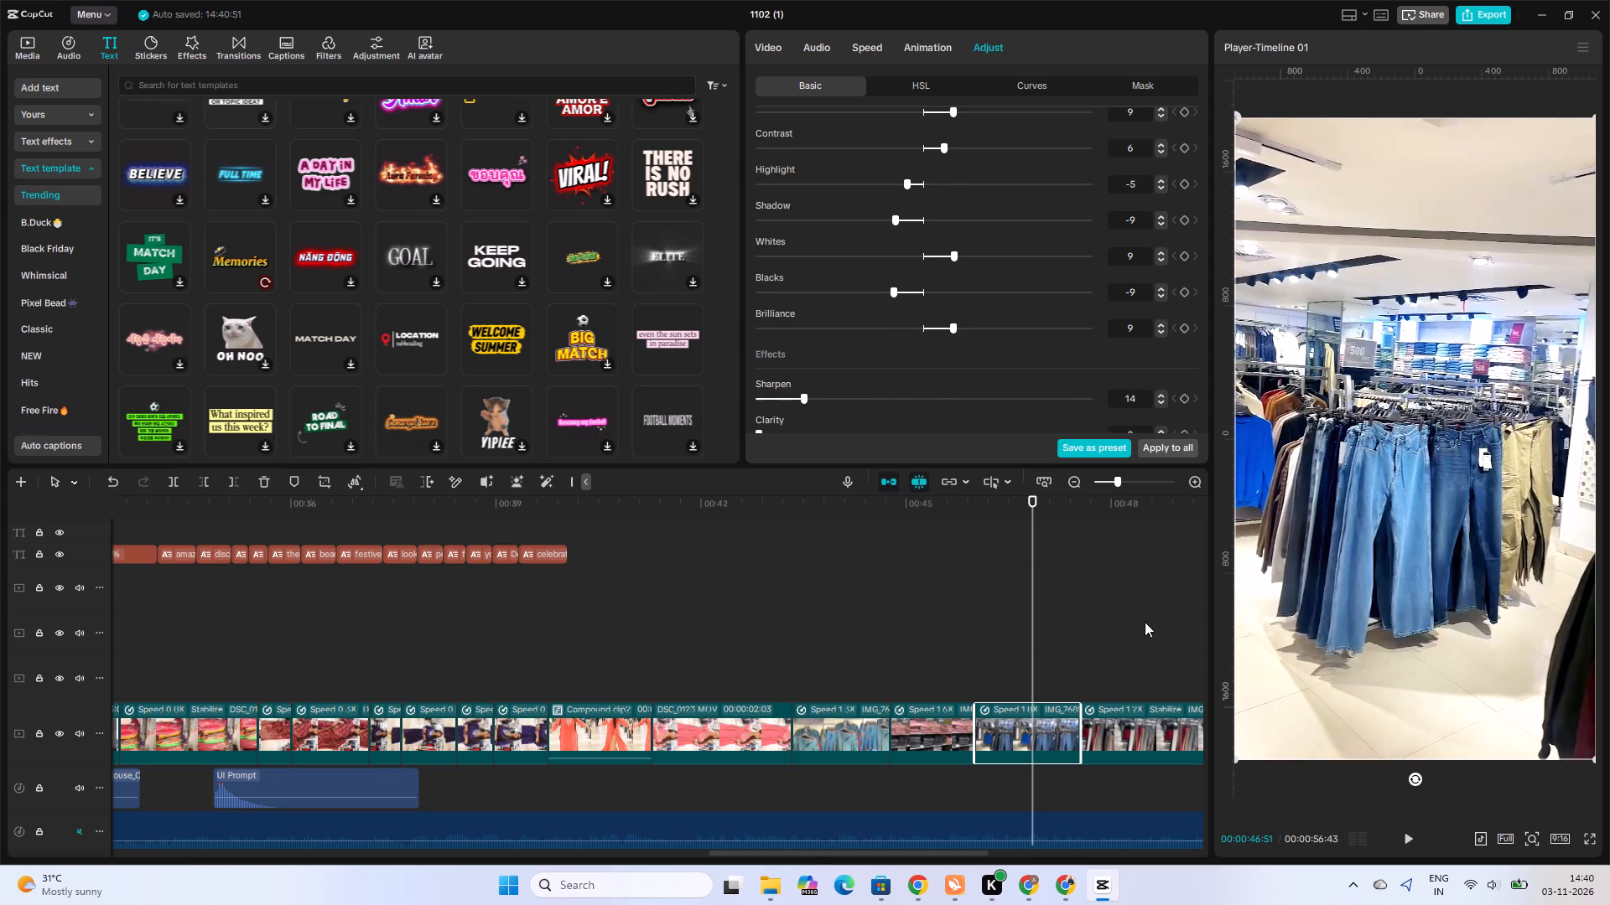
Select the trouser rack clip with the 499 price sign and set its saturation to 9, exposure to 6 and contrast to 10.
{"action": "scroll", "coordinate": [1098, 623], "scroll_direction": "down", "scroll_amount": 5, "text": "alt"}
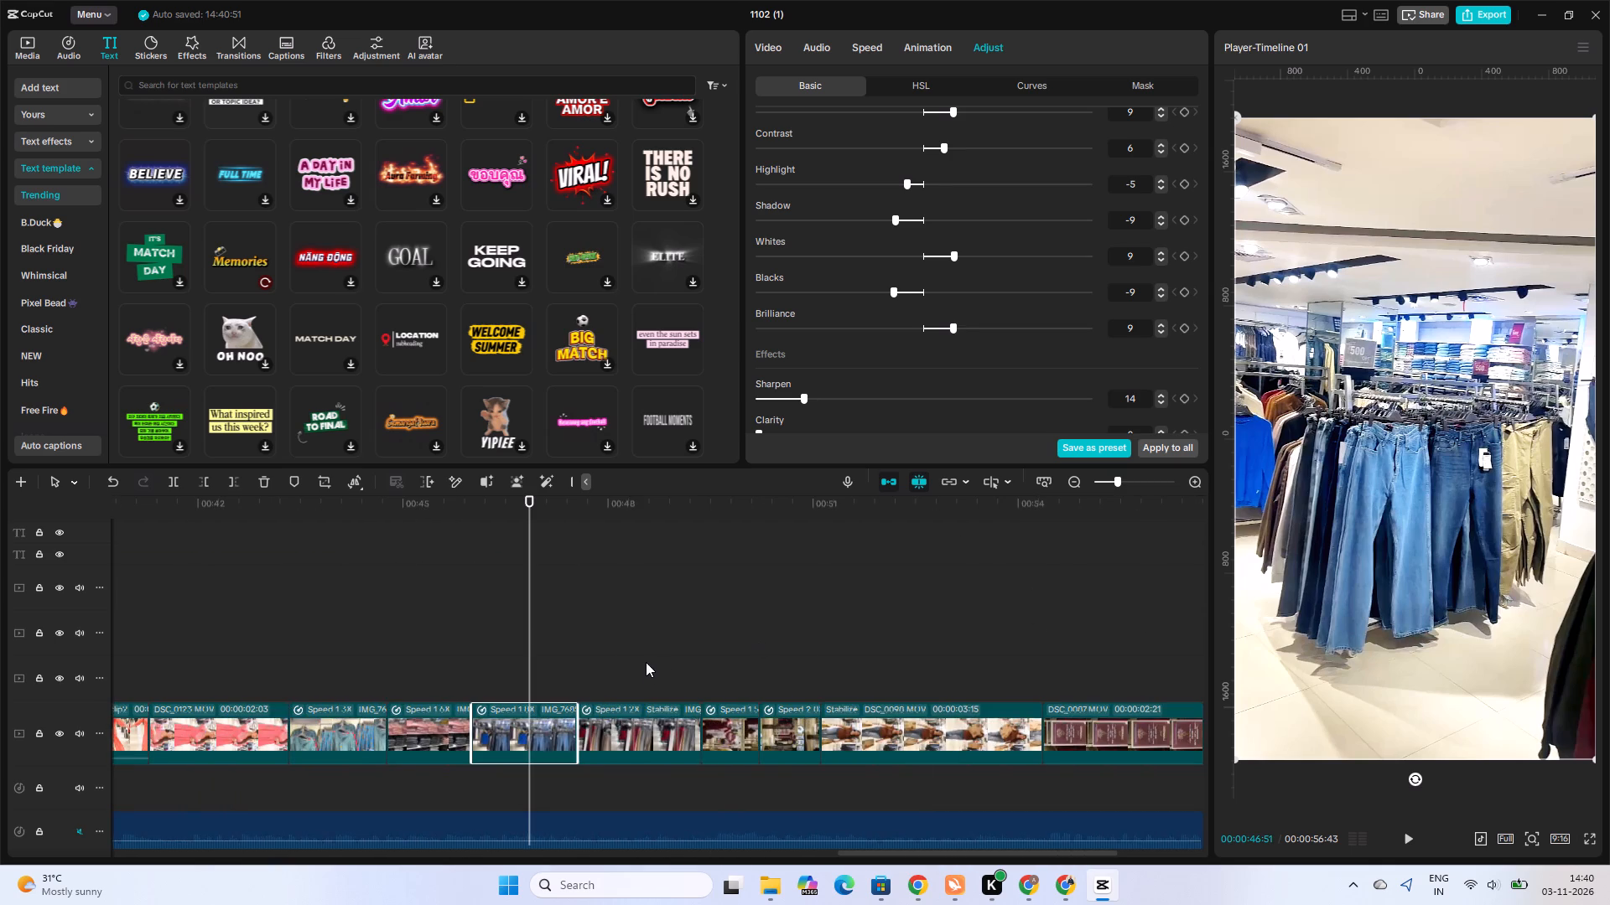
{"action": "scroll", "coordinate": [646, 657], "scroll_direction": "down", "scroll_amount": 2, "text": "alt"}
{"action": "left_click", "coordinate": [417, 696]}
{"action": "left_click", "coordinate": [434, 732]}
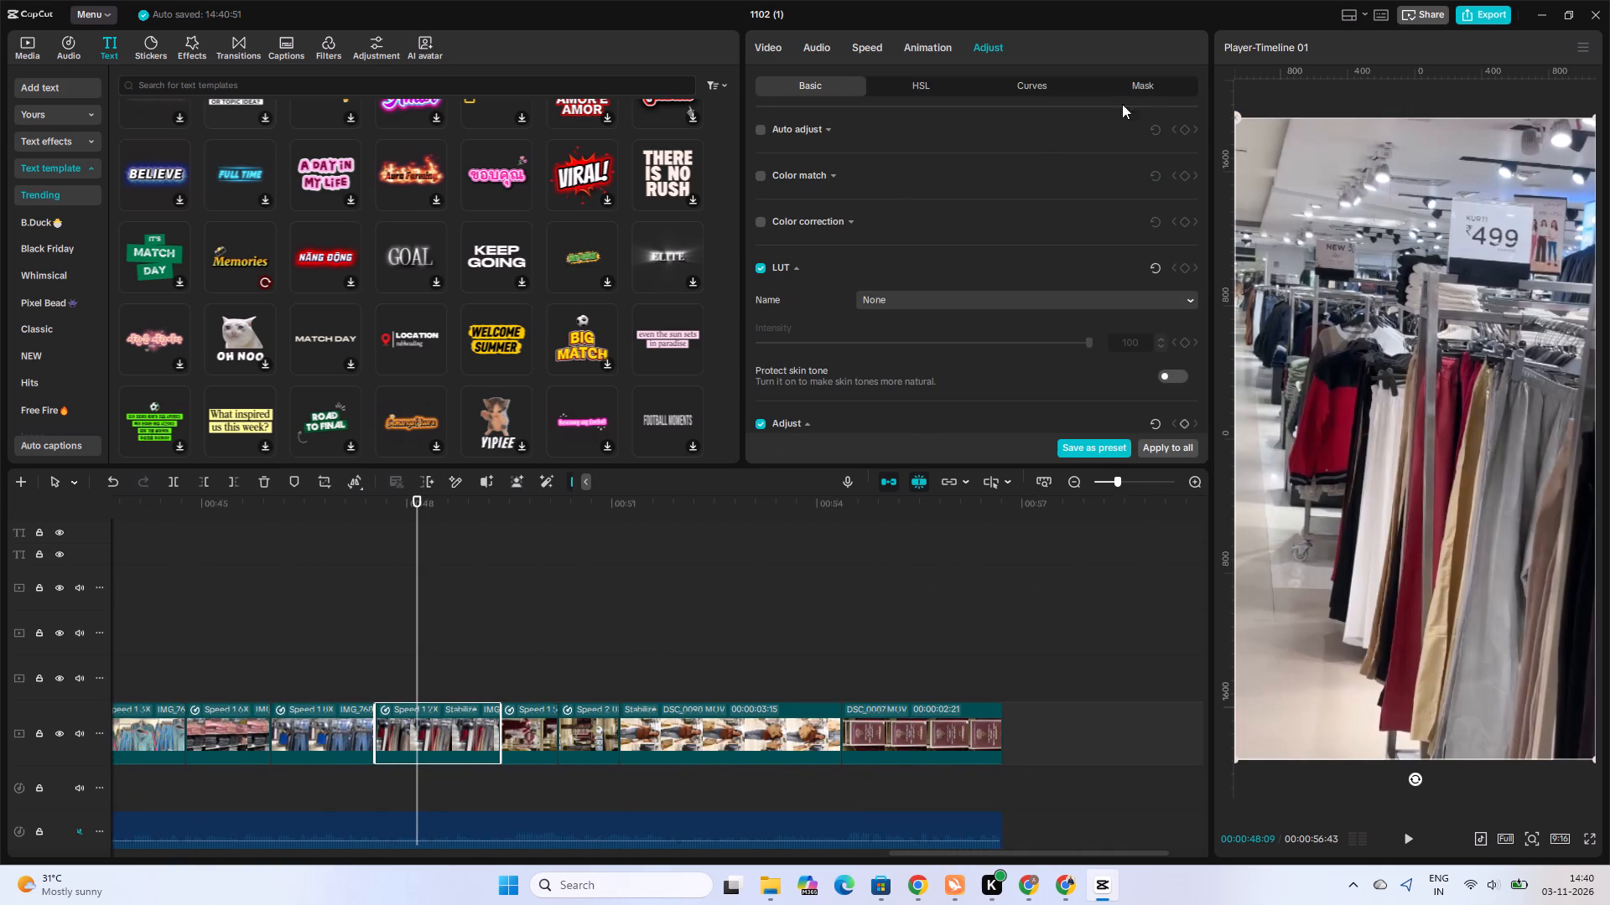
{"action": "scroll", "coordinate": [905, 197], "scroll_direction": "down", "scroll_amount": 3}
{"action": "left_click", "coordinate": [950, 348]}
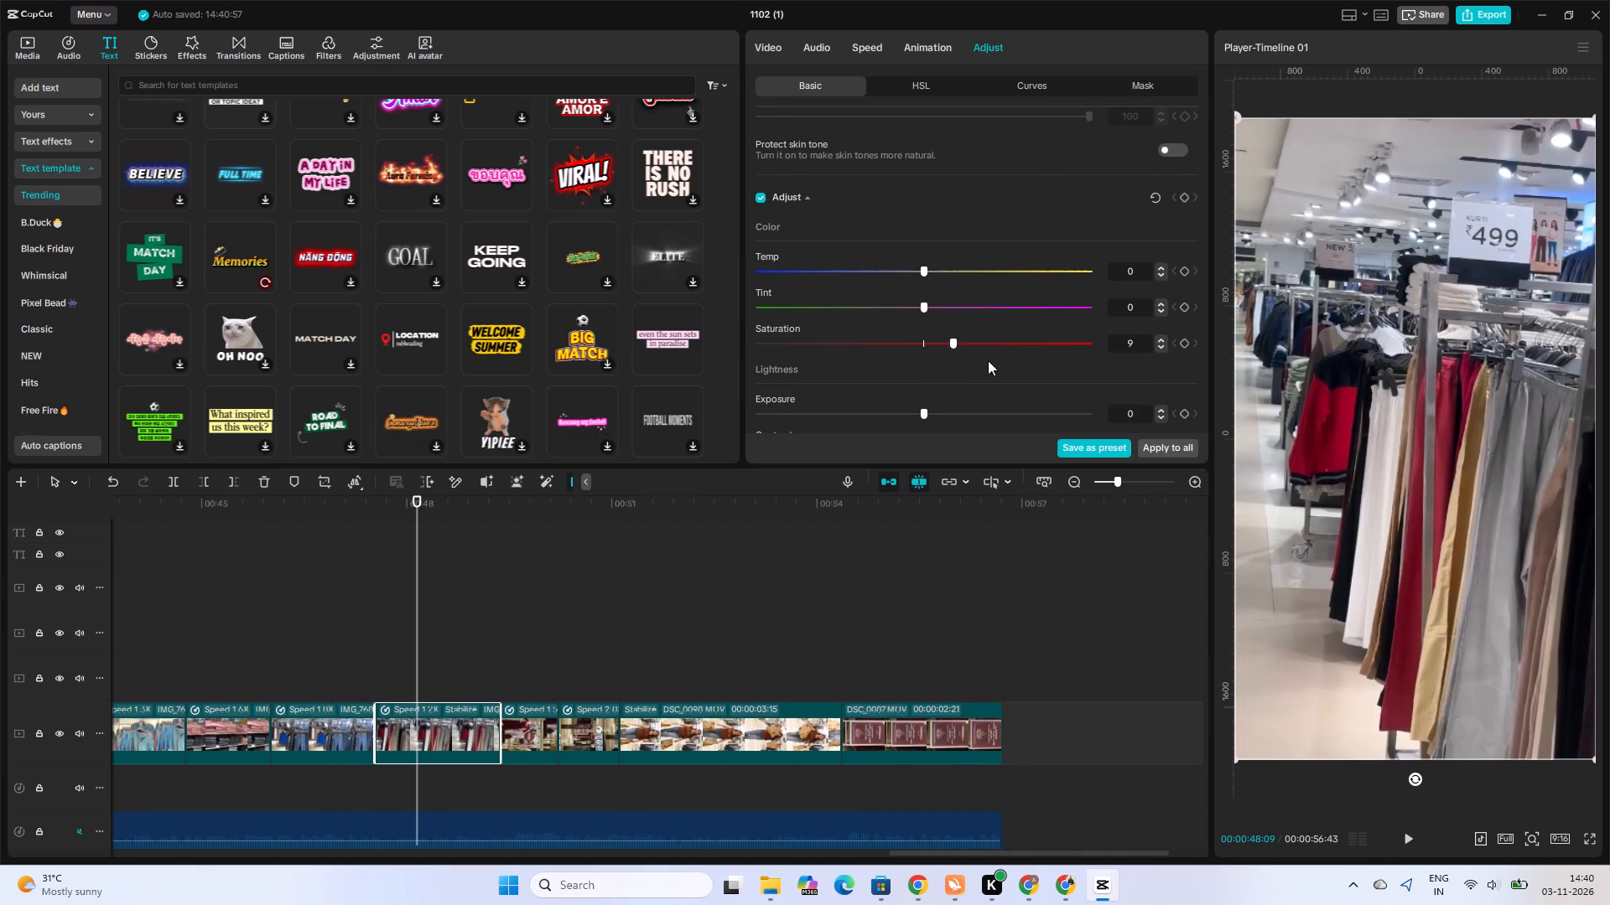
{"action": "scroll", "coordinate": [980, 365], "scroll_direction": "down", "scroll_amount": 2}
{"action": "left_click", "coordinate": [940, 261]}
{"action": "left_click", "coordinate": [953, 293]}
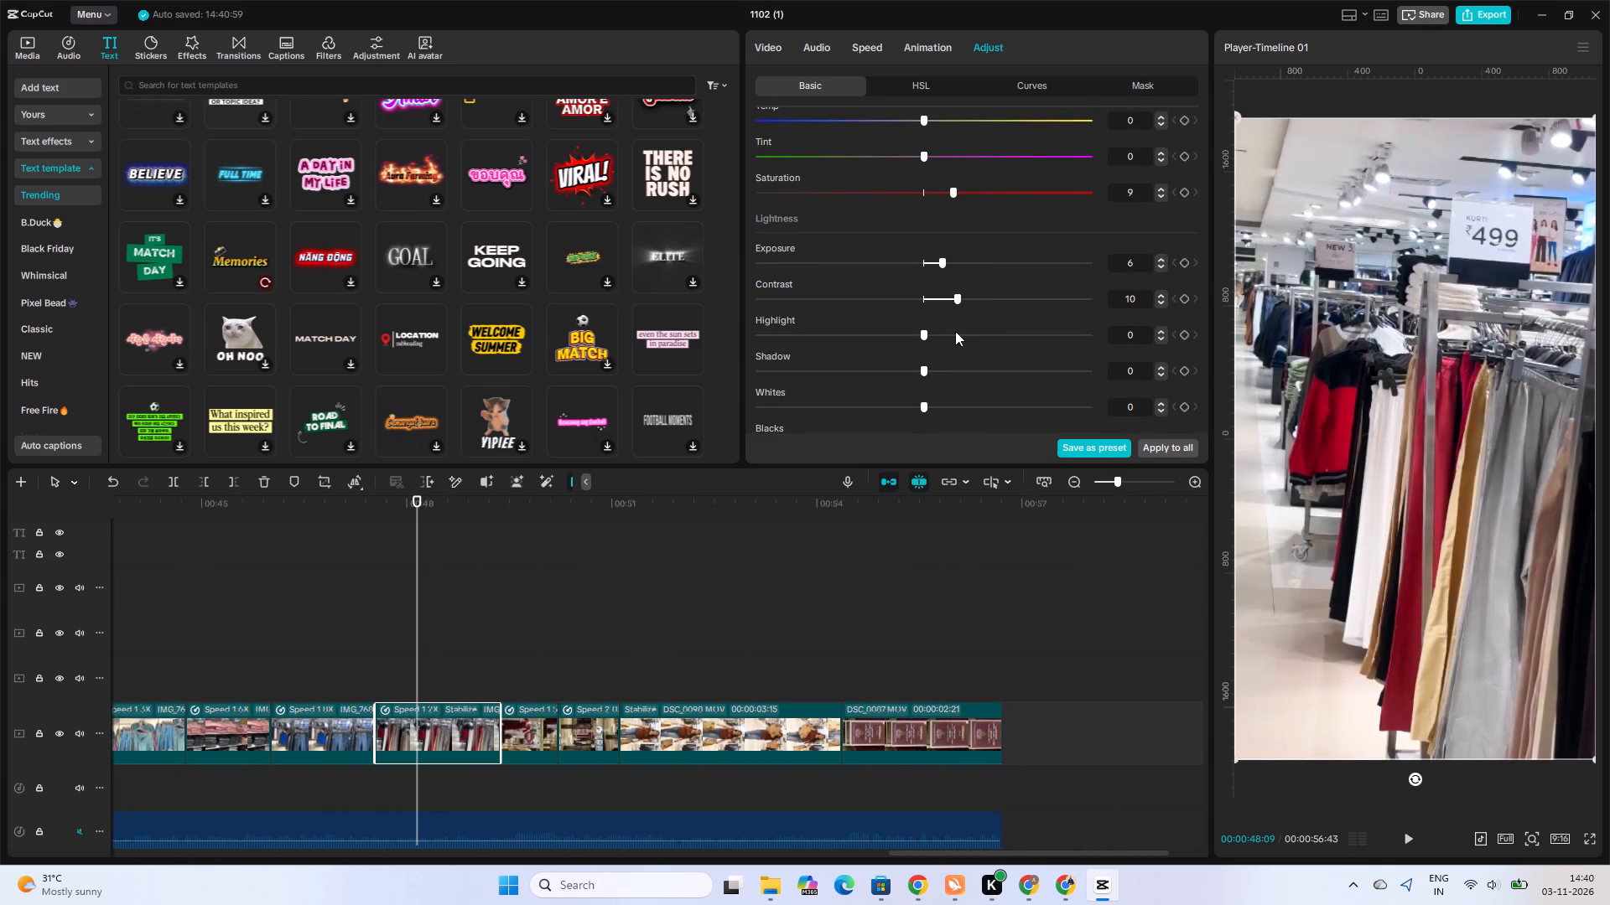
Set the trouser rack clip's highlight to 10, shadow to -8 and whites to 7.
{"action": "left_click", "coordinate": [880, 338]}
{"action": "left_click", "coordinate": [955, 337]}
{"action": "left_click", "coordinate": [949, 366]}
{"action": "left_click", "coordinate": [894, 373]}
{"action": "left_click", "coordinate": [902, 411]}
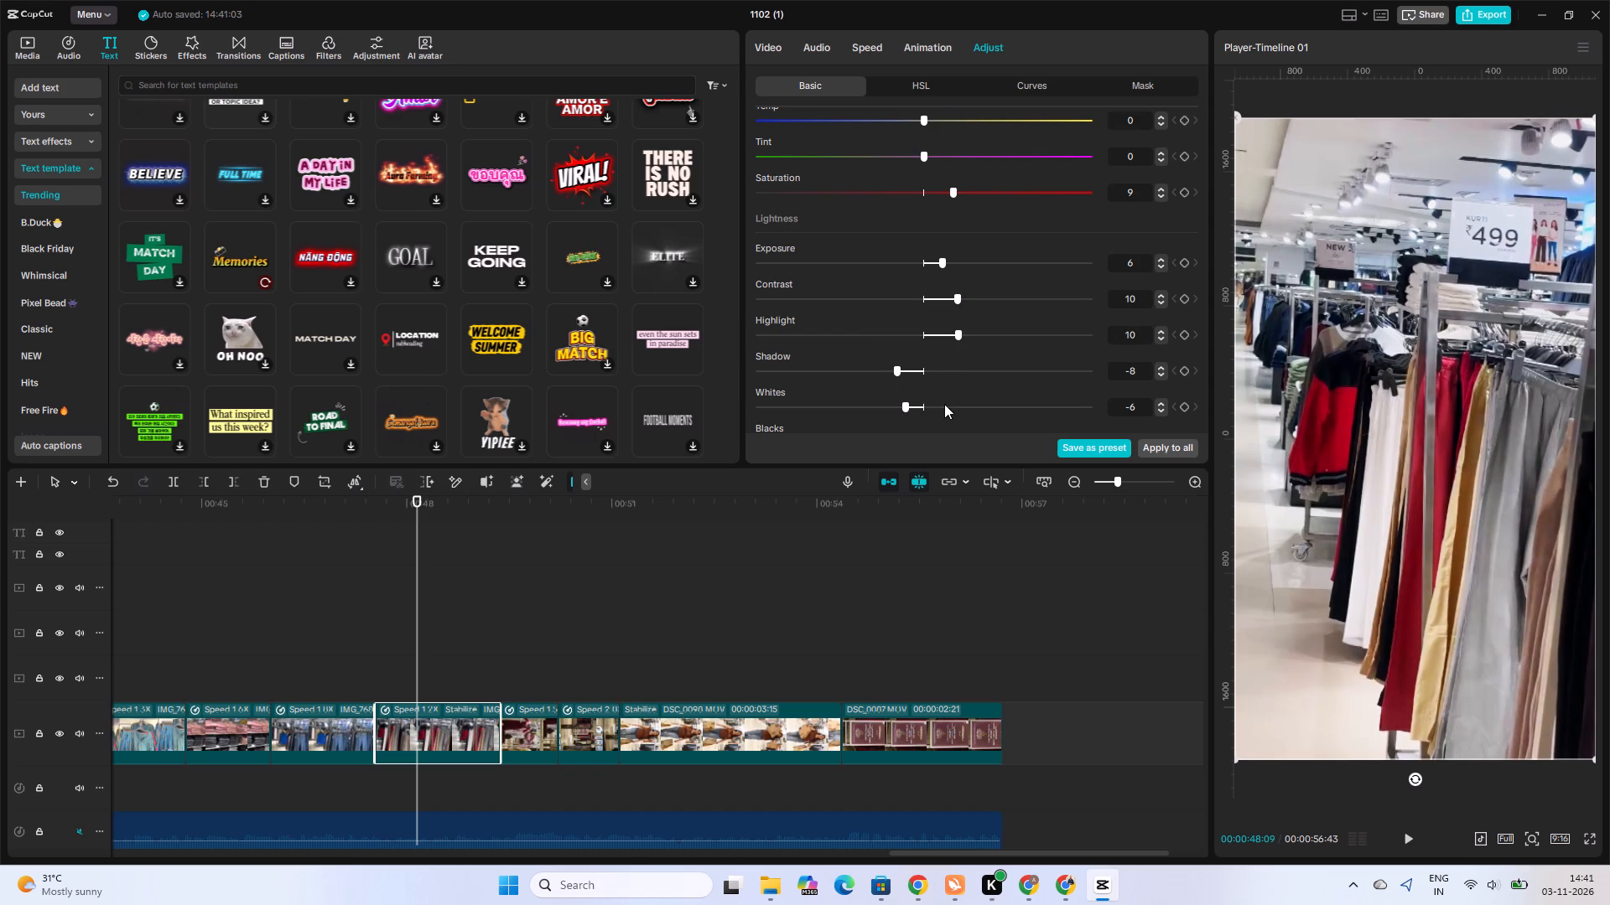
{"action": "left_click", "coordinate": [944, 399]}
{"action": "scroll", "coordinate": [940, 404], "scroll_direction": "down", "scroll_amount": 2}
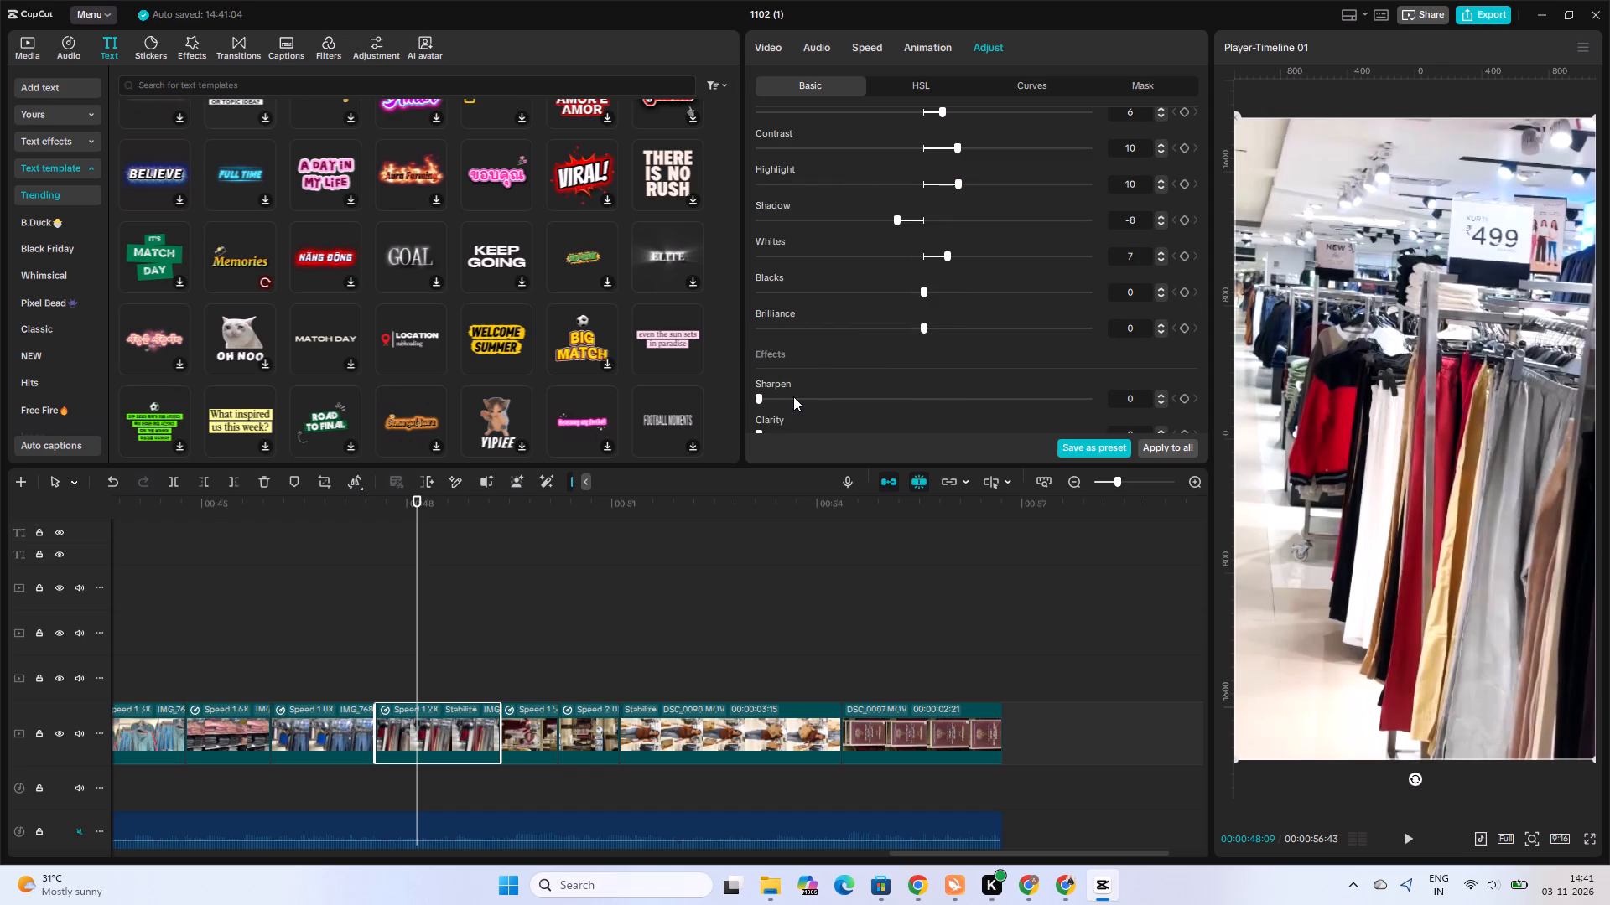
Set the trouser rack clip's sharpen to 16.
{"action": "left_click", "coordinate": [792, 397]}
{"action": "left_click", "coordinate": [840, 401]}
{"action": "left_click", "coordinate": [811, 401]}
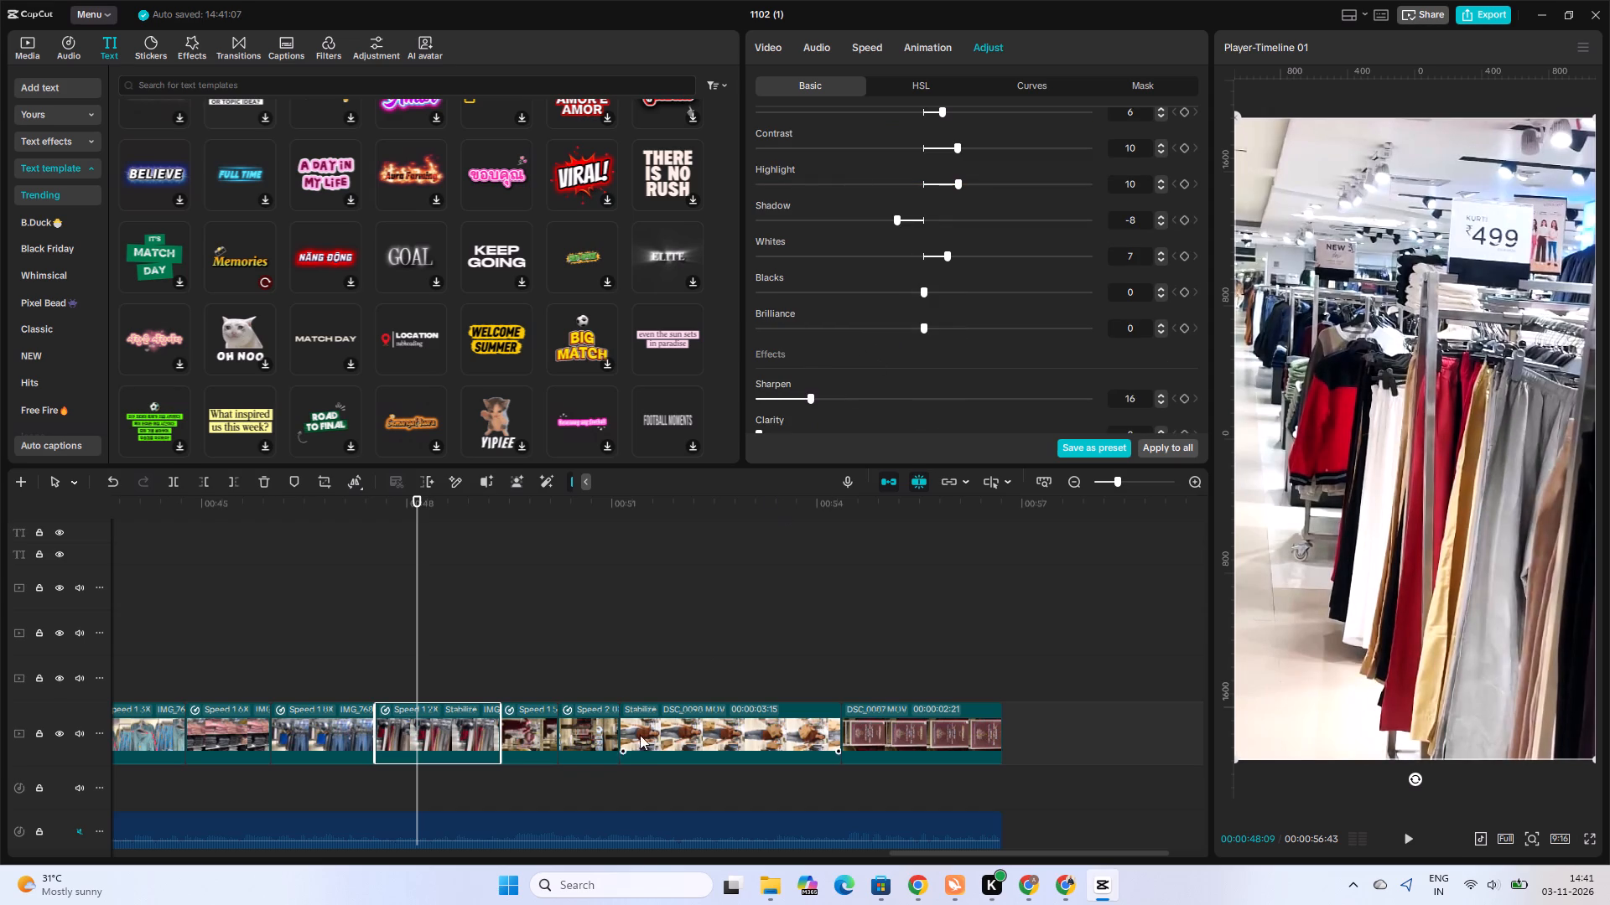
Play ahead to the Trends storefront clip, select it and set its exposure to 33.
{"action": "left_click", "coordinate": [574, 694]}
{"action": "left_click", "coordinate": [543, 686]}
{"action": "key", "text": "space"}
{"action": "left_click", "coordinate": [523, 686]}
{"action": "key", "text": "space"}
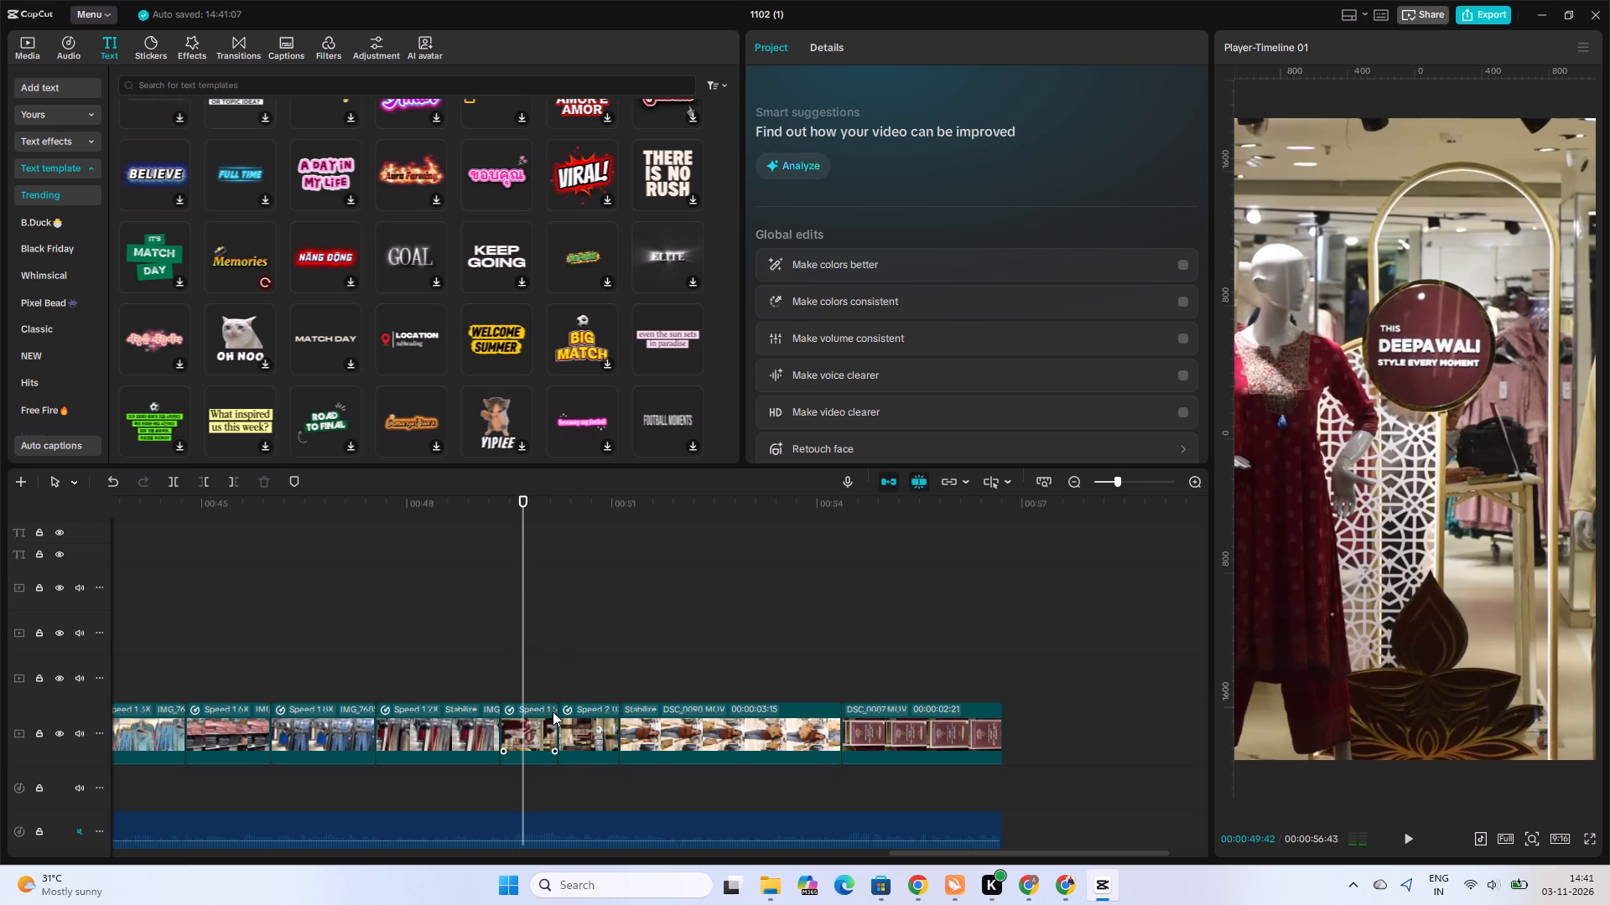
{"action": "key", "text": "space"}
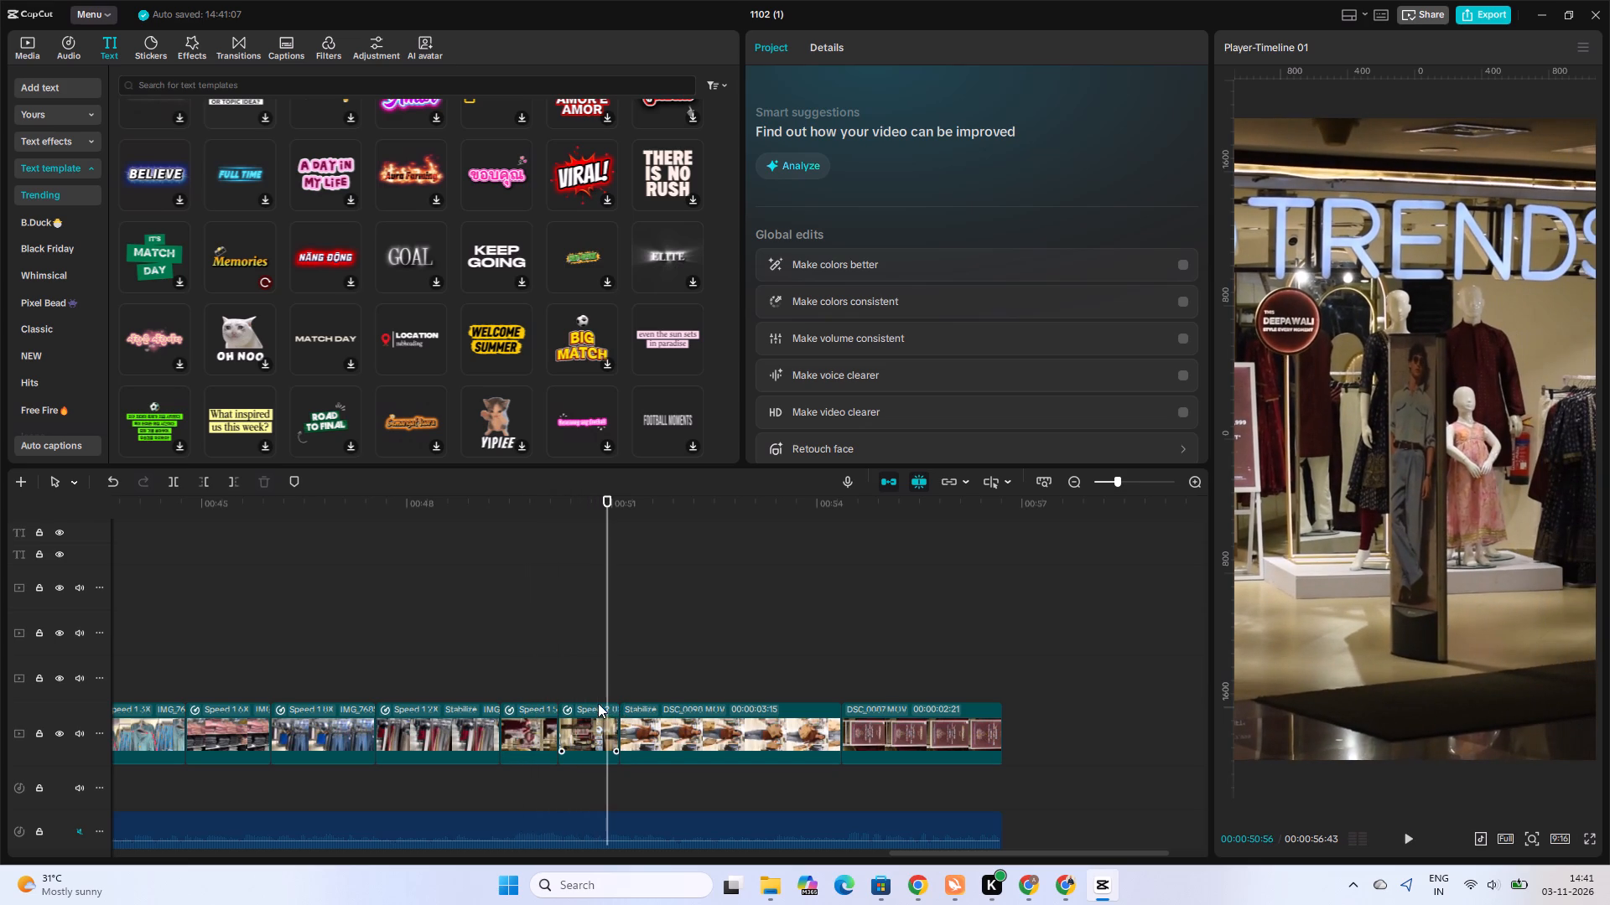
{"action": "left_click", "coordinate": [598, 703]}
{"action": "left_click", "coordinate": [595, 725]}
{"action": "scroll", "coordinate": [939, 188], "scroll_direction": "down", "scroll_amount": 4}
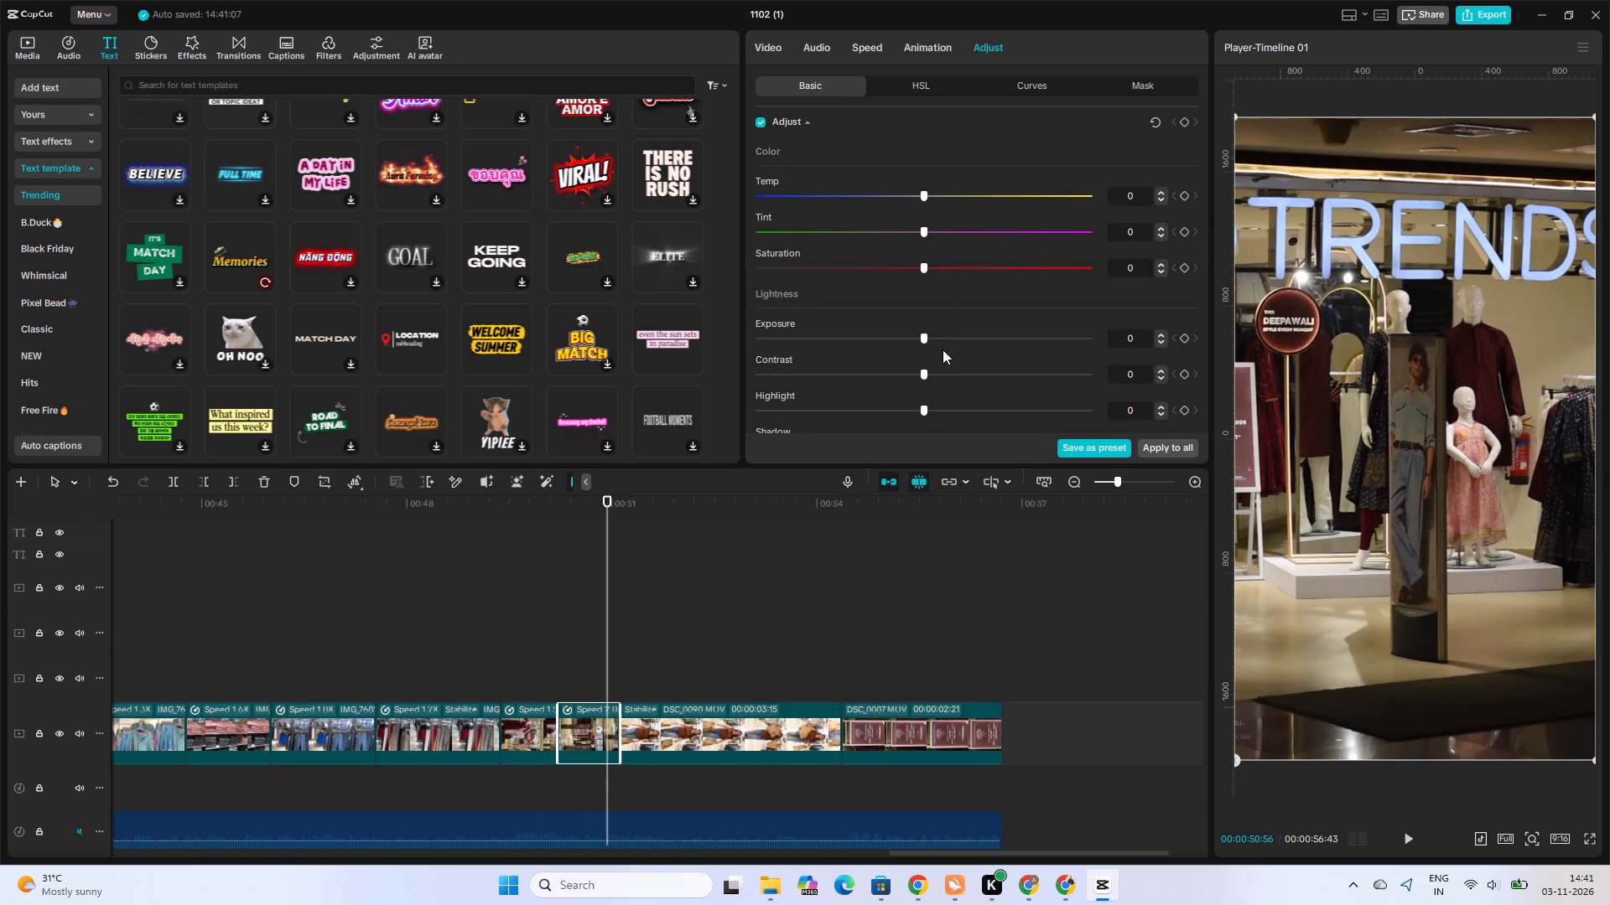
{"action": "left_click_drag", "start_coordinate": [953, 336], "coordinate": [965, 335]}
{"action": "left_click", "coordinate": [992, 336]}
{"action": "left_click", "coordinate": [1027, 334]}
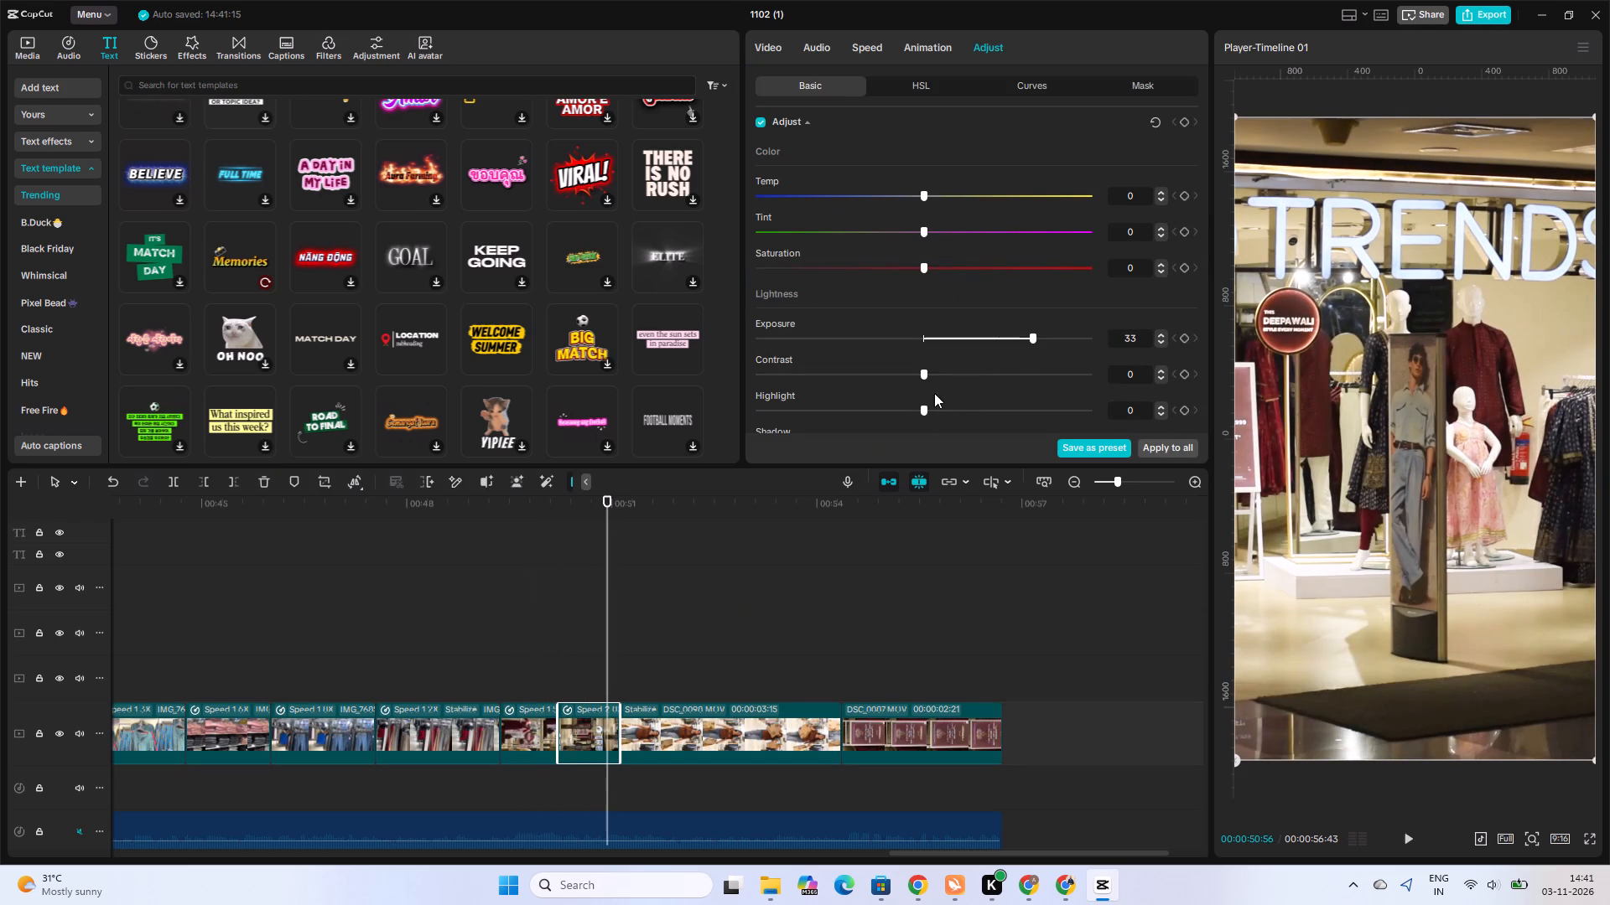
Set the Trends storefront clip's contrast to 6 and highlight to 17.
{"action": "left_click", "coordinate": [947, 371]}
{"action": "left_click", "coordinate": [942, 377]}
{"action": "left_click", "coordinate": [951, 411]}
{"action": "left_click", "coordinate": [871, 410]}
{"action": "left_click", "coordinate": [977, 405]}
Set the Trends storefront clip's shadow to 10 and whites to 5.
{"action": "scroll", "coordinate": [974, 409], "scroll_direction": "down", "scroll_amount": 1}
{"action": "left_click", "coordinate": [952, 367]}
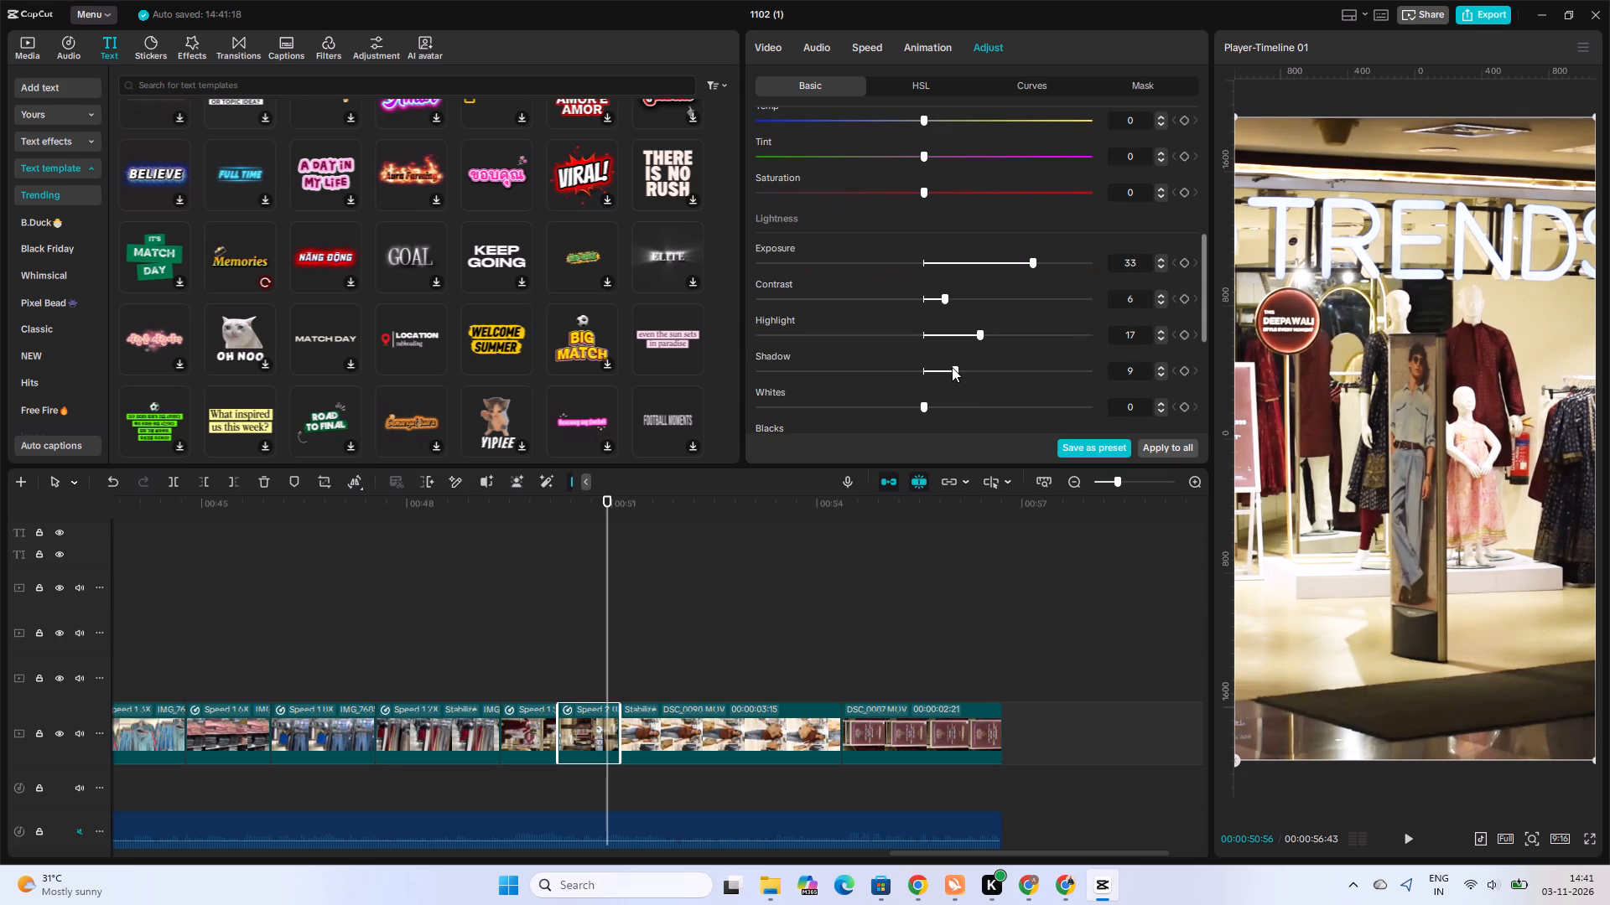
{"action": "left_click", "coordinate": [898, 366]}
{"action": "left_click", "coordinate": [965, 370]}
{"action": "left_click", "coordinate": [914, 368]}
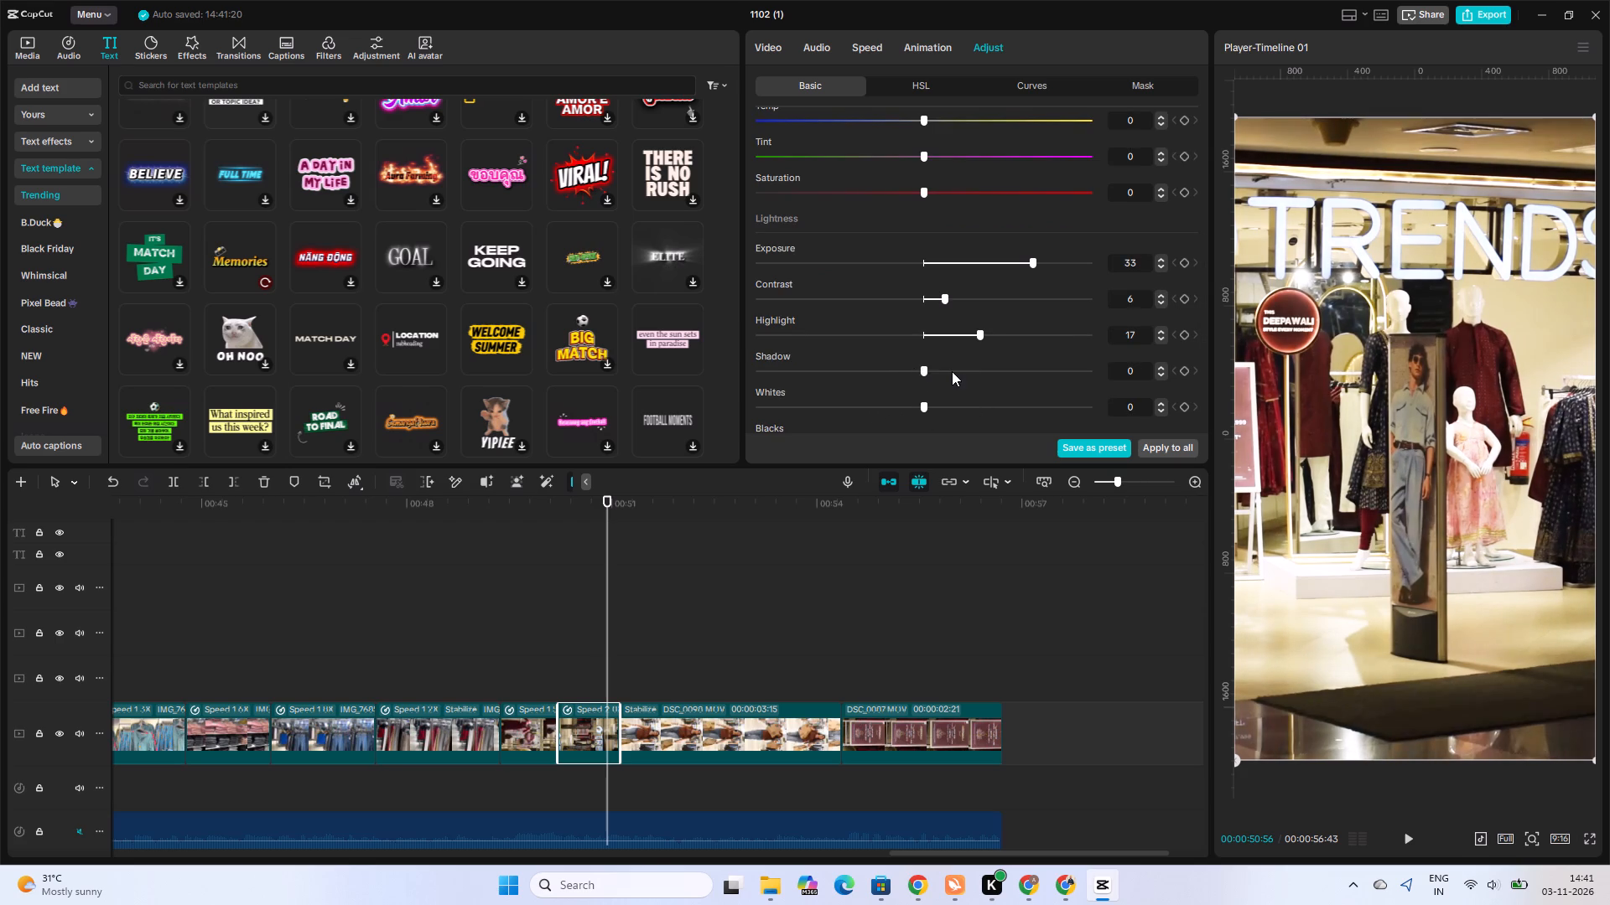
{"action": "left_click", "coordinate": [953, 371]}
{"action": "left_click", "coordinate": [963, 405]}
{"action": "left_click", "coordinate": [875, 400]}
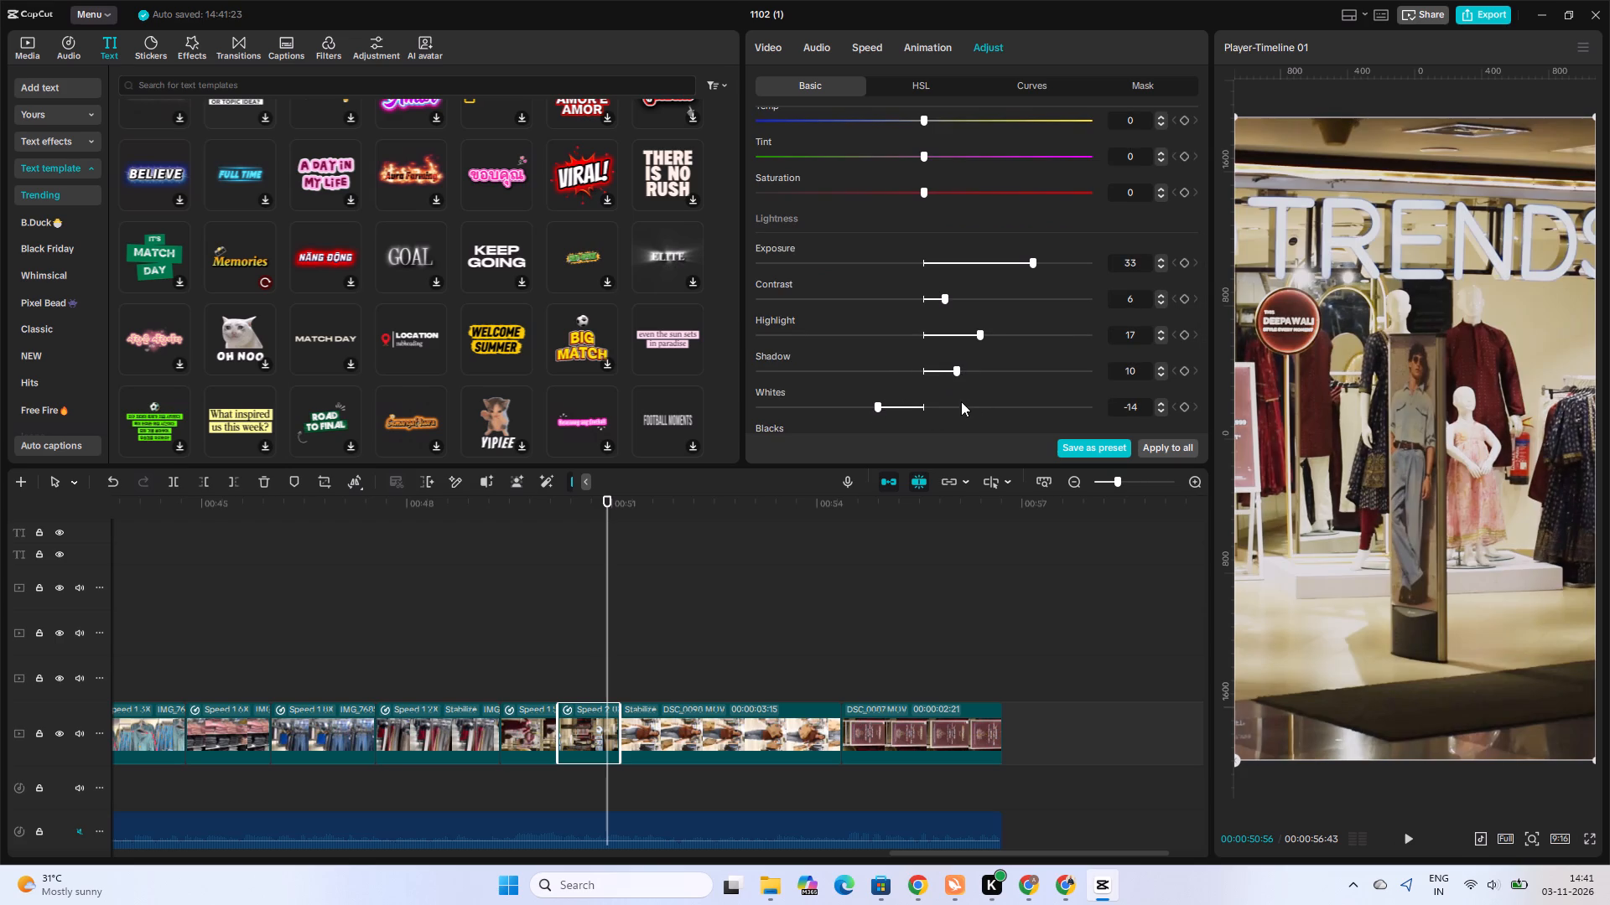
{"action": "left_click", "coordinate": [955, 405]}
{"action": "left_click", "coordinate": [937, 404]}
{"action": "scroll", "coordinate": [970, 386], "scroll_direction": "down", "scroll_amount": 2}
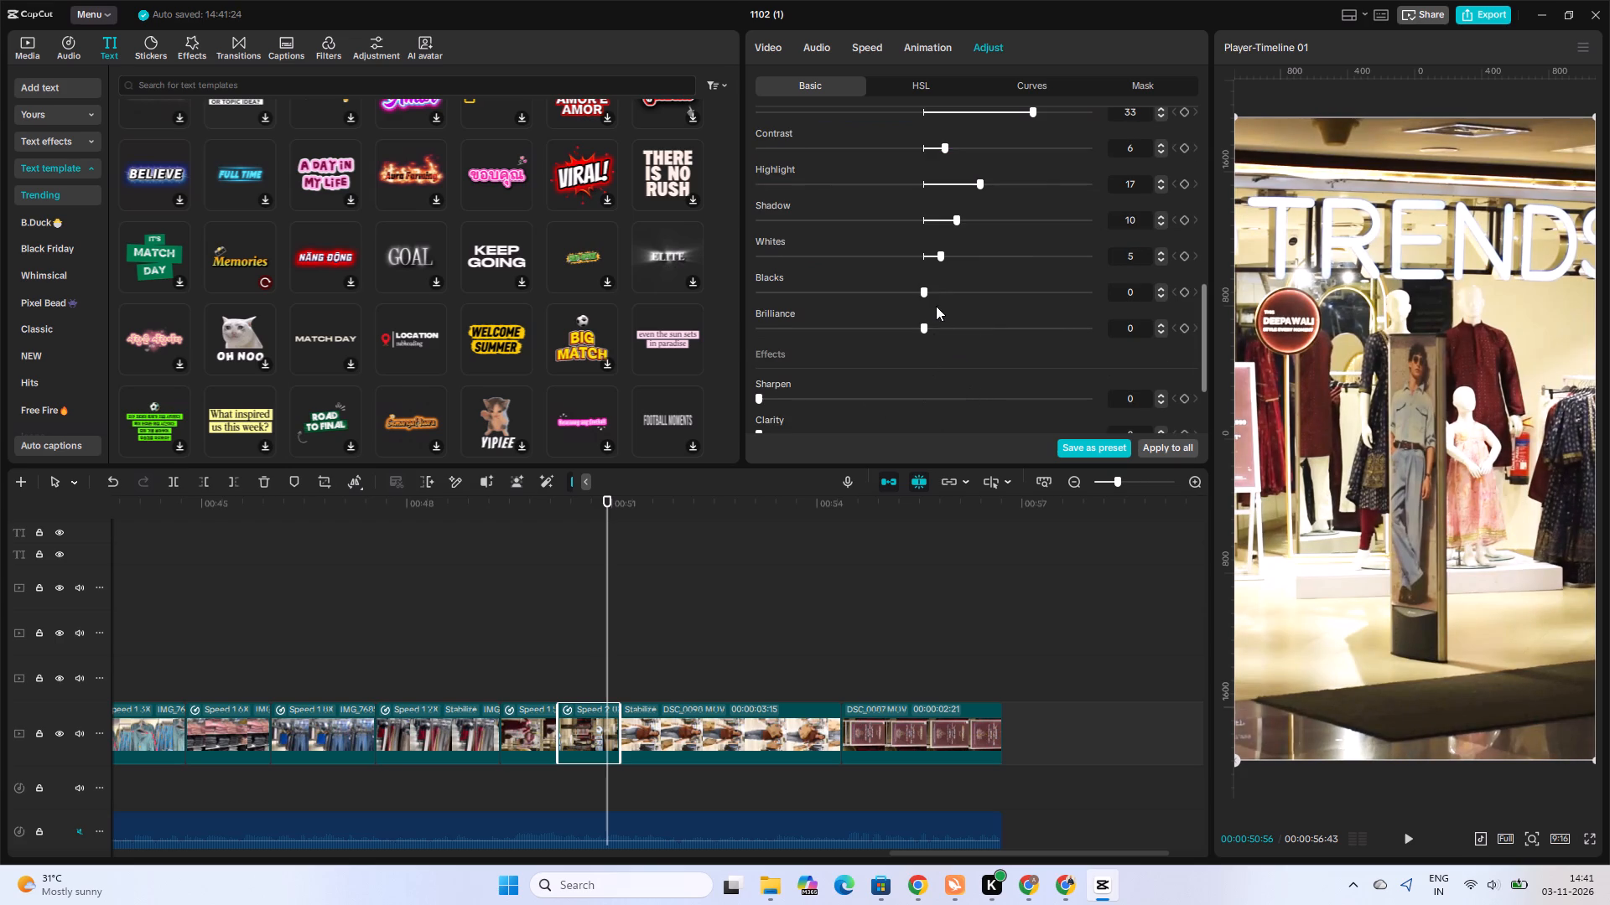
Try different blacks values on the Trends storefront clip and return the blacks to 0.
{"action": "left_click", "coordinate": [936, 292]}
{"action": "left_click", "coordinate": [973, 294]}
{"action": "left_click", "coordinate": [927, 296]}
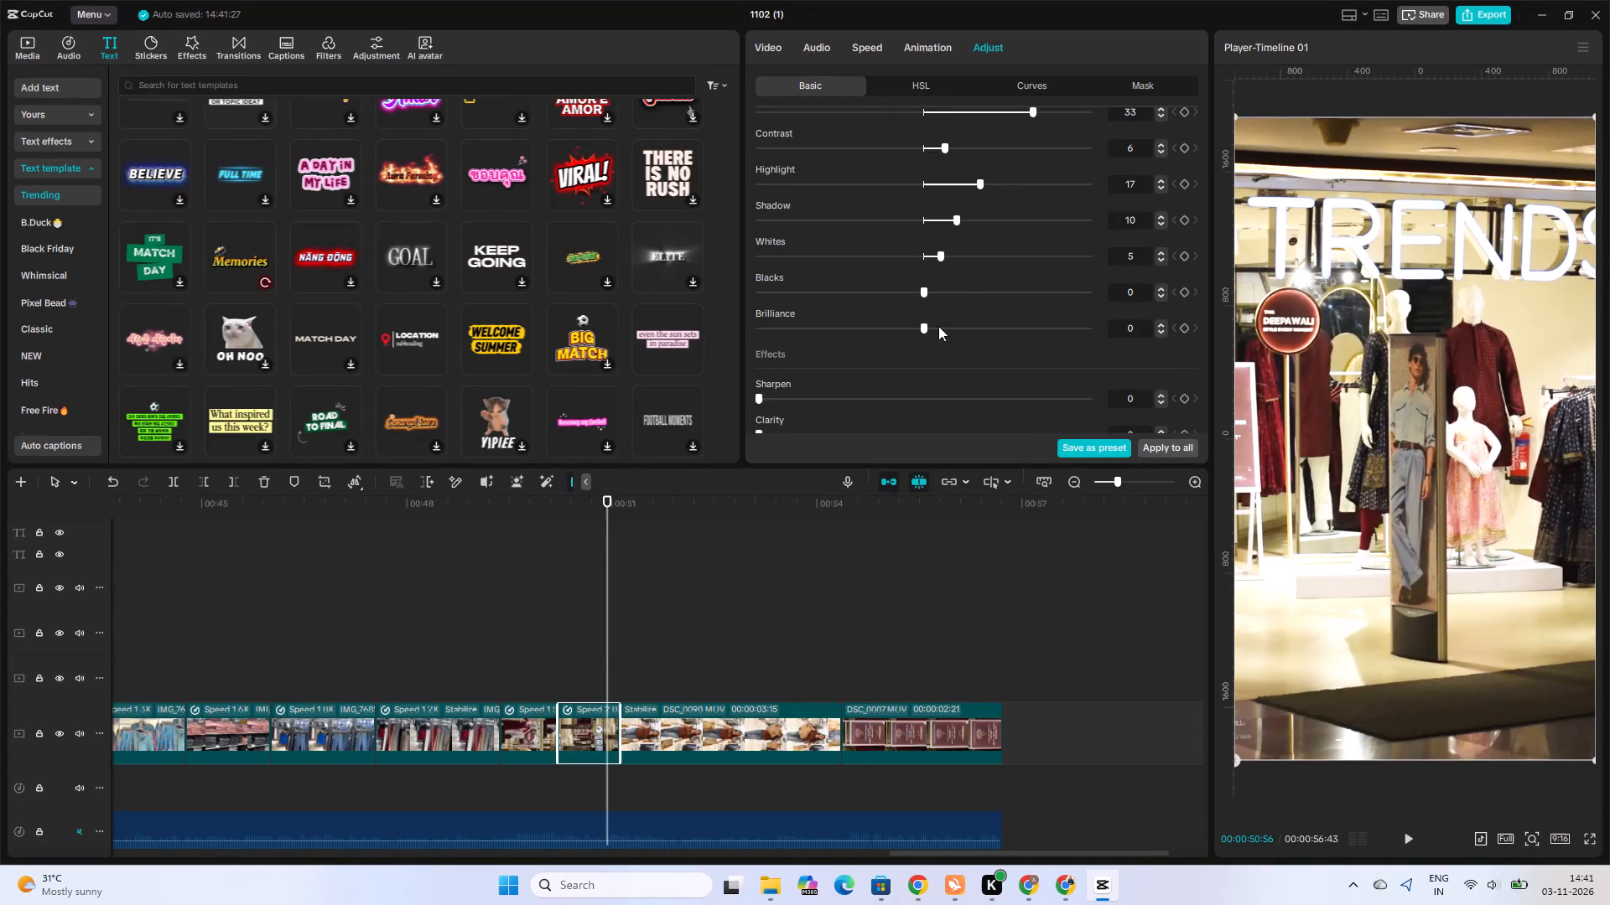
Set the Trends storefront clip's brilliance to 4 and sharpen to 11.
{"action": "left_click", "coordinate": [938, 326]}
{"action": "left_click", "coordinate": [897, 328]}
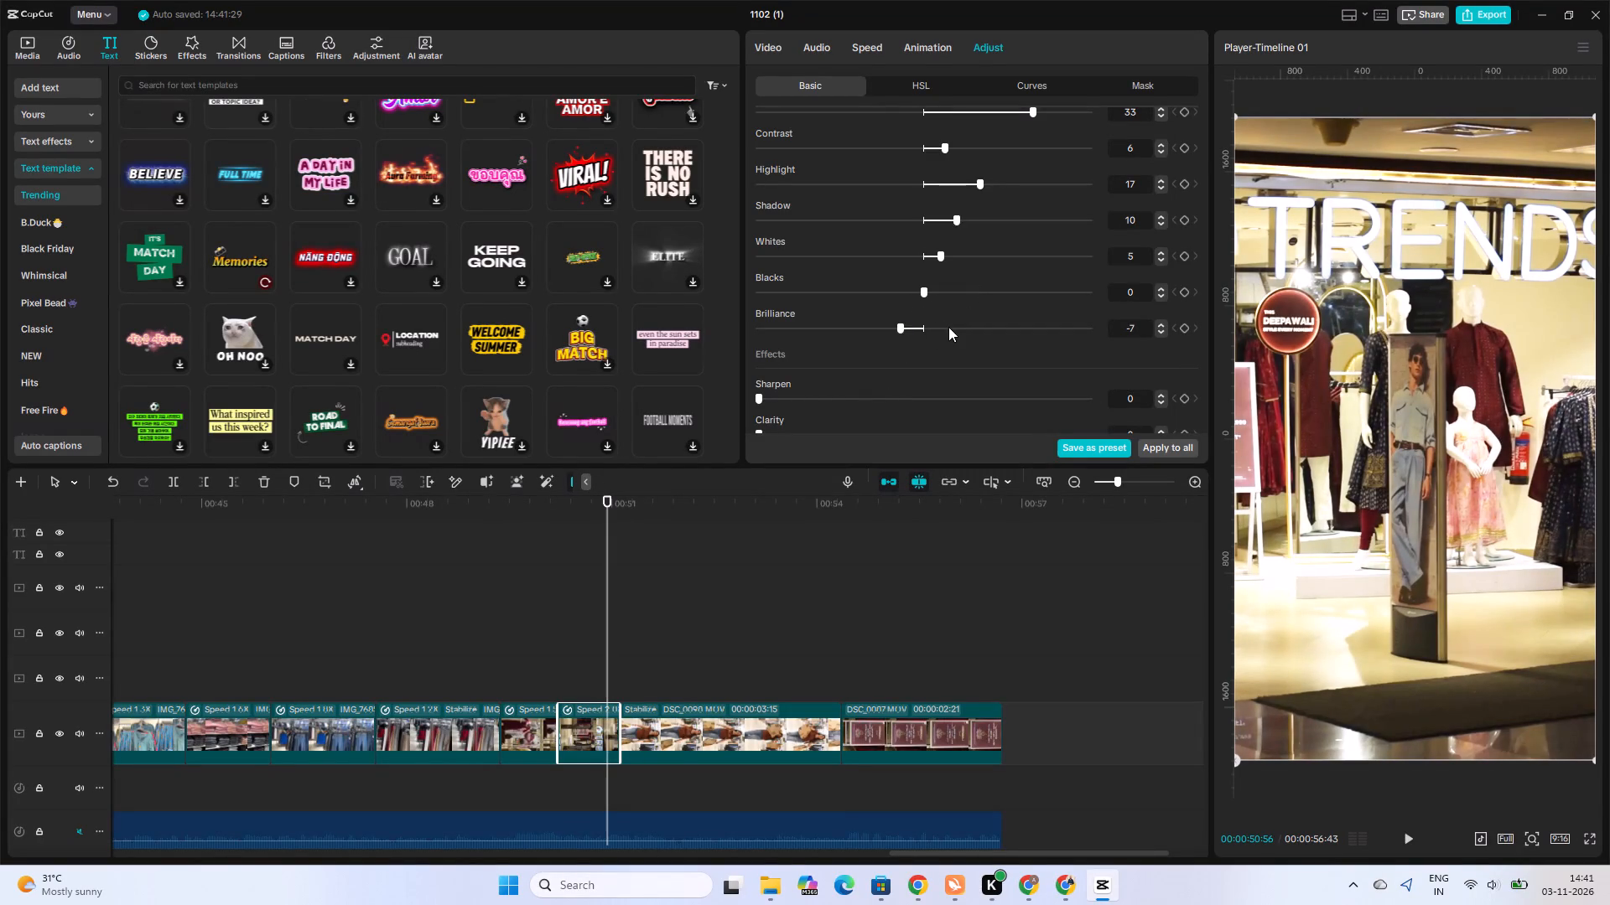
{"action": "left_click", "coordinate": [948, 327]}
{"action": "left_click", "coordinate": [934, 325]}
{"action": "left_click", "coordinate": [898, 331]}
{"action": "left_click", "coordinate": [797, 394]}
{"action": "left_click", "coordinate": [932, 328]}
Select the clip of the woman carrying shopping bags, DSC_0090.MOV, and set its exposure to 8.
{"action": "left_click", "coordinate": [732, 688]}
{"action": "left_click", "coordinate": [716, 741]}
{"action": "scroll", "coordinate": [996, 320], "scroll_direction": "down", "scroll_amount": 3}
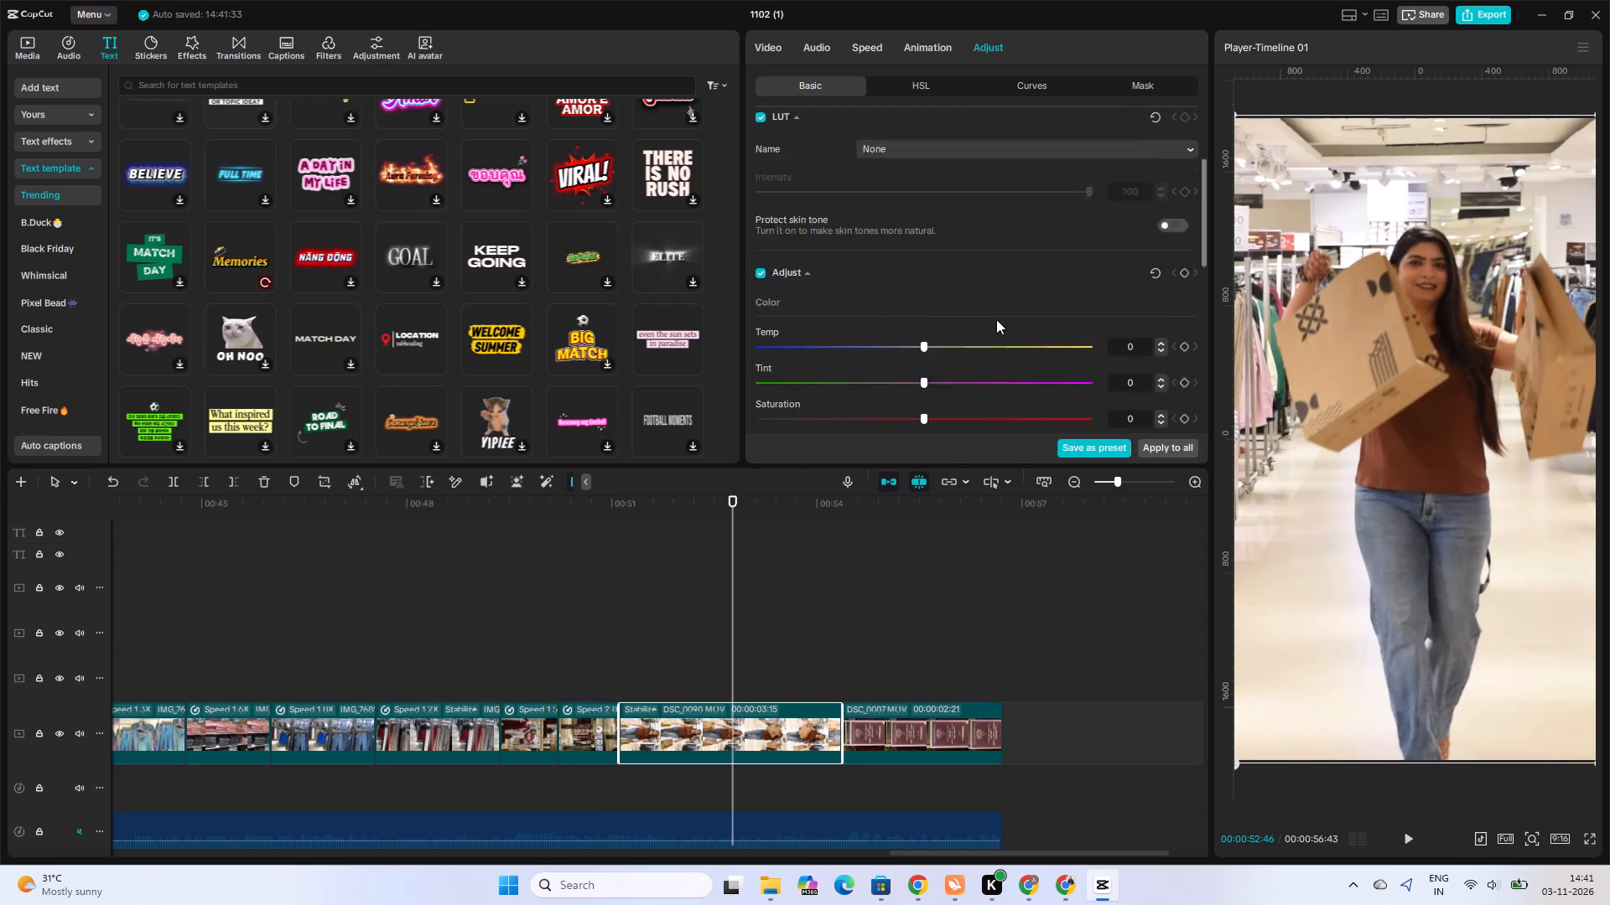
{"action": "scroll", "coordinate": [940, 350], "scroll_direction": "down", "scroll_amount": 2}
{"action": "left_click_drag", "start_coordinate": [950, 258], "coordinate": [959, 259]}
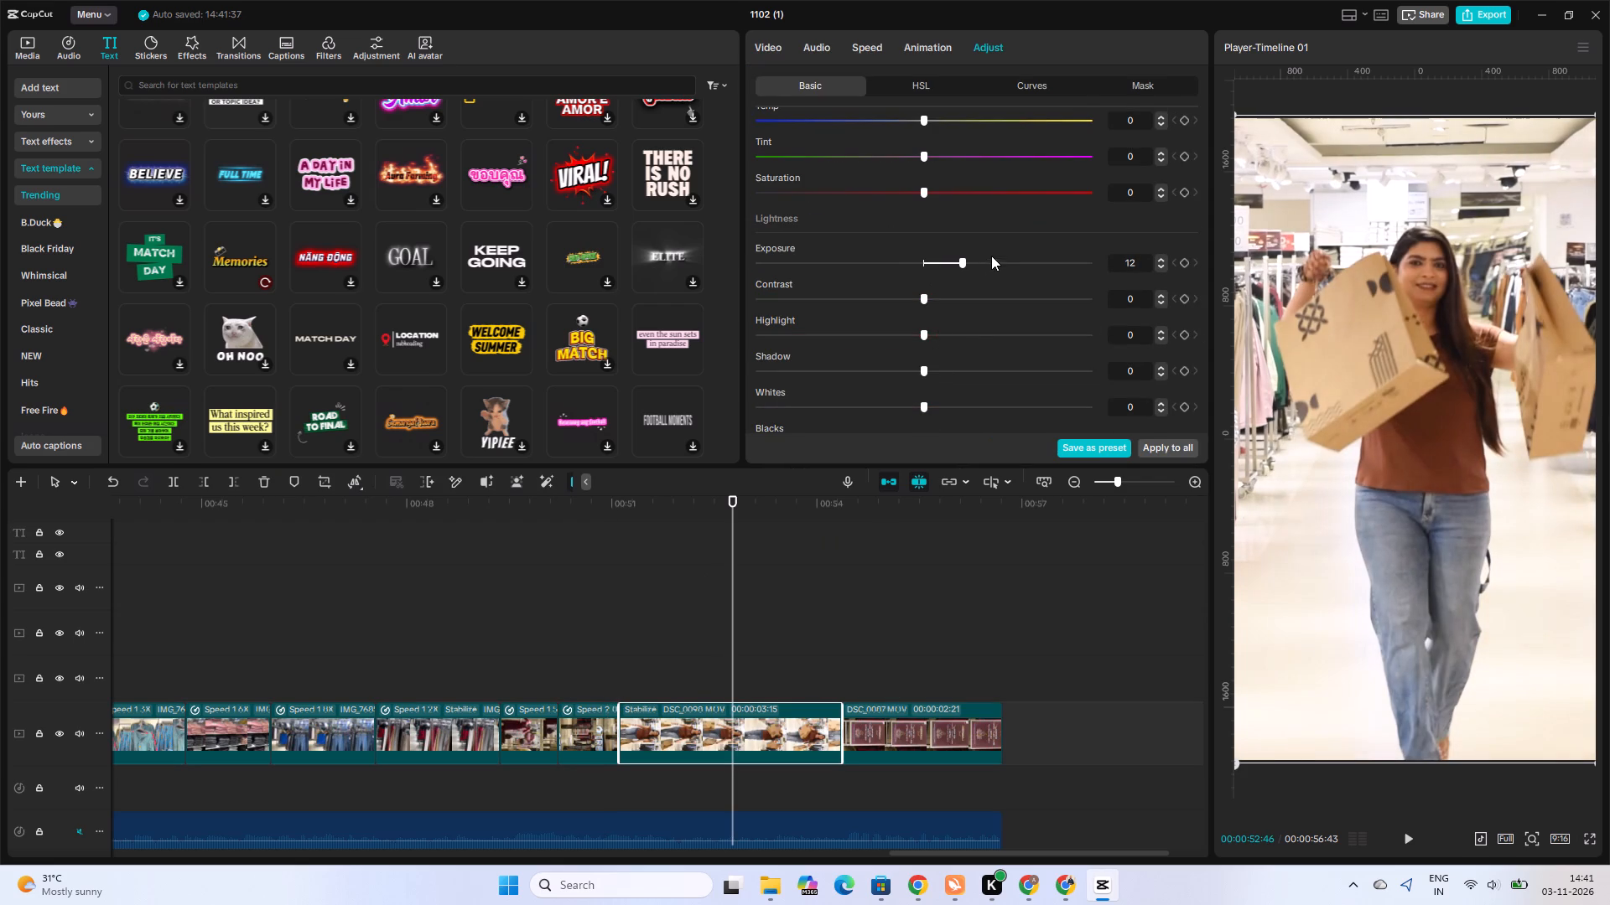
{"action": "left_click_drag", "start_coordinate": [916, 296], "coordinate": [930, 306]}
{"action": "left_click_drag", "start_coordinate": [960, 259], "coordinate": [930, 271]}
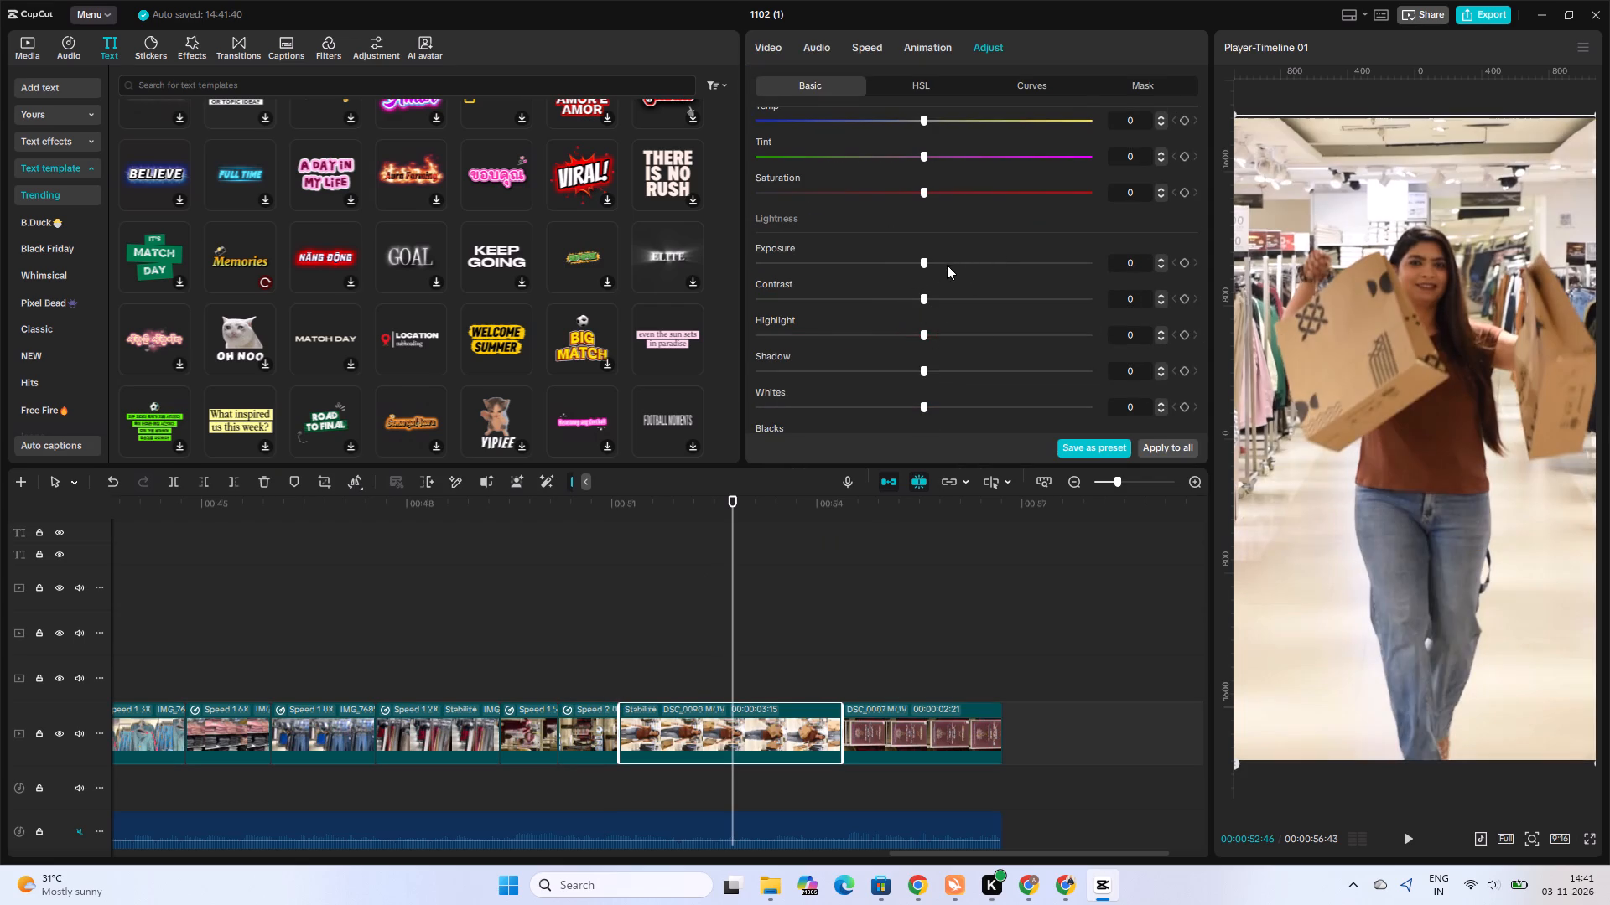
{"action": "left_click", "coordinate": [946, 258]}
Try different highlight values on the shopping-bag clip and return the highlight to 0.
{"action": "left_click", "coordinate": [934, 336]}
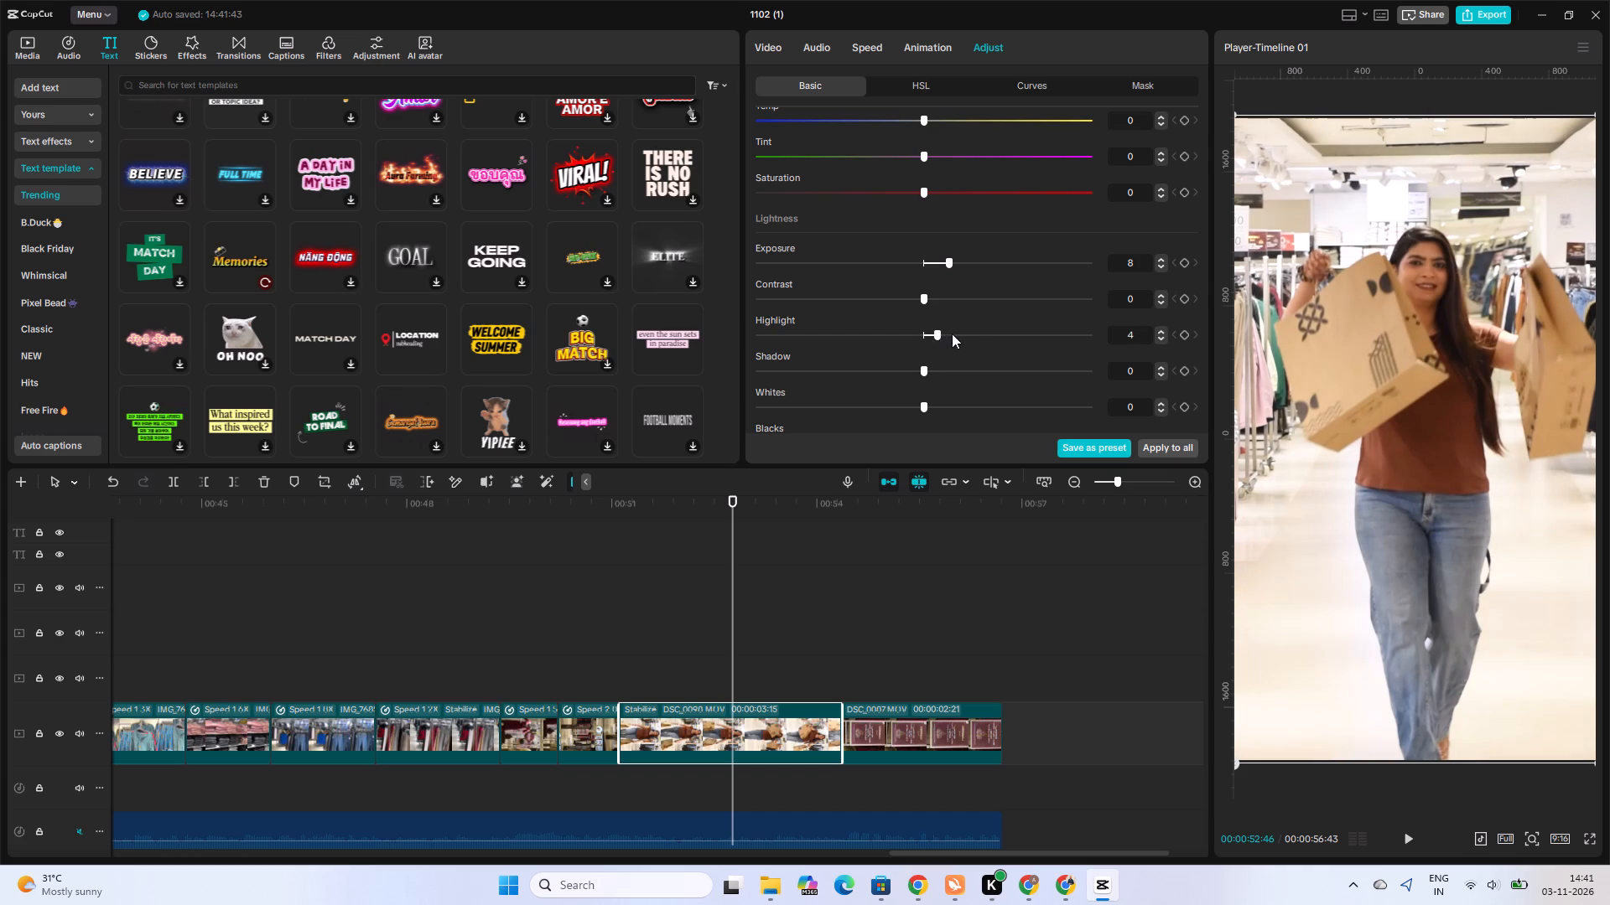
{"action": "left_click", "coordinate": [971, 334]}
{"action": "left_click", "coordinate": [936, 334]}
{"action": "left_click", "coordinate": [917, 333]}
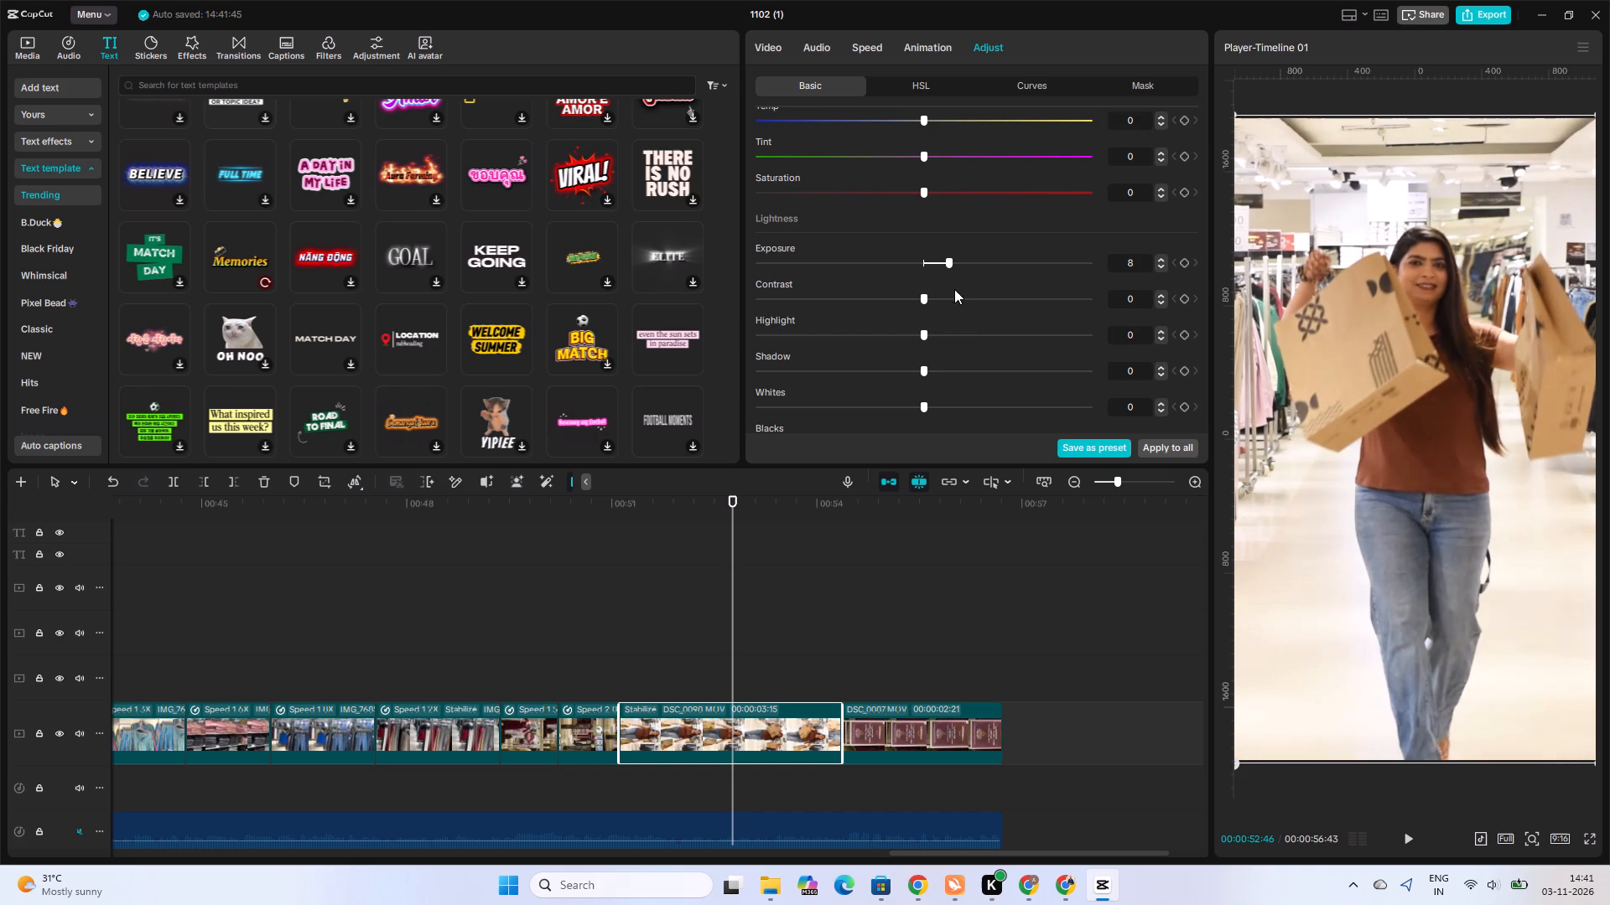
Set the shopping-bag clip's contrast to 3.
{"action": "left_click", "coordinate": [954, 289]}
{"action": "left_click", "coordinate": [958, 298]}
{"action": "left_click", "coordinate": [922, 301]}
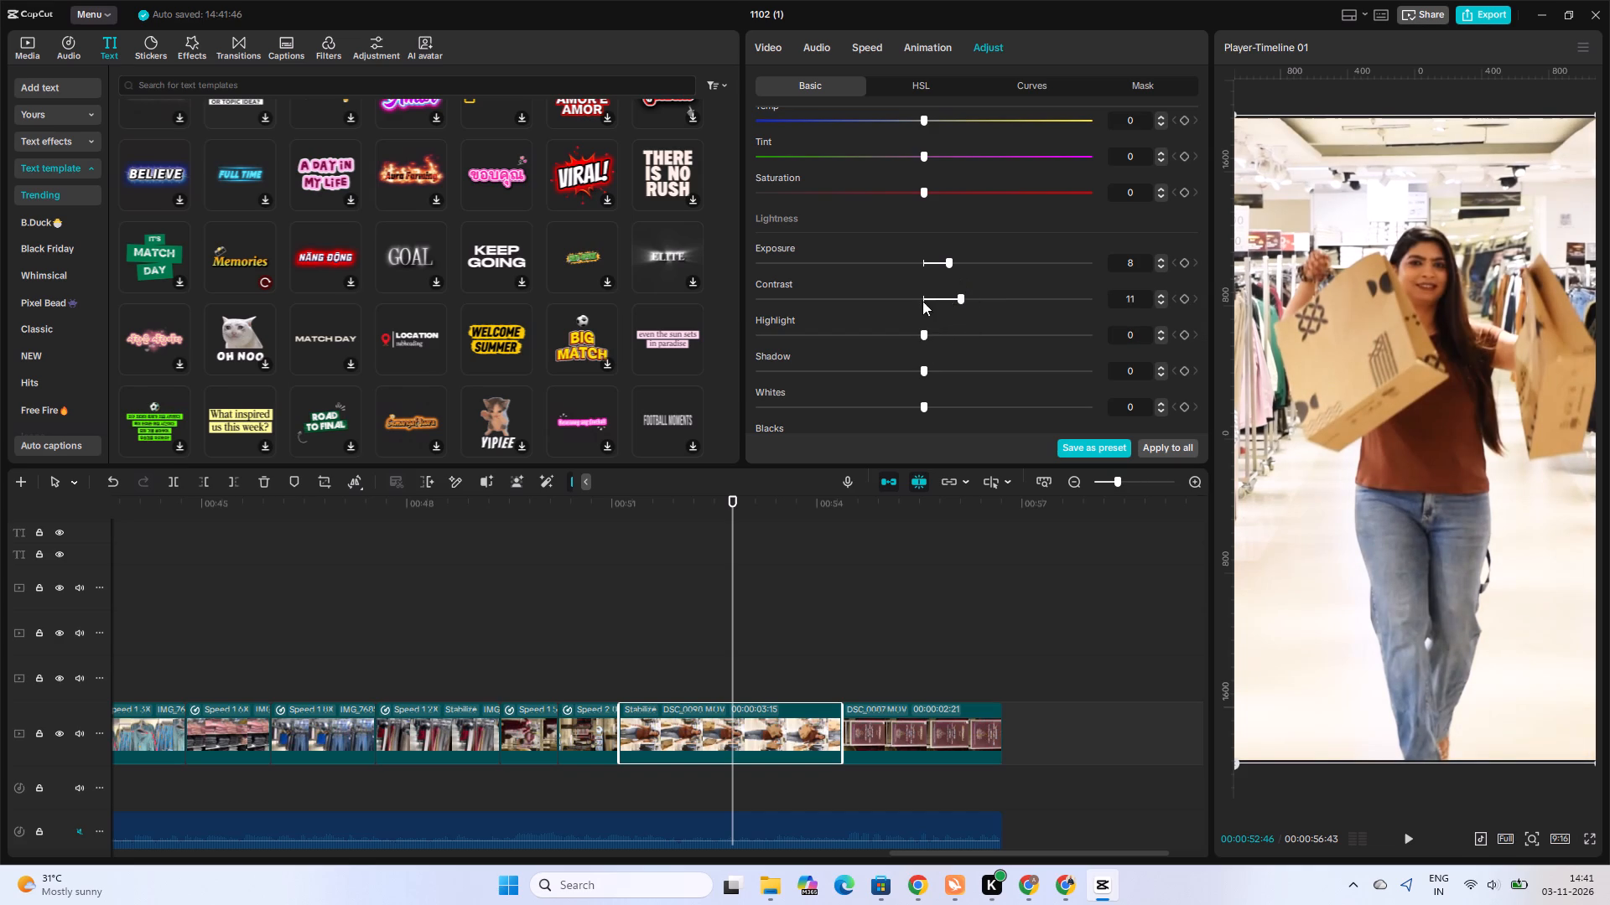
{"action": "left_click", "coordinate": [932, 298]}
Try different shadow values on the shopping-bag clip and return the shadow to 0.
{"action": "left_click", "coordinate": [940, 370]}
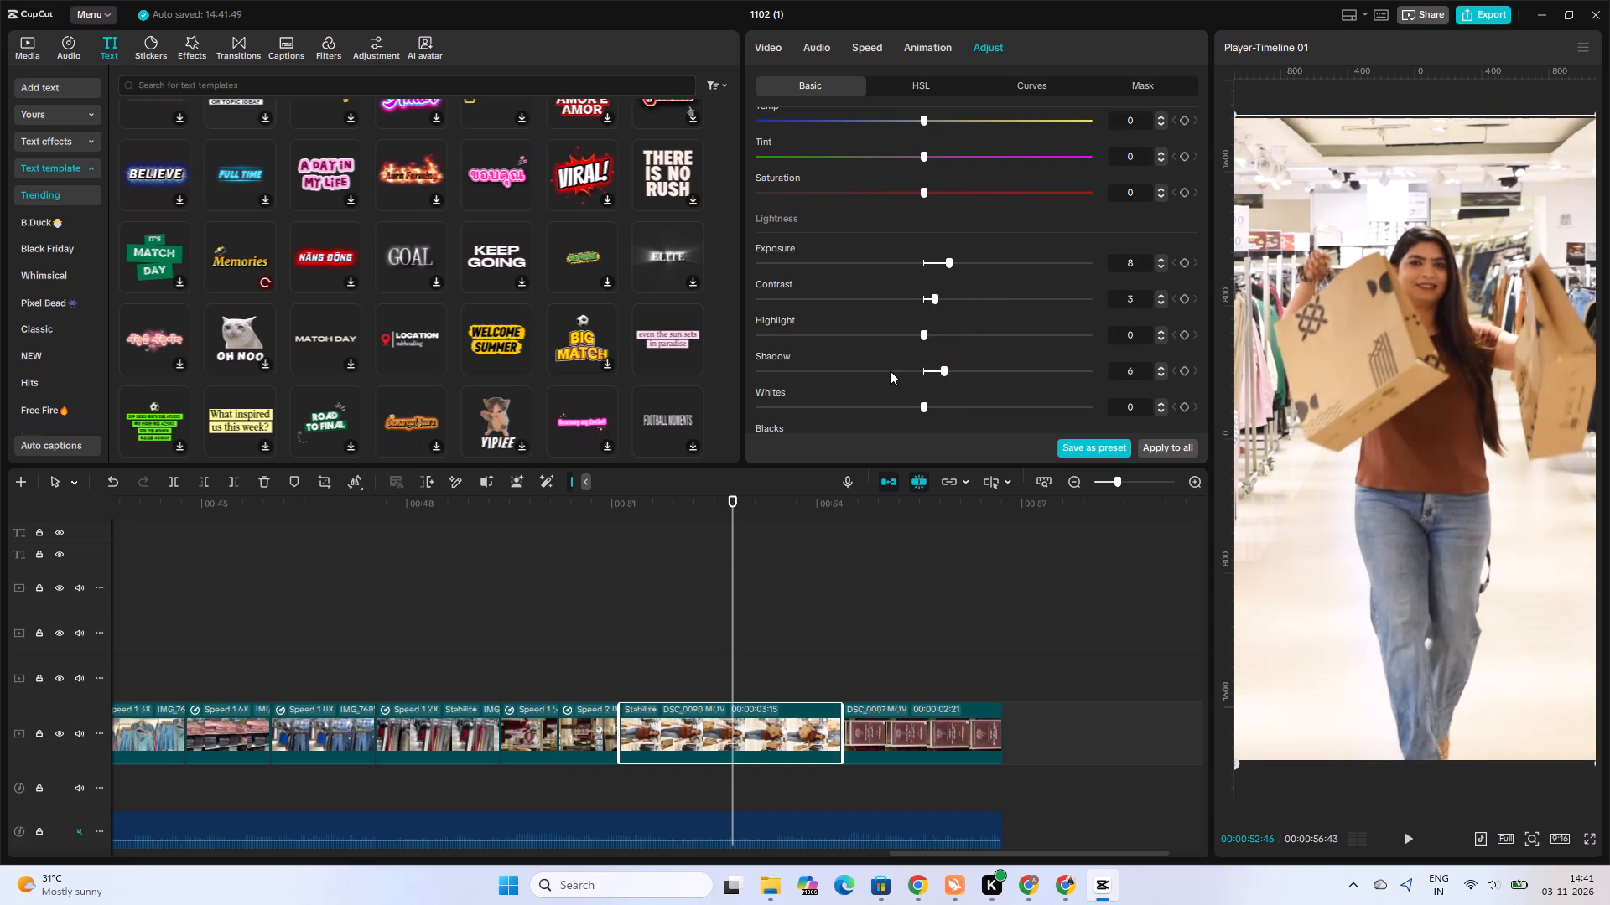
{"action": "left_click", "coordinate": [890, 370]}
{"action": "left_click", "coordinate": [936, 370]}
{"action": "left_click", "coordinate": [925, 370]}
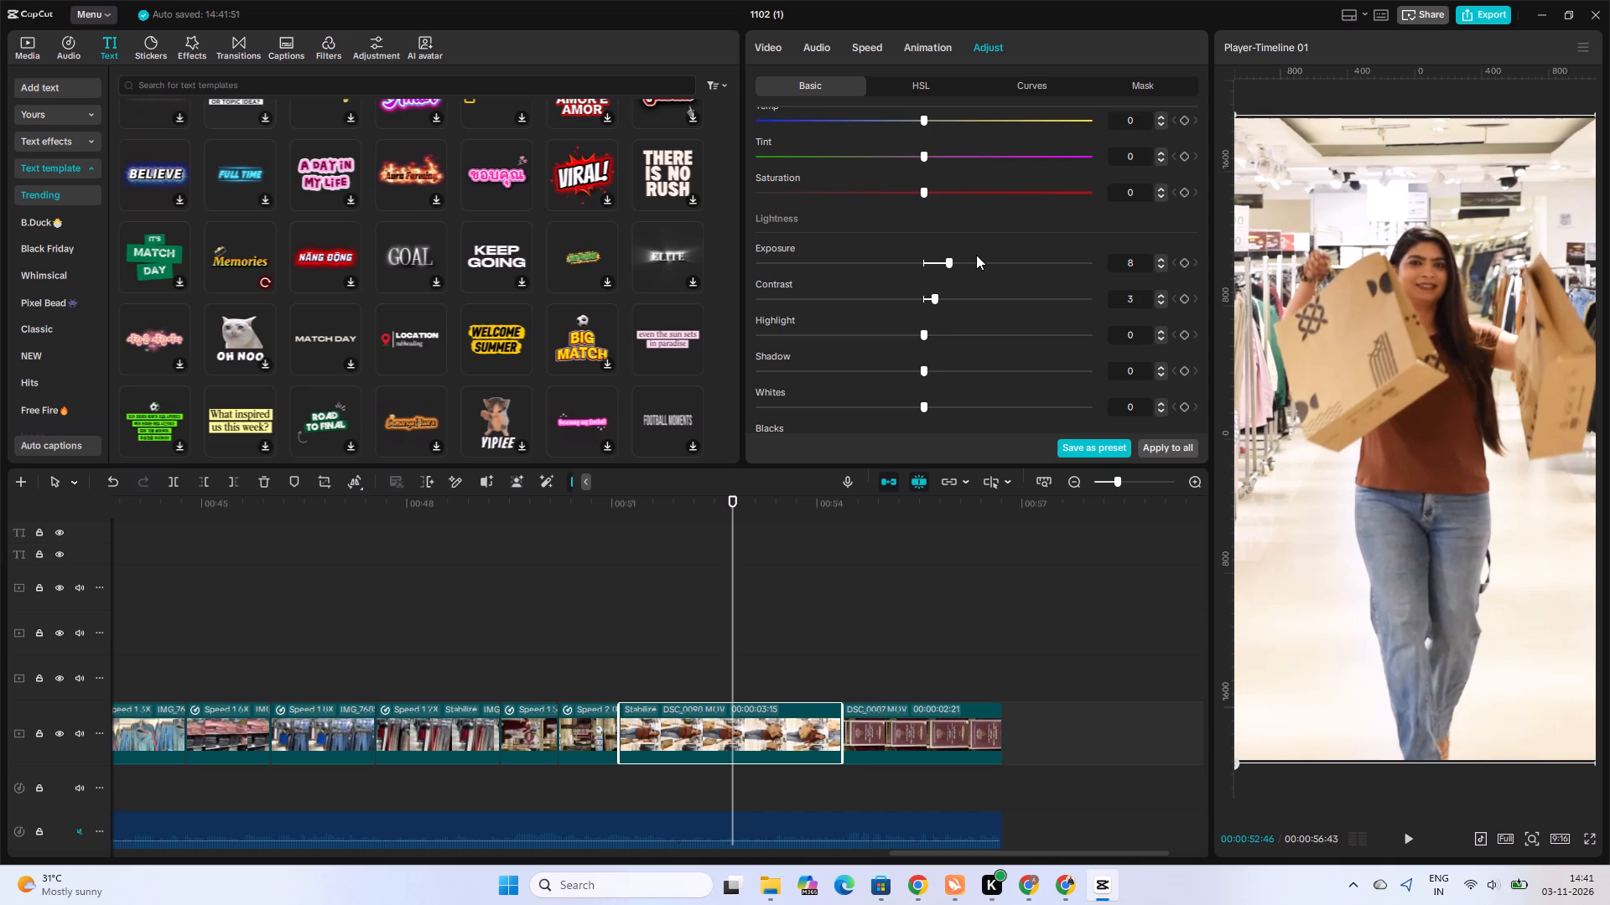
Set the shopping-bag clip's exposure to 15 and play through into the Deepawali sign clip.
{"action": "left_click", "coordinate": [969, 264]}
{"action": "key", "text": "space"}
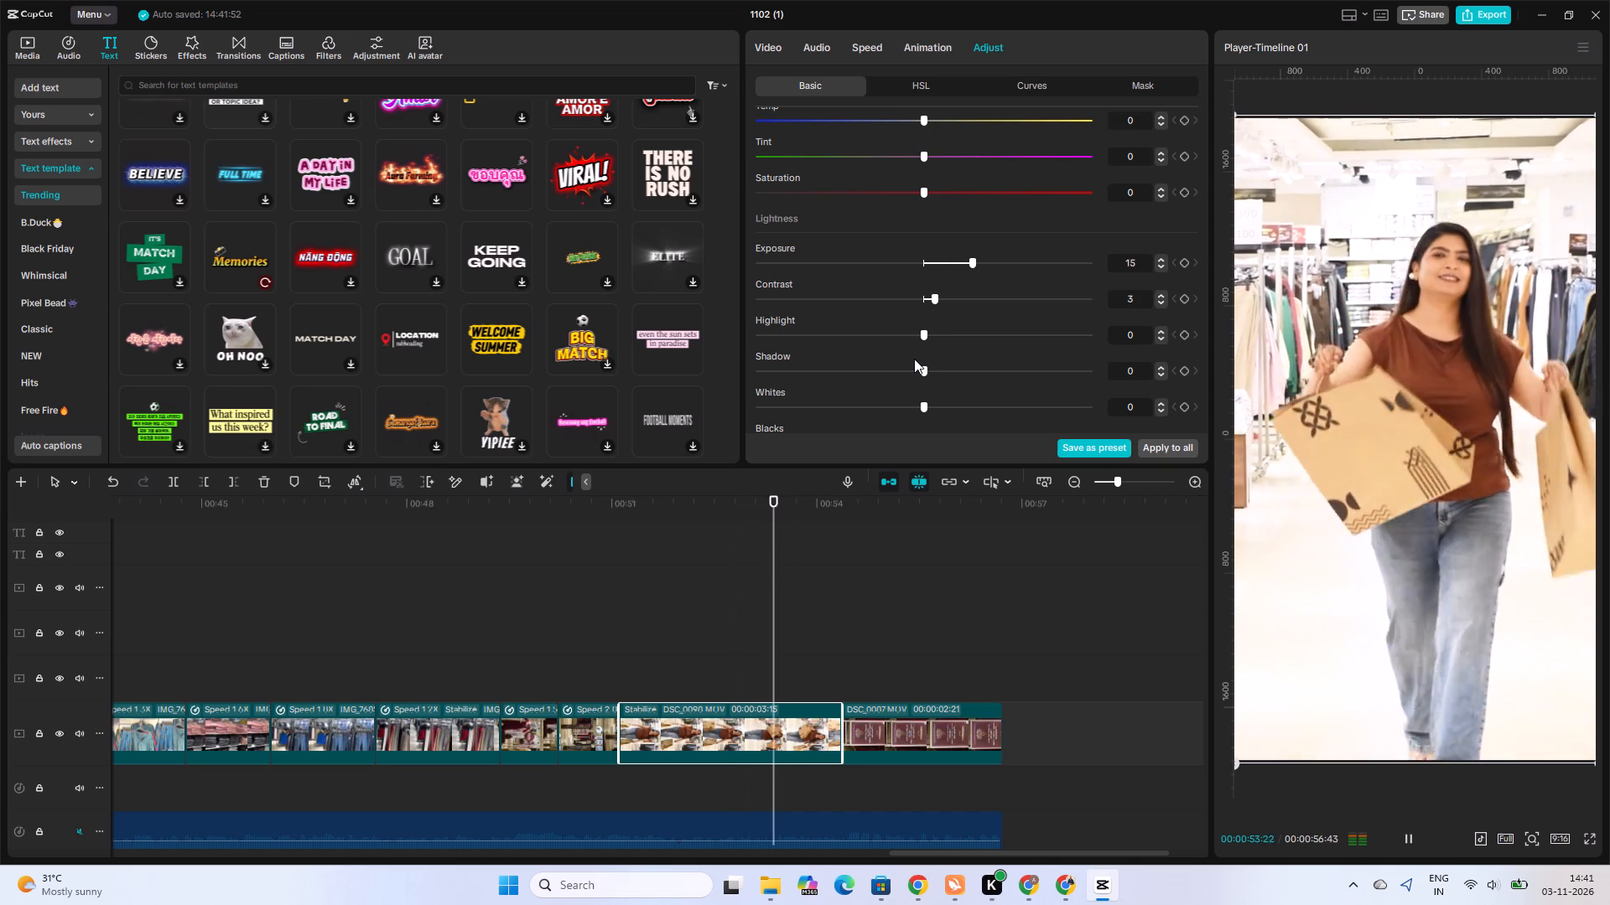
{"action": "key", "text": "space"}
{"action": "key", "text": "space"}
{"action": "key", "text": "space"}
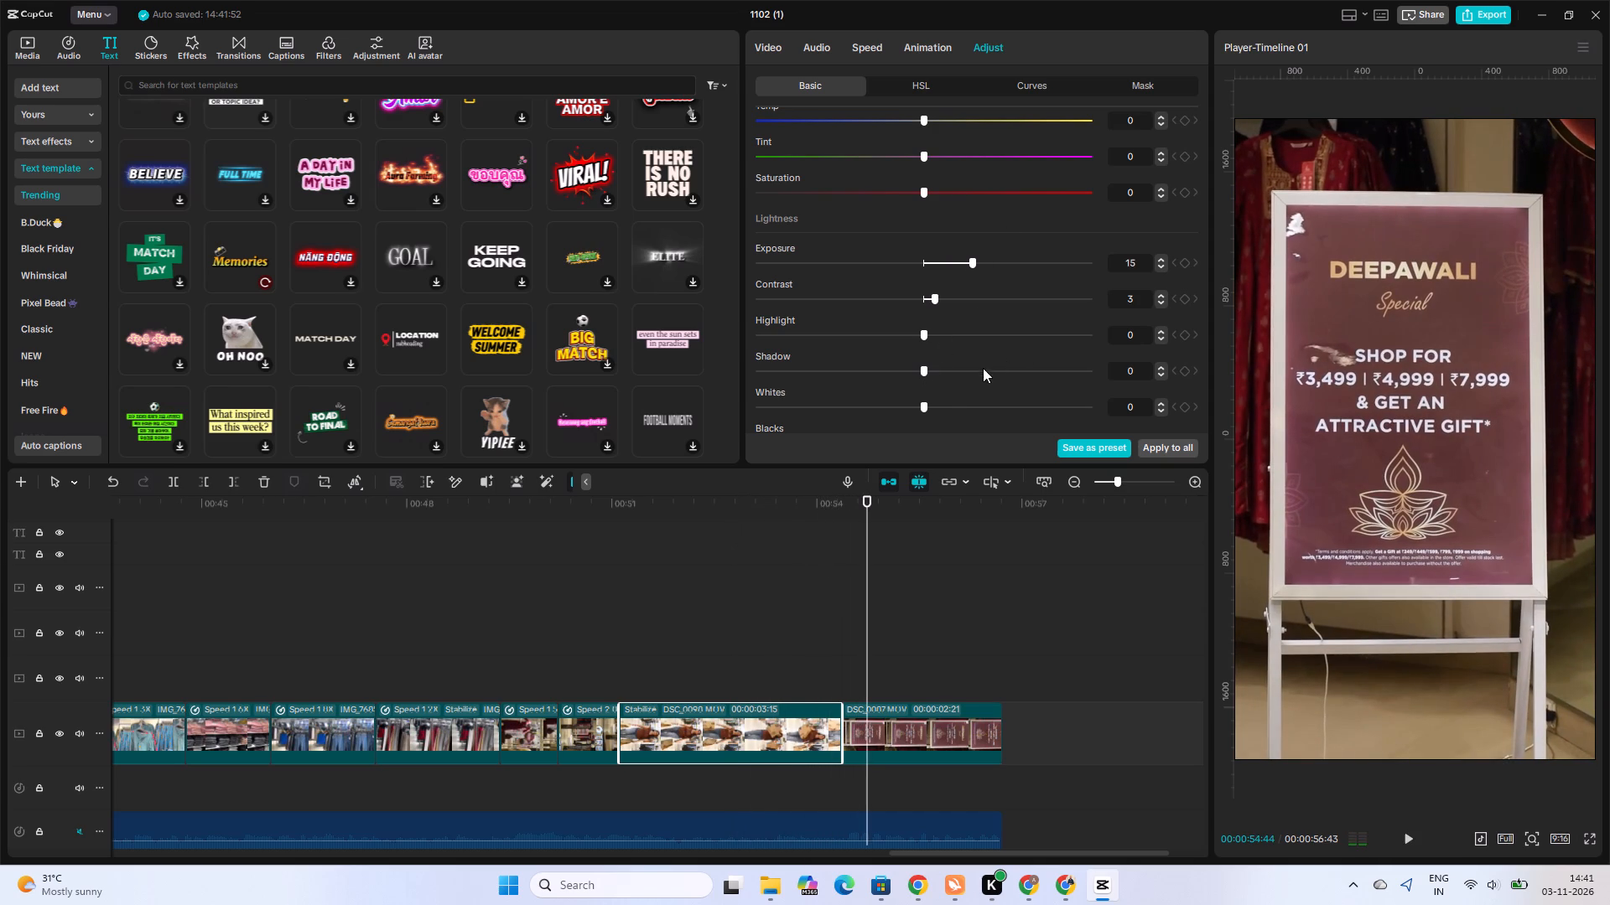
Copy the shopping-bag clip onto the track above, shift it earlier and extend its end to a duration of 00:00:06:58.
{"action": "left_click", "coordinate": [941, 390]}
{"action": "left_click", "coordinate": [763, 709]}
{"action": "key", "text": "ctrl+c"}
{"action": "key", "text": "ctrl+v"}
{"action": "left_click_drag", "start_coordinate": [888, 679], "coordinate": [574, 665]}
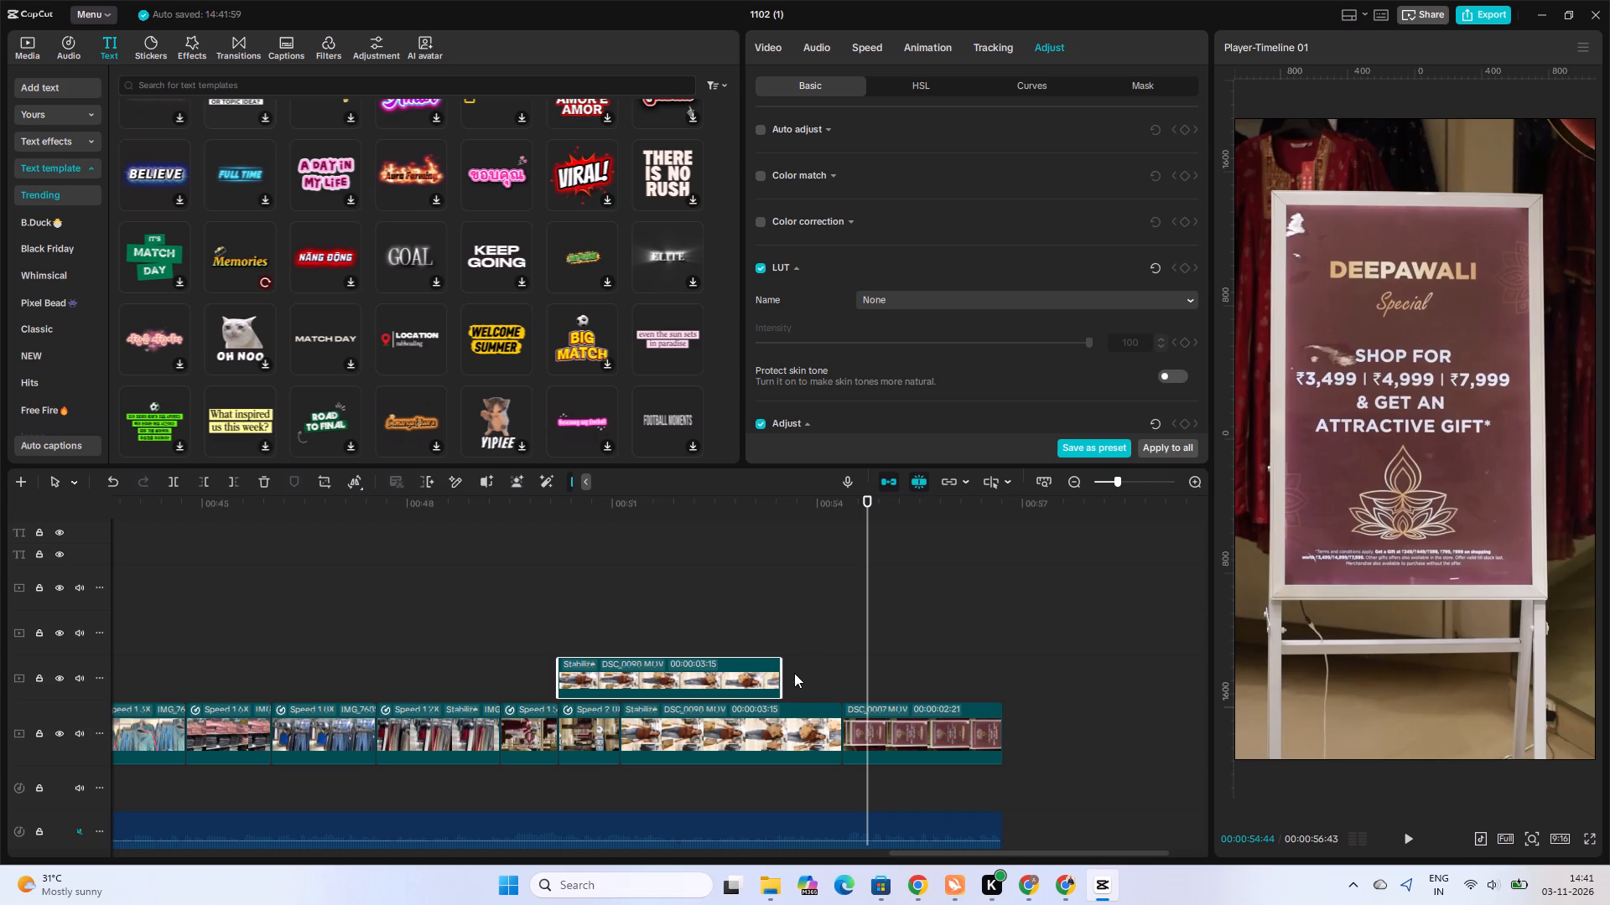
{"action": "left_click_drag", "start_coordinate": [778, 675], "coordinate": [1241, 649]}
Preview the extended copy's later footage and its opening against the original shopping-bag clip.
{"action": "left_click", "coordinate": [813, 629]}
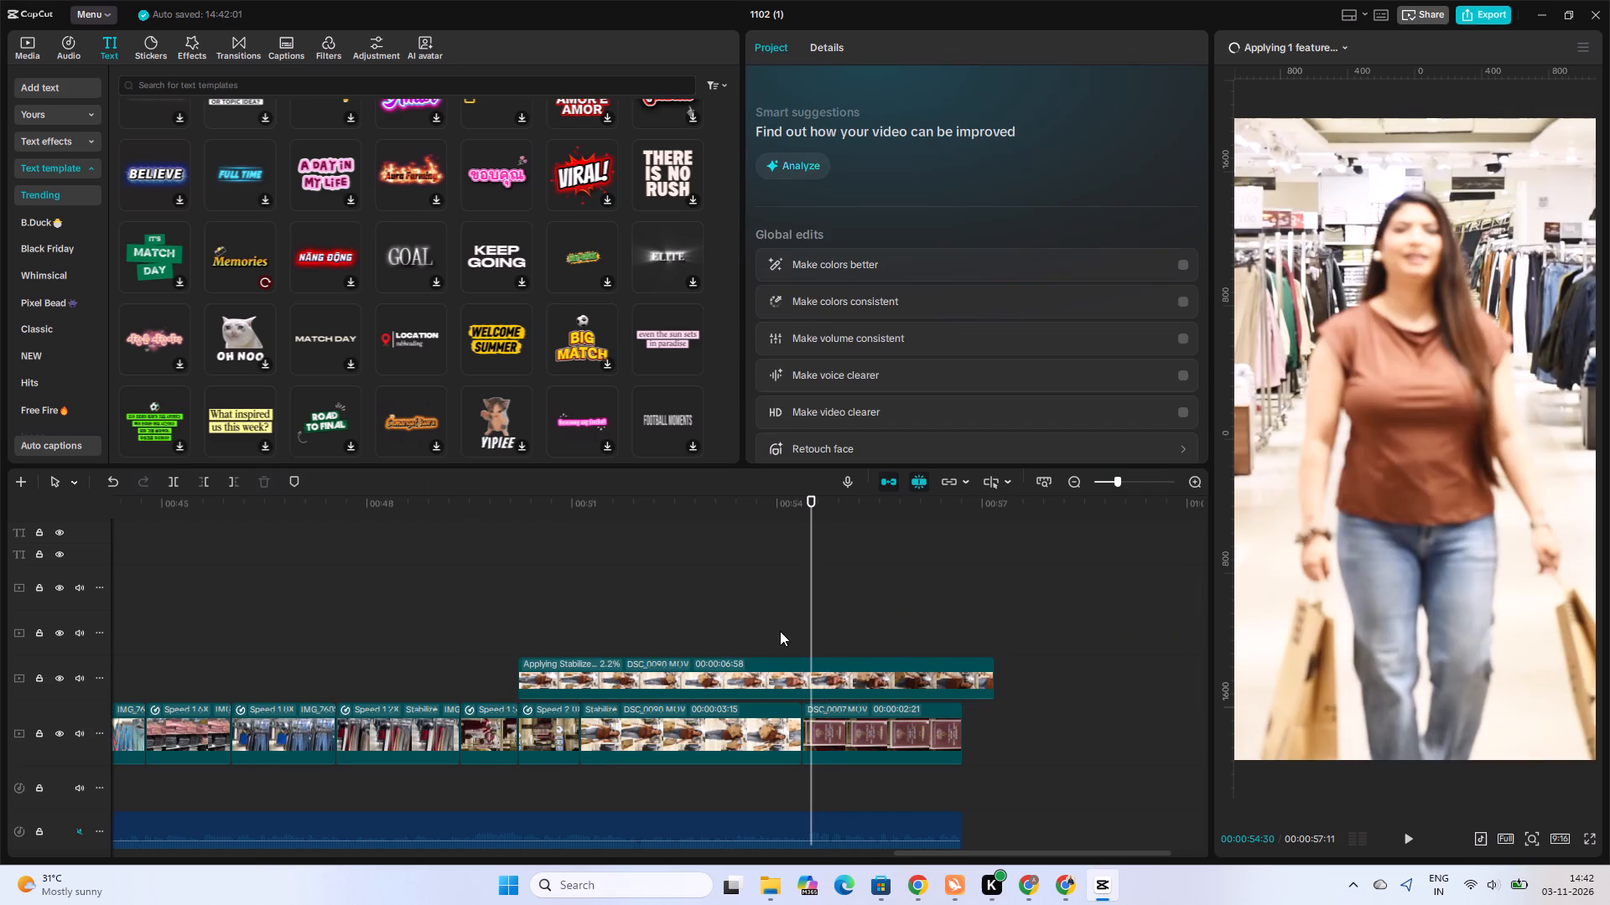
{"action": "key", "text": "space"}
{"action": "key", "text": "space"}
{"action": "key", "text": "space"}
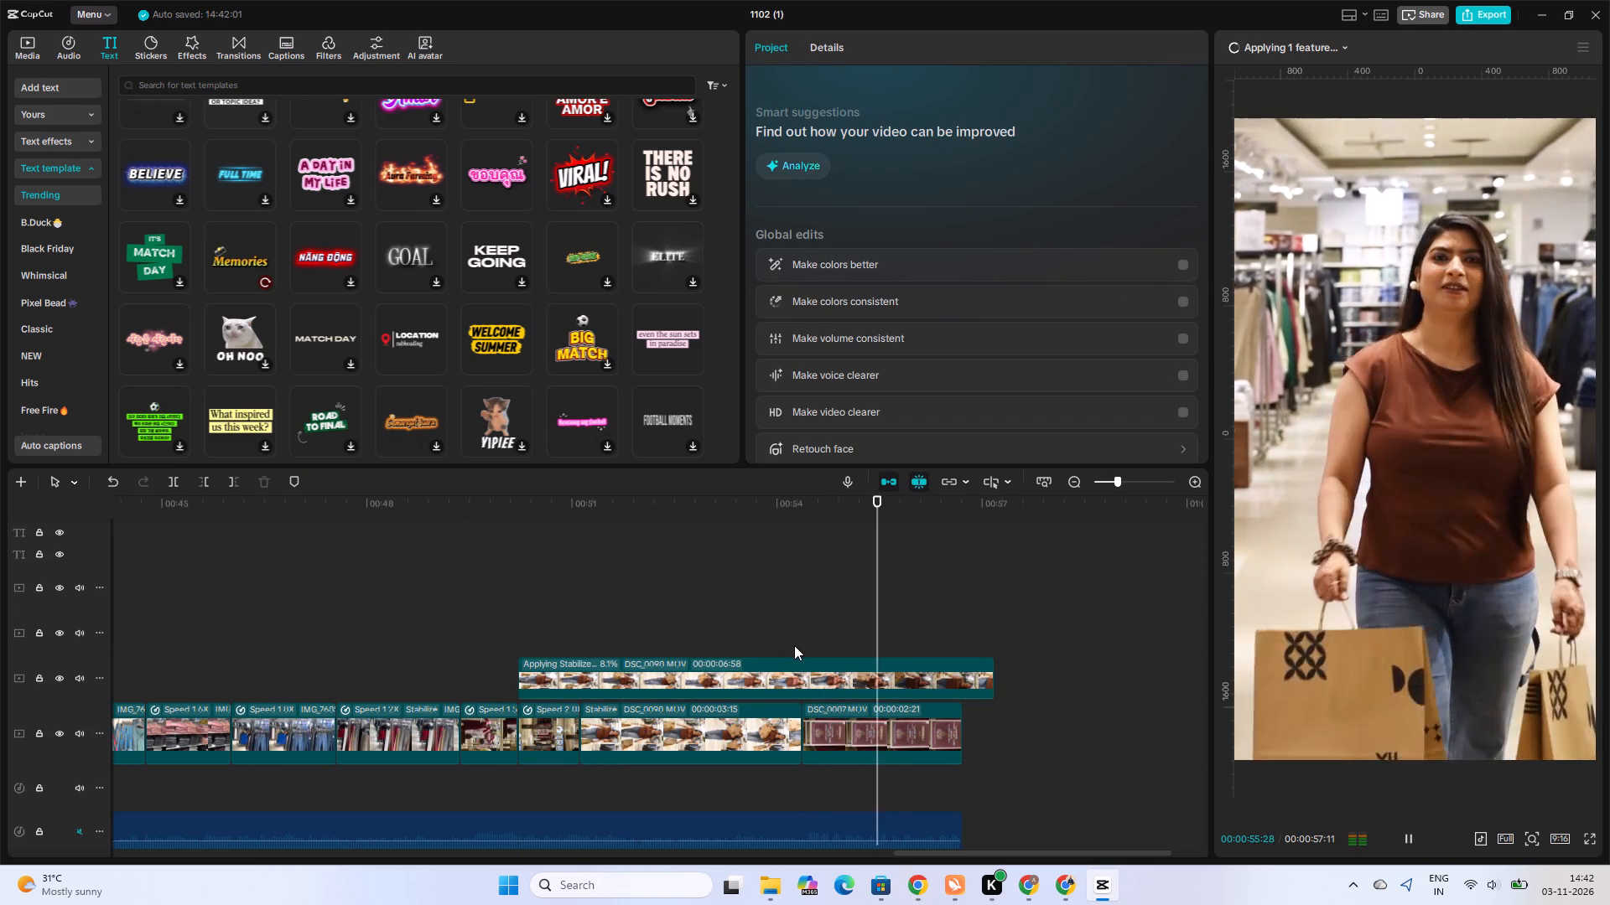
{"action": "key", "text": "space"}
{"action": "key", "text": "space"}
{"action": "left_click", "coordinate": [584, 635]}
{"action": "left_click", "coordinate": [542, 640]}
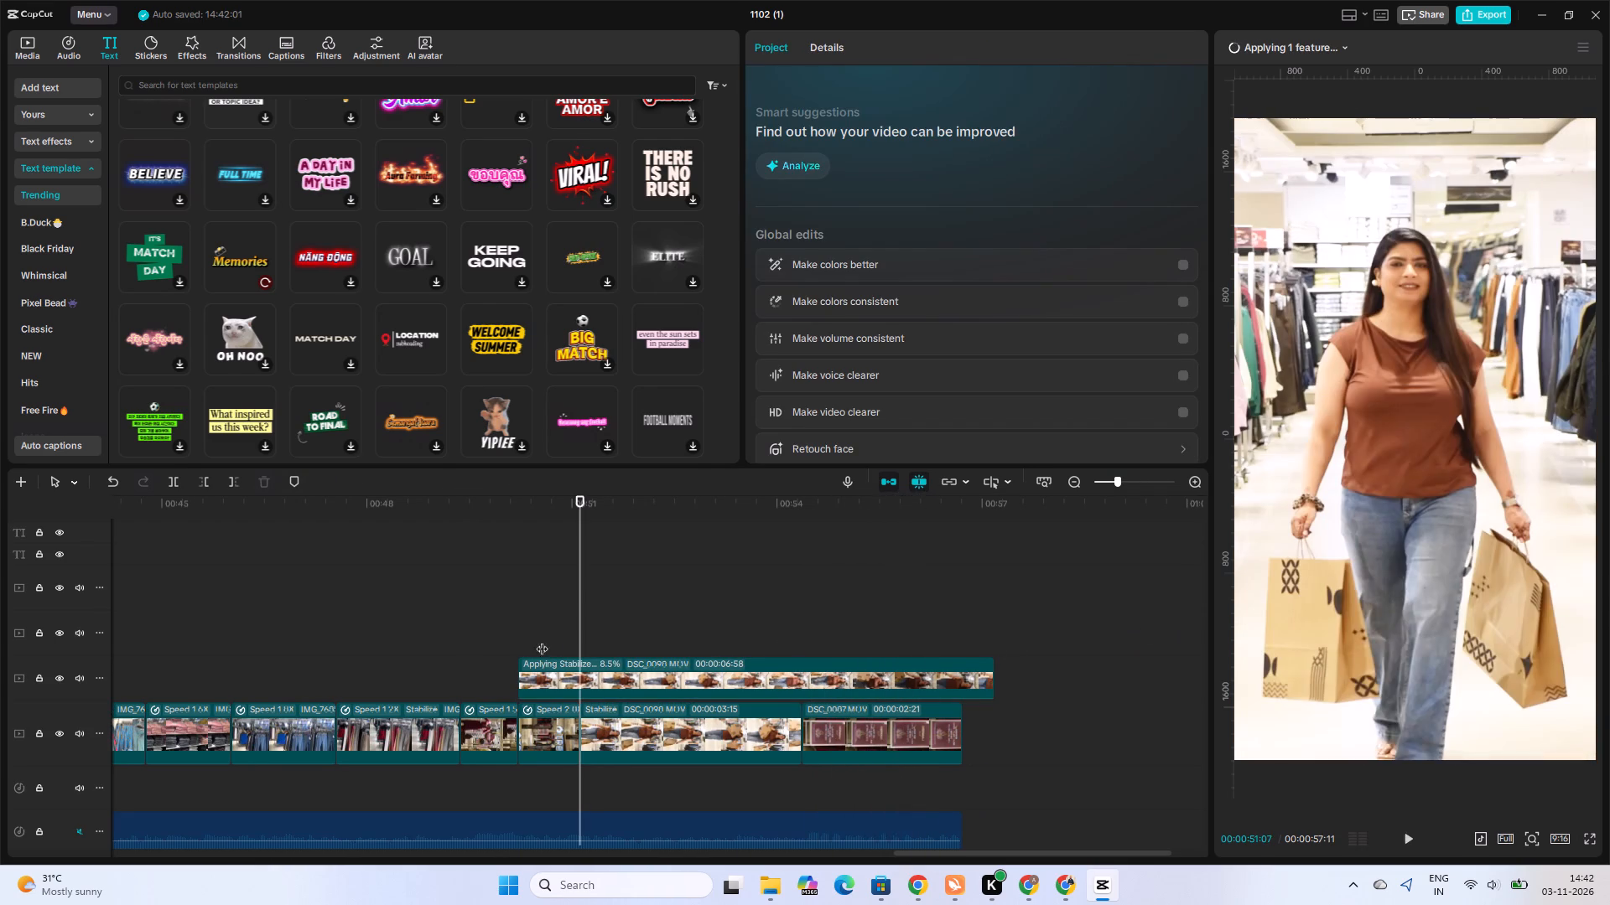
{"action": "key", "text": "space"}
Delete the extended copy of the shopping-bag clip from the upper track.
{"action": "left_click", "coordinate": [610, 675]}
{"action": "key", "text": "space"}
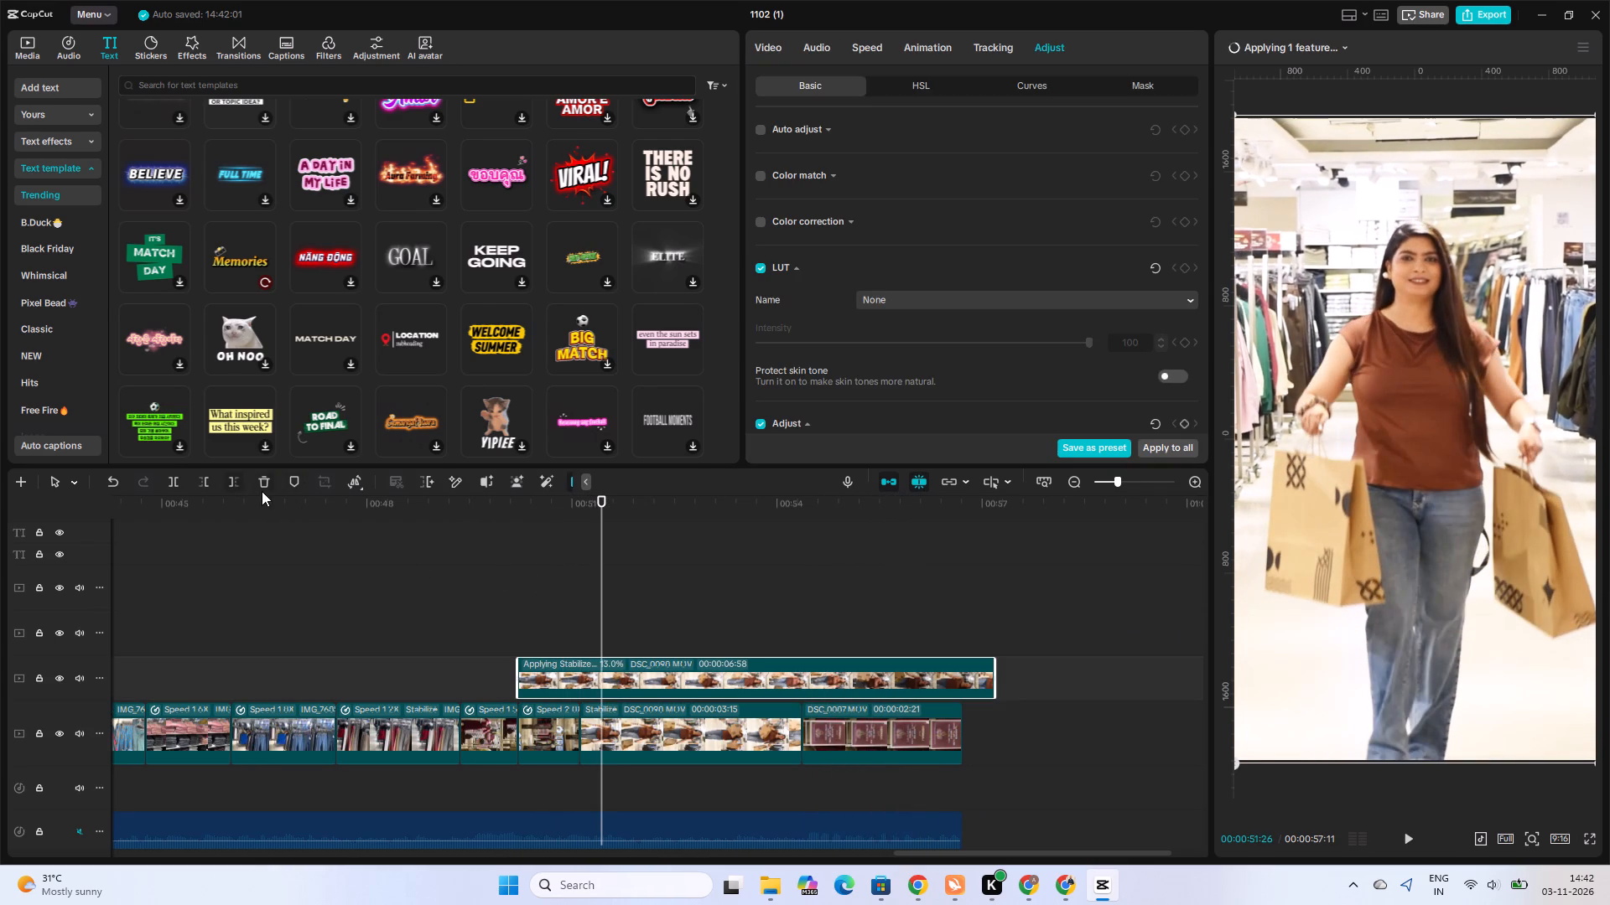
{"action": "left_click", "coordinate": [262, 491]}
Look through the imported media for another take of the shopping-bag walk, previewing DSC_0099.MOV and DSC_0100.MOV.
{"action": "left_click", "coordinate": [670, 708]}
{"action": "scroll", "coordinate": [1010, 385], "scroll_direction": "down", "scroll_amount": 3}
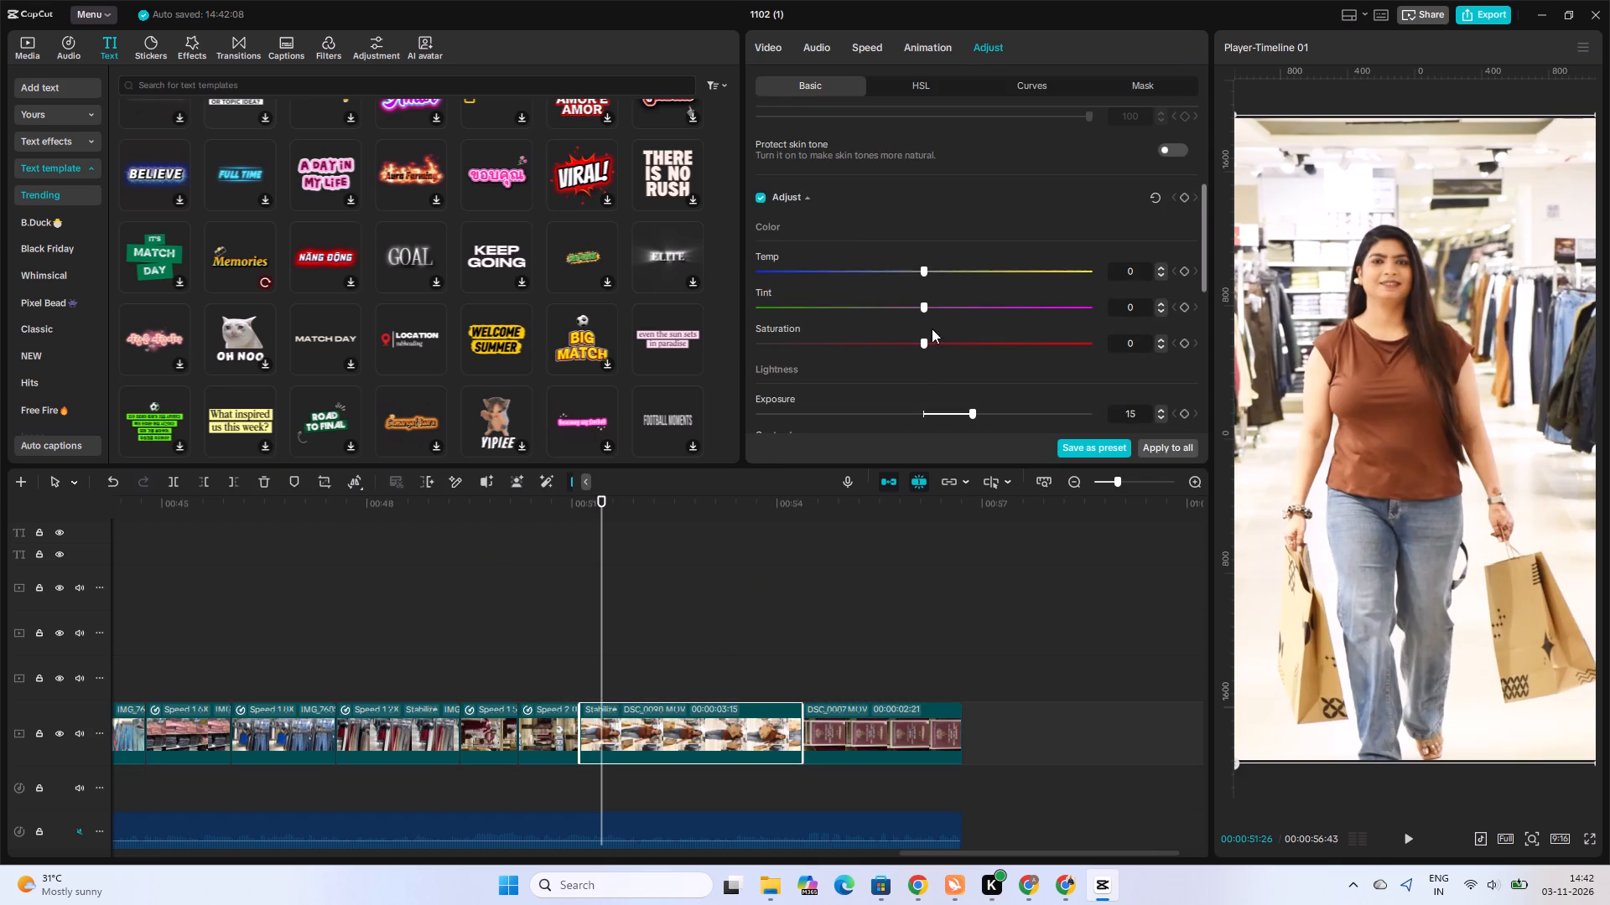
{"action": "scroll", "coordinate": [973, 368], "scroll_direction": "down", "scroll_amount": 4}
{"action": "left_click", "coordinate": [22, 48]}
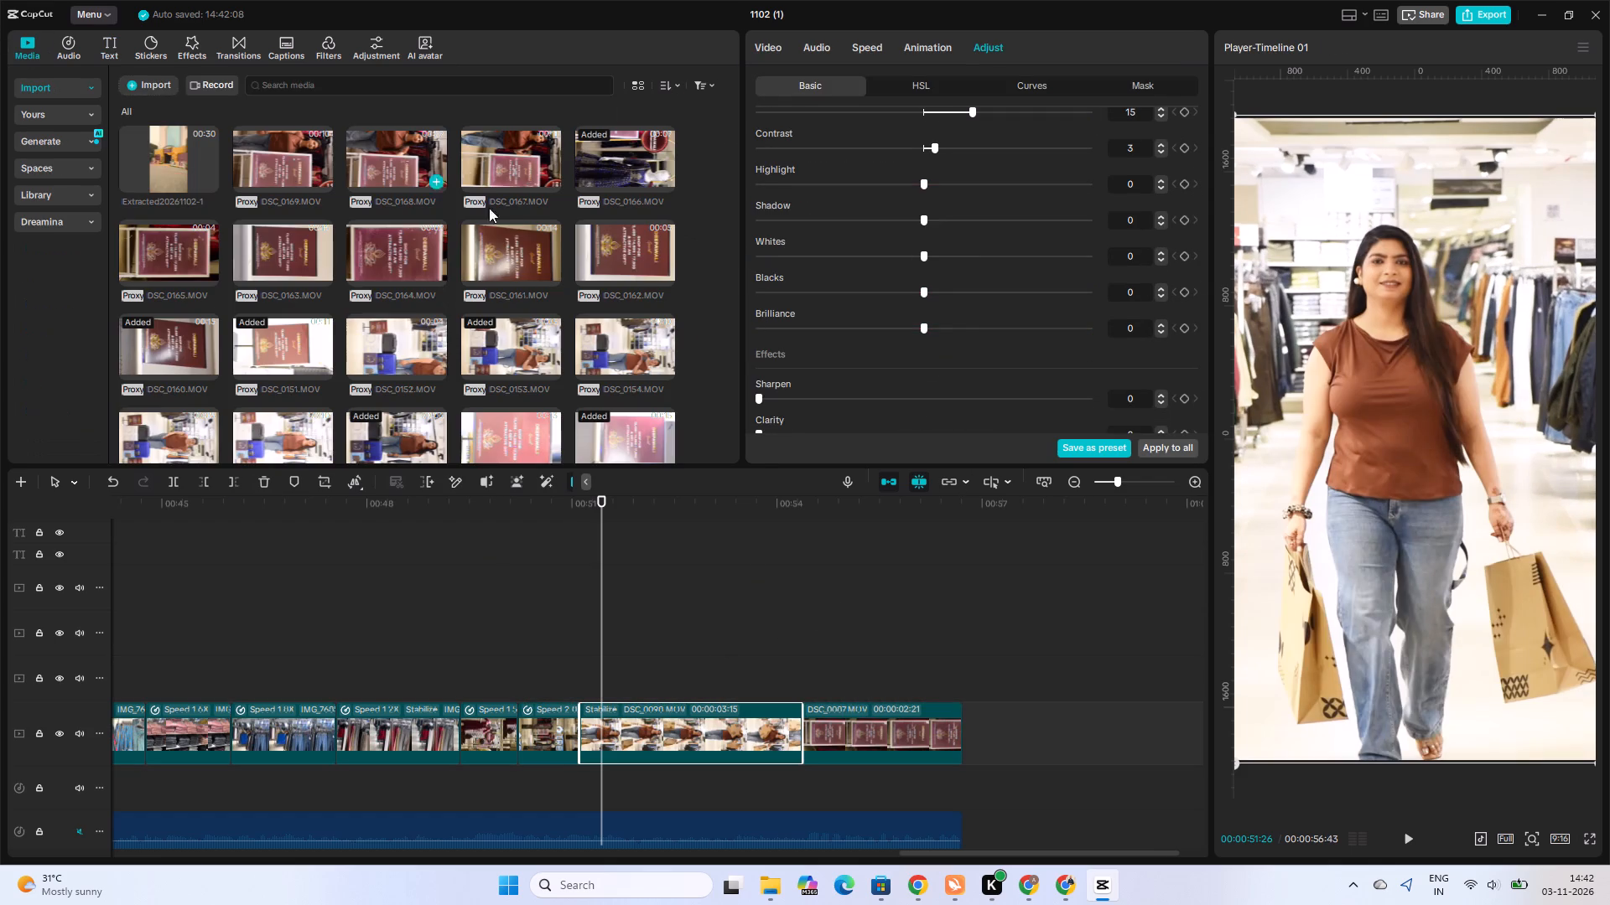
{"action": "scroll", "coordinate": [531, 328], "scroll_direction": "up", "scroll_amount": 3}
{"action": "scroll", "coordinate": [519, 326], "scroll_direction": "down", "scroll_amount": 10}
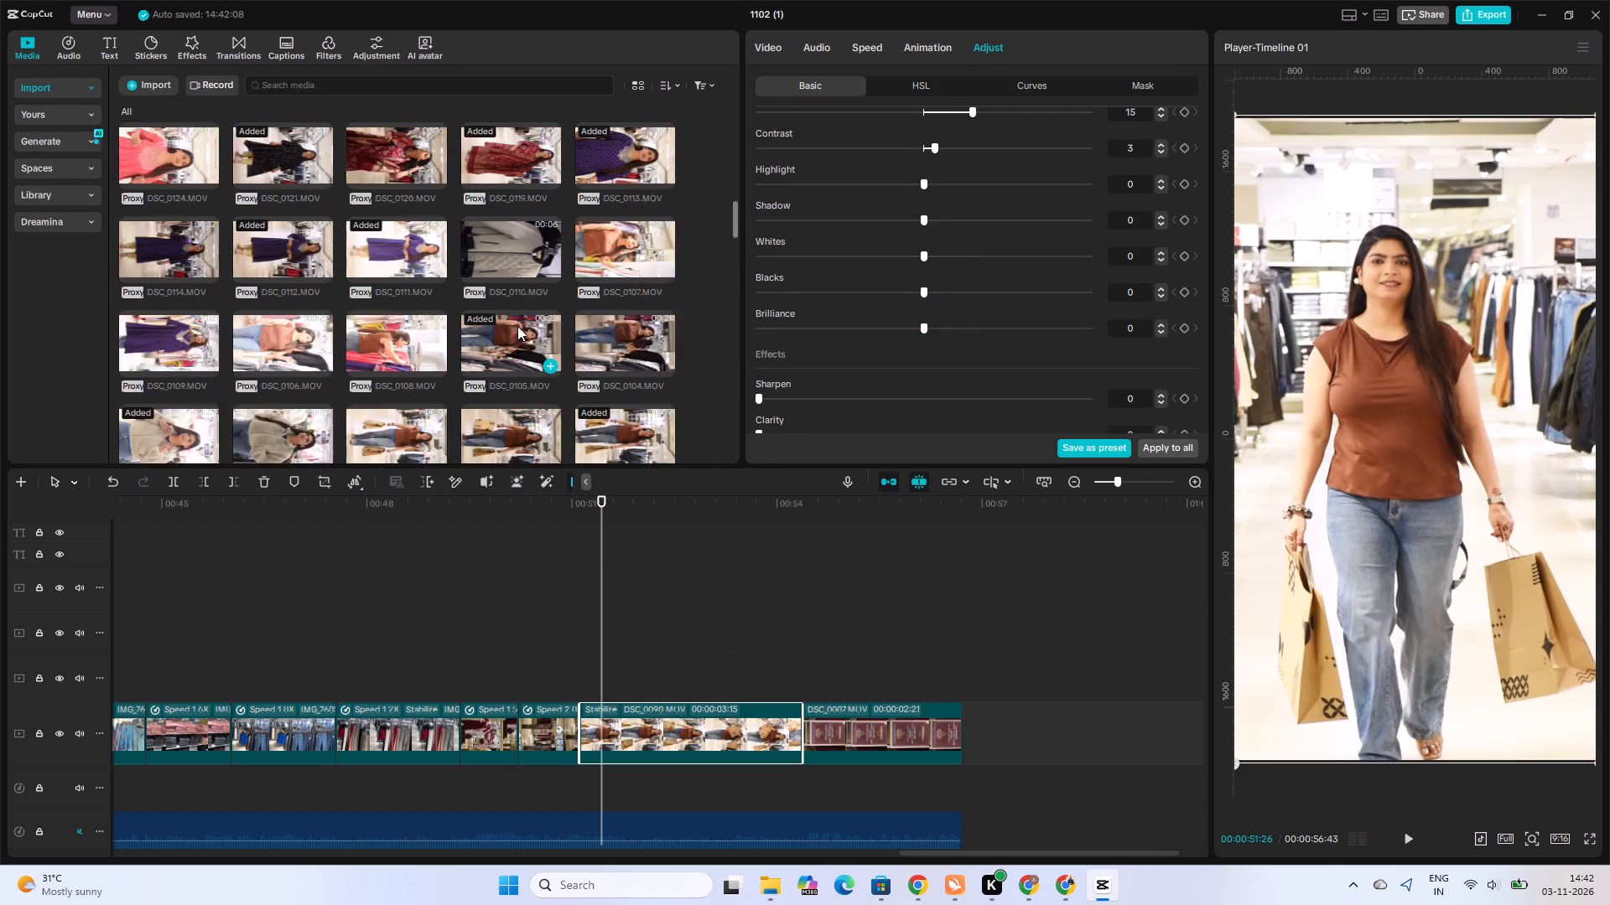
{"action": "scroll", "coordinate": [517, 326], "scroll_direction": "down", "scroll_amount": 15}
{"action": "scroll", "coordinate": [505, 318], "scroll_direction": "down", "scroll_amount": 7}
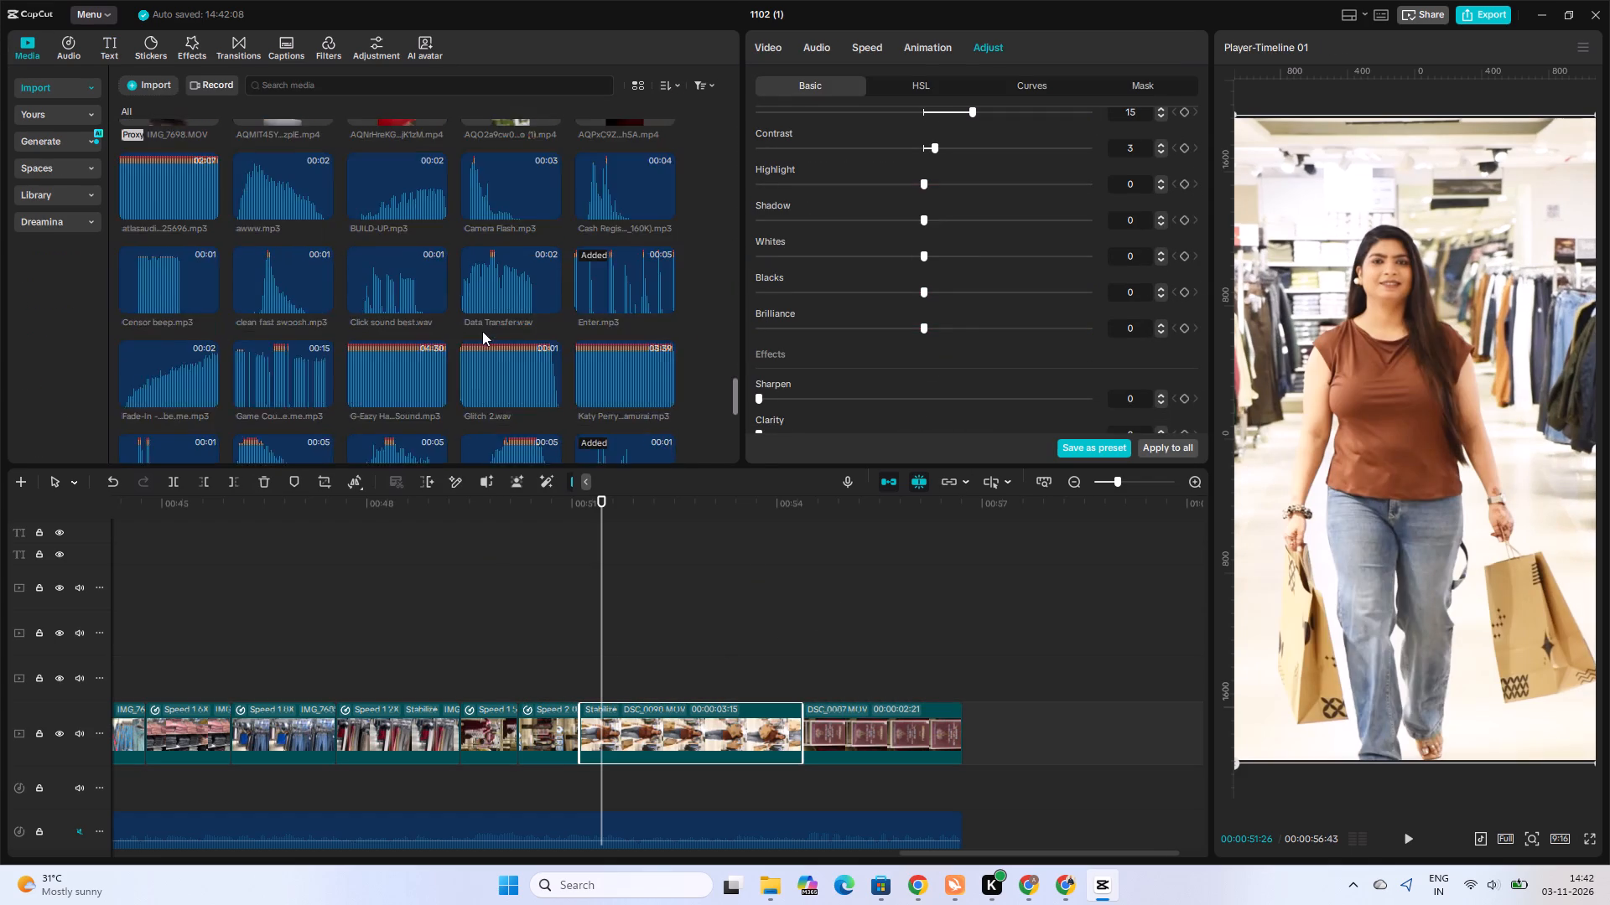
{"action": "scroll", "coordinate": [482, 330], "scroll_direction": "down", "scroll_amount": 9}
{"action": "scroll", "coordinate": [484, 330], "scroll_direction": "up", "scroll_amount": 14}
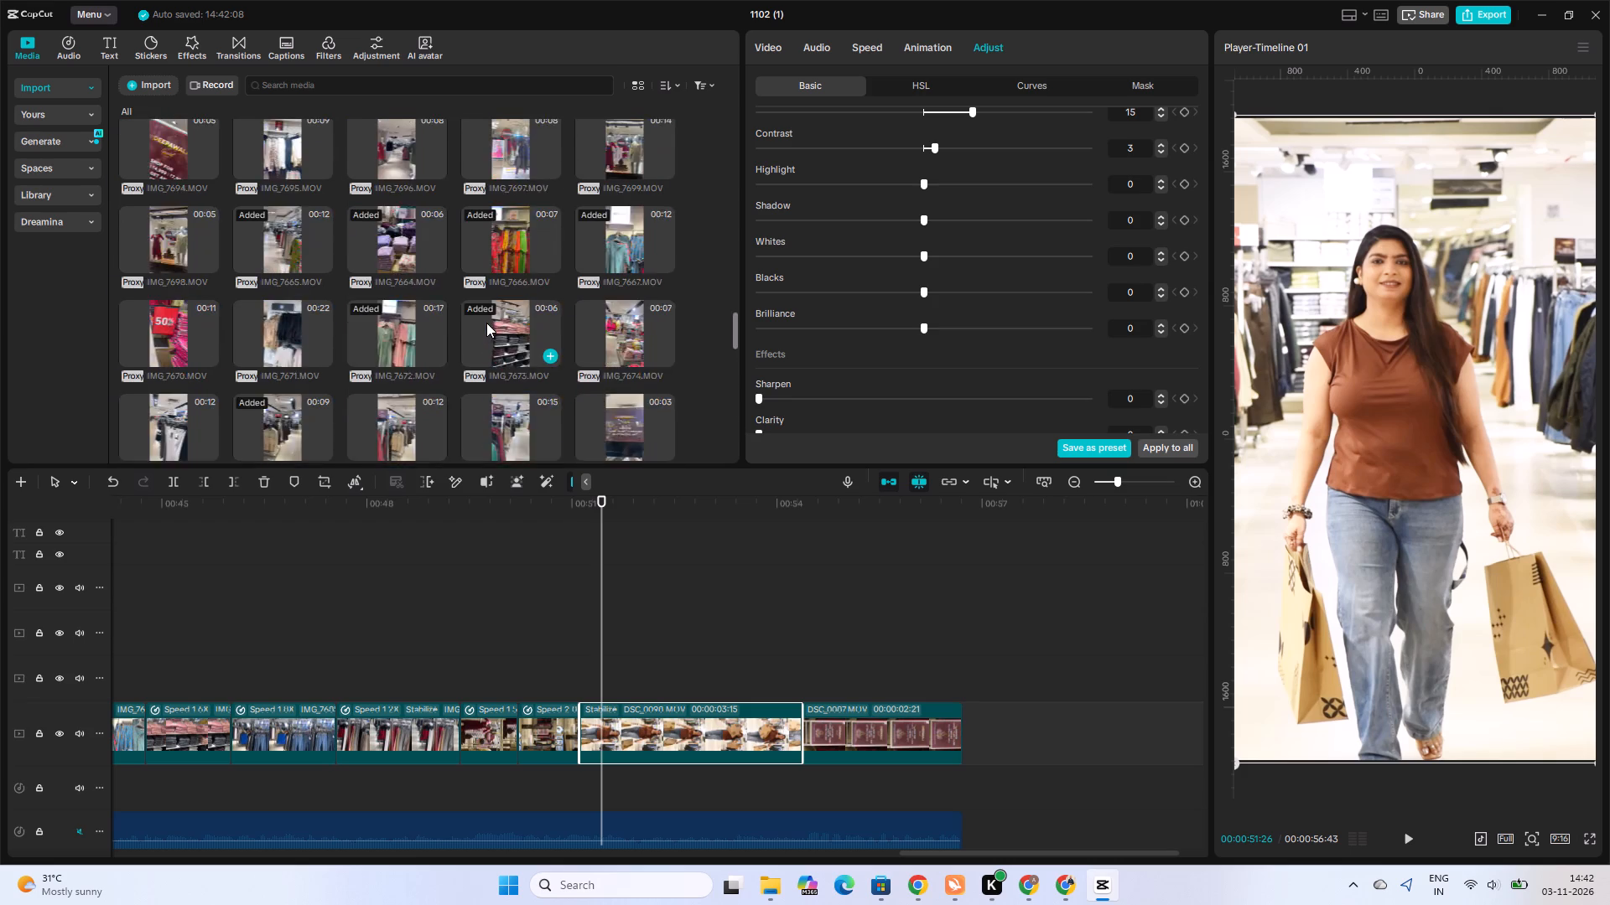
{"action": "scroll", "coordinate": [486, 323], "scroll_direction": "down", "scroll_amount": 3}
{"action": "scroll", "coordinate": [486, 324], "scroll_direction": "up", "scroll_amount": 6}
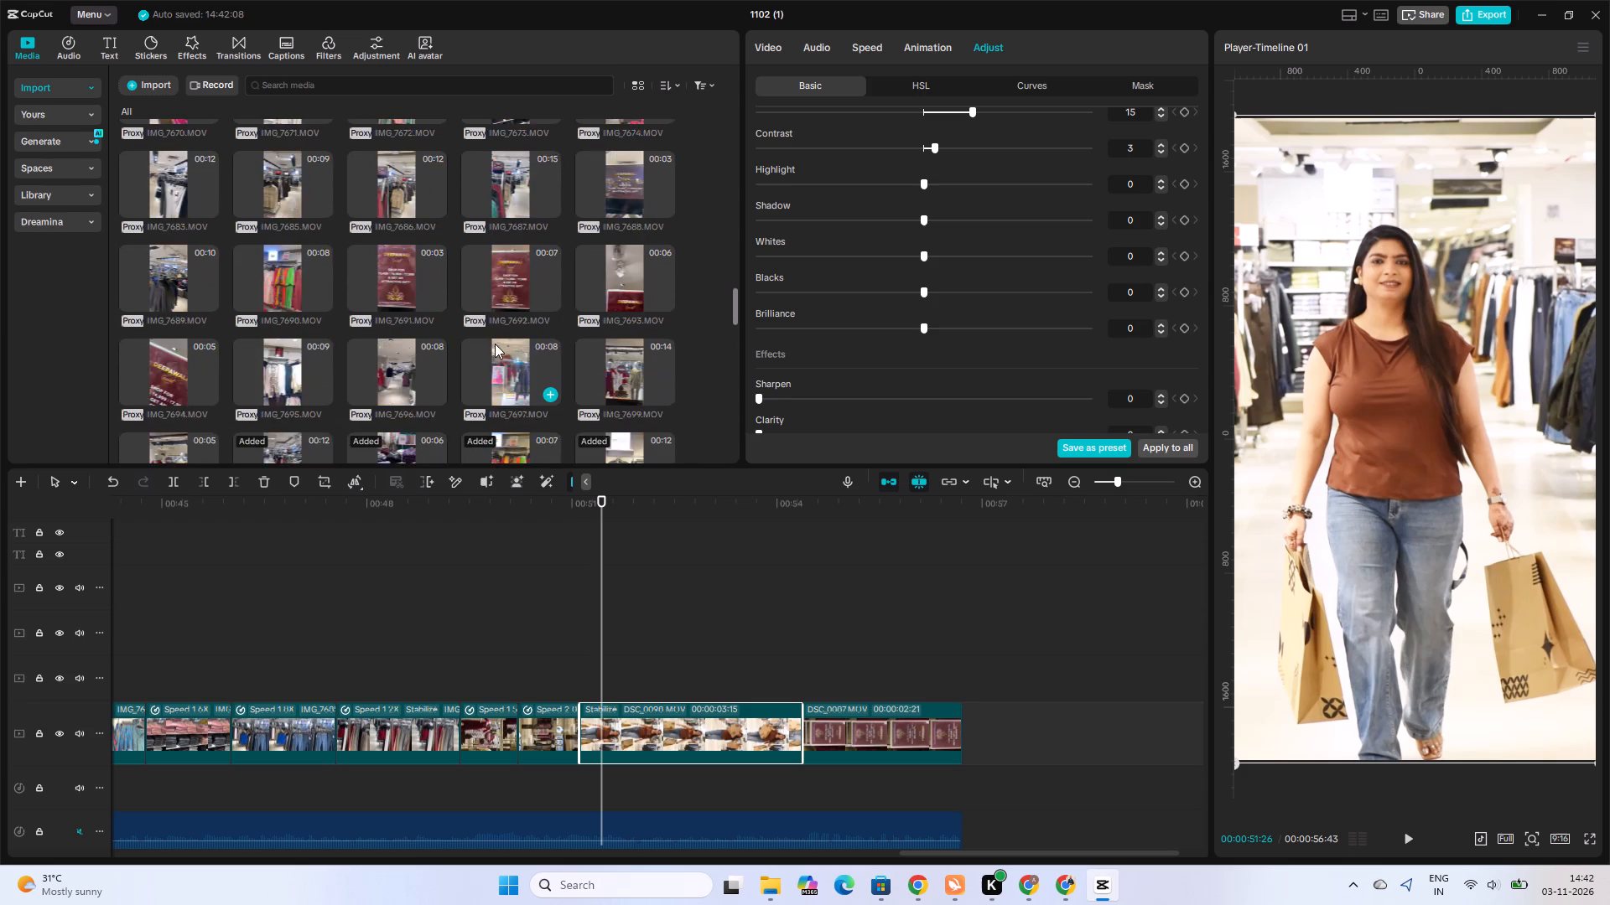
{"action": "scroll", "coordinate": [495, 341], "scroll_direction": "up", "scroll_amount": 10}
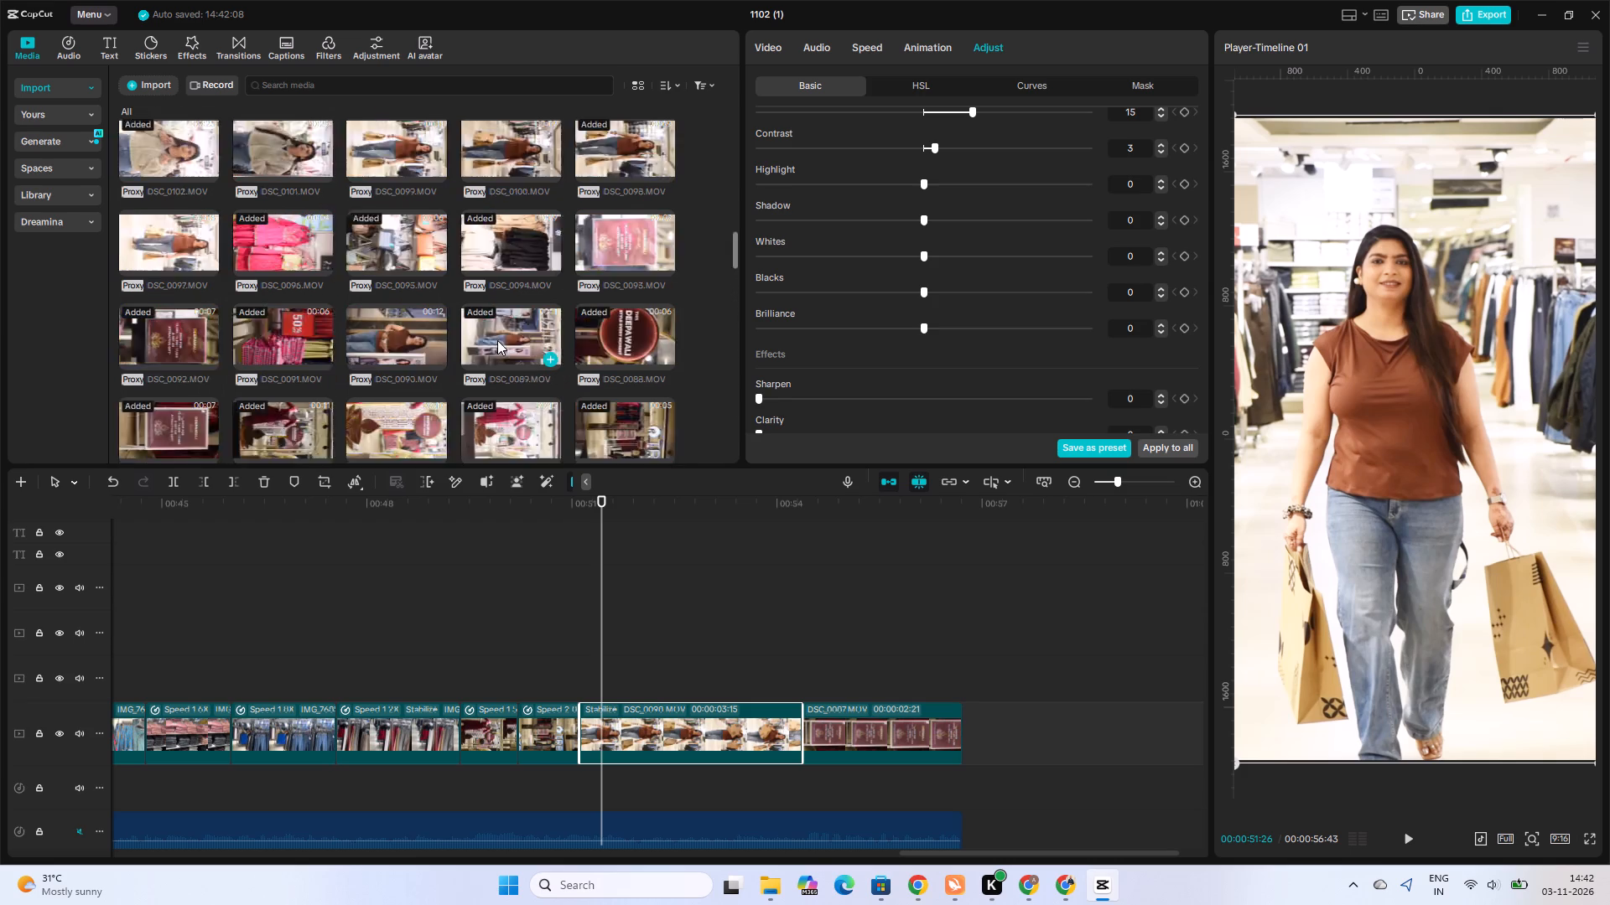
{"action": "scroll", "coordinate": [498, 339], "scroll_direction": "up", "scroll_amount": 4}
{"action": "scroll", "coordinate": [498, 339], "scroll_direction": "down", "scroll_amount": 4}
{"action": "left_click", "coordinate": [393, 374]}
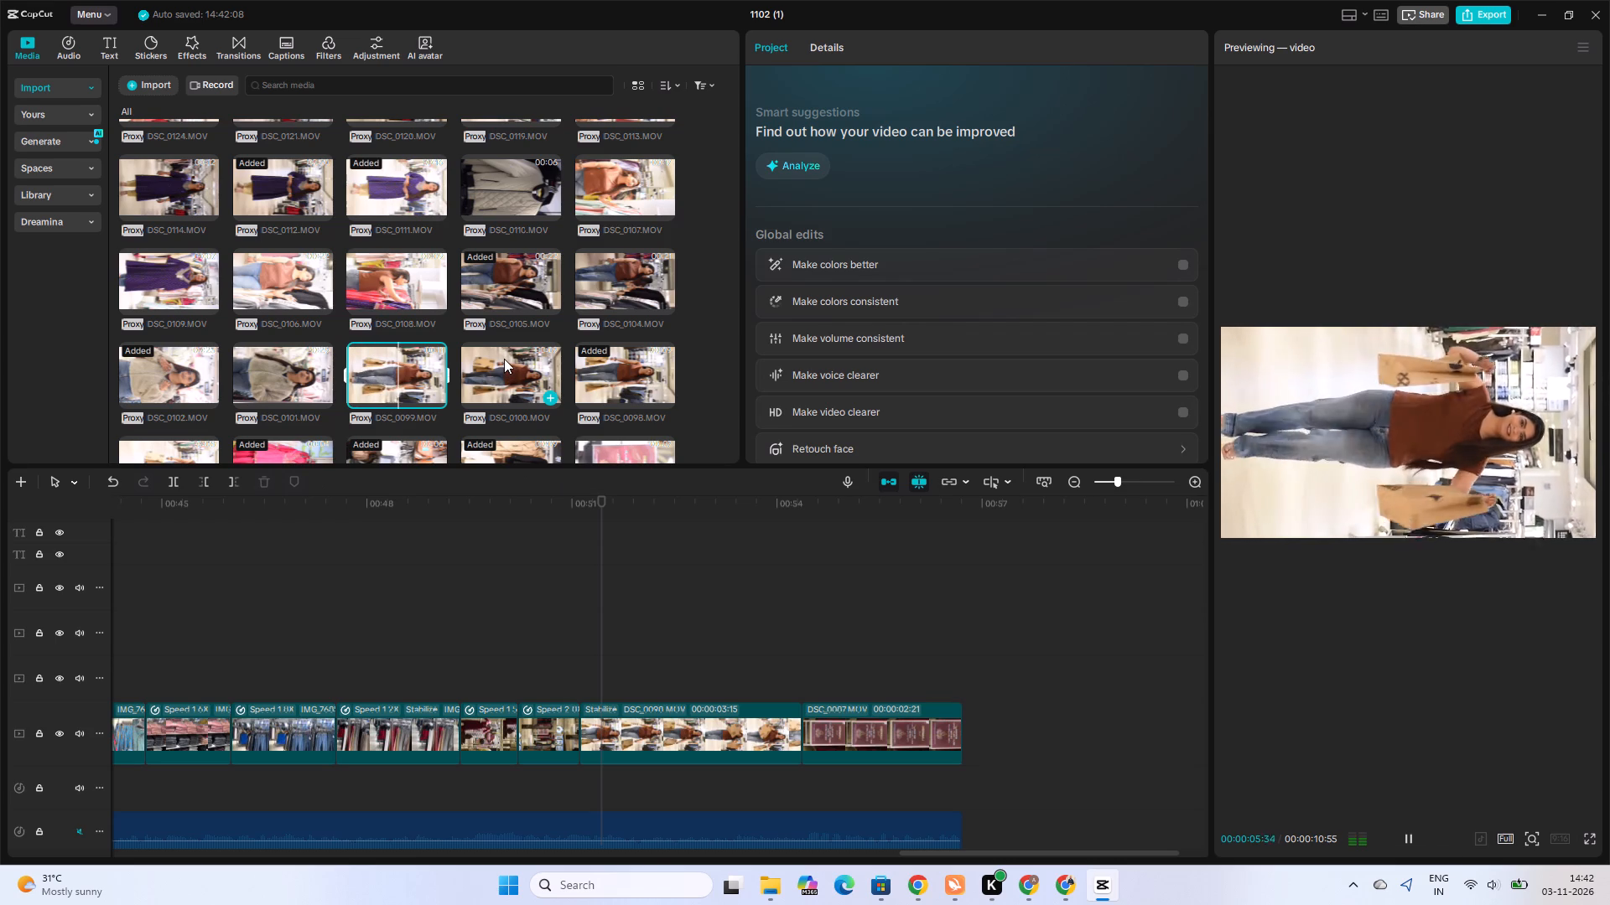
{"action": "left_click", "coordinate": [524, 371]}
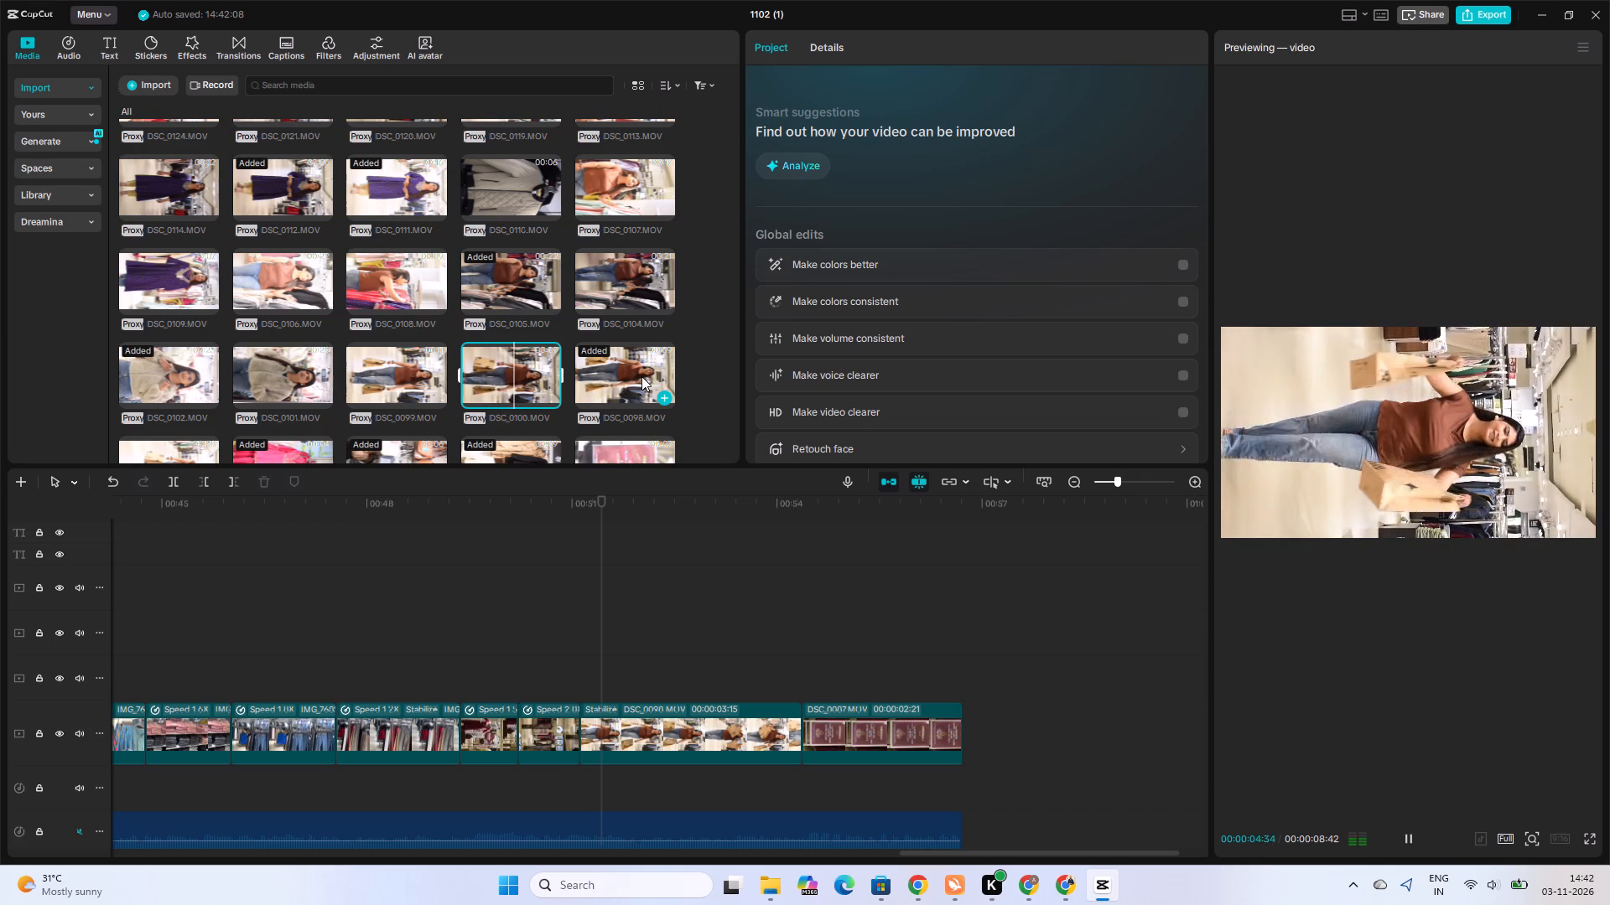
{"action": "key", "text": "space"}
Place DSC_0100.MOV on the track above the shopping-bag clip, rotated upright and scaled to fill the vertical frame.
{"action": "left_click_drag", "start_coordinate": [479, 376], "coordinate": [478, 668]}
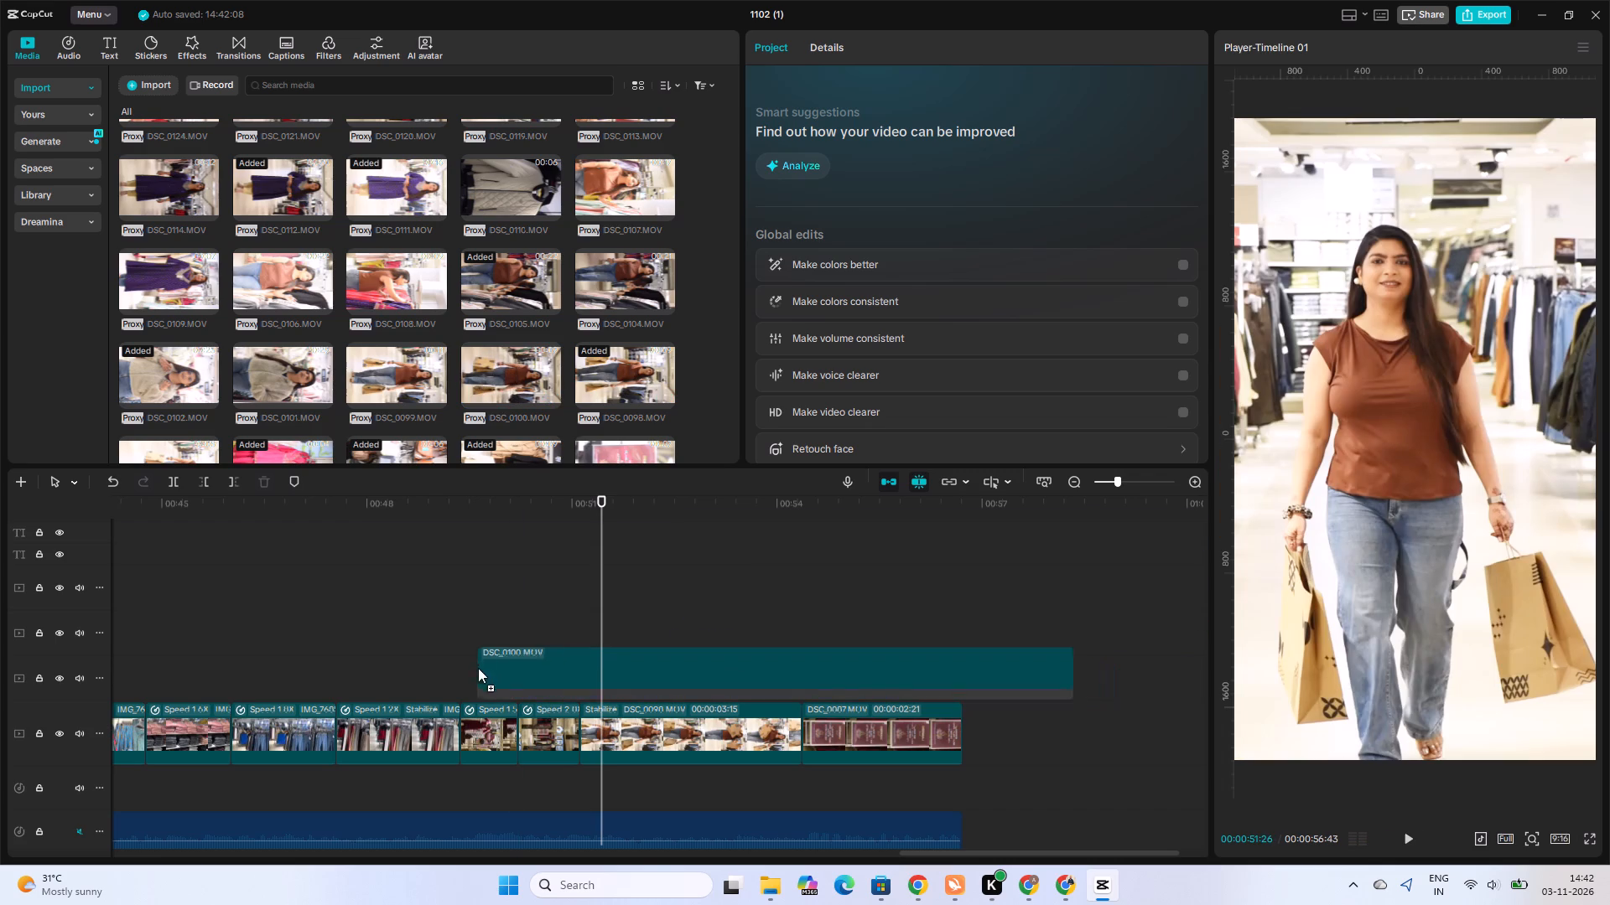
{"action": "left_click_drag", "start_coordinate": [478, 668], "coordinate": [477, 667]}
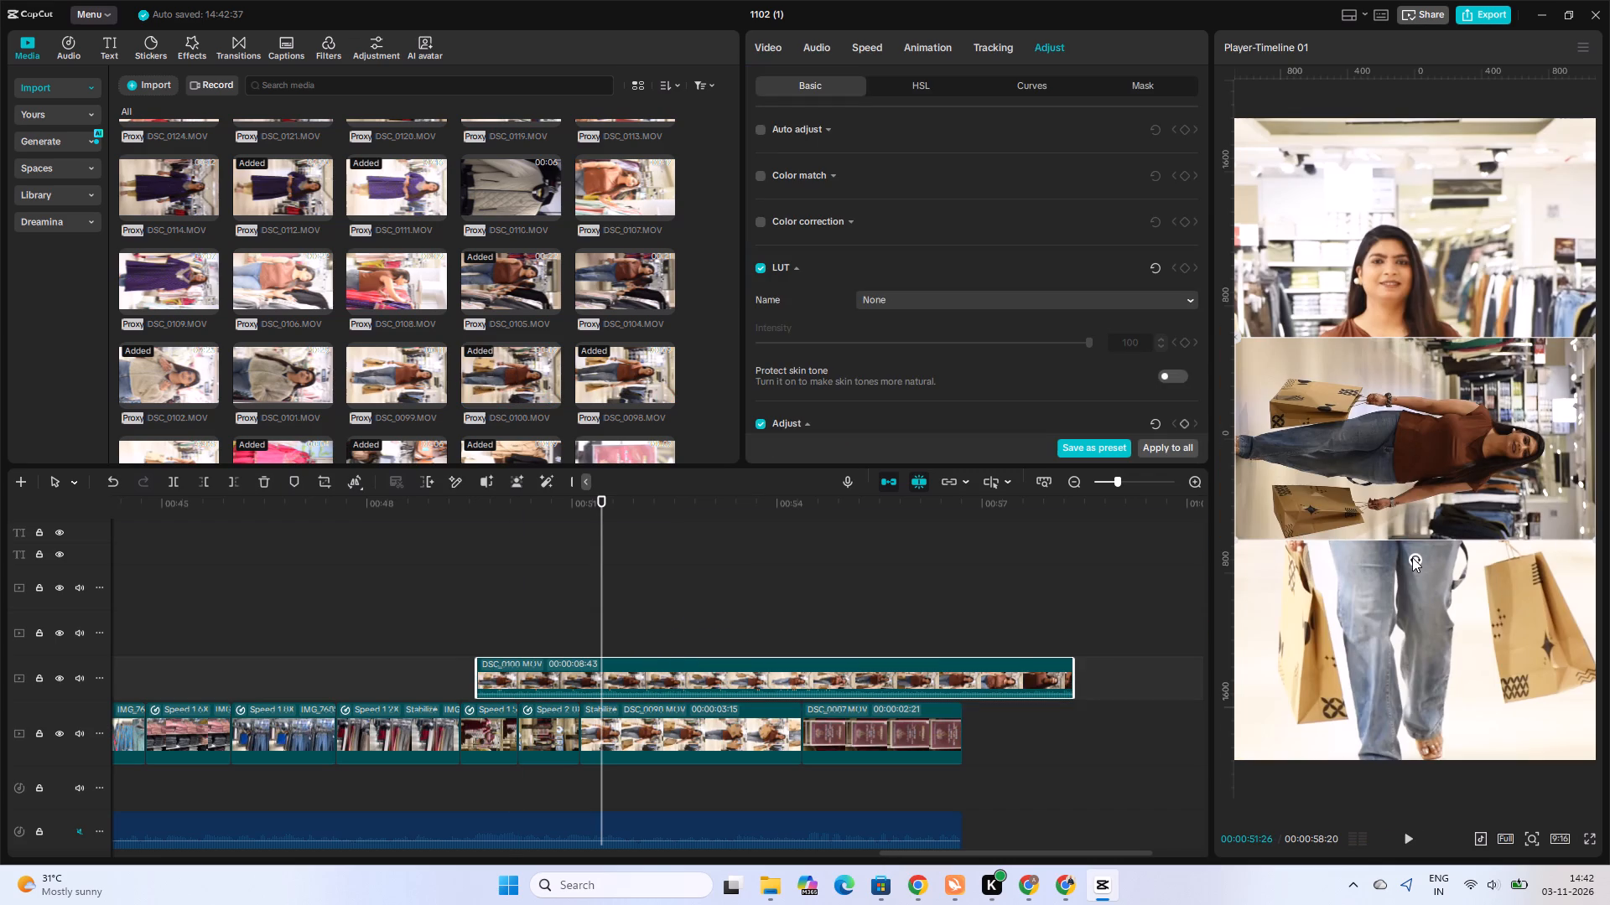
{"action": "left_click_drag", "start_coordinate": [1412, 559], "coordinate": [1529, 444]}
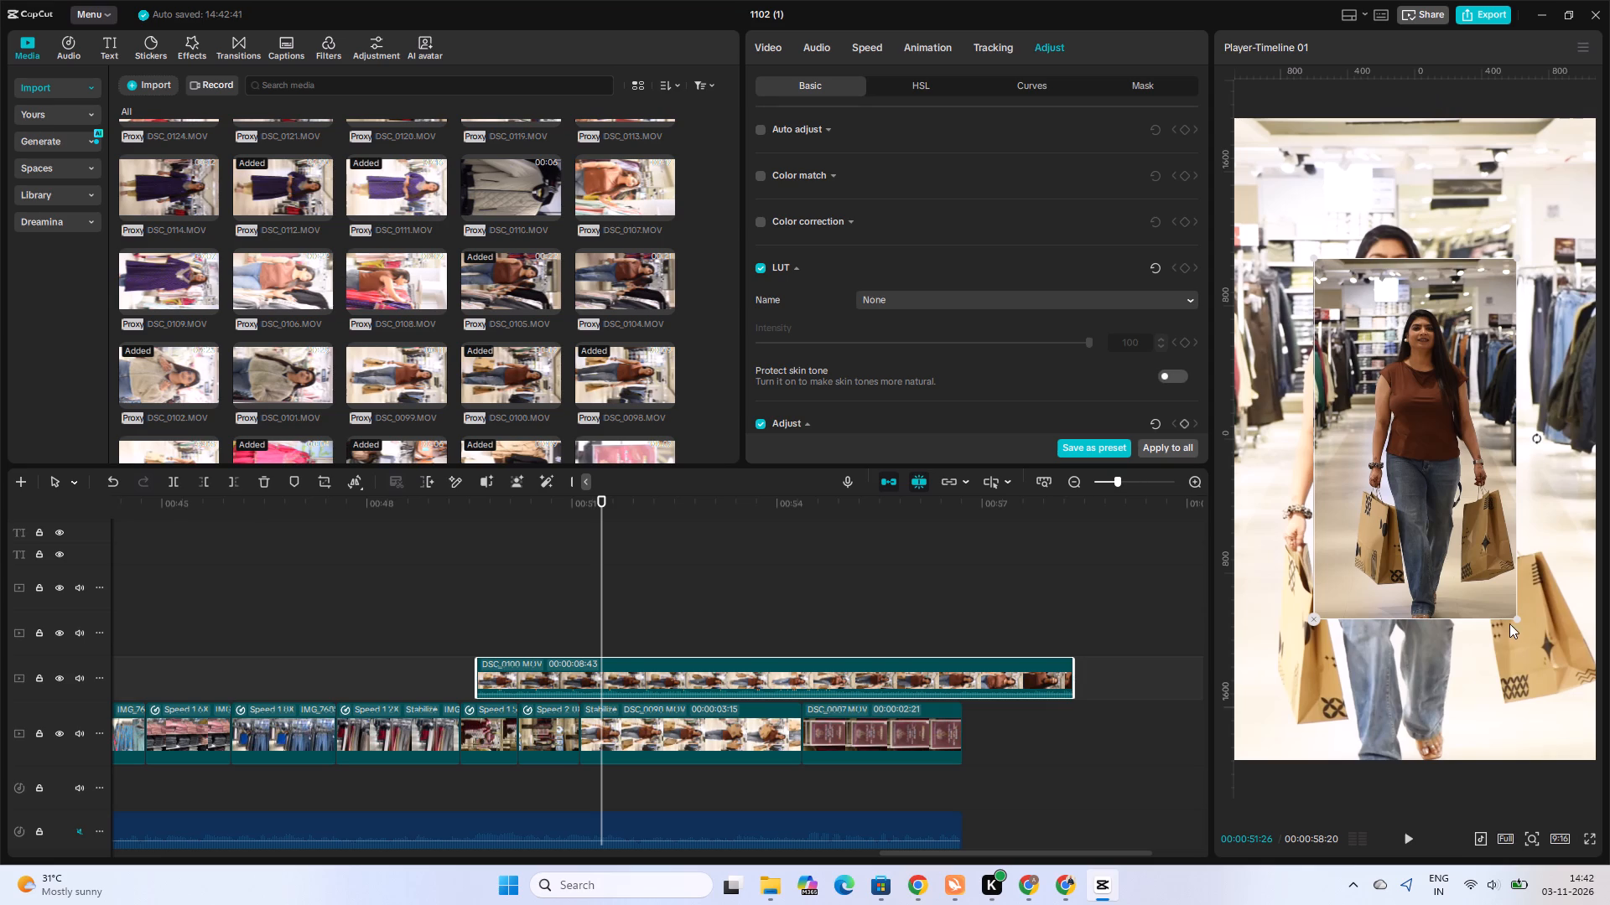
{"action": "left_click_drag", "start_coordinate": [1514, 615], "coordinate": [1571, 837]}
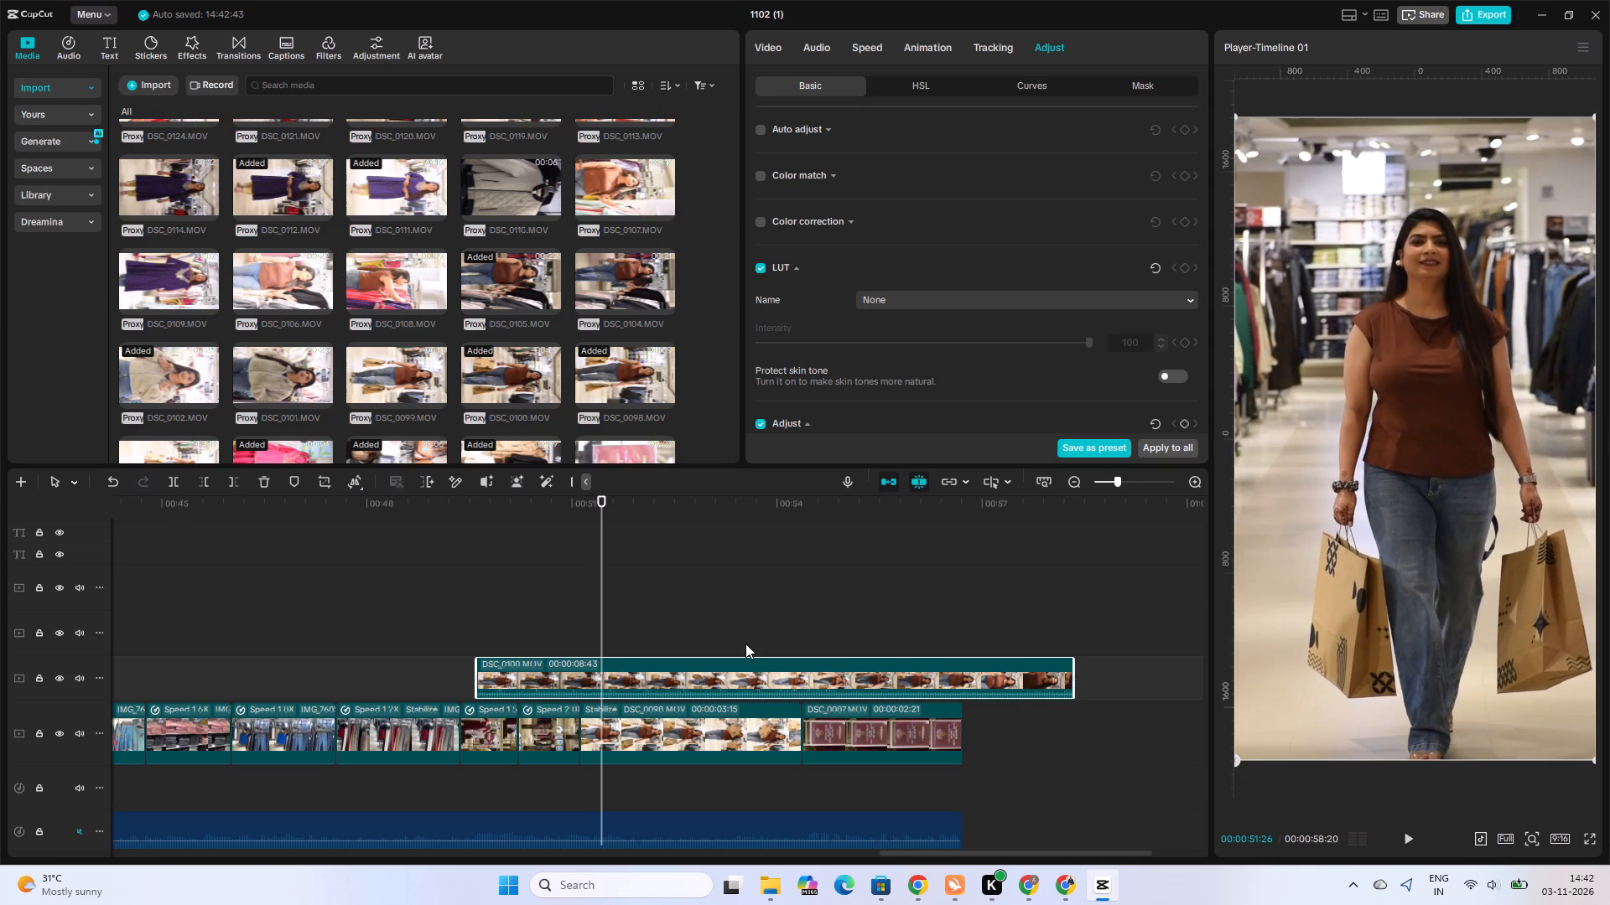
Split the DSC_0100.MOV clip at 00:00:52:57 and delete the part before the cut.
{"action": "left_click", "coordinate": [745, 644]}
{"action": "left_click", "coordinate": [740, 688]}
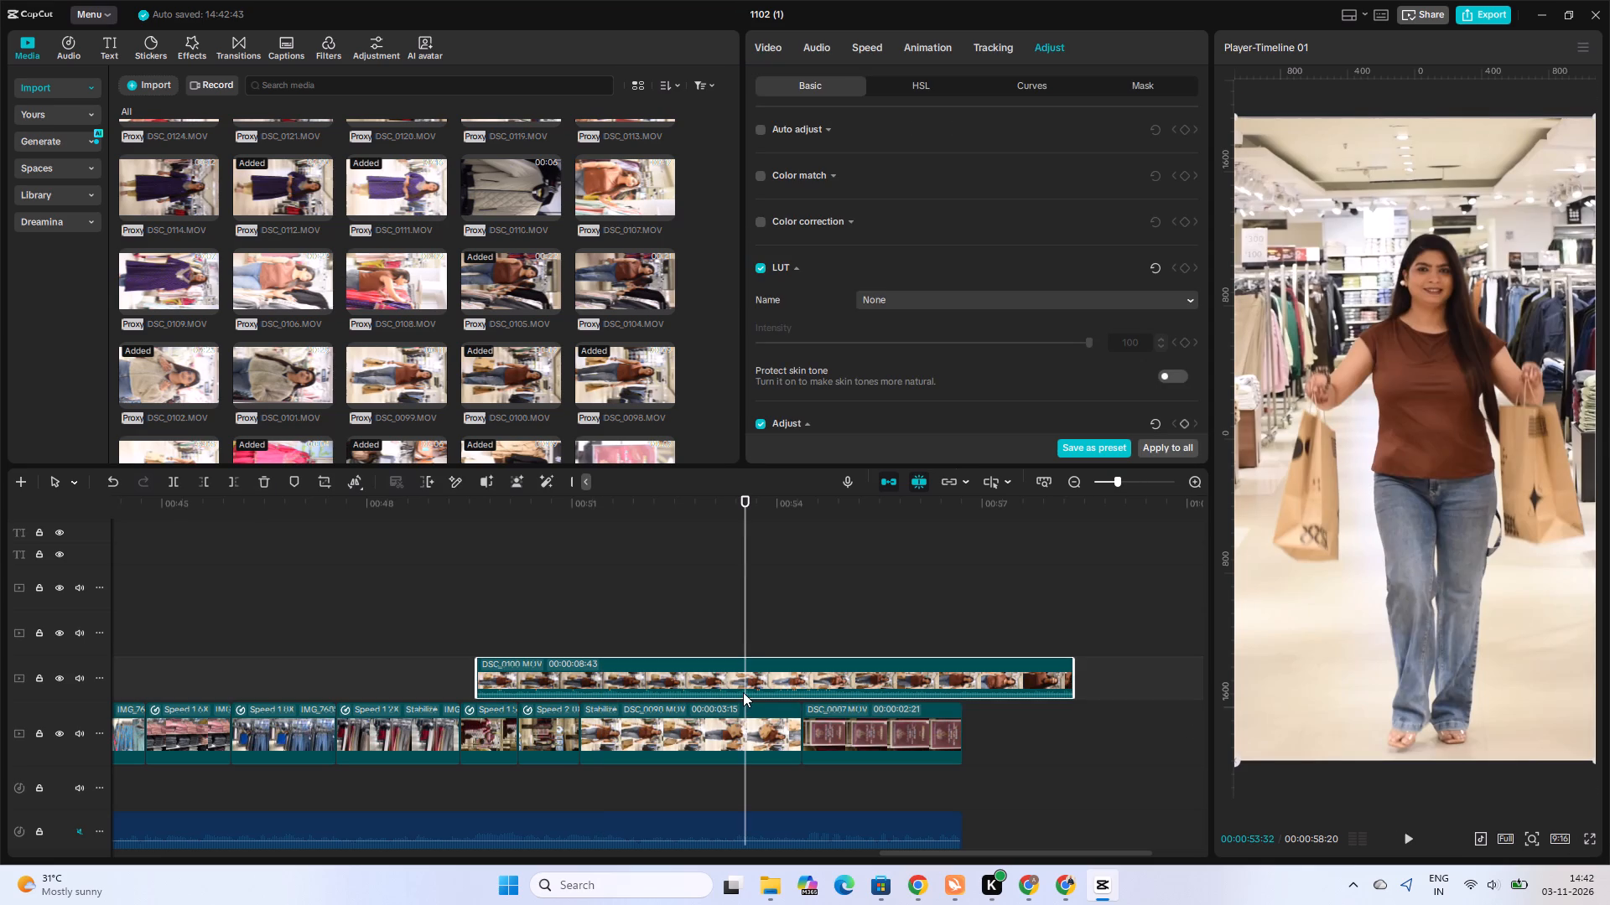
{"action": "left_click_drag", "start_coordinate": [753, 696], "coordinate": [754, 711]}
{"action": "left_click", "coordinate": [715, 636]}
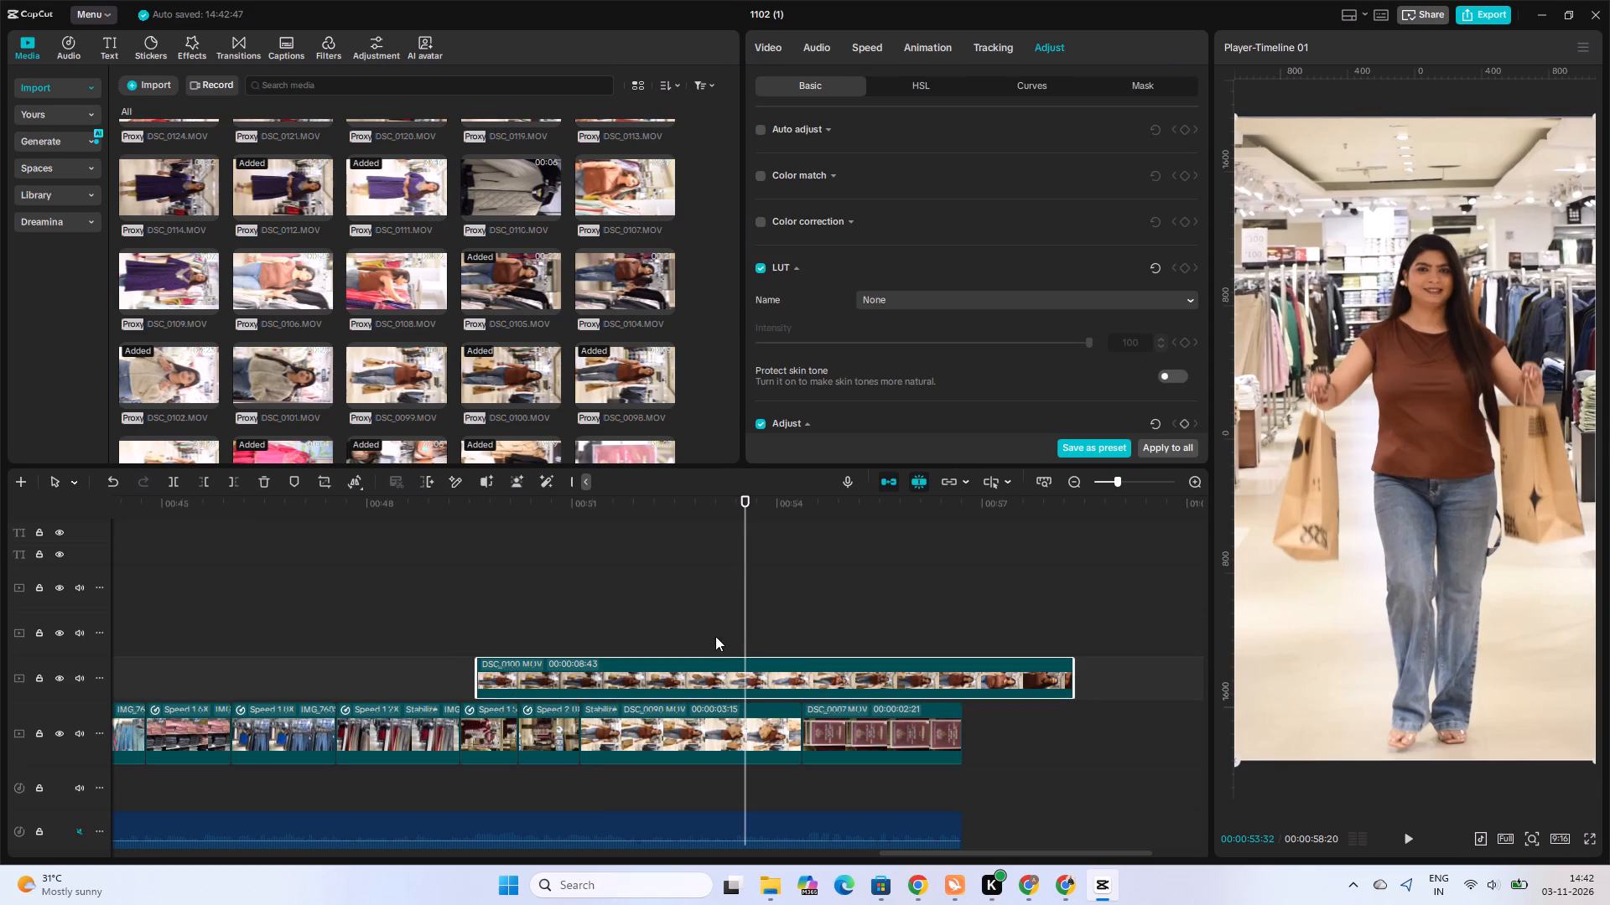
{"action": "key", "text": "space"}
{"action": "key", "text": "space"}
{"action": "left_click", "coordinate": [674, 621]}
{"action": "key", "text": "space"}
{"action": "key", "text": "space"}
{"action": "left_click", "coordinate": [721, 681]}
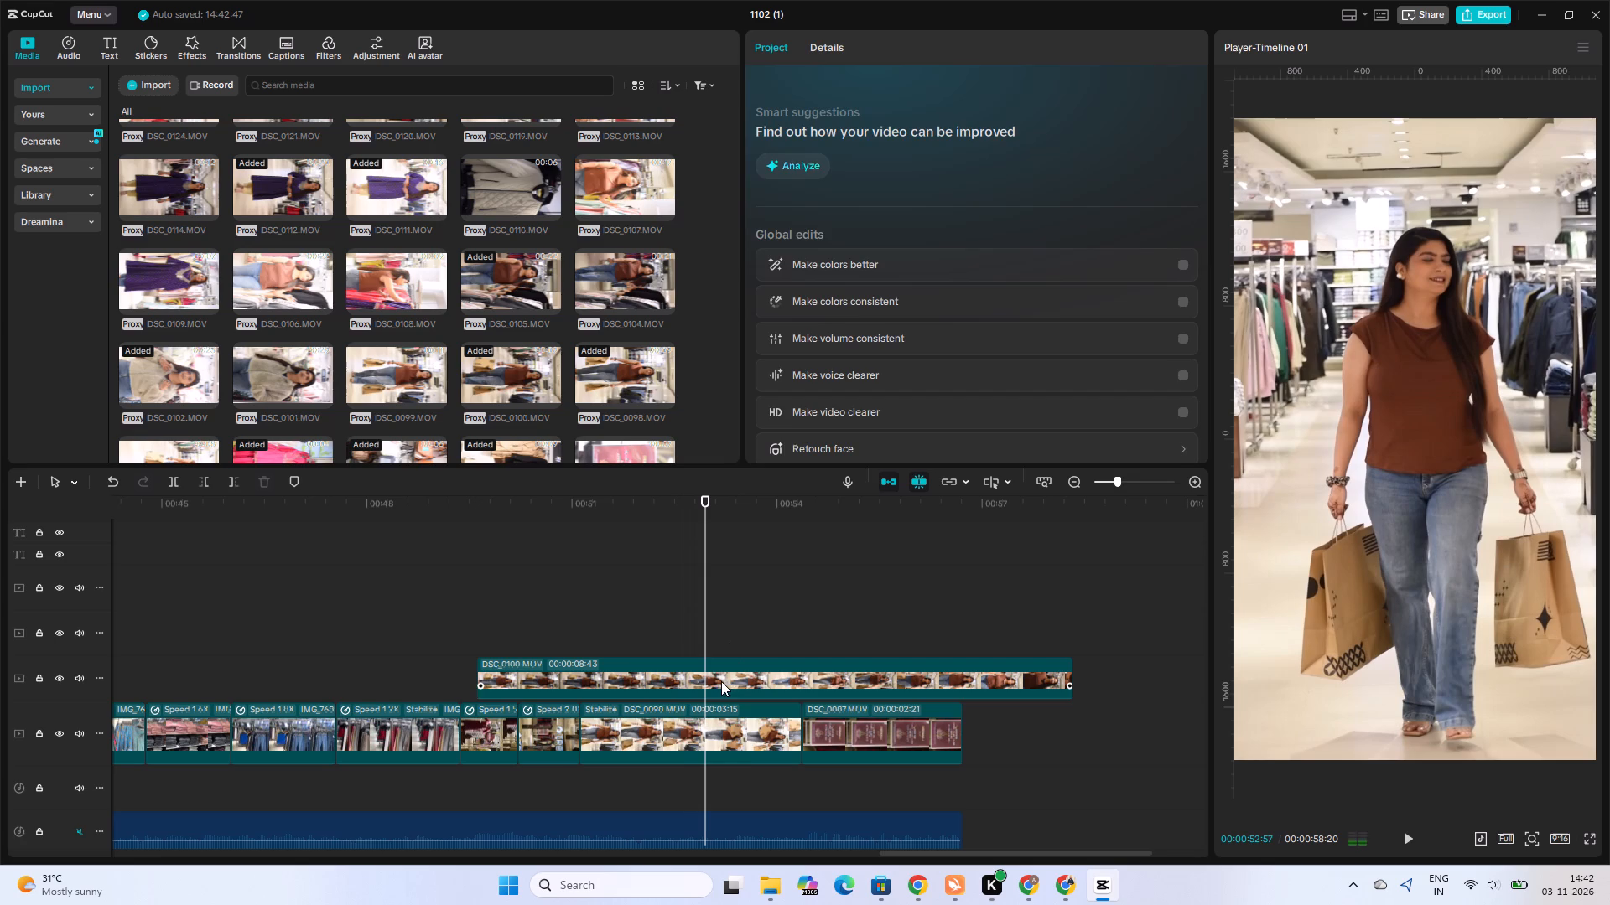
{"action": "left_click", "coordinate": [173, 480]}
{"action": "left_click", "coordinate": [613, 663]}
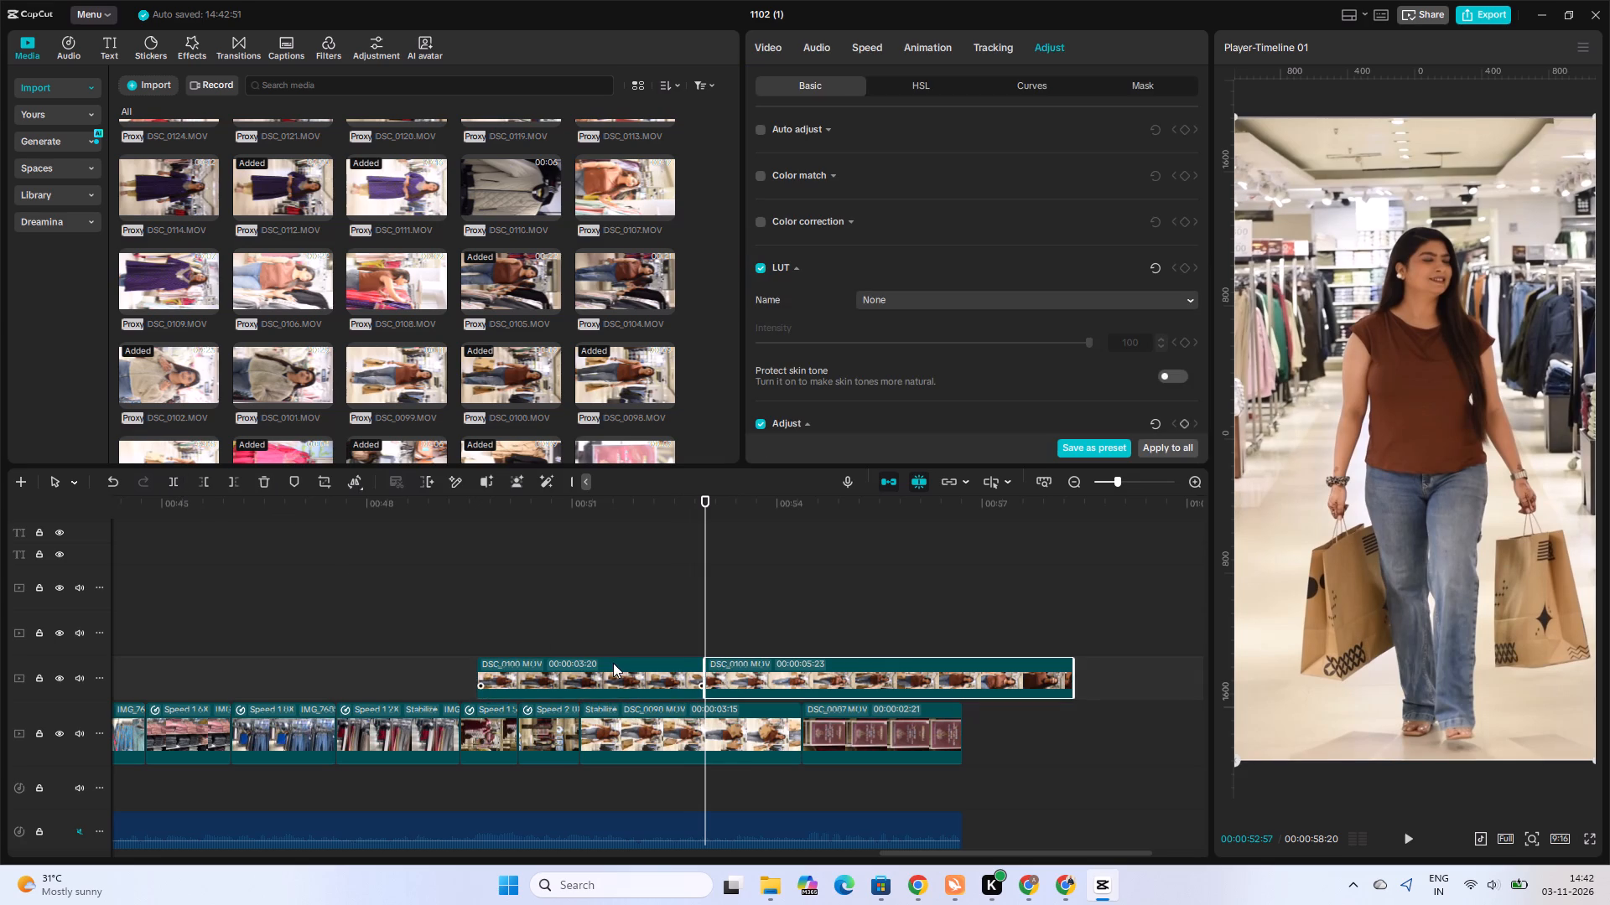
{"action": "left_click", "coordinate": [258, 488]}
Move the remaining DSC_0100.MOV clip earlier so it starts in line with the shopping-bag clip below.
{"action": "left_click_drag", "start_coordinate": [791, 677], "coordinate": [746, 677]}
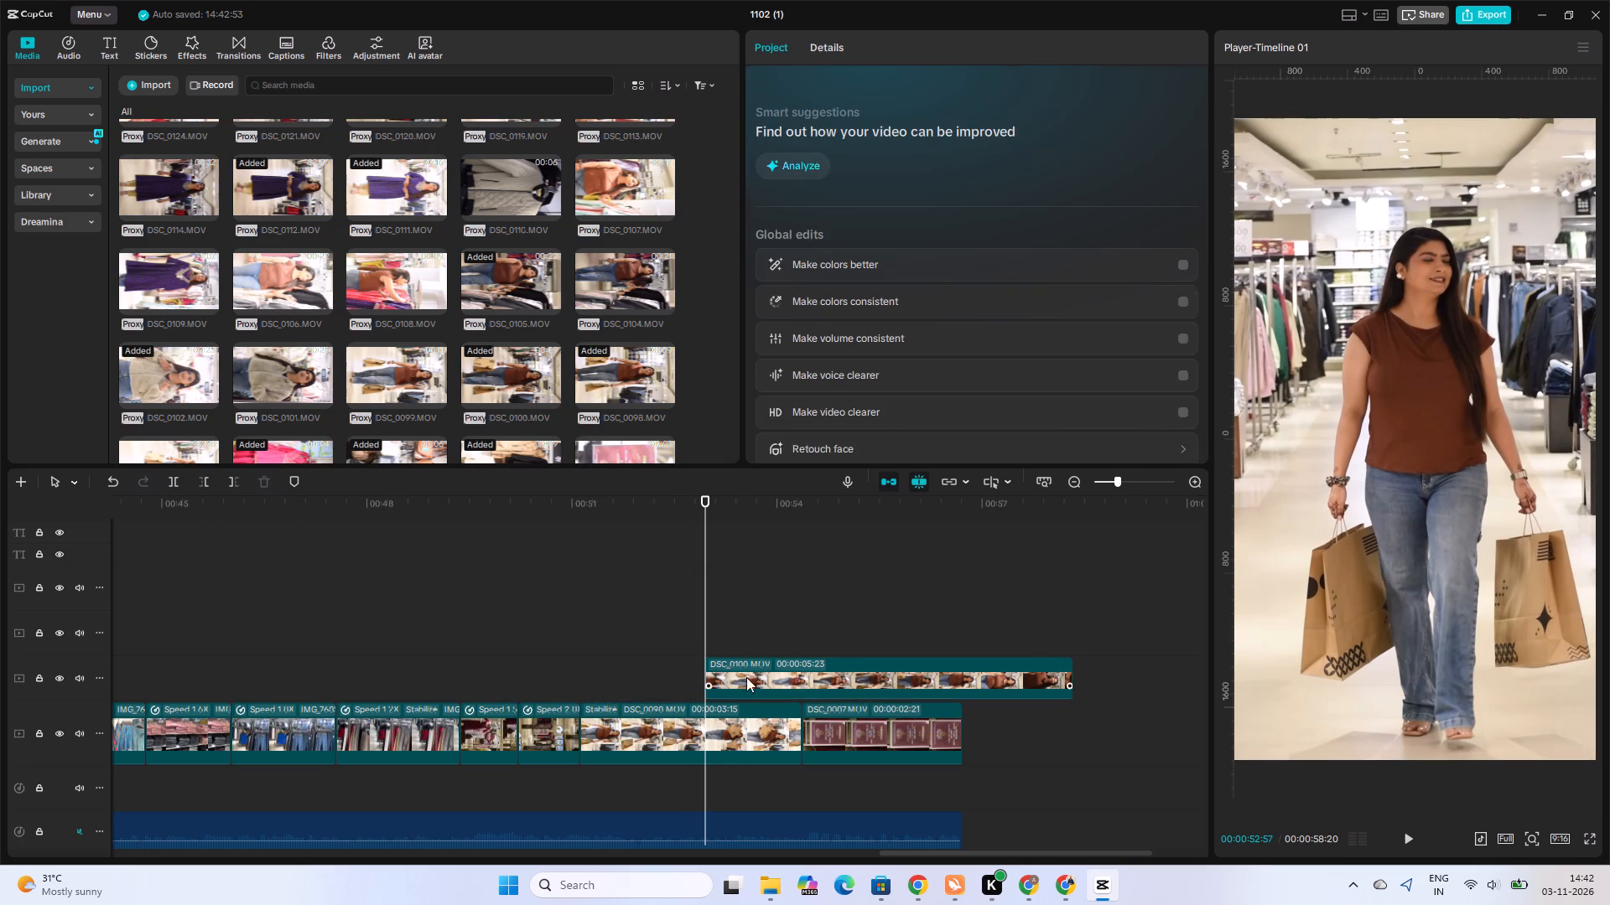
{"action": "left_click_drag", "start_coordinate": [746, 677], "coordinate": [662, 677]}
Split the DSC_0100.MOV clip at 00:00:54:22, where the shopping-bag clip below ends, and delete the remainder after the cut.
{"action": "left_click", "coordinate": [570, 638]}
{"action": "key", "text": "space"}
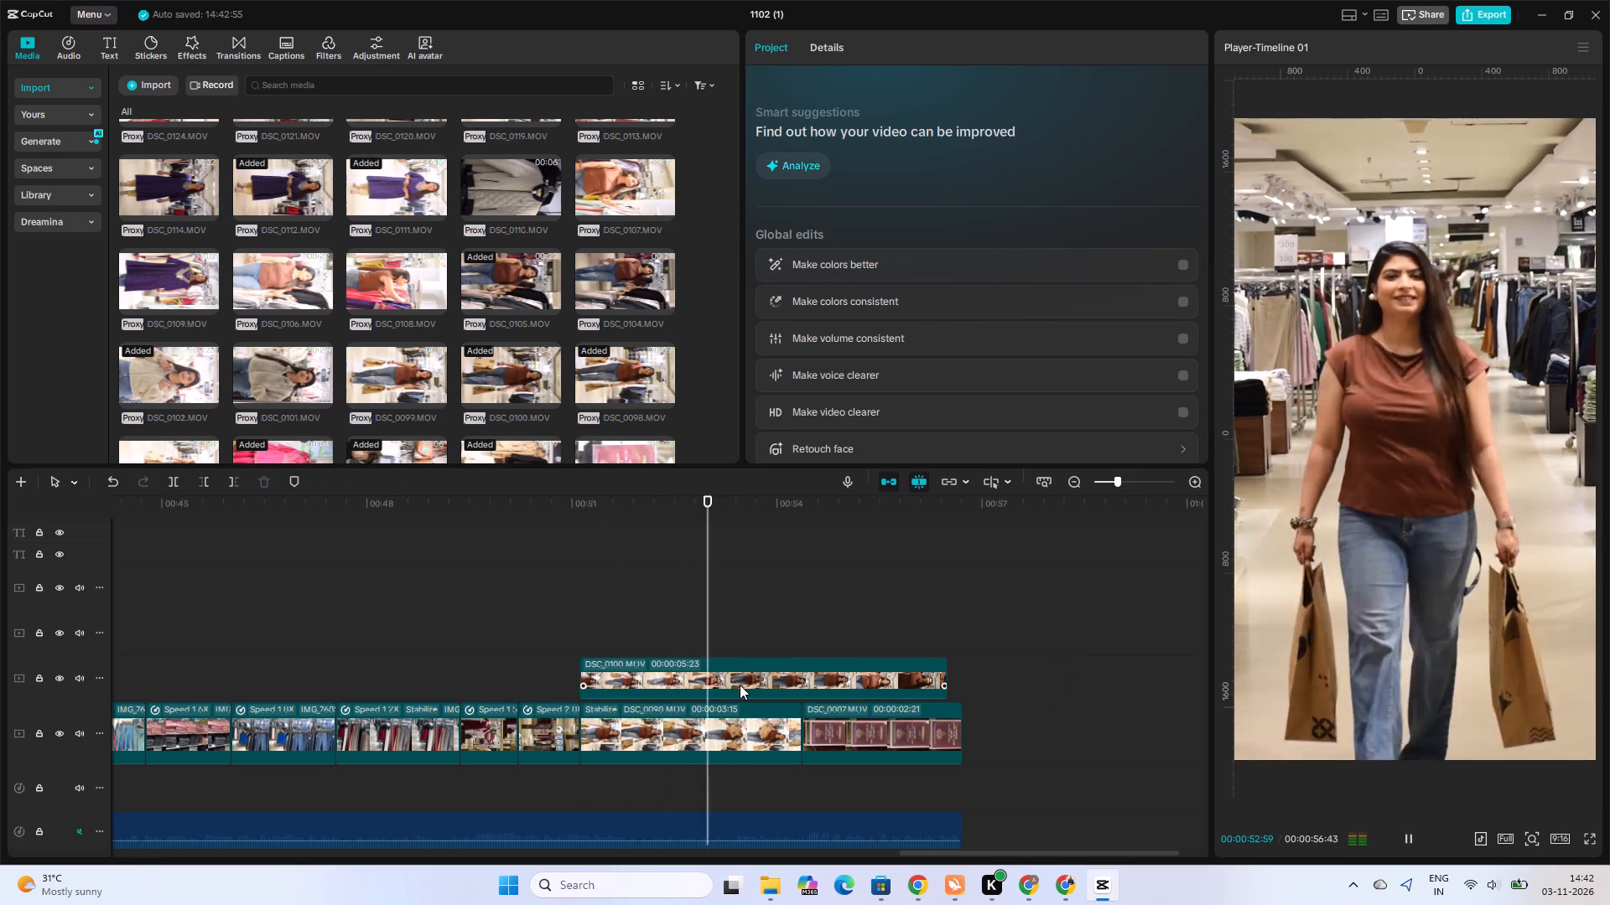
{"action": "key", "text": "space"}
{"action": "key", "text": "space"}
{"action": "key", "text": "space"}
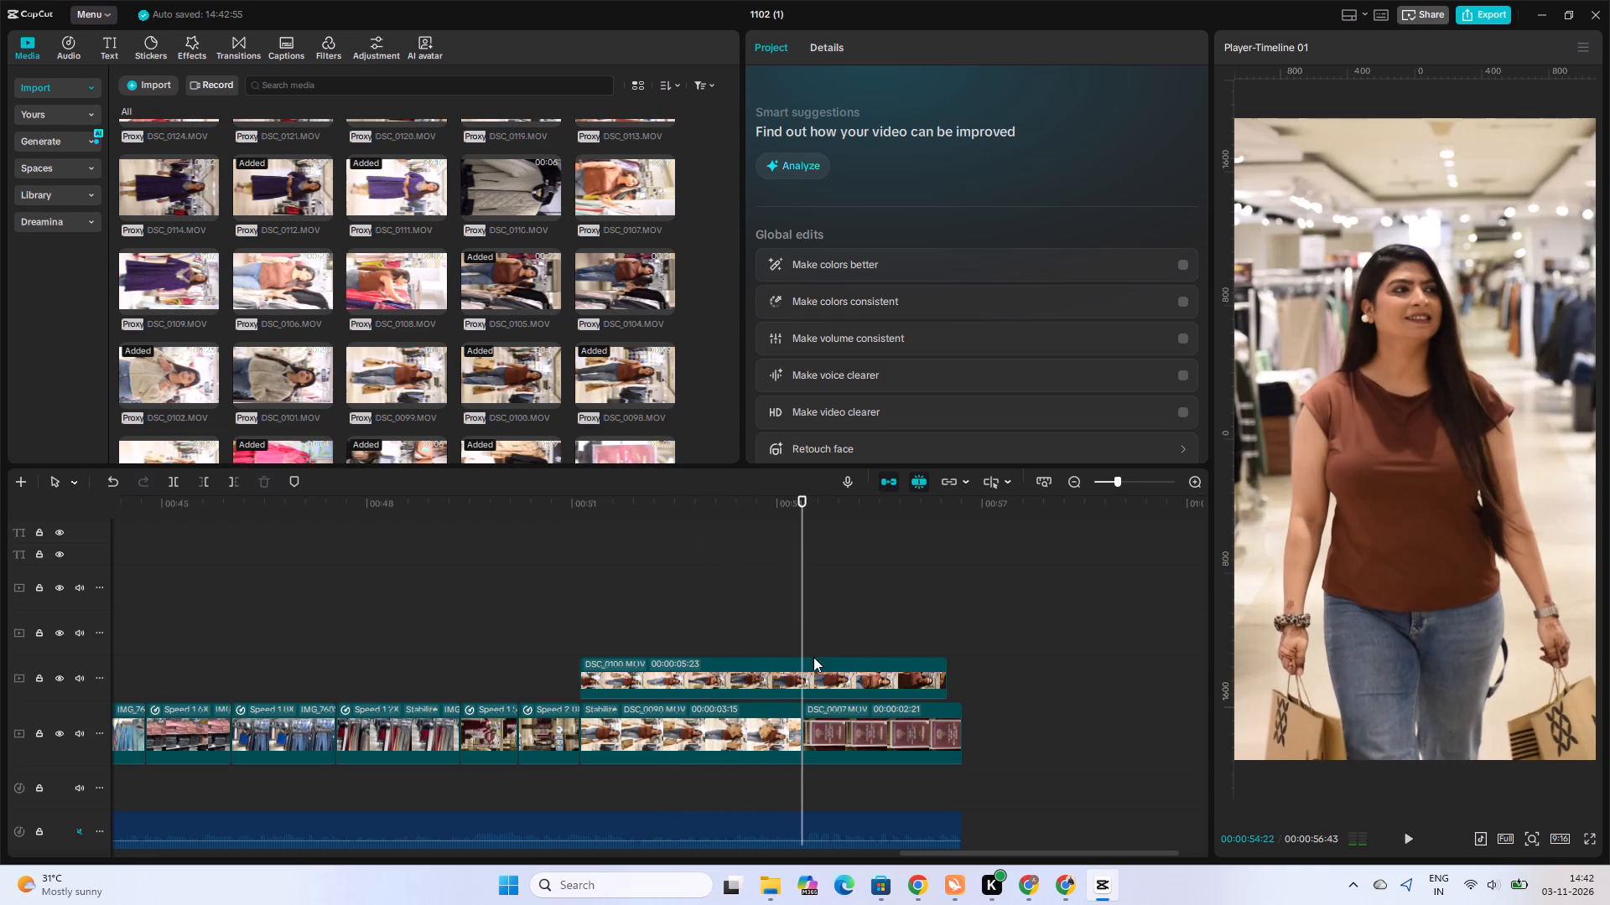
{"action": "left_click", "coordinate": [813, 659]}
{"action": "left_click", "coordinate": [167, 478]}
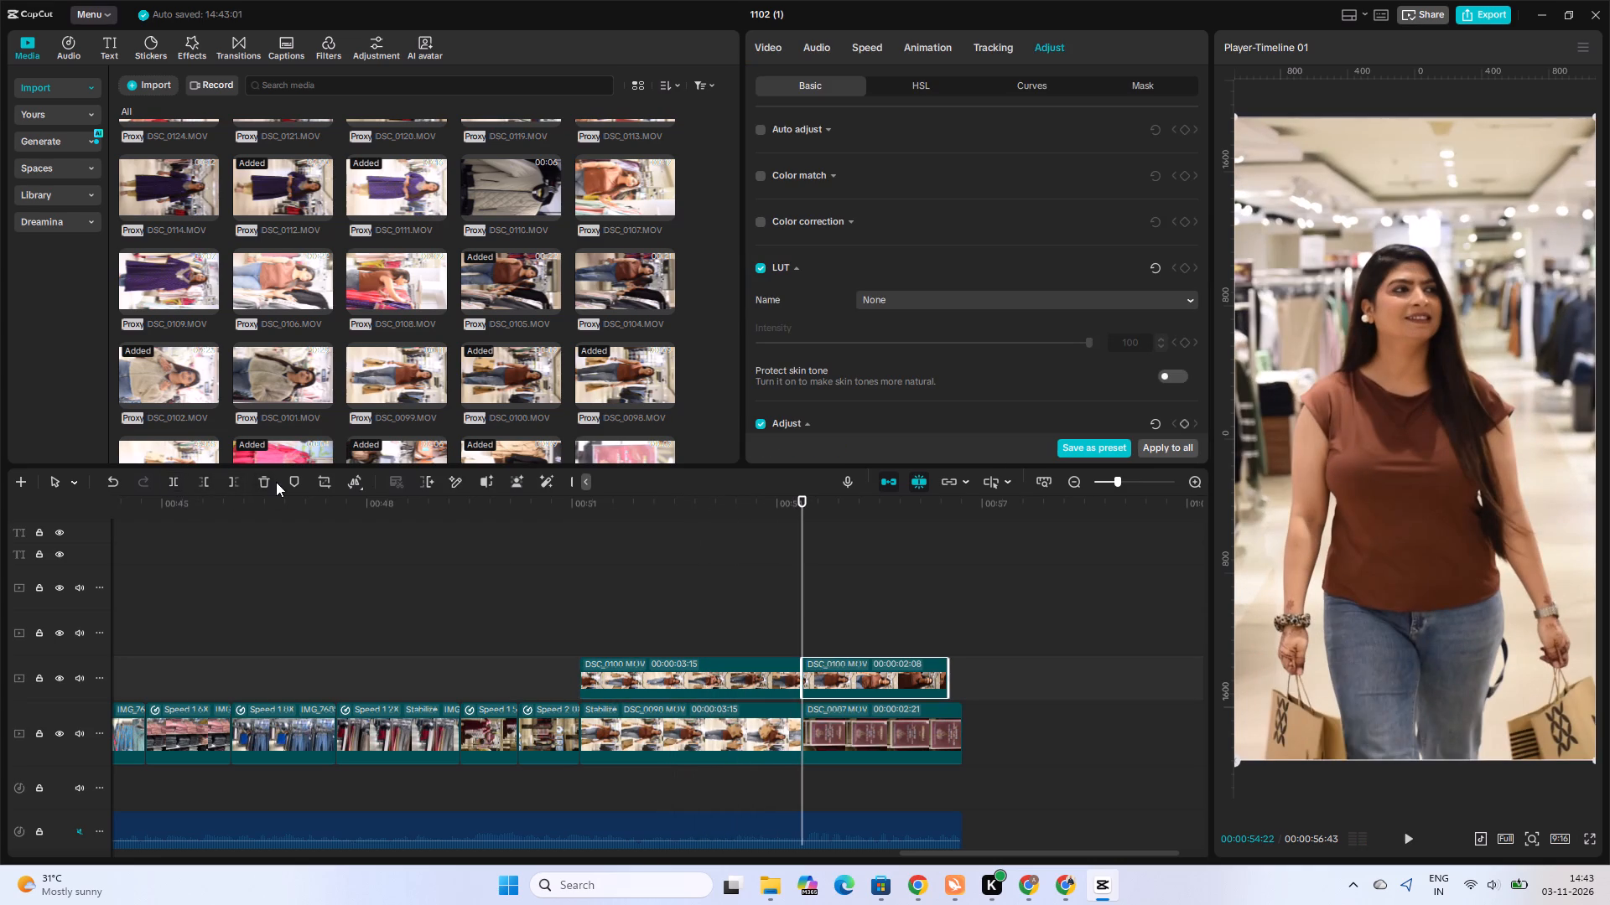
{"action": "left_click", "coordinate": [269, 480]}
Set the trimmed DSC_0100.MOV clip's exposure to 7.
{"action": "left_click", "coordinate": [733, 634]}
{"action": "left_click", "coordinate": [736, 684]}
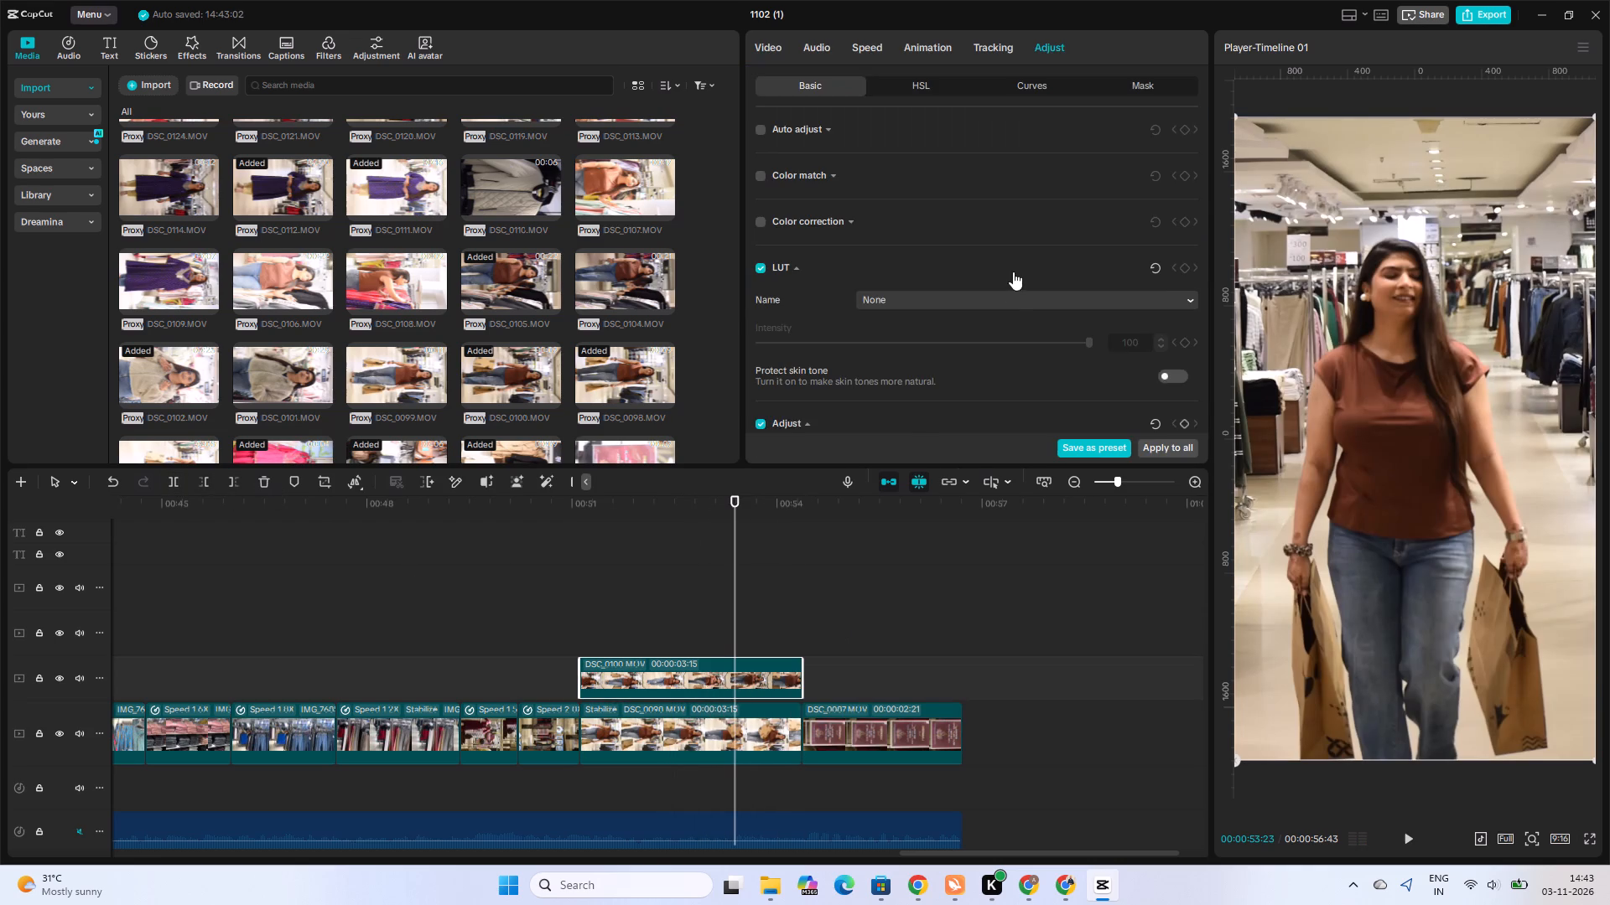
{"action": "scroll", "coordinate": [1013, 271], "scroll_direction": "down", "scroll_amount": 5}
{"action": "left_click", "coordinate": [943, 261]}
{"action": "left_click", "coordinate": [1009, 251]}
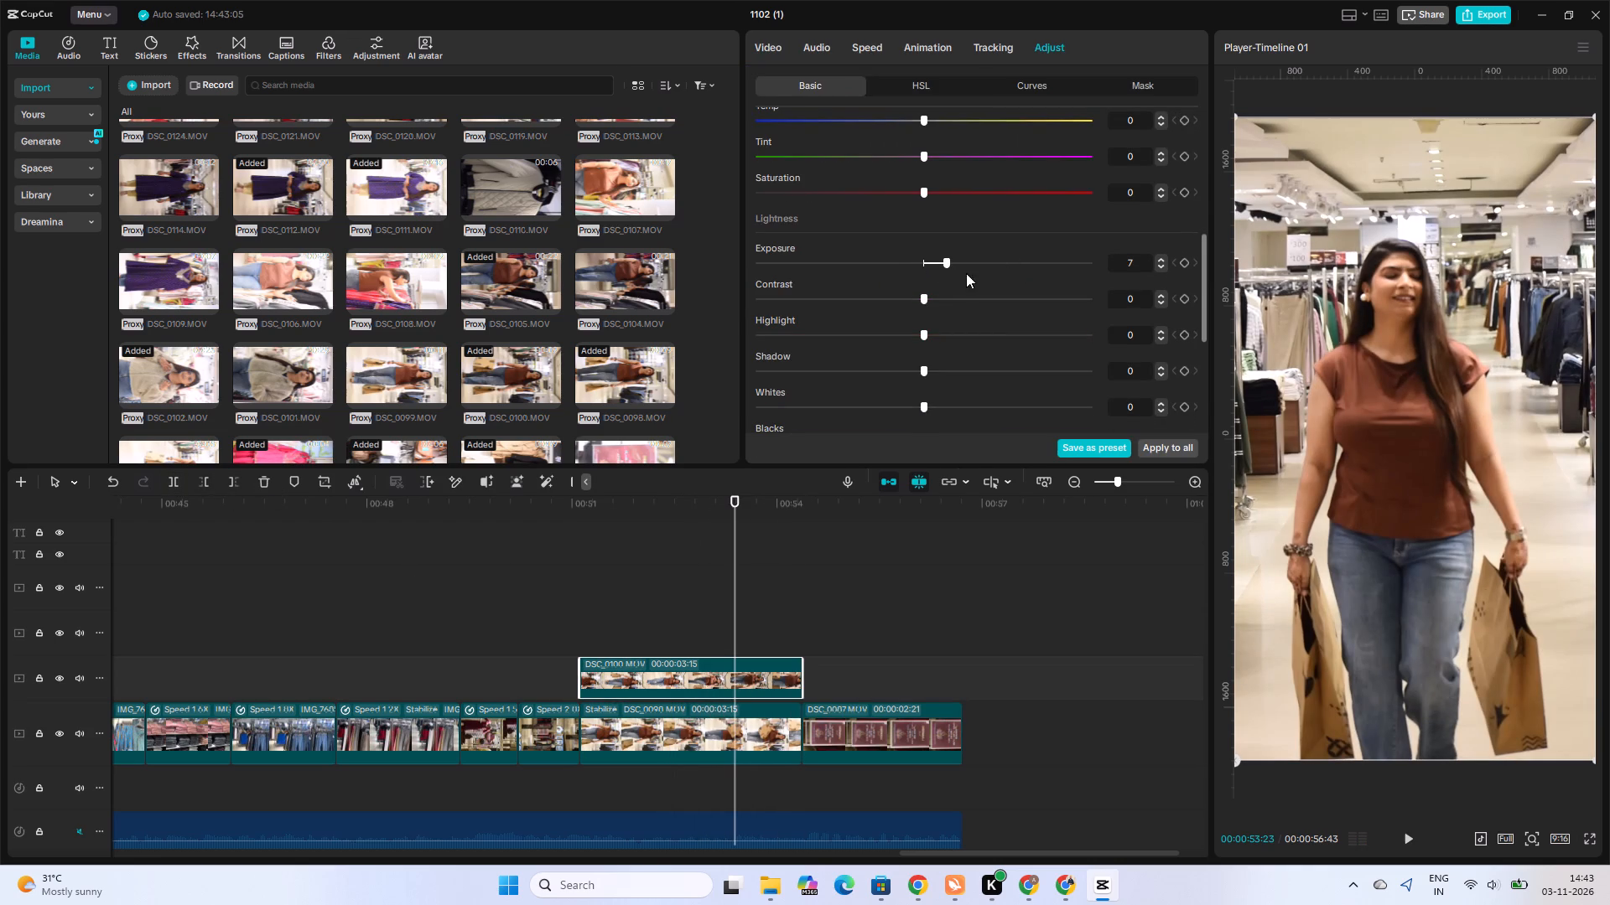
{"action": "left_click", "coordinate": [993, 256]}
{"action": "left_click", "coordinate": [656, 590]}
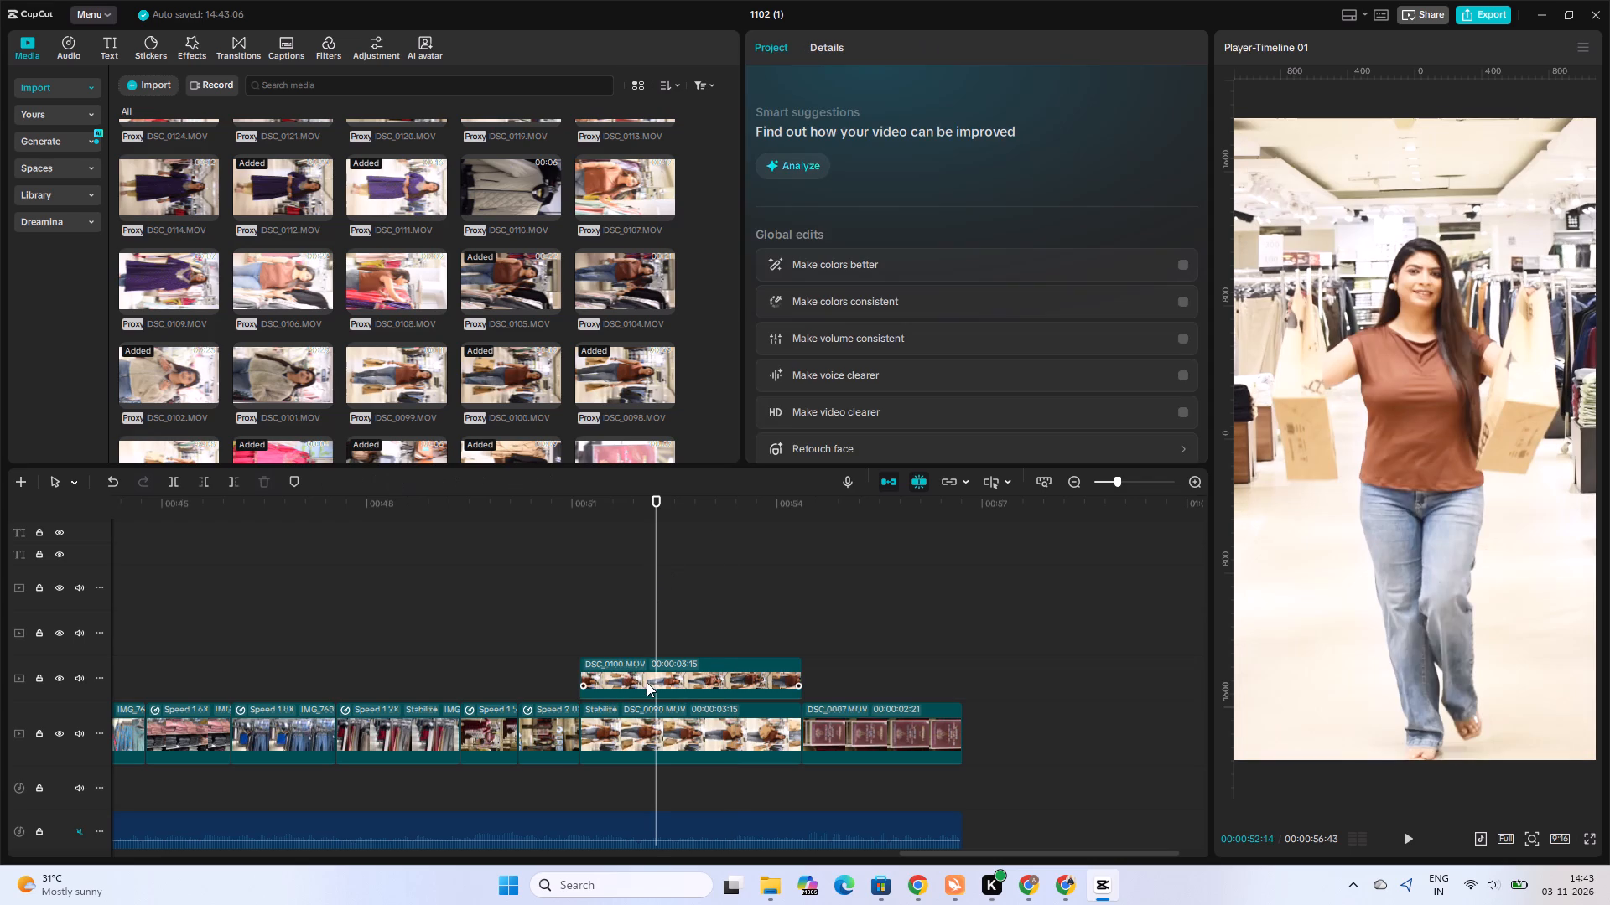
{"action": "left_click", "coordinate": [663, 679]}
{"action": "scroll", "coordinate": [924, 197], "scroll_direction": "down", "scroll_amount": 4}
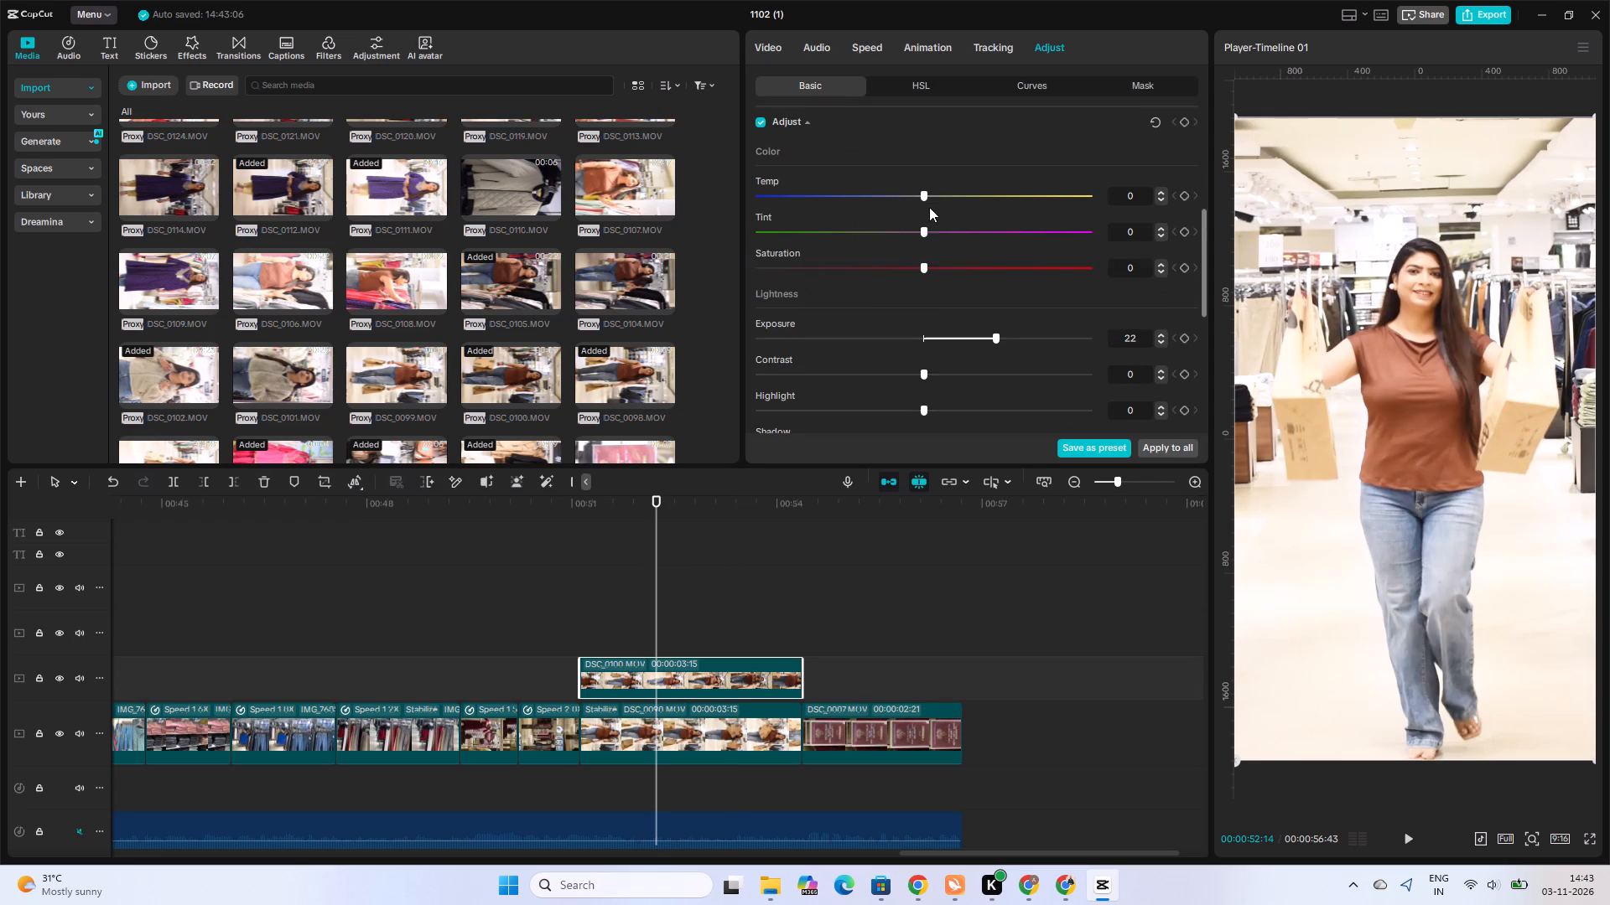
{"action": "left_click", "coordinate": [942, 340]}
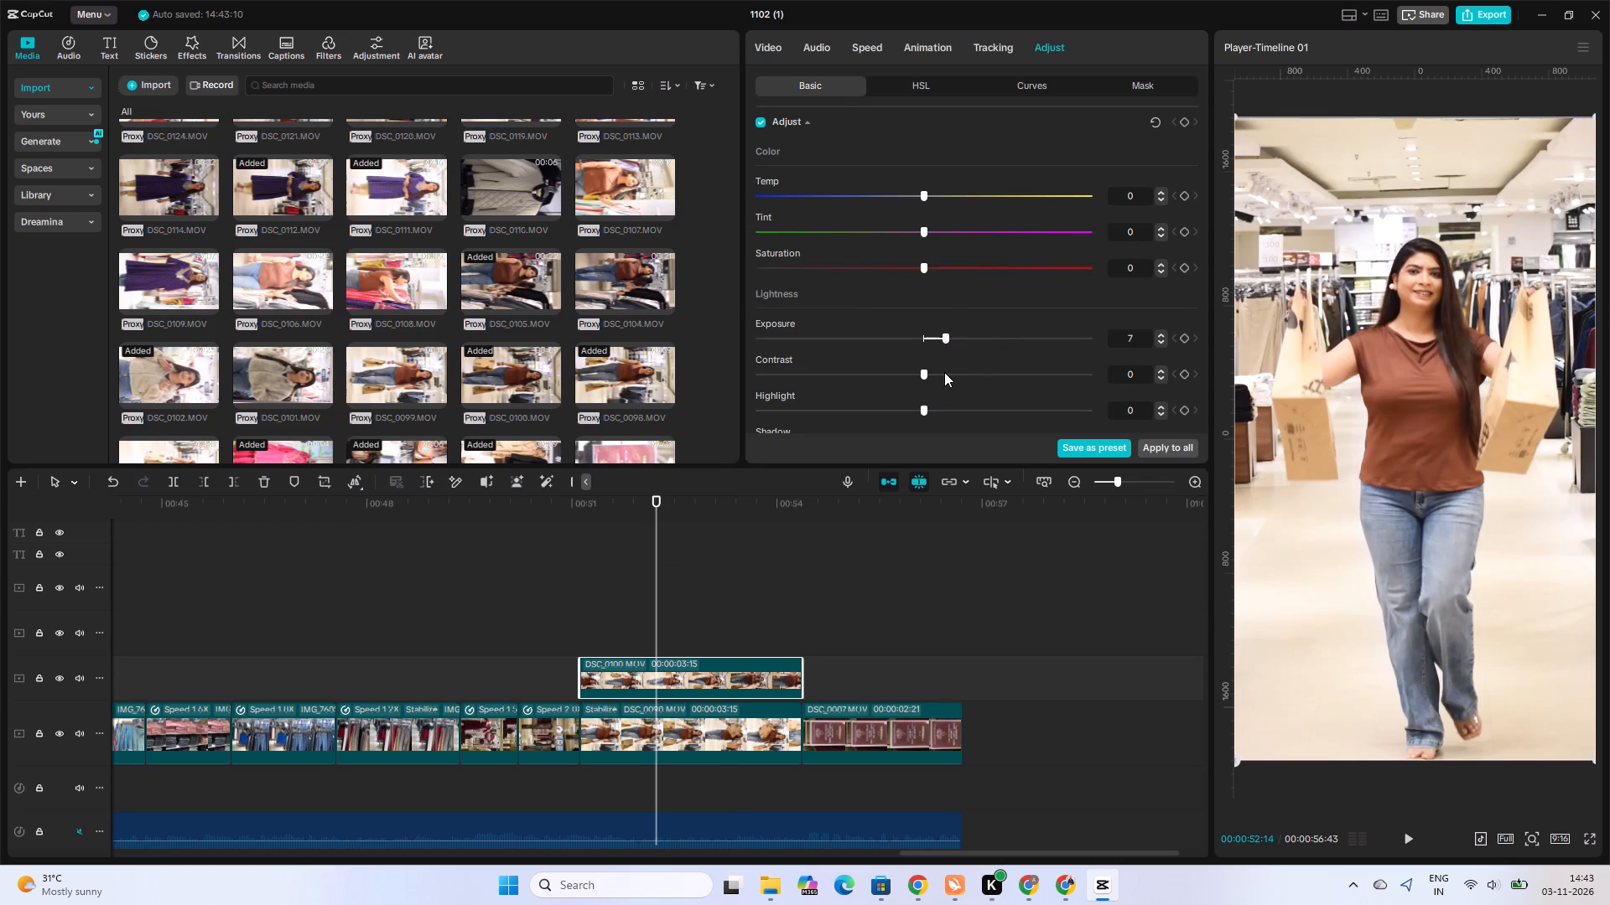
Set the DSC_0100.MOV clip's contrast to 2 and highlight to -9.
{"action": "left_click", "coordinate": [946, 371]}
{"action": "left_click", "coordinate": [958, 373]}
{"action": "left_click_drag", "start_coordinate": [951, 375], "coordinate": [931, 380]}
{"action": "left_click_drag", "start_coordinate": [931, 380], "coordinate": [929, 383]}
{"action": "triple_click", "coordinate": [1164, 366]}
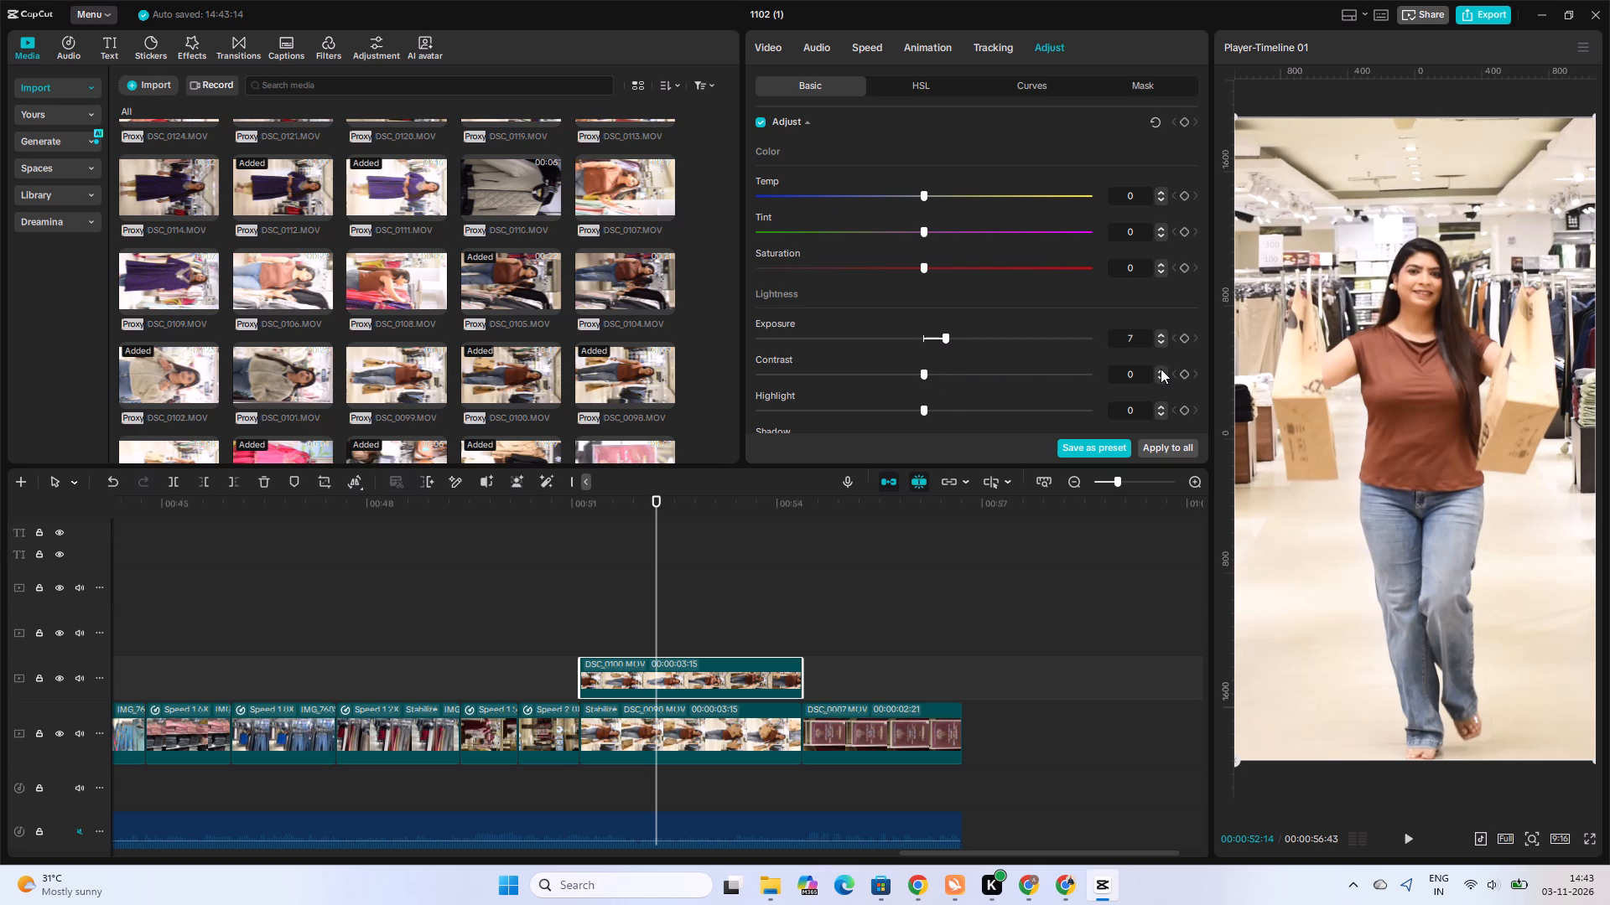
{"action": "left_click", "coordinate": [1161, 369]}
{"action": "left_click_drag", "start_coordinate": [930, 409], "coordinate": [891, 410]}
{"action": "left_click_drag", "start_coordinate": [891, 410], "coordinate": [890, 410]}
Set the DSC_0100.MOV clip's shadow to 8 and, after trying other levels, its whites to 0.
{"action": "scroll", "coordinate": [940, 397], "scroll_direction": "down", "scroll_amount": 2}
{"action": "left_click", "coordinate": [948, 296]}
{"action": "left_click", "coordinate": [913, 292]}
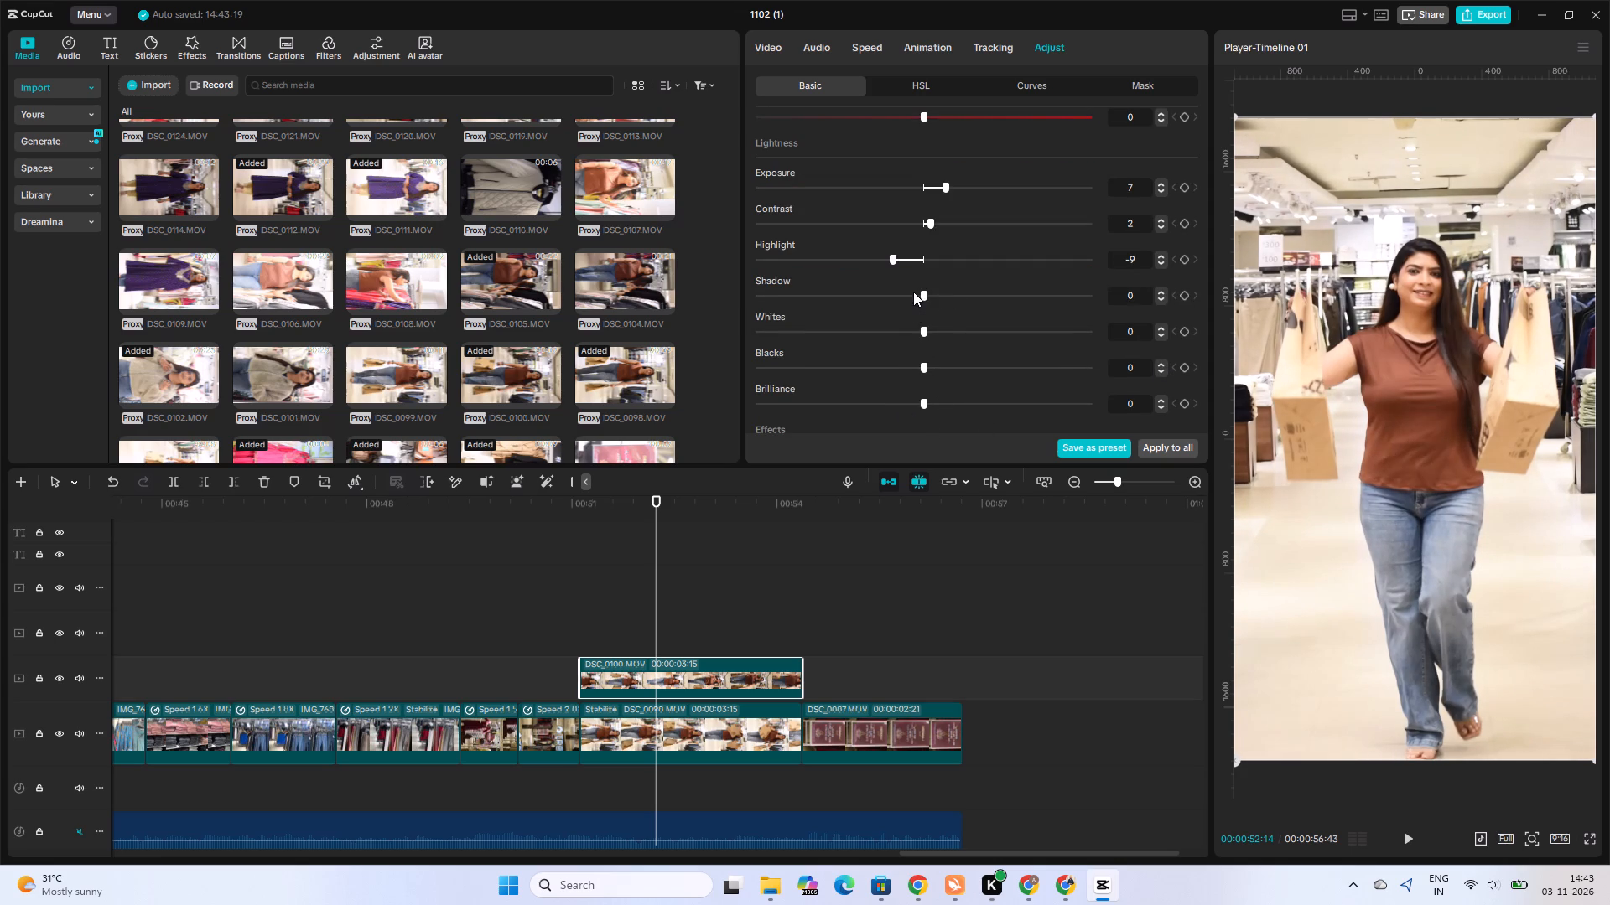
{"action": "left_click", "coordinate": [933, 293]}
{"action": "left_click", "coordinate": [947, 298]}
{"action": "left_click", "coordinate": [885, 335]}
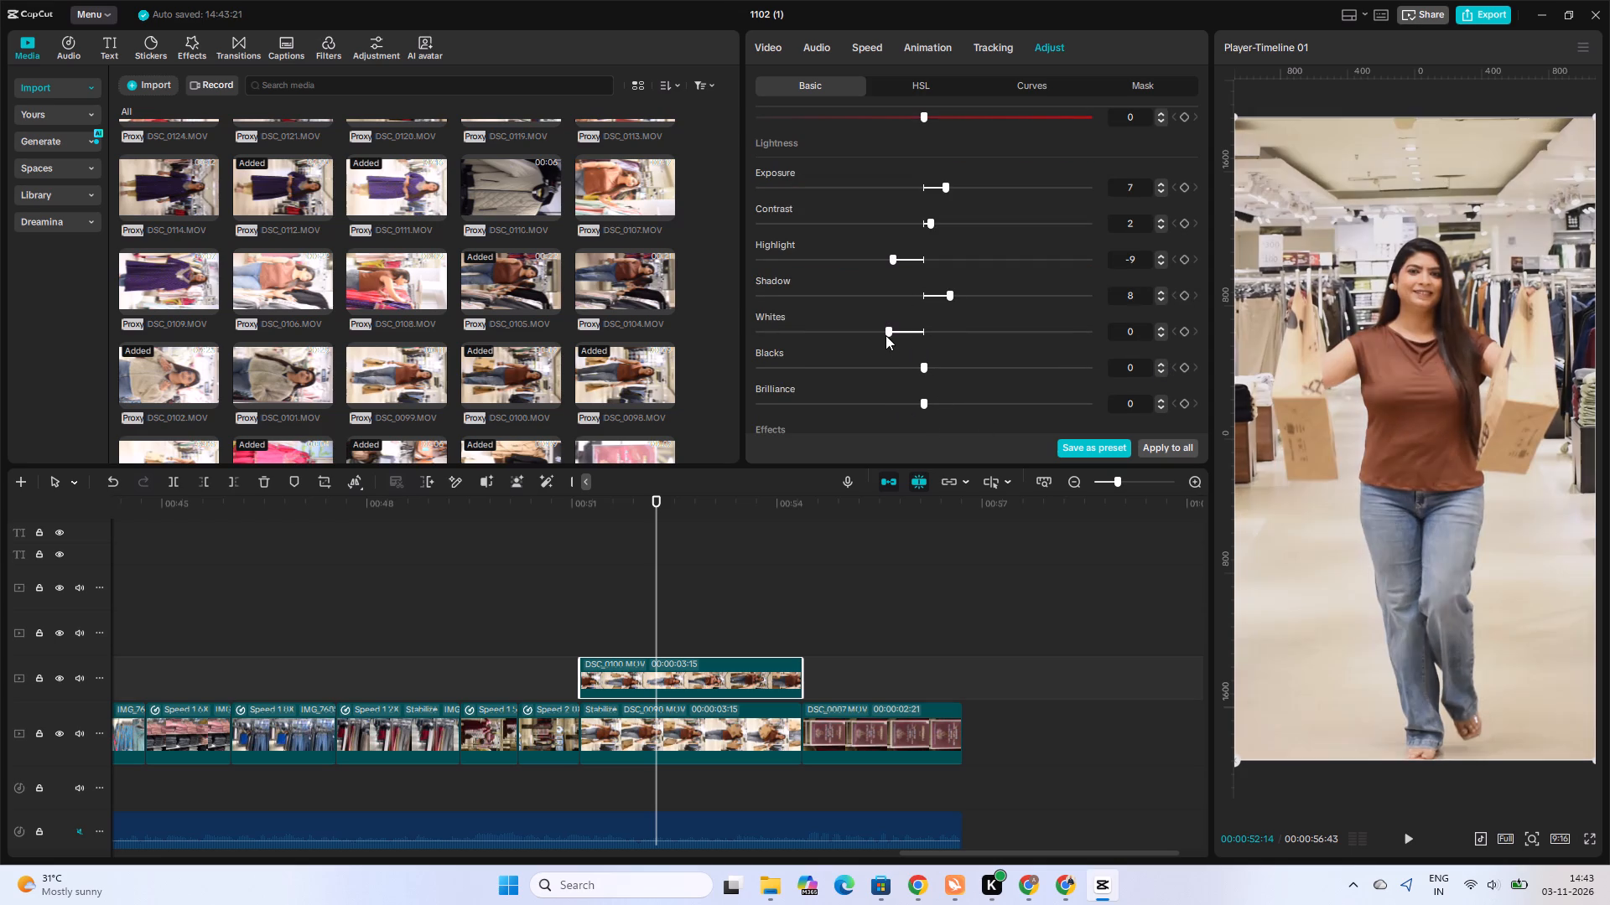
{"action": "left_click", "coordinate": [971, 331]}
{"action": "left_click", "coordinate": [920, 331]}
Set the DSC_0100.MOV clip's sharpen to 13.
{"action": "scroll", "coordinate": [870, 406], "scroll_direction": "down", "scroll_amount": 2}
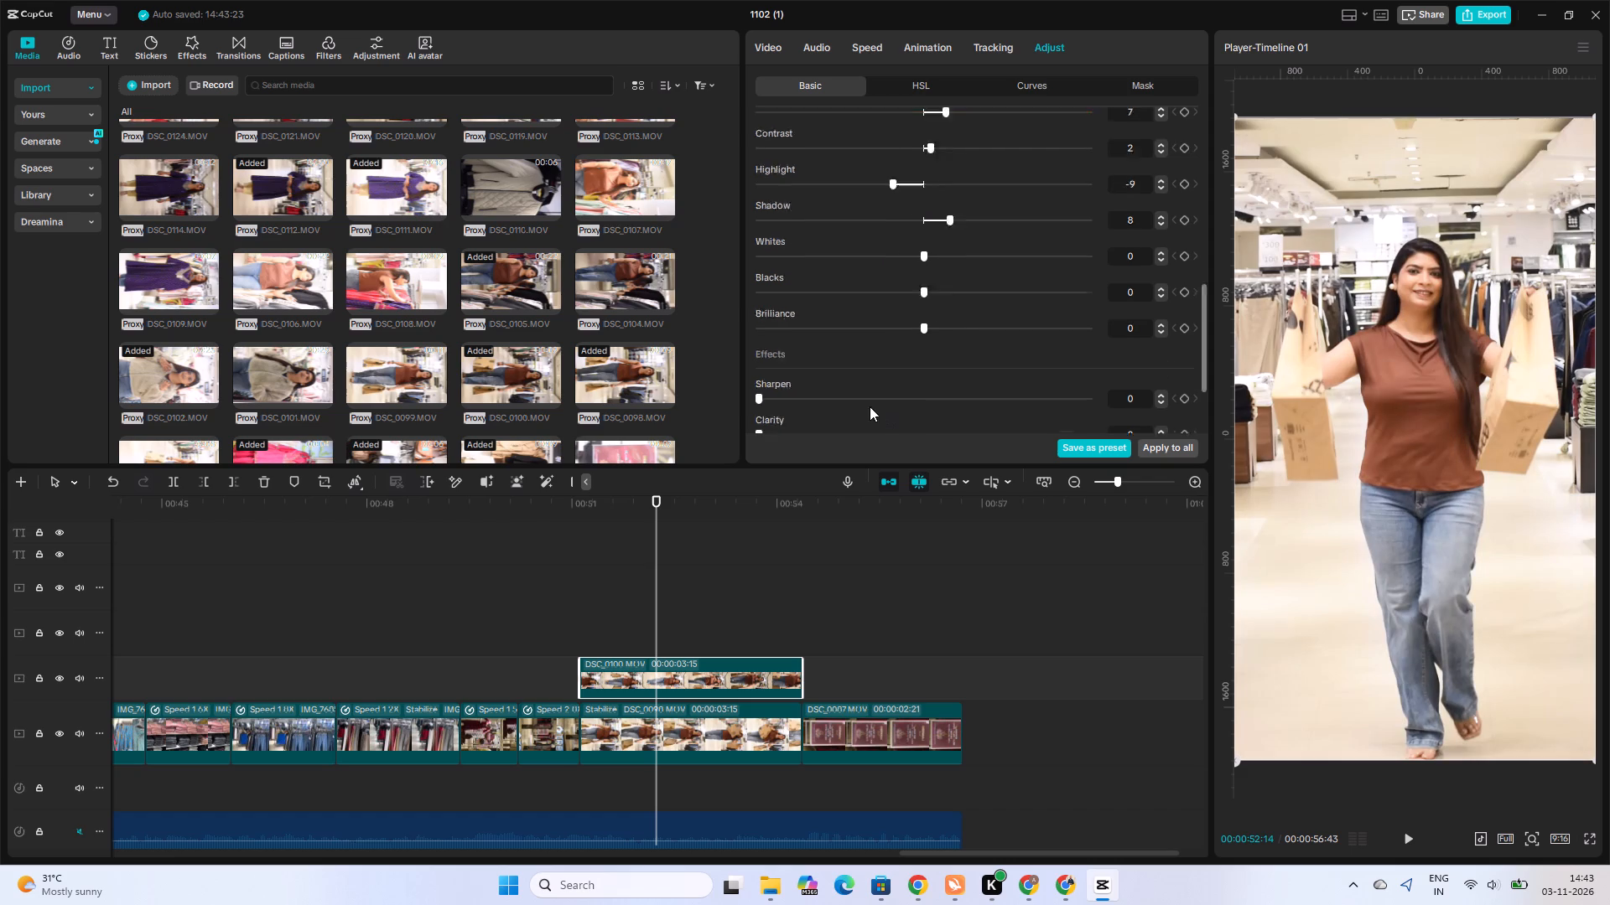
{"action": "left_click", "coordinate": [802, 324]}
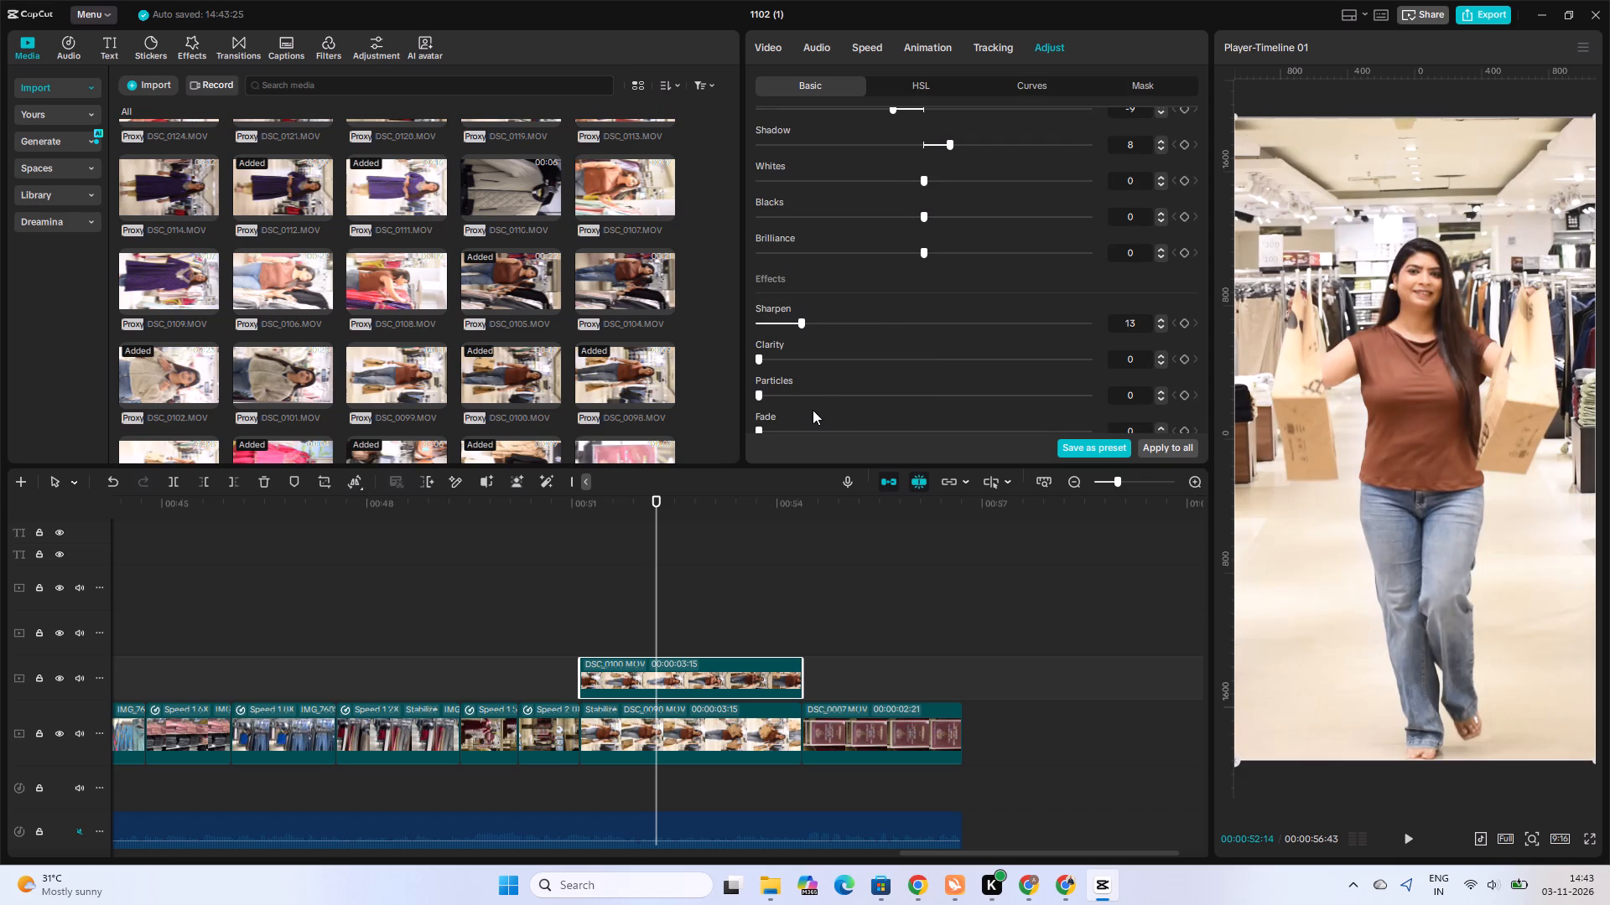
Play back the adjusted DSC_0100.MOV clip and briefly restart playback from the video's opening.
{"action": "key", "text": "space"}
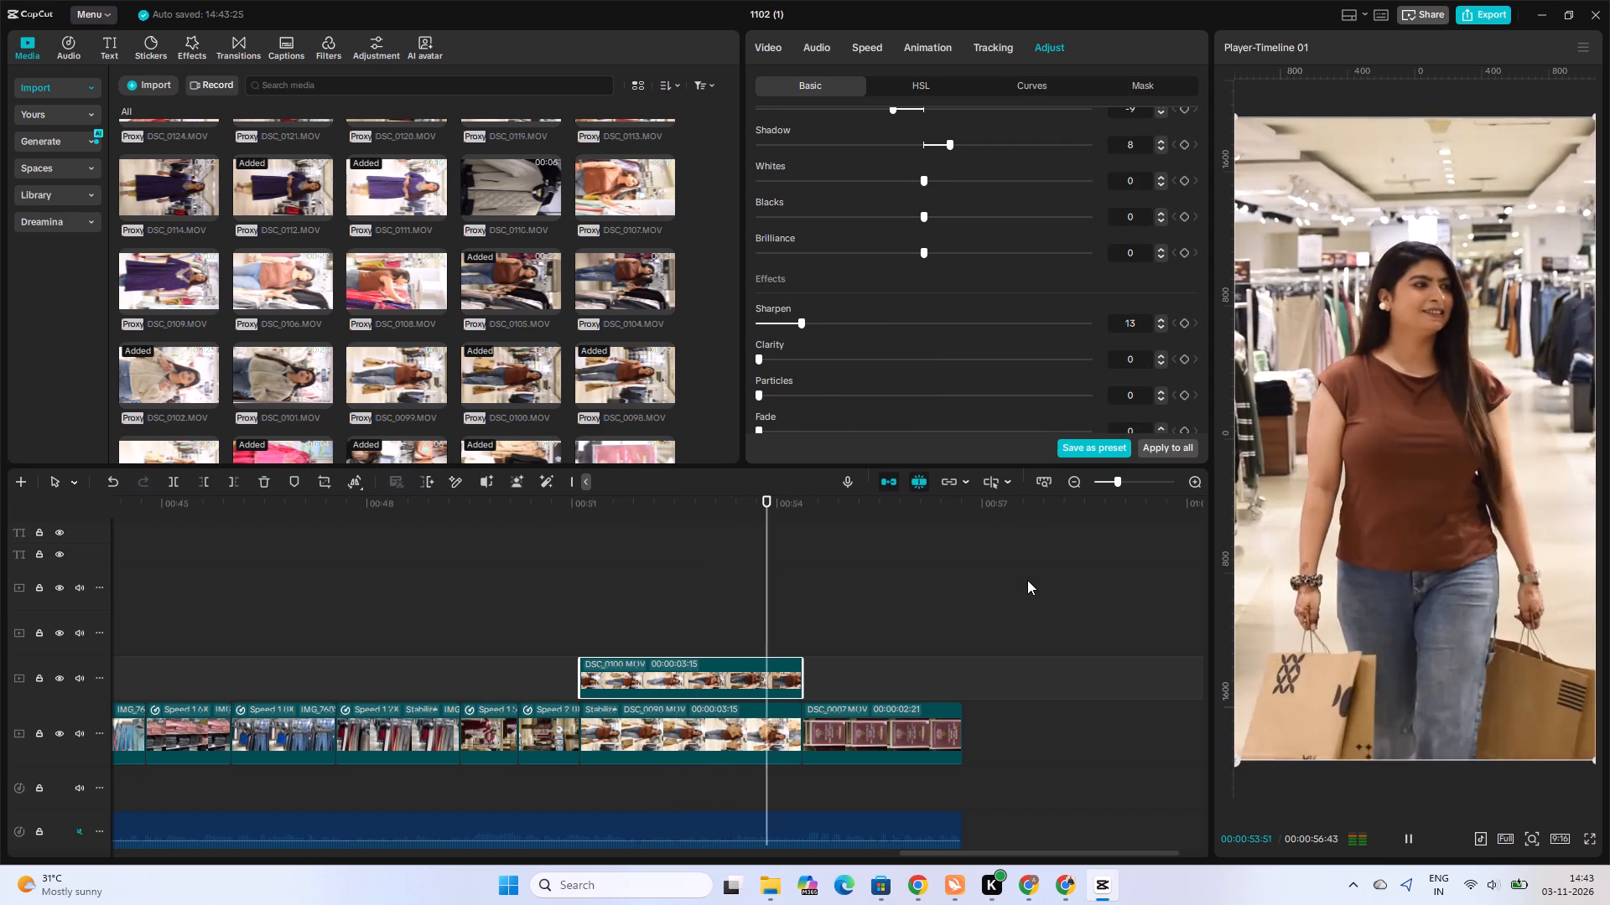
{"action": "left_click", "coordinate": [1026, 578]}
{"action": "key", "text": "space"}
{"action": "key", "text": "space"}
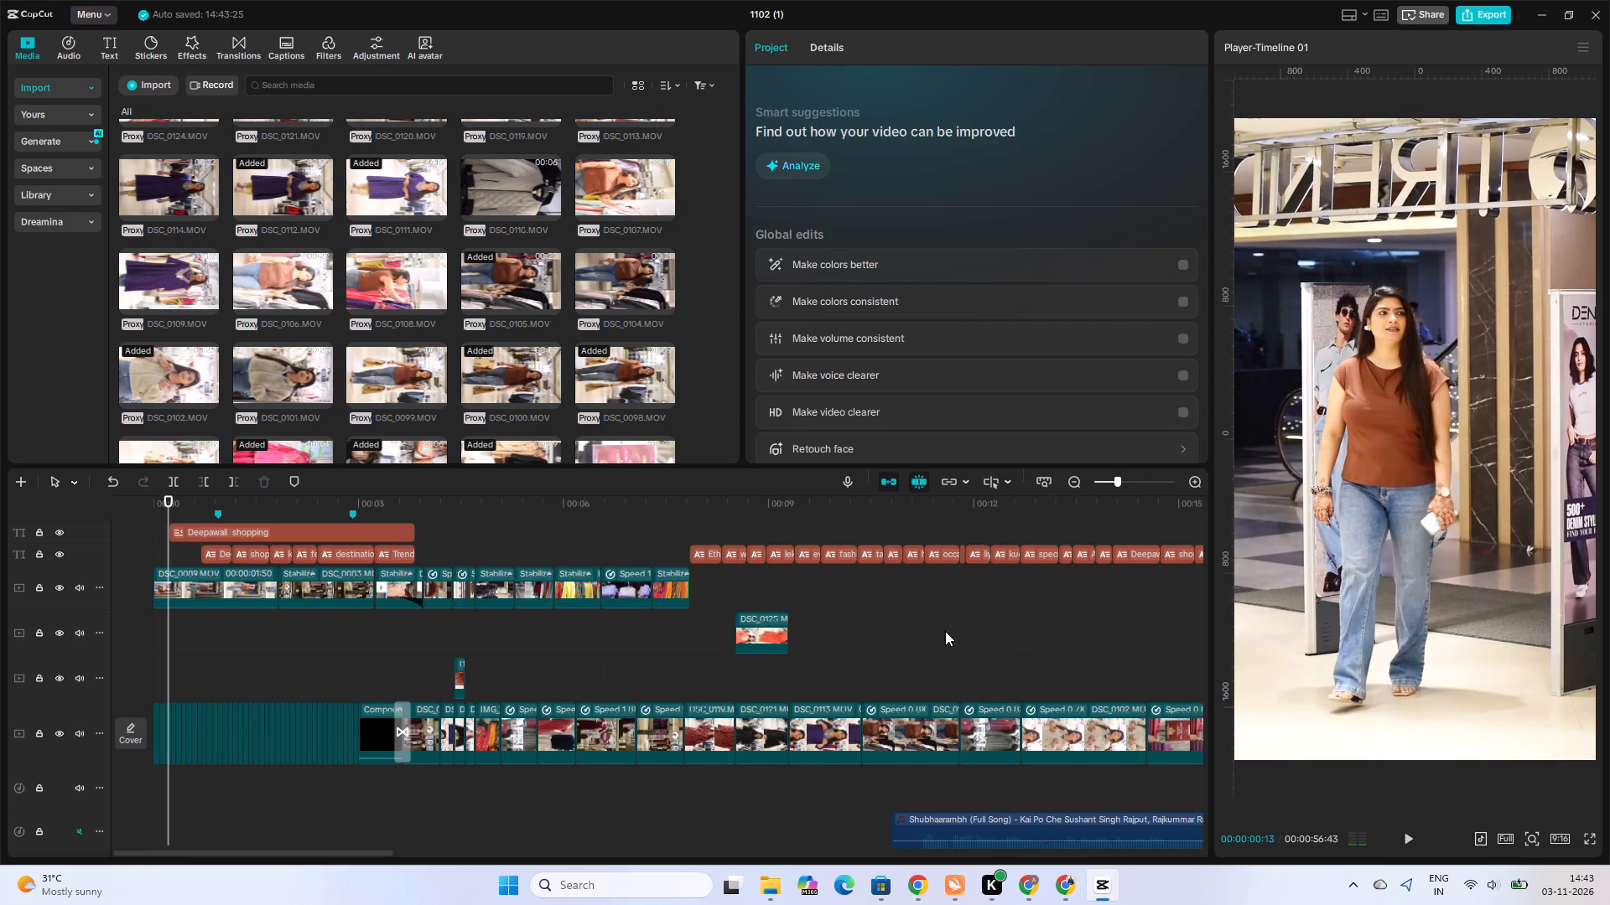
Set the saturation of the final clip, showing the Deepawali Special offer sign, to 33.
{"action": "scroll", "coordinate": [1036, 610], "scroll_direction": "down", "scroll_amount": 5, "text": "ctrl"}
{"action": "scroll", "coordinate": [1034, 610], "scroll_direction": "down", "scroll_amount": 20, "text": "ctrl"}
{"action": "scroll", "coordinate": [1034, 610], "scroll_direction": "down", "scroll_amount": 2, "text": "ctrl"}
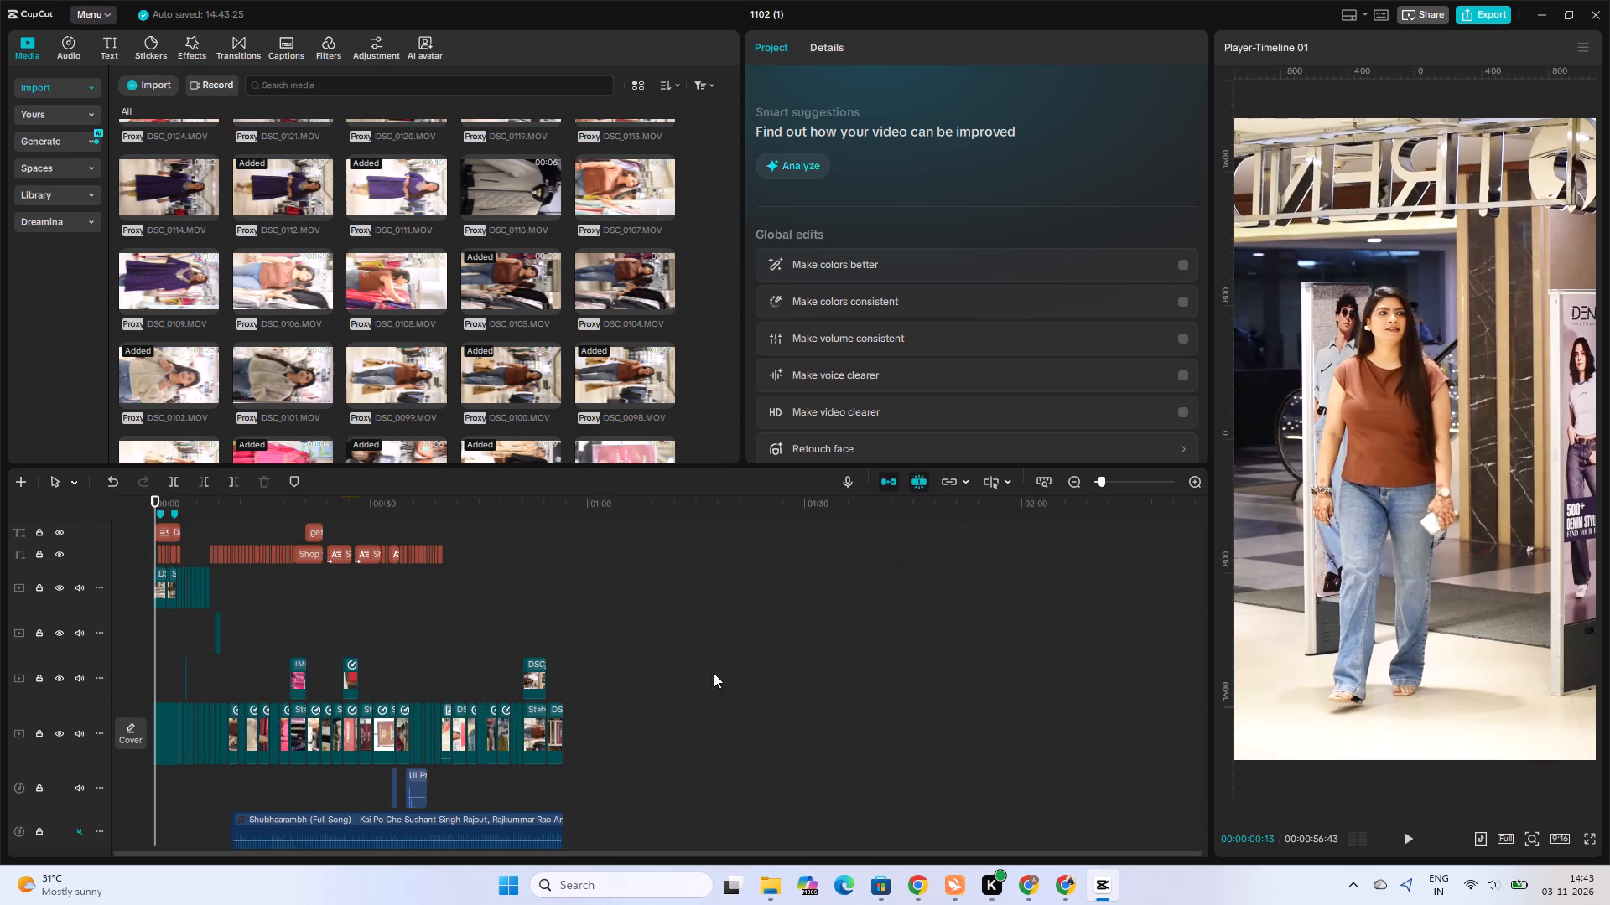
{"action": "left_click", "coordinate": [562, 623]}
{"action": "scroll", "coordinate": [632, 623], "scroll_direction": "up", "scroll_amount": 10, "text": "ctrl"}
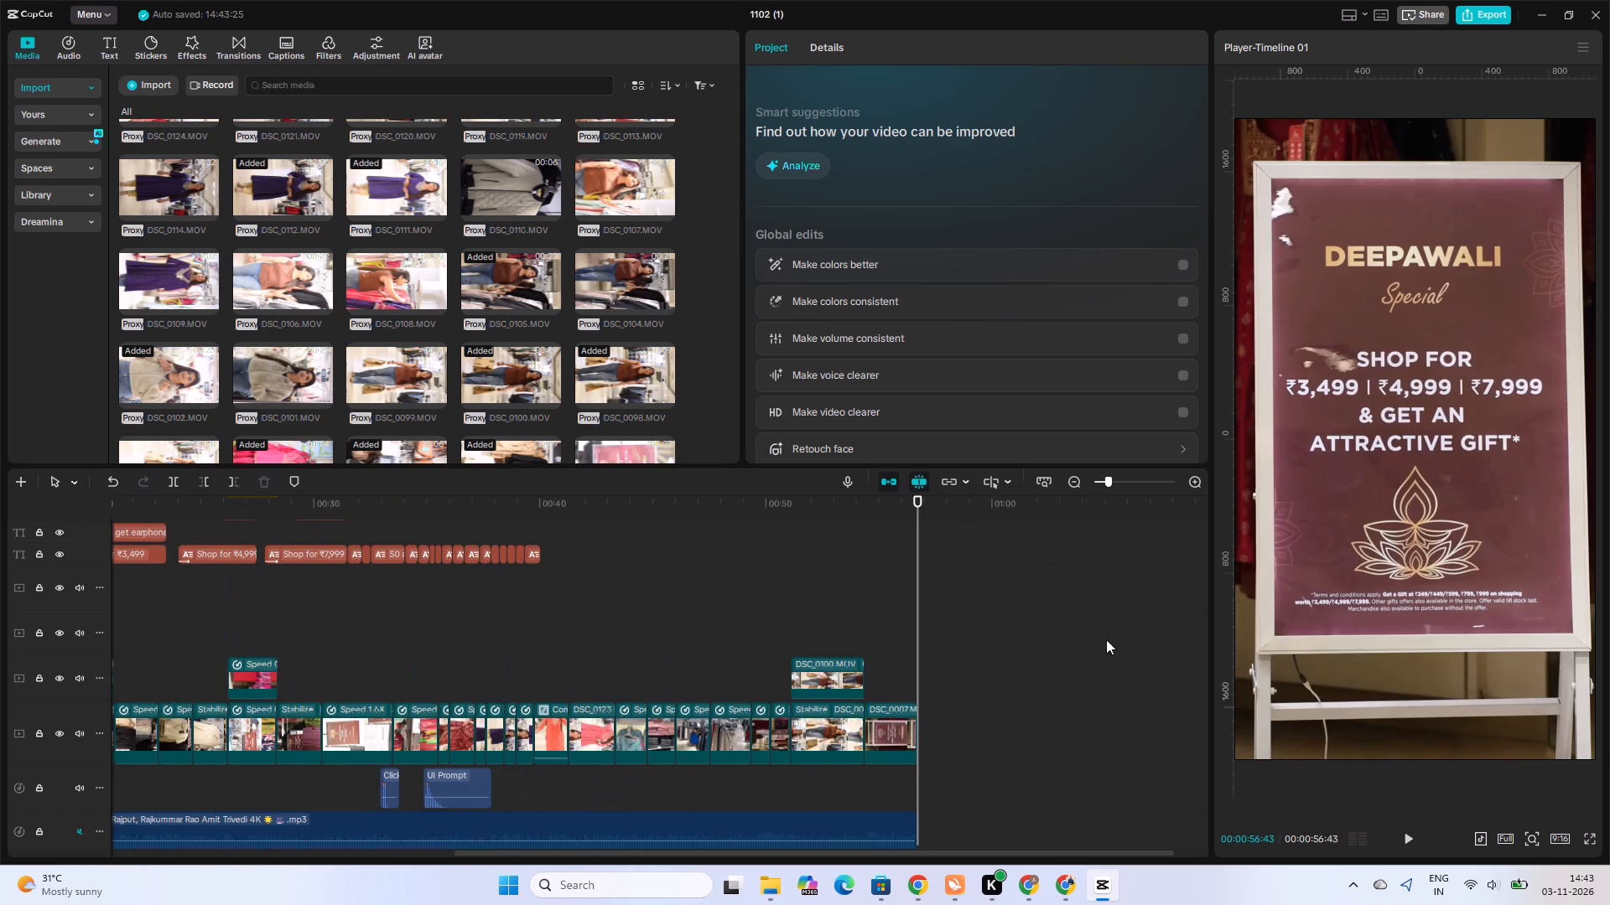
{"action": "scroll", "coordinate": [1093, 639], "scroll_direction": "up", "scroll_amount": 9, "text": "ctrl"}
{"action": "left_click", "coordinate": [882, 653]}
{"action": "left_click", "coordinate": [870, 732]}
{"action": "scroll", "coordinate": [1097, 362], "scroll_direction": "down", "scroll_amount": 4}
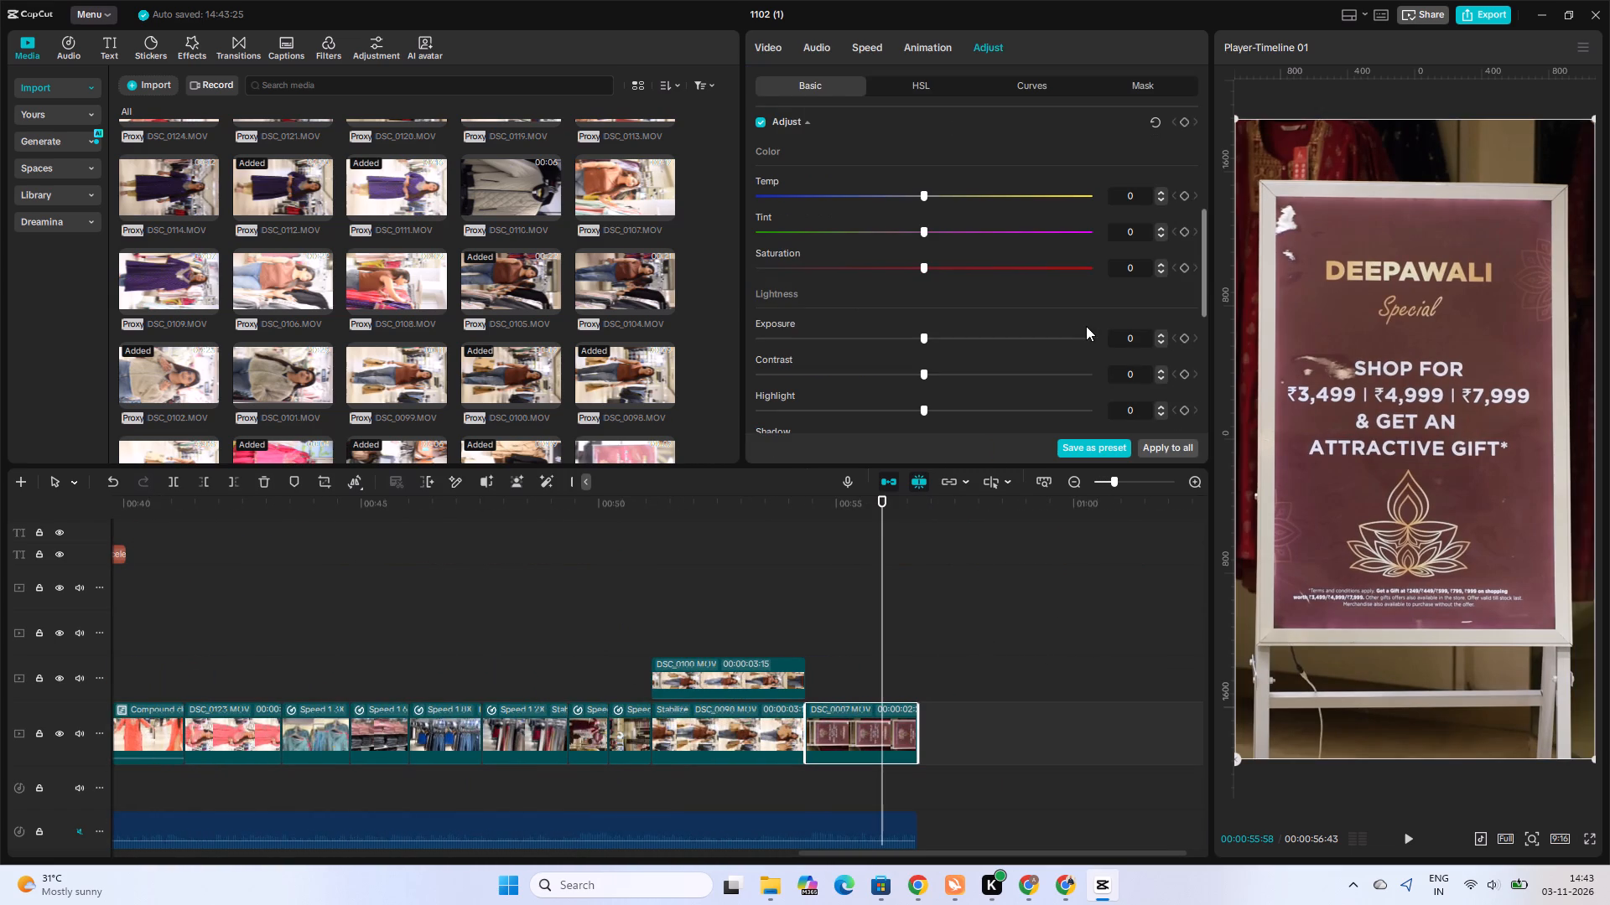
{"action": "left_click", "coordinate": [948, 265]}
{"action": "left_click", "coordinate": [998, 266]}
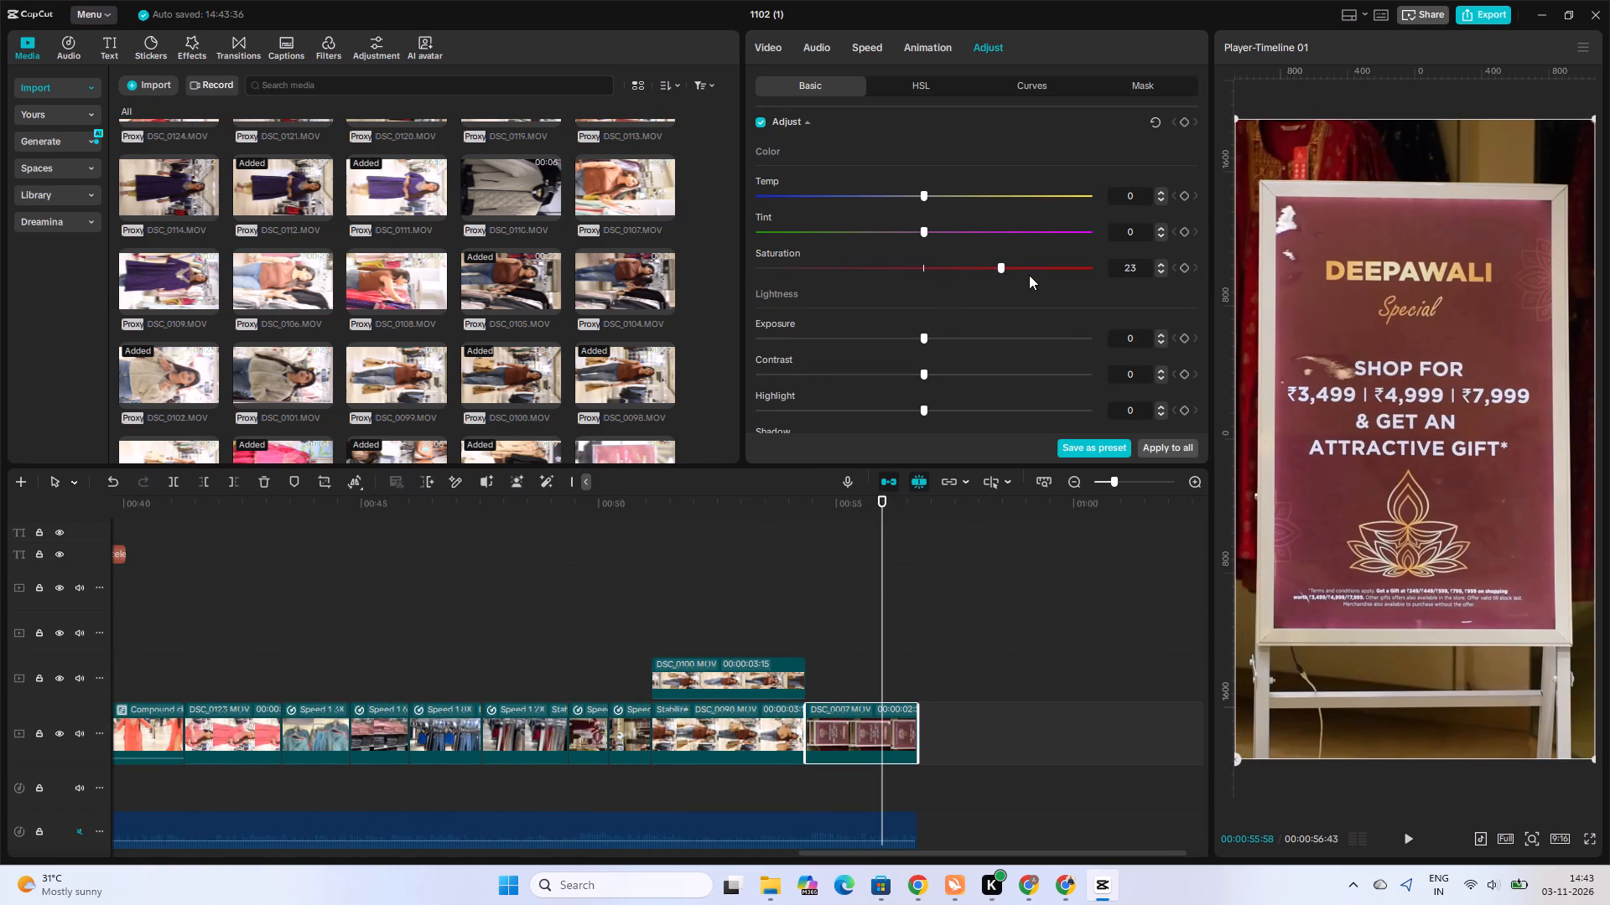
{"action": "left_click", "coordinate": [1031, 275]}
Set the Deepawali sign clip's exposure to 7, contrast to 17 and highlight to 6.
{"action": "left_click", "coordinate": [943, 339]}
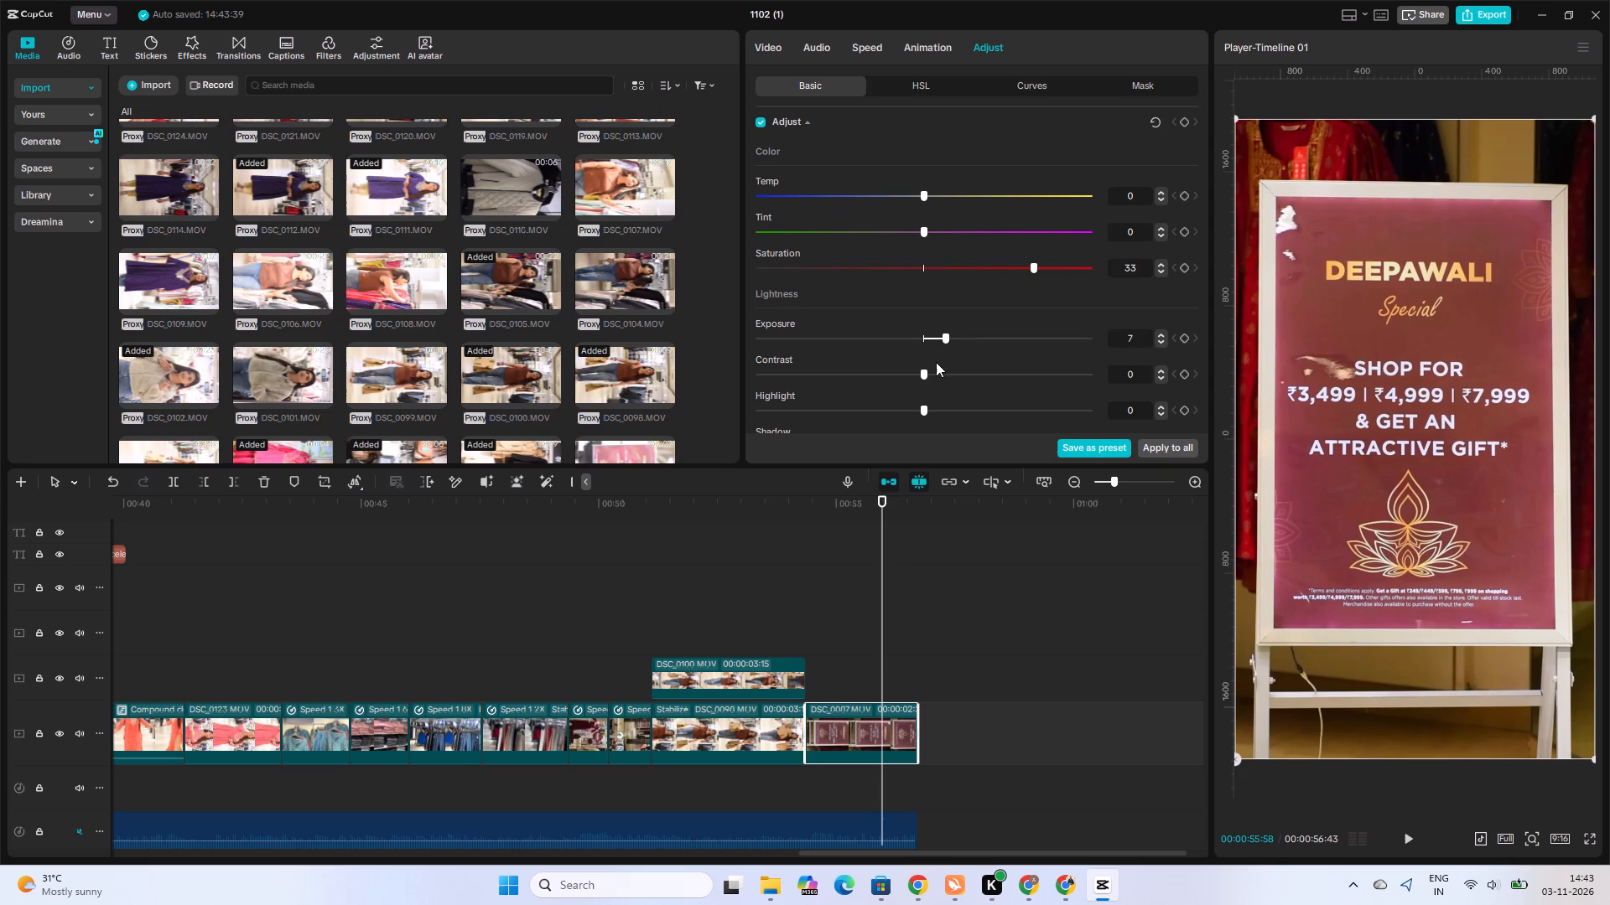
{"action": "left_click_drag", "start_coordinate": [947, 369], "coordinate": [956, 376]}
{"action": "left_click", "coordinate": [978, 378]}
{"action": "left_click", "coordinate": [940, 408]}
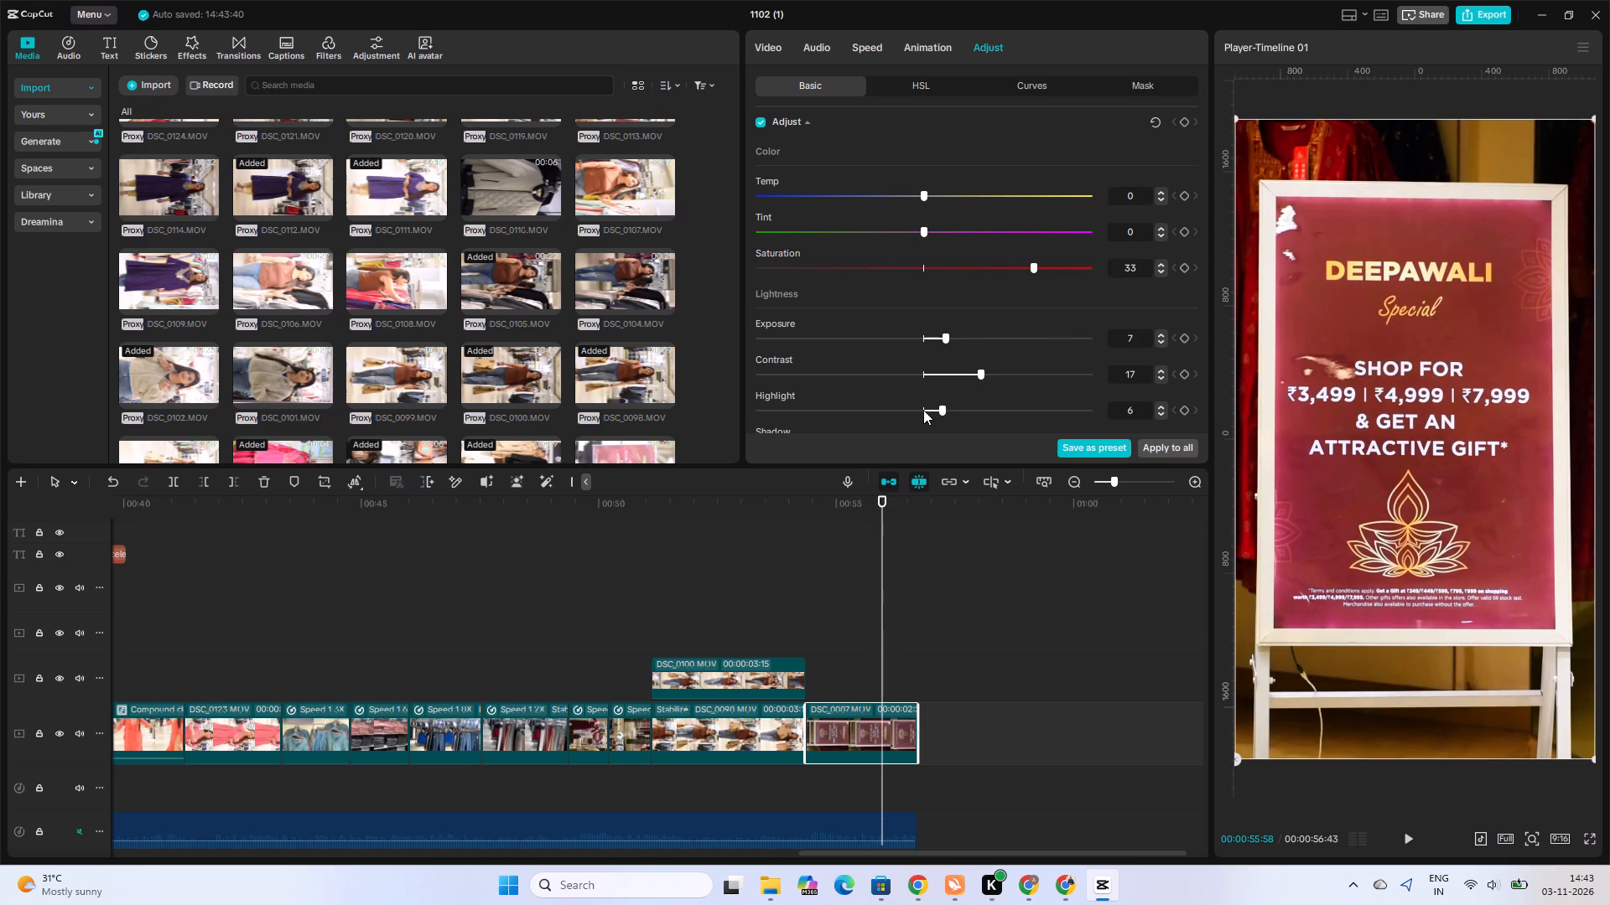
{"action": "left_click", "coordinate": [896, 411]}
{"action": "left_click", "coordinate": [939, 411]}
Set the Deepawali sign clip's shadow to -10 and brilliance to -12, trying other whites levels before returning whites to 0.
{"action": "scroll", "coordinate": [955, 410], "scroll_direction": "down", "scroll_amount": 1}
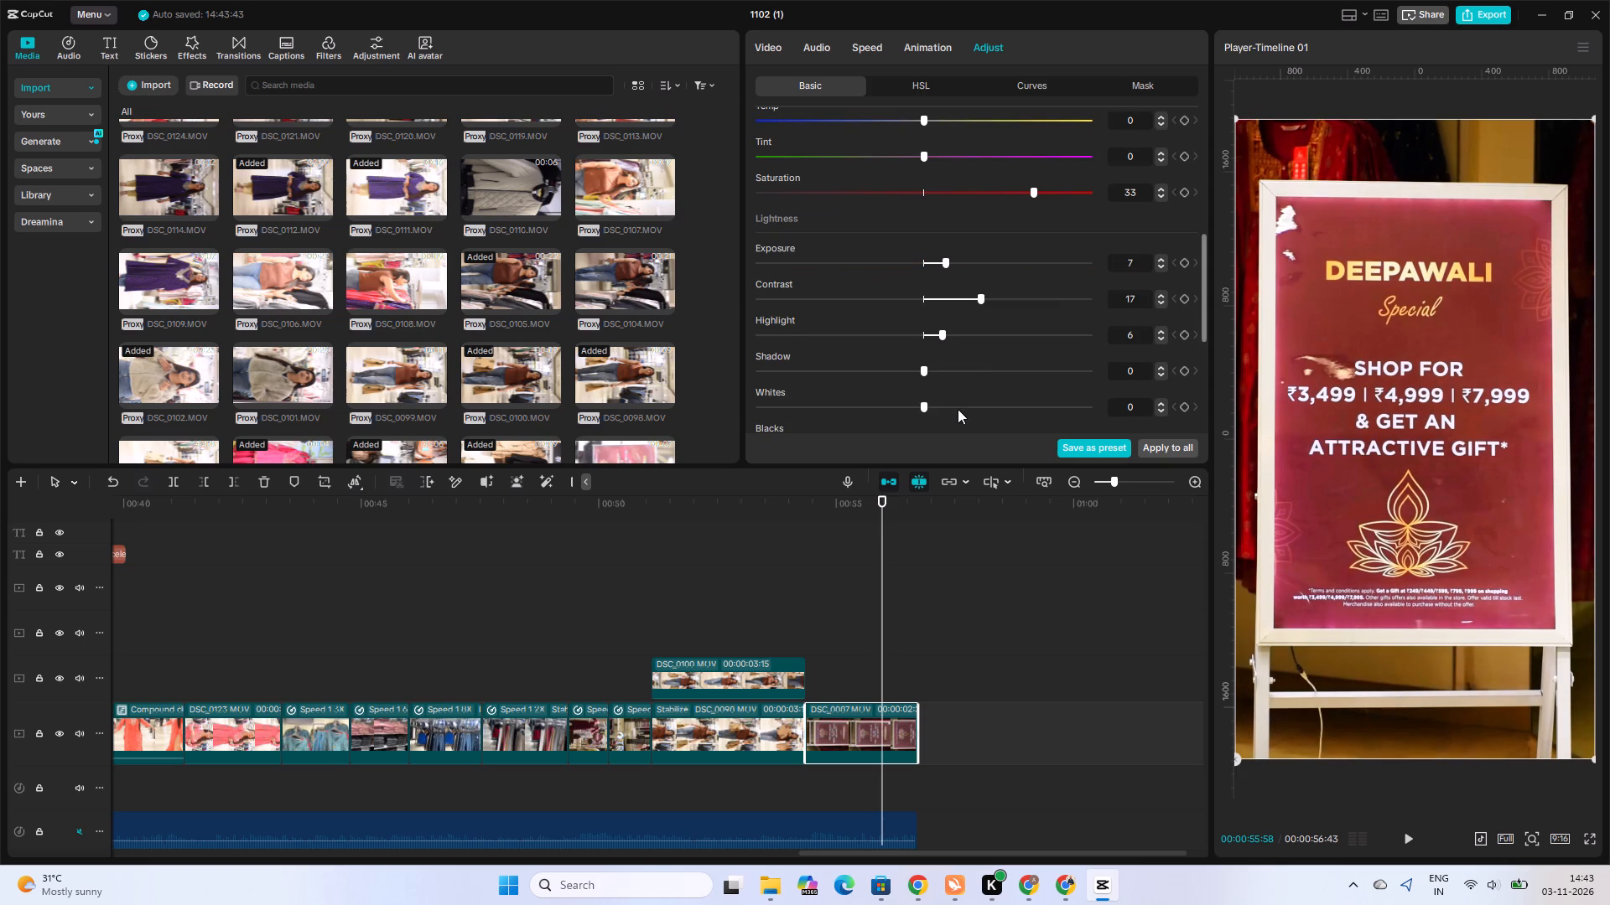
{"action": "left_click", "coordinate": [889, 365]}
{"action": "left_click", "coordinate": [902, 401]}
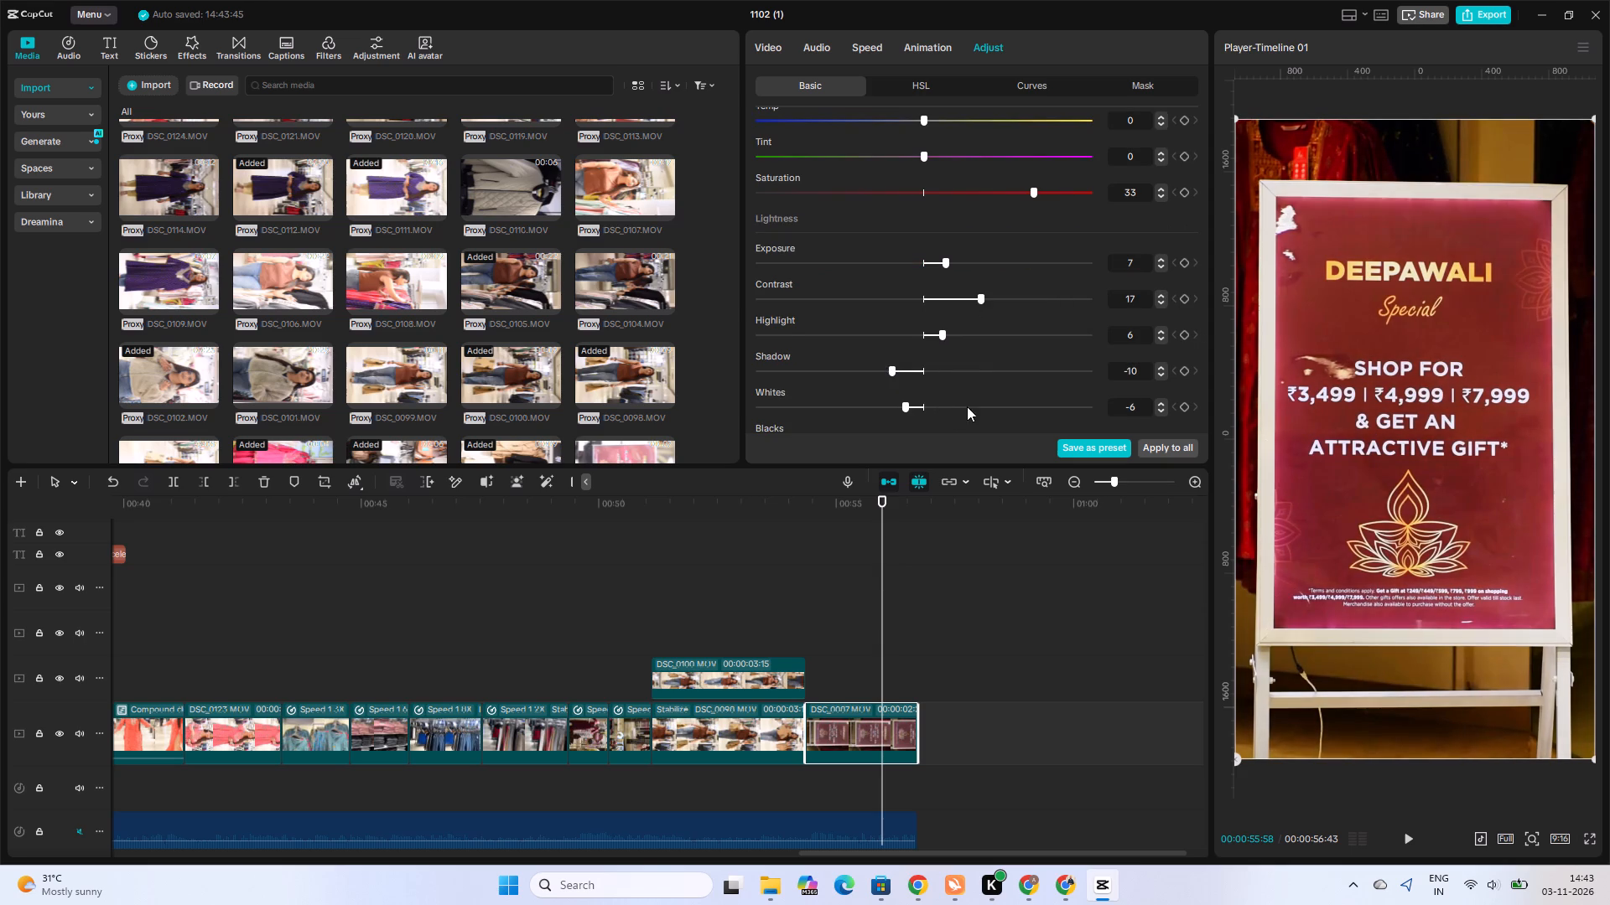
{"action": "left_click", "coordinate": [967, 406]}
{"action": "left_click", "coordinate": [901, 405]}
{"action": "left_click", "coordinate": [925, 406]}
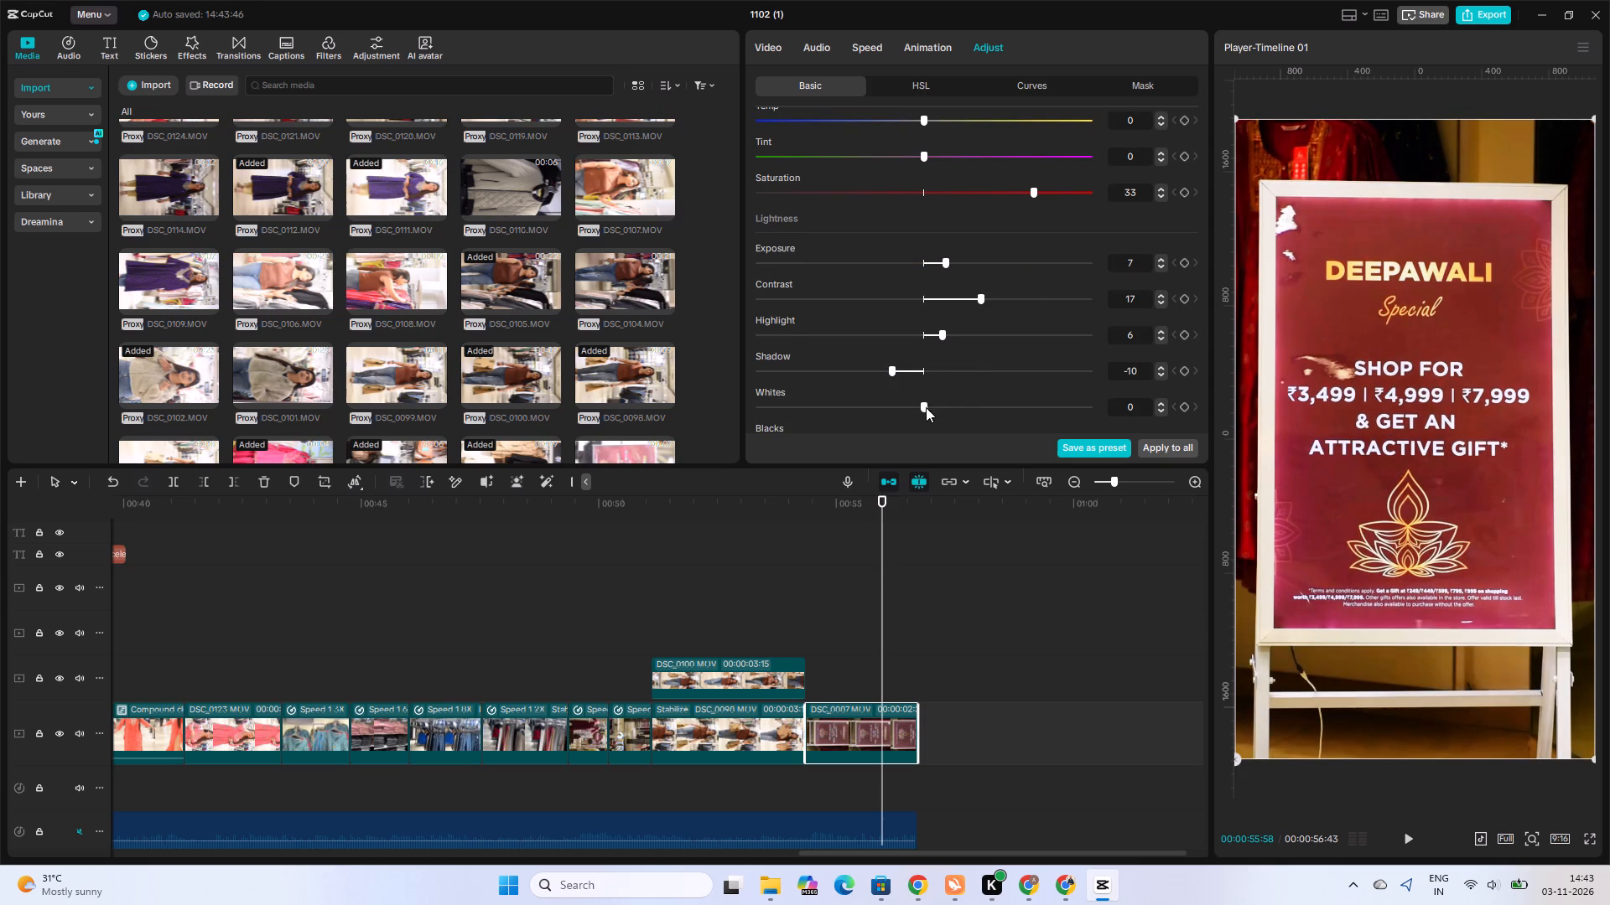
{"action": "scroll", "coordinate": [938, 410], "scroll_direction": "down", "scroll_amount": 2}
{"action": "left_click", "coordinate": [946, 330]}
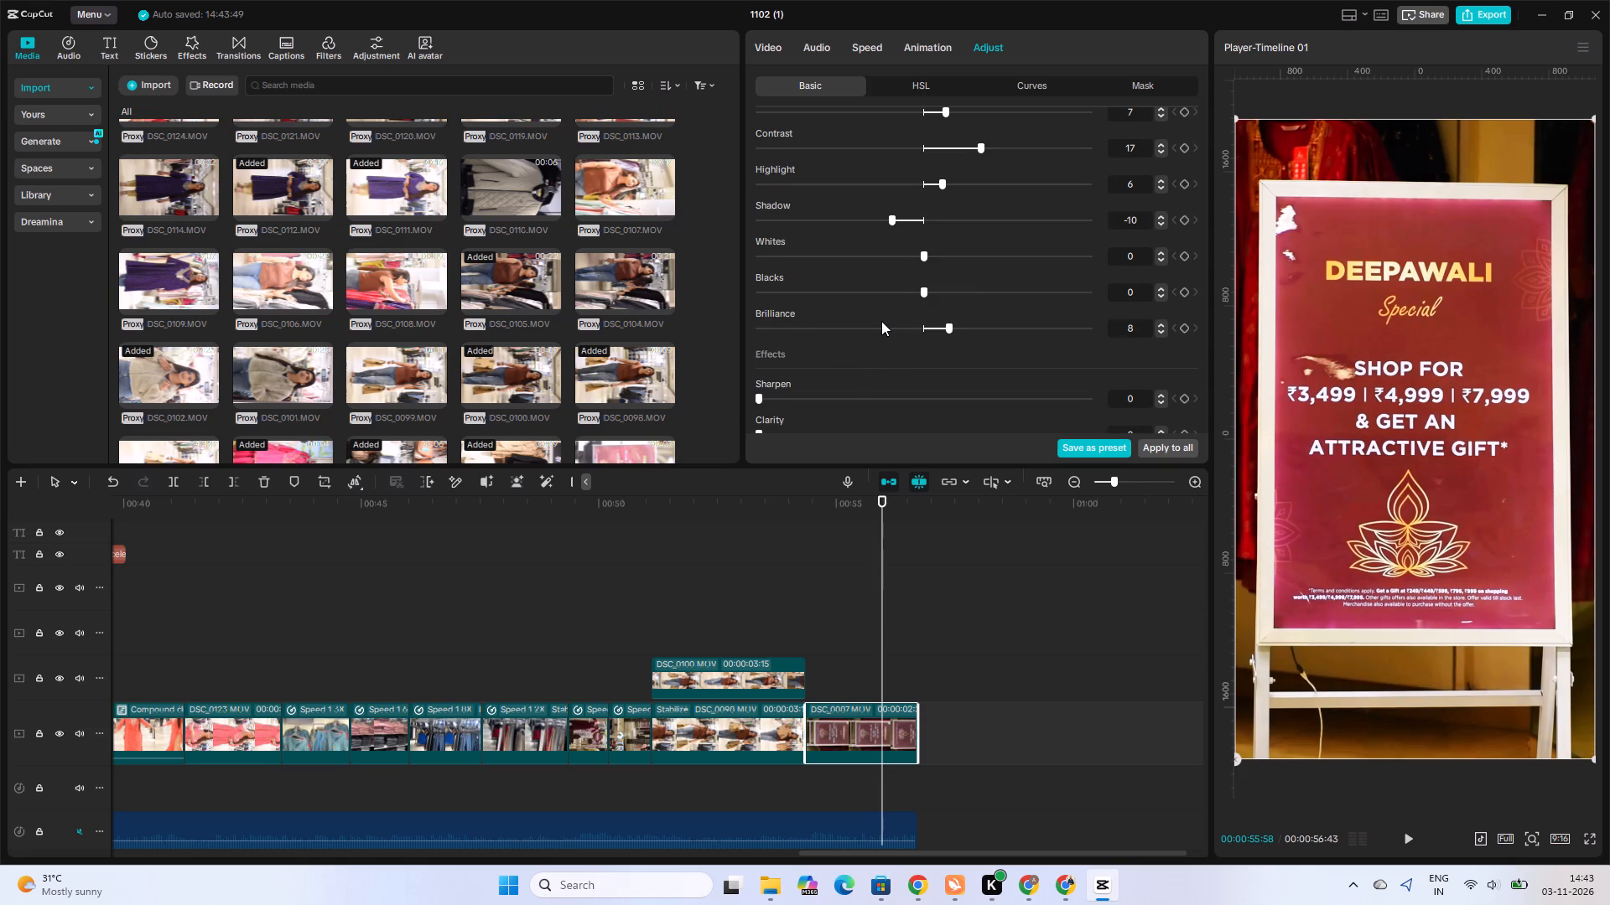
{"action": "left_click", "coordinate": [881, 321]}
Increase the Deepawali sign clip's sharpen level beyond 18 and play back the adjusted clip.
{"action": "left_click", "coordinate": [780, 399]}
{"action": "left_click", "coordinate": [818, 398]}
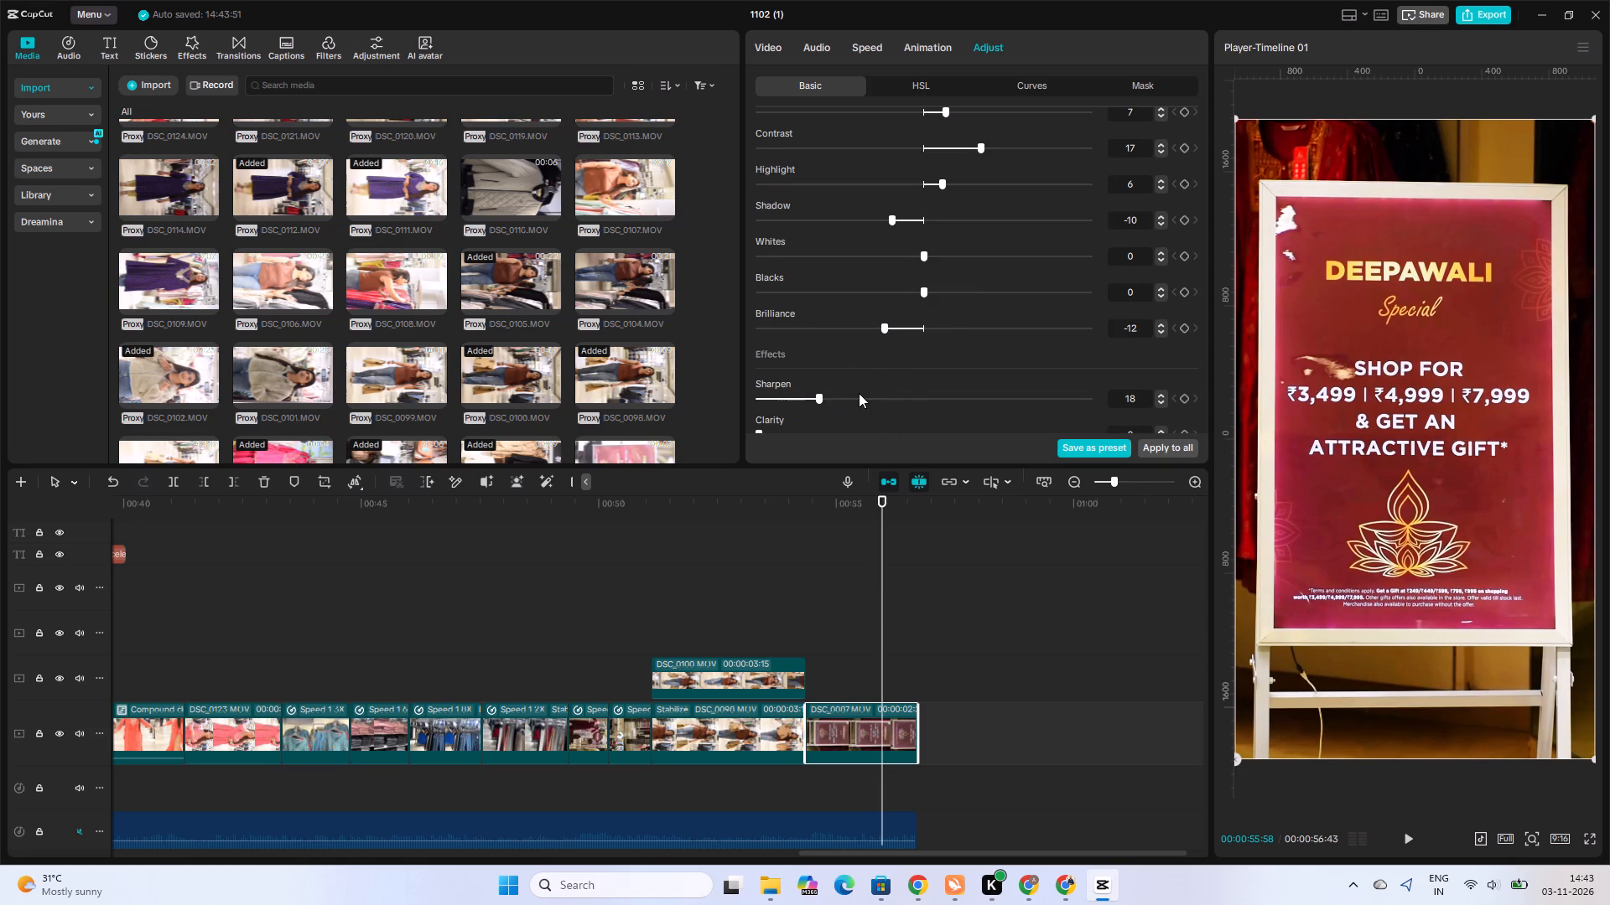
{"action": "left_click", "coordinate": [858, 393]}
{"action": "left_click", "coordinate": [816, 633]}
{"action": "key", "text": "space"}
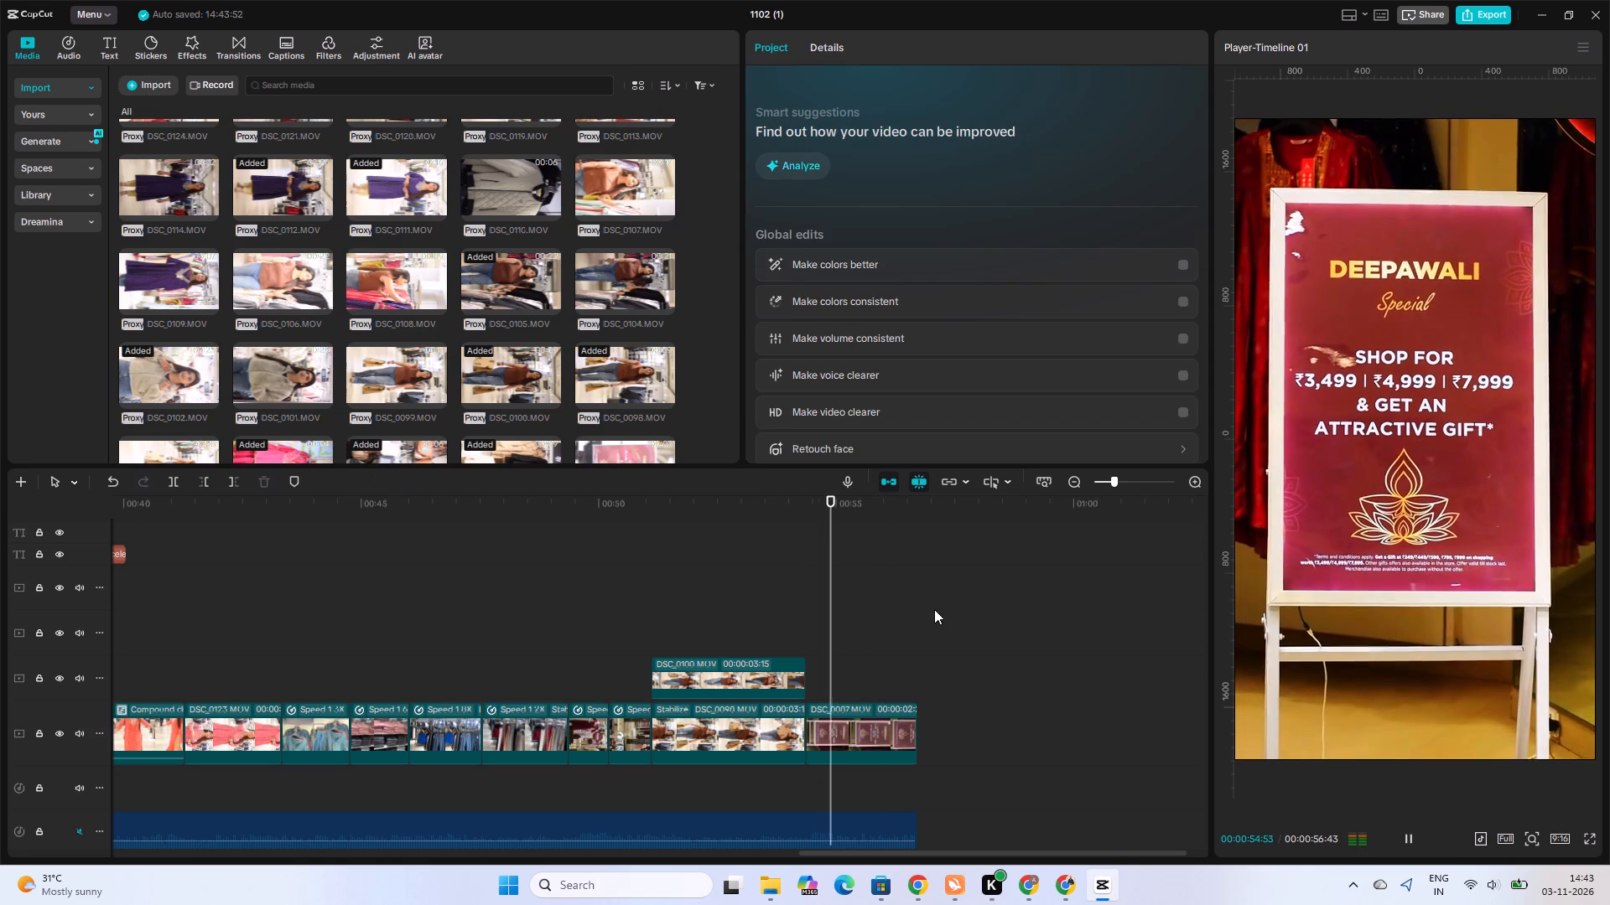
{"action": "key", "text": "space"}
Stabilize the Deepawali sign clip at the Recommended level and play it back through to the video's end.
{"action": "left_click", "coordinate": [852, 711]}
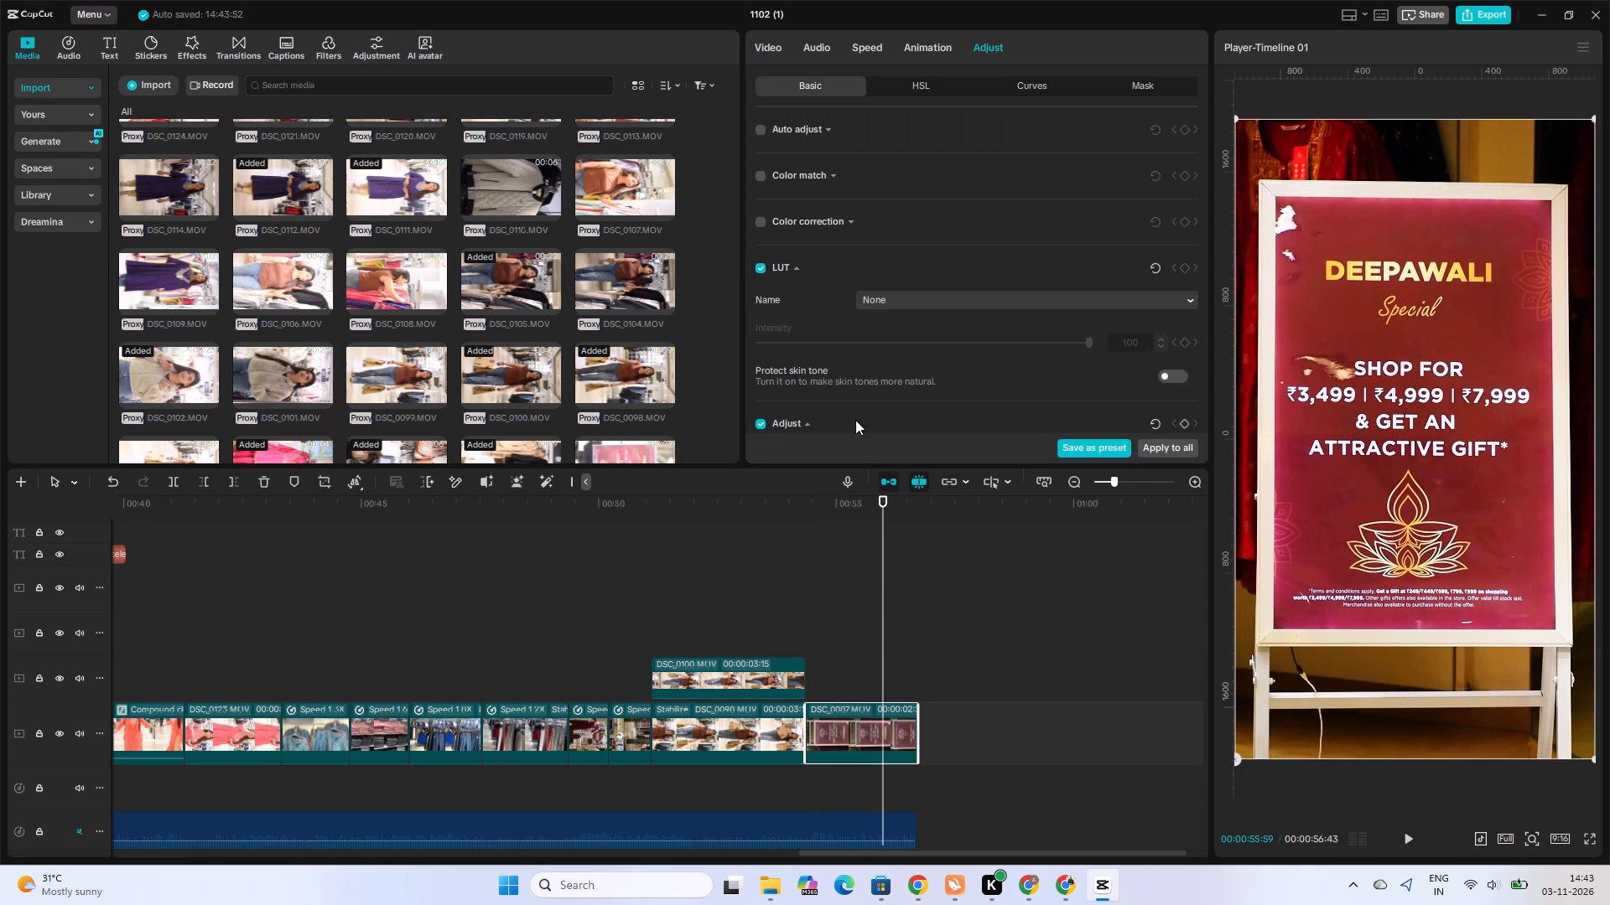
{"action": "scroll", "coordinate": [795, 318], "scroll_direction": "down", "scroll_amount": 5}
{"action": "left_click", "coordinate": [771, 48]}
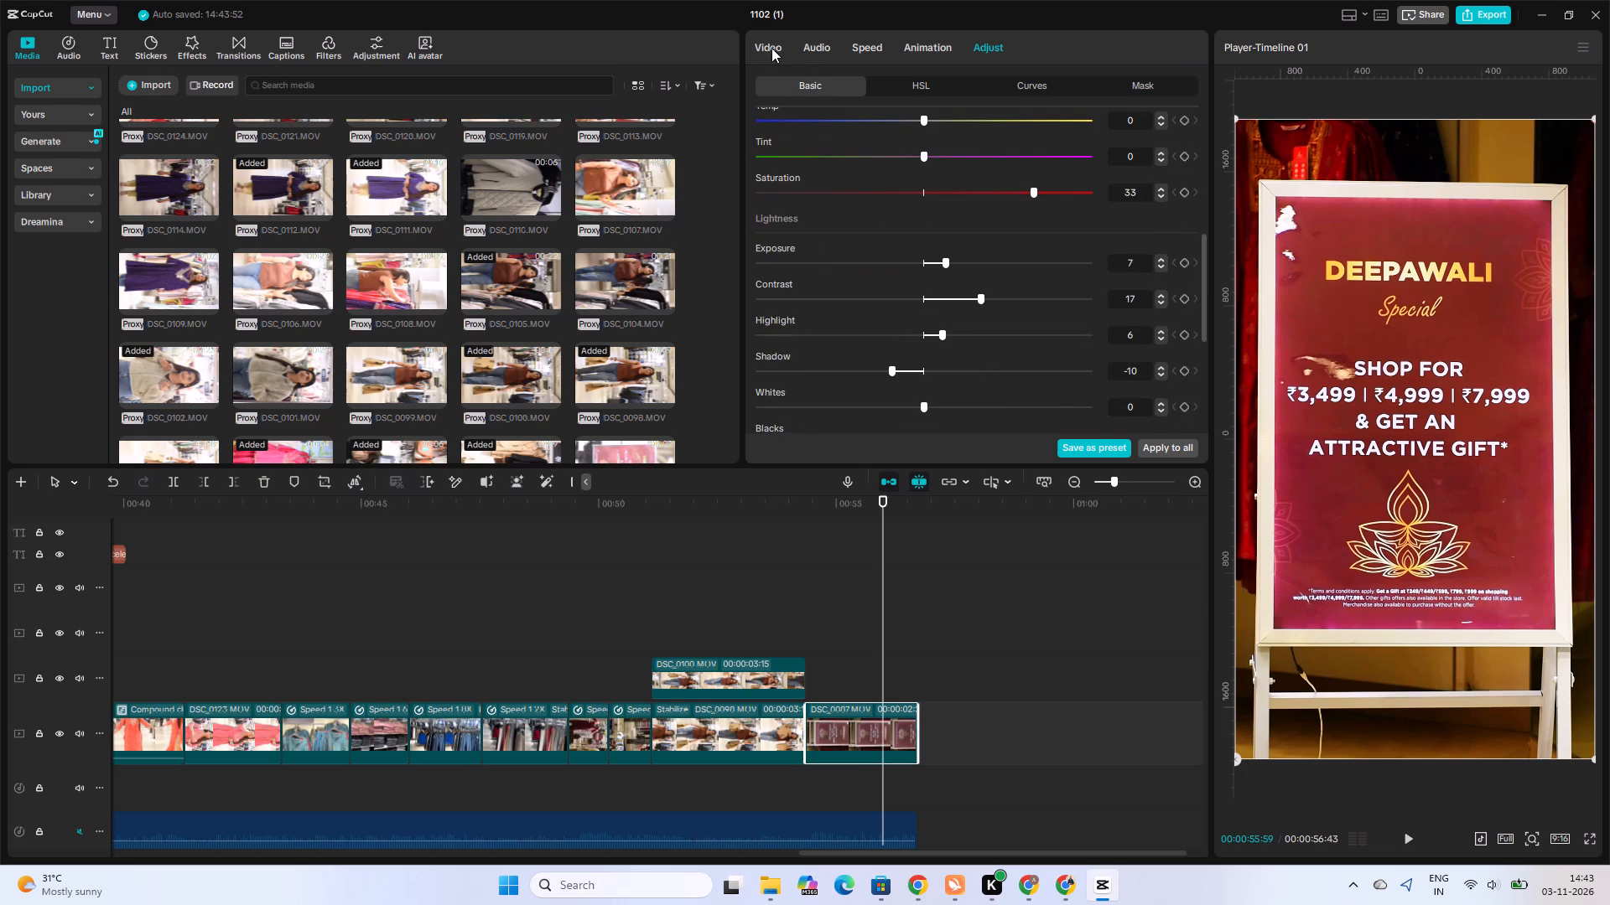
{"action": "left_click", "coordinate": [766, 394]}
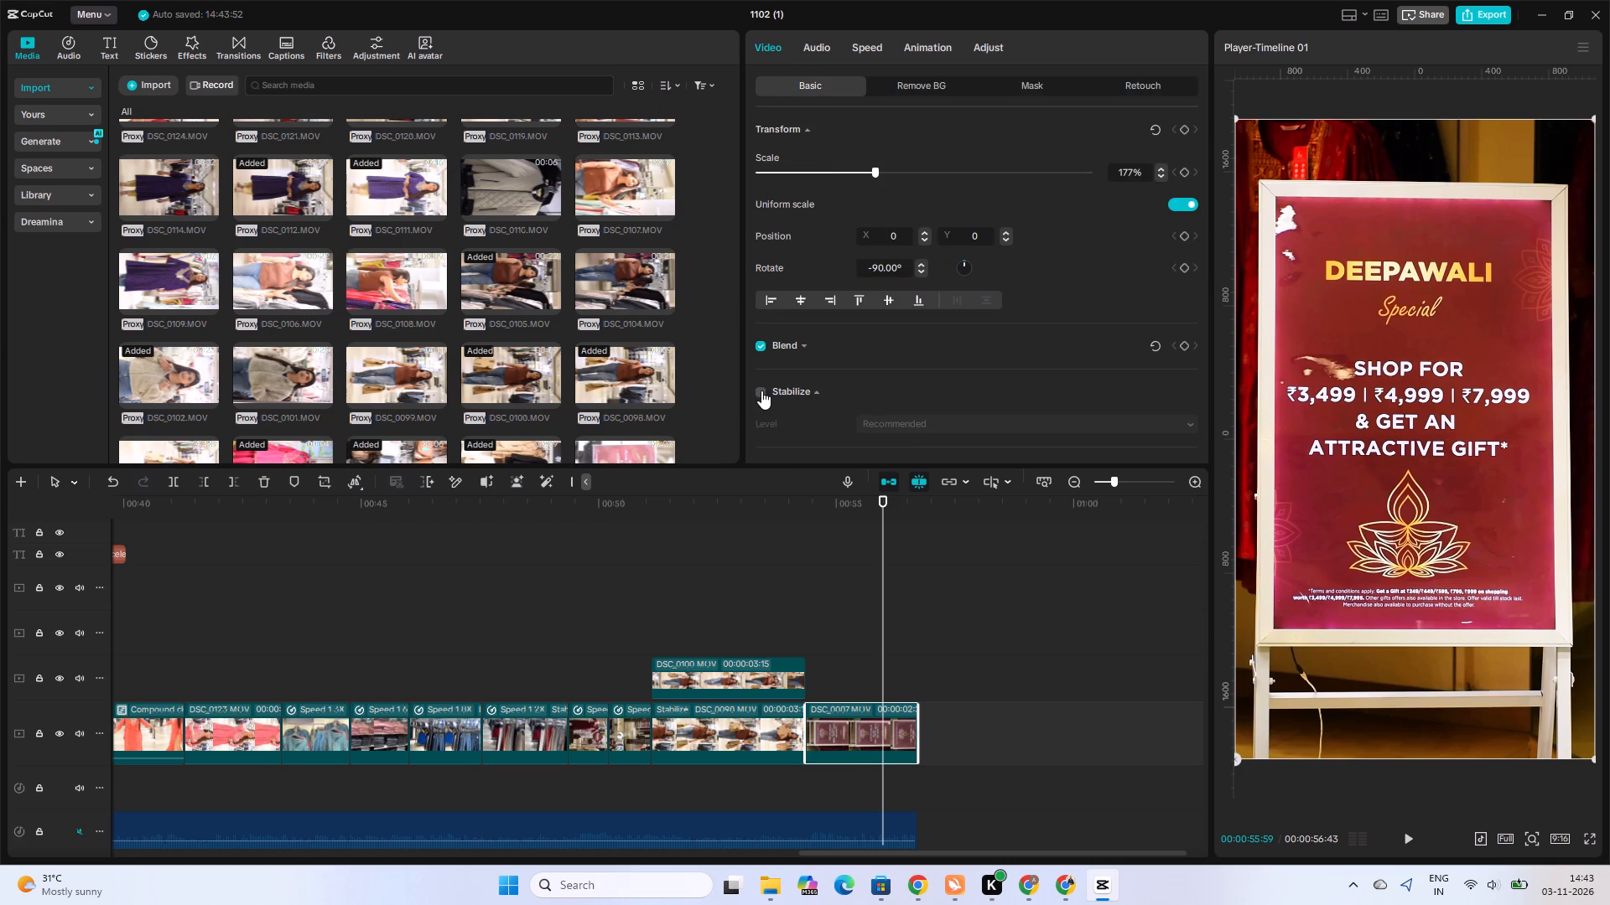
{"action": "left_click", "coordinate": [761, 390]}
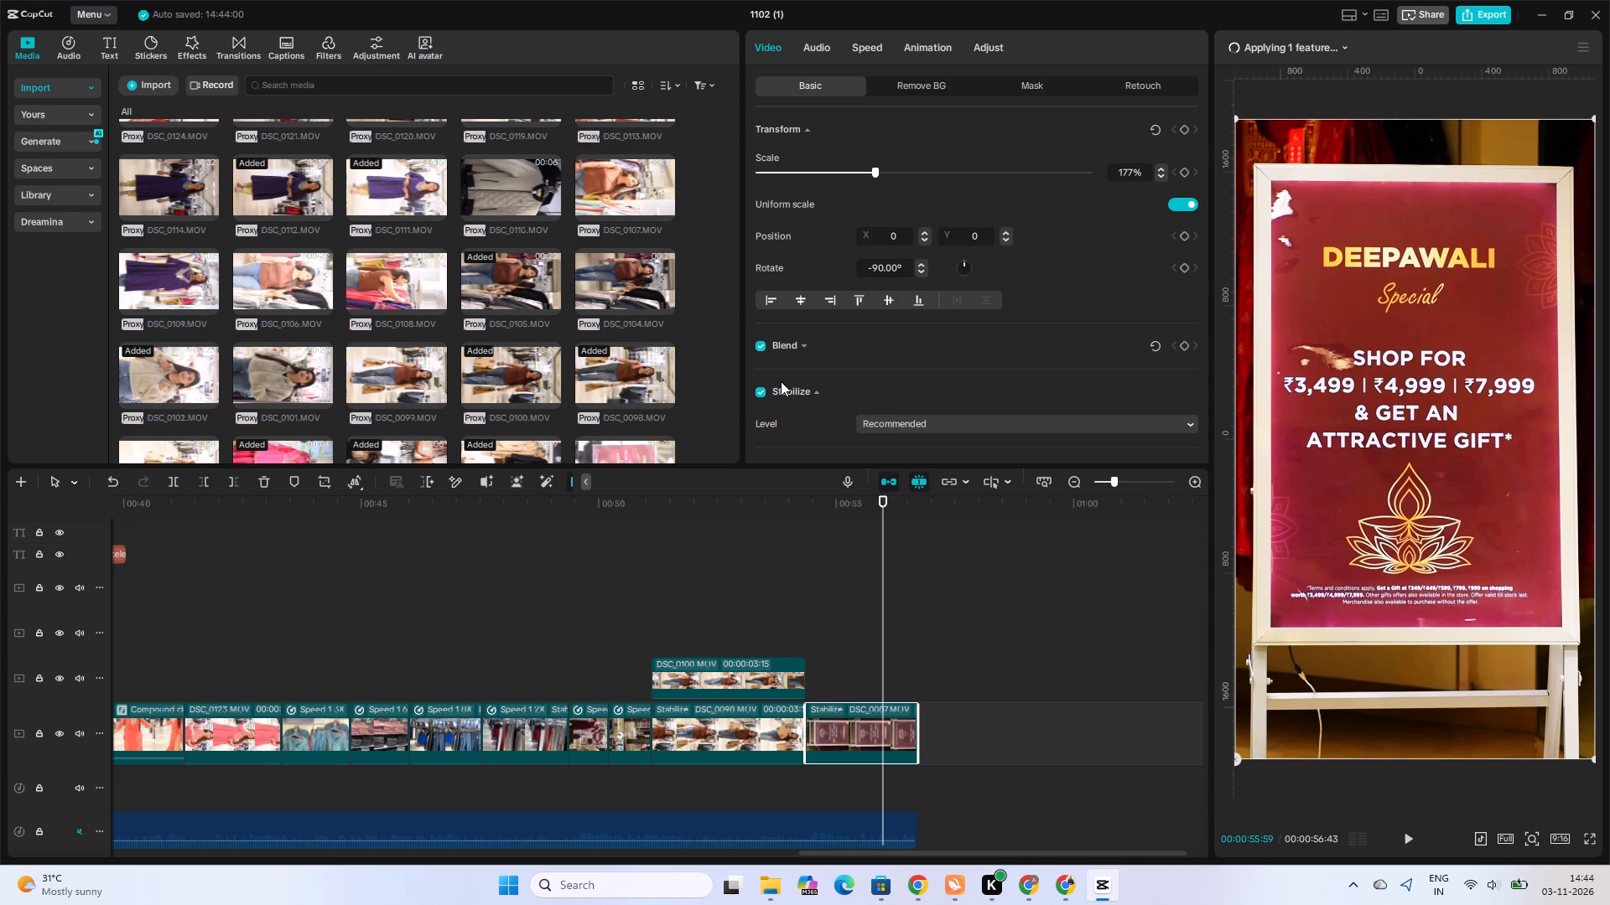
{"action": "left_click", "coordinate": [806, 675]}
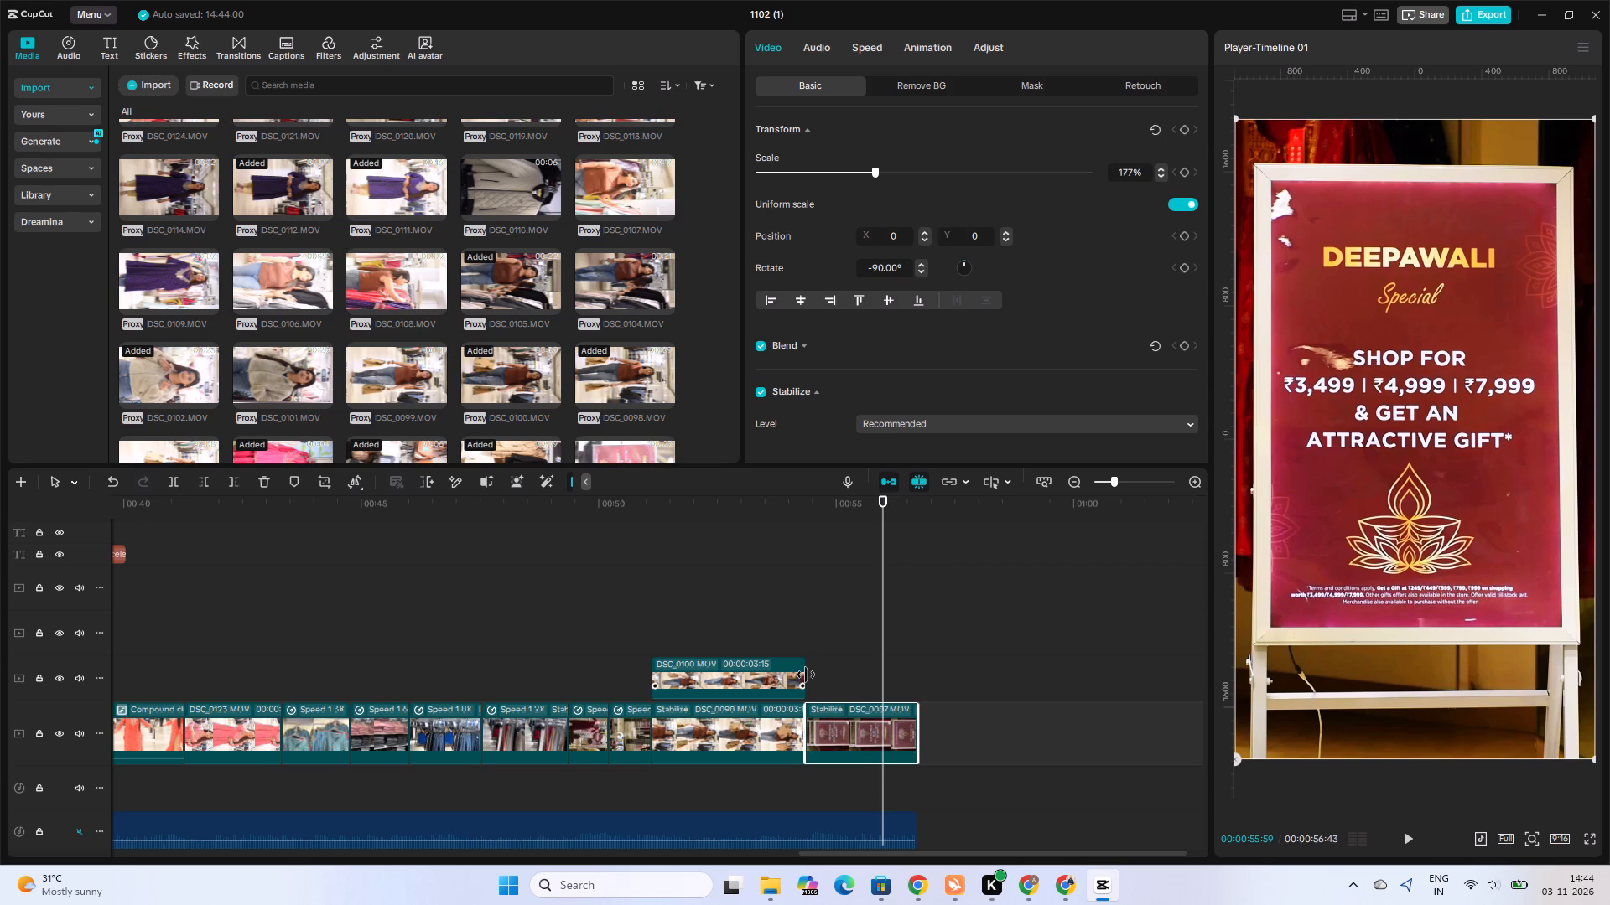
{"action": "key", "text": "space"}
{"action": "left_click", "coordinate": [818, 673]}
{"action": "key", "text": "space"}
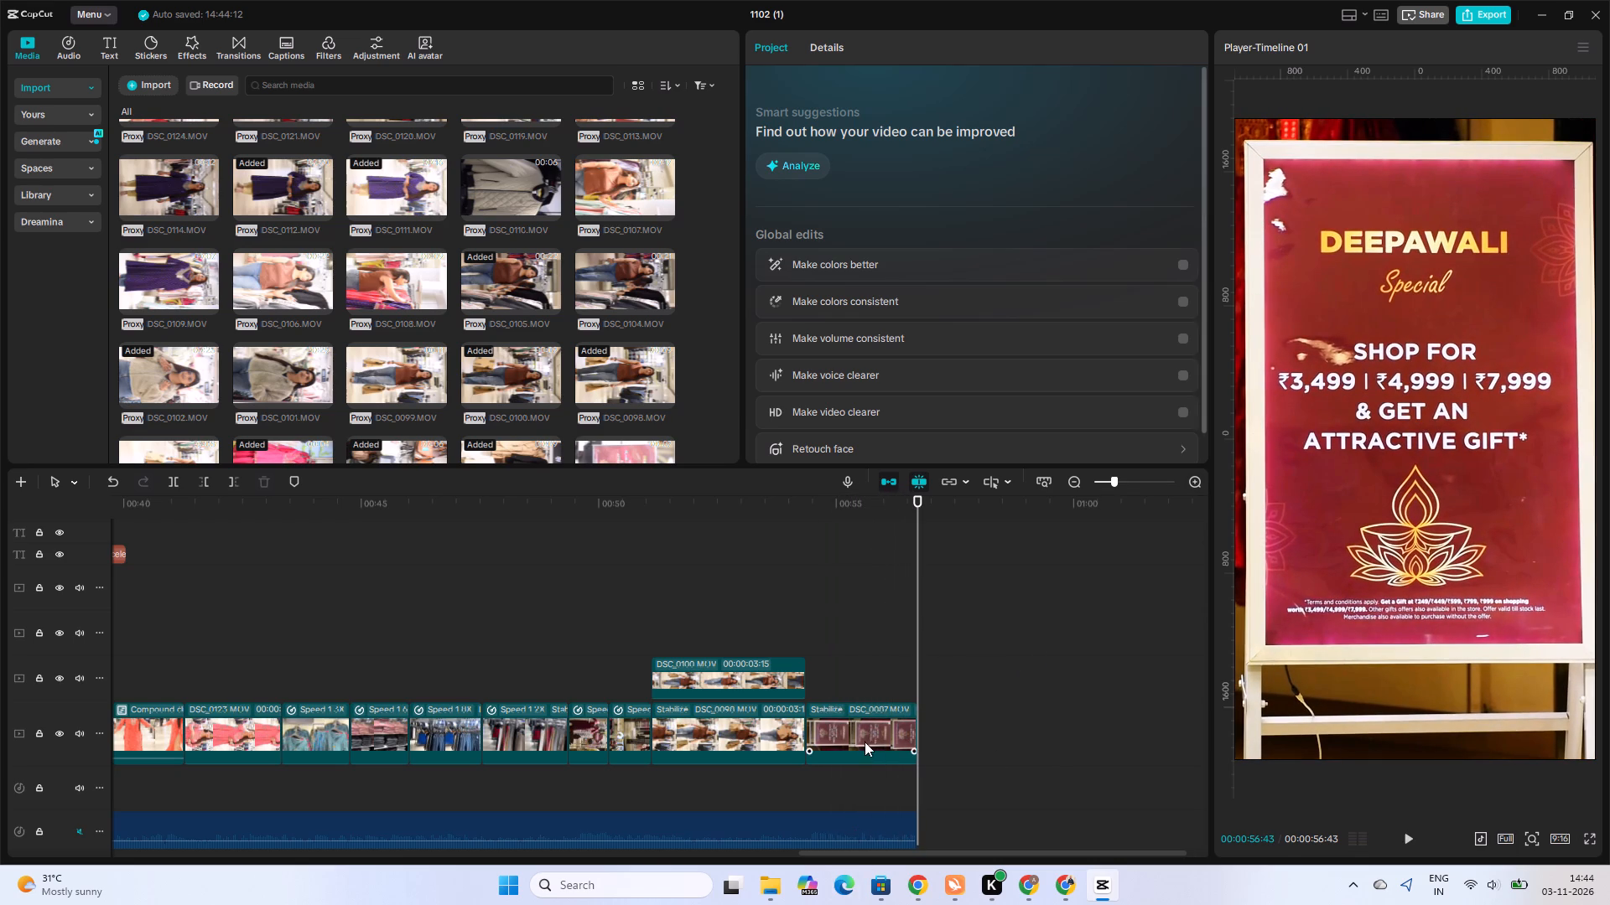
Apply the Fade Out exit animation to the Deepawali sign clip at the end of the video.
{"action": "left_click", "coordinate": [865, 740]}
{"action": "left_click", "coordinate": [927, 37]}
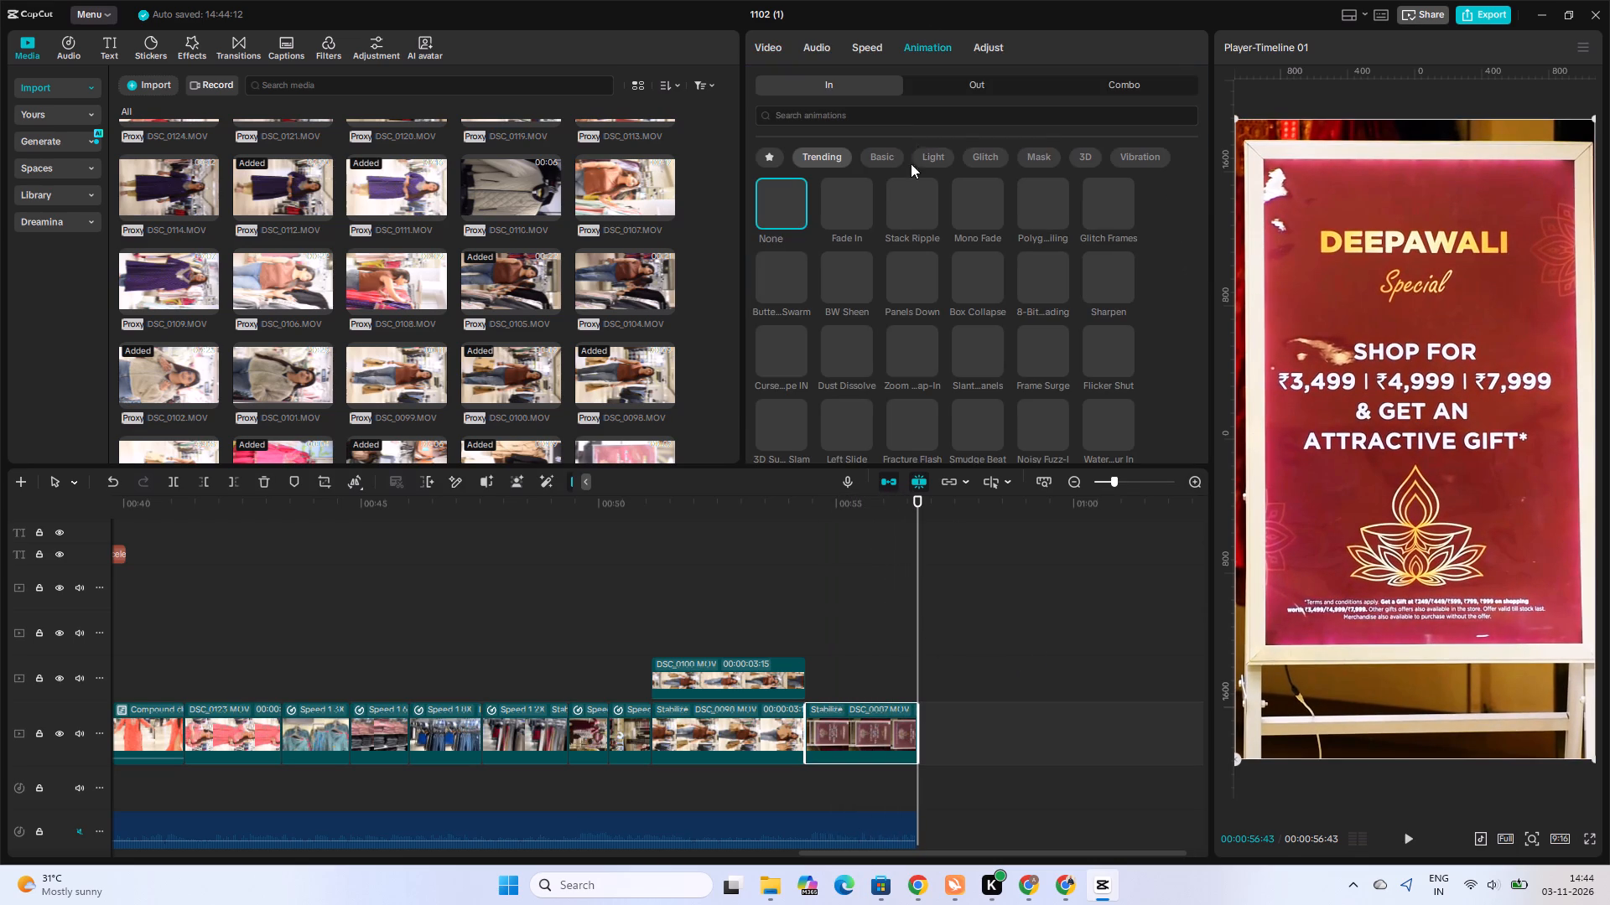
{"action": "left_click", "coordinate": [961, 84]}
{"action": "left_click", "coordinate": [851, 193]}
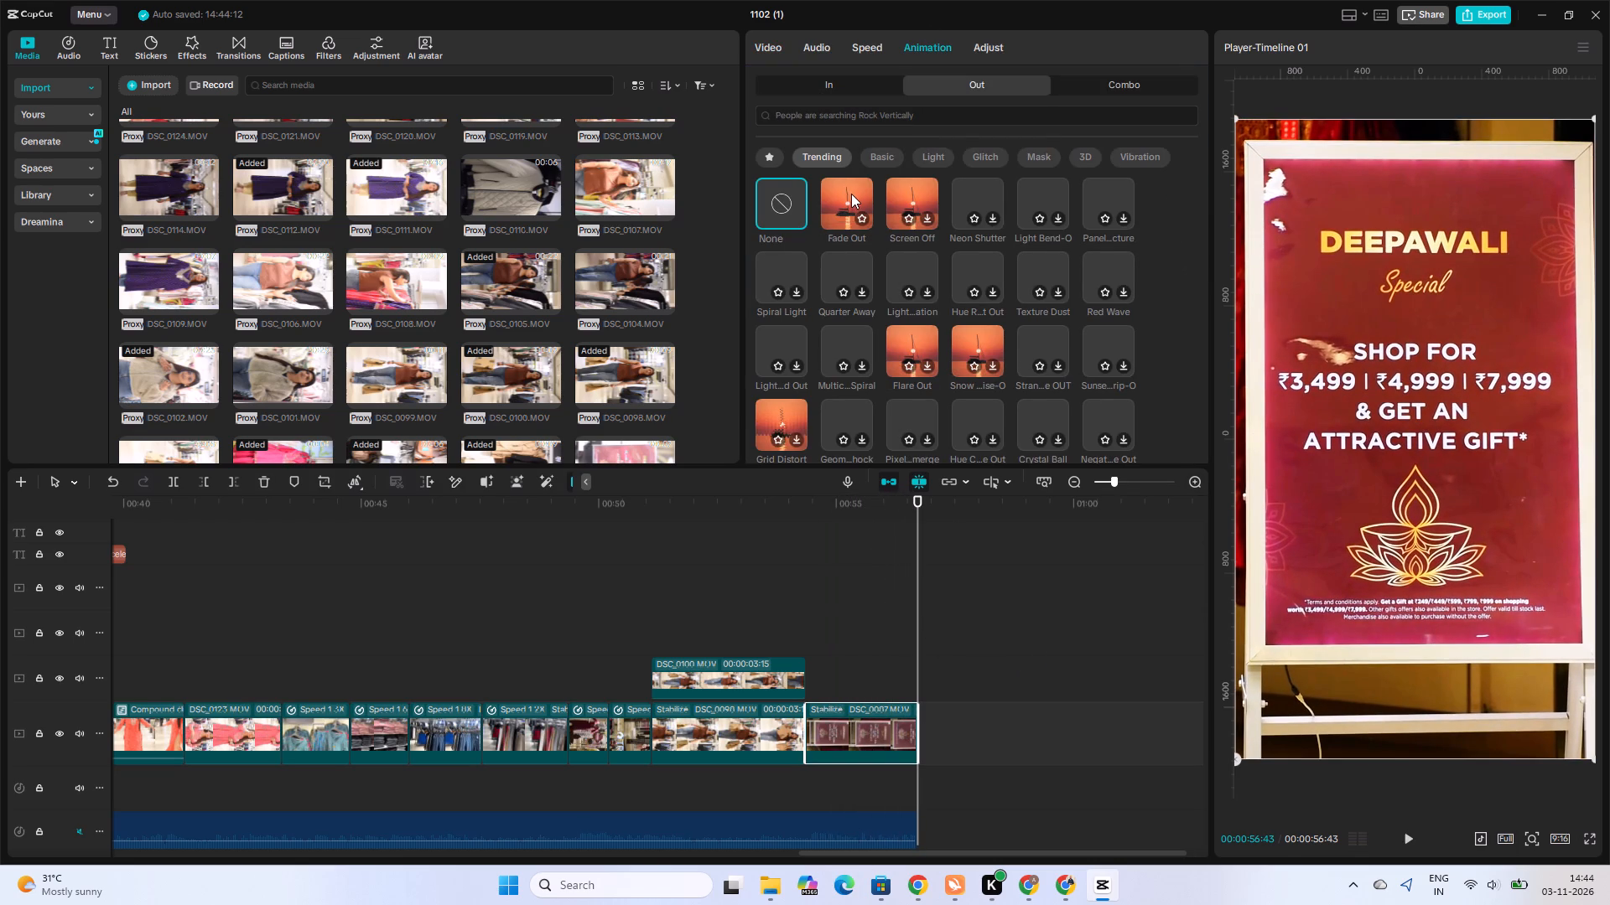
Find the Film Burn transition with a "film burn" search and add it at the suitcase-to-clothing-rack cut under the "50 and 30%" caption.
{"action": "left_click", "coordinate": [347, 637]}
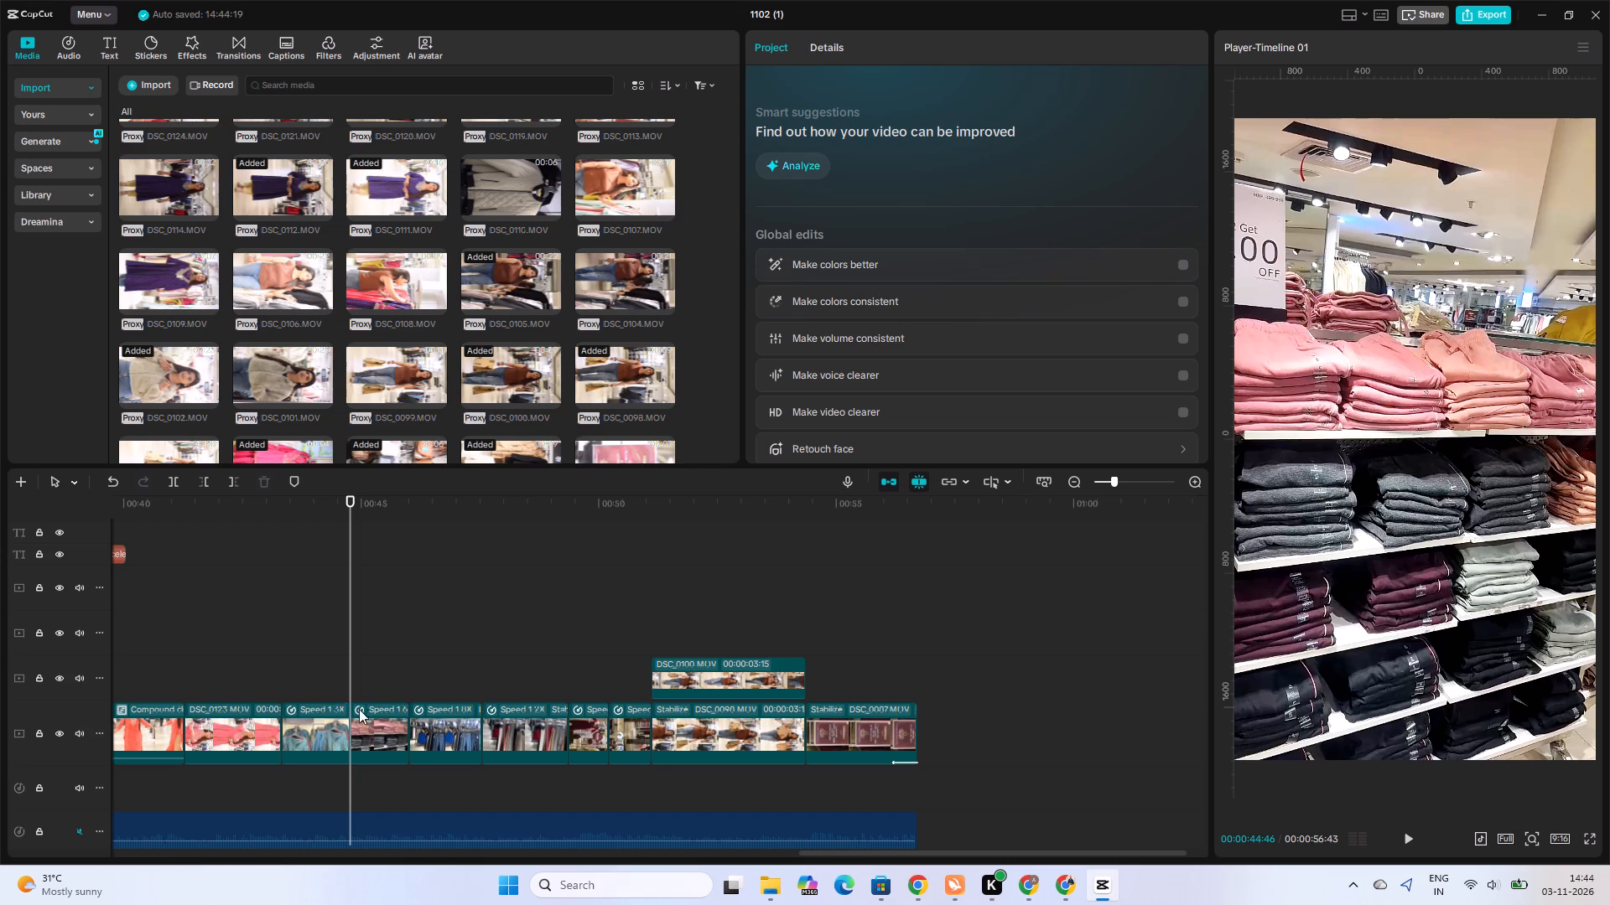
{"action": "scroll", "coordinate": [382, 712], "scroll_direction": "down", "scroll_amount": 3, "text": "alt"}
{"action": "scroll", "coordinate": [404, 714], "scroll_direction": "up", "scroll_amount": 8, "text": "alt"}
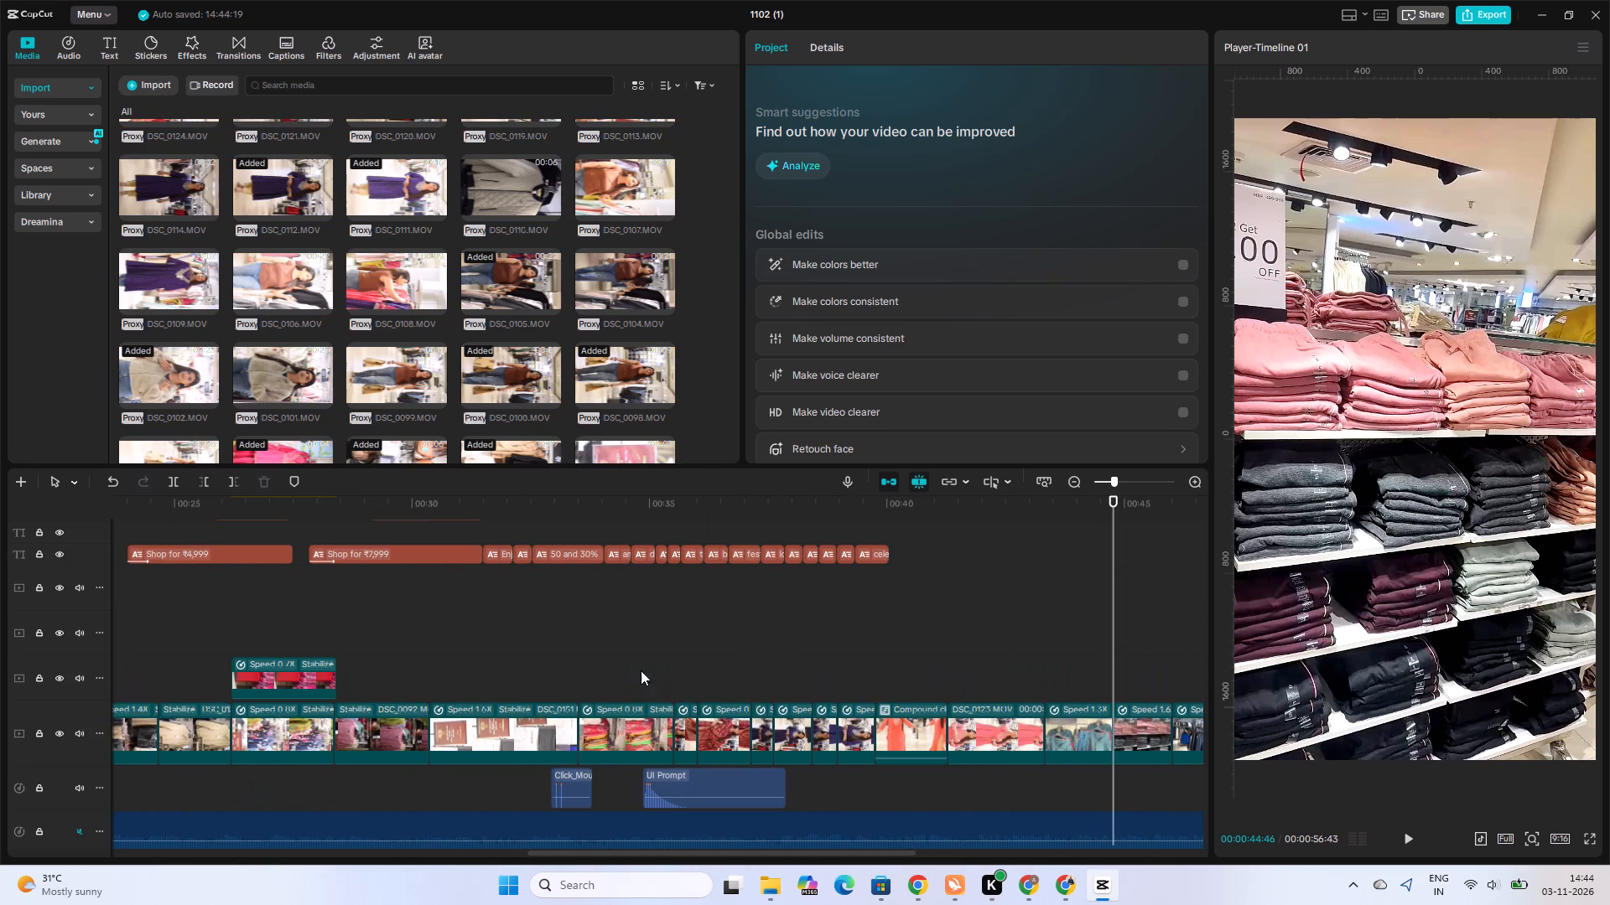
{"action": "left_click", "coordinate": [550, 654]}
{"action": "key", "text": "space"}
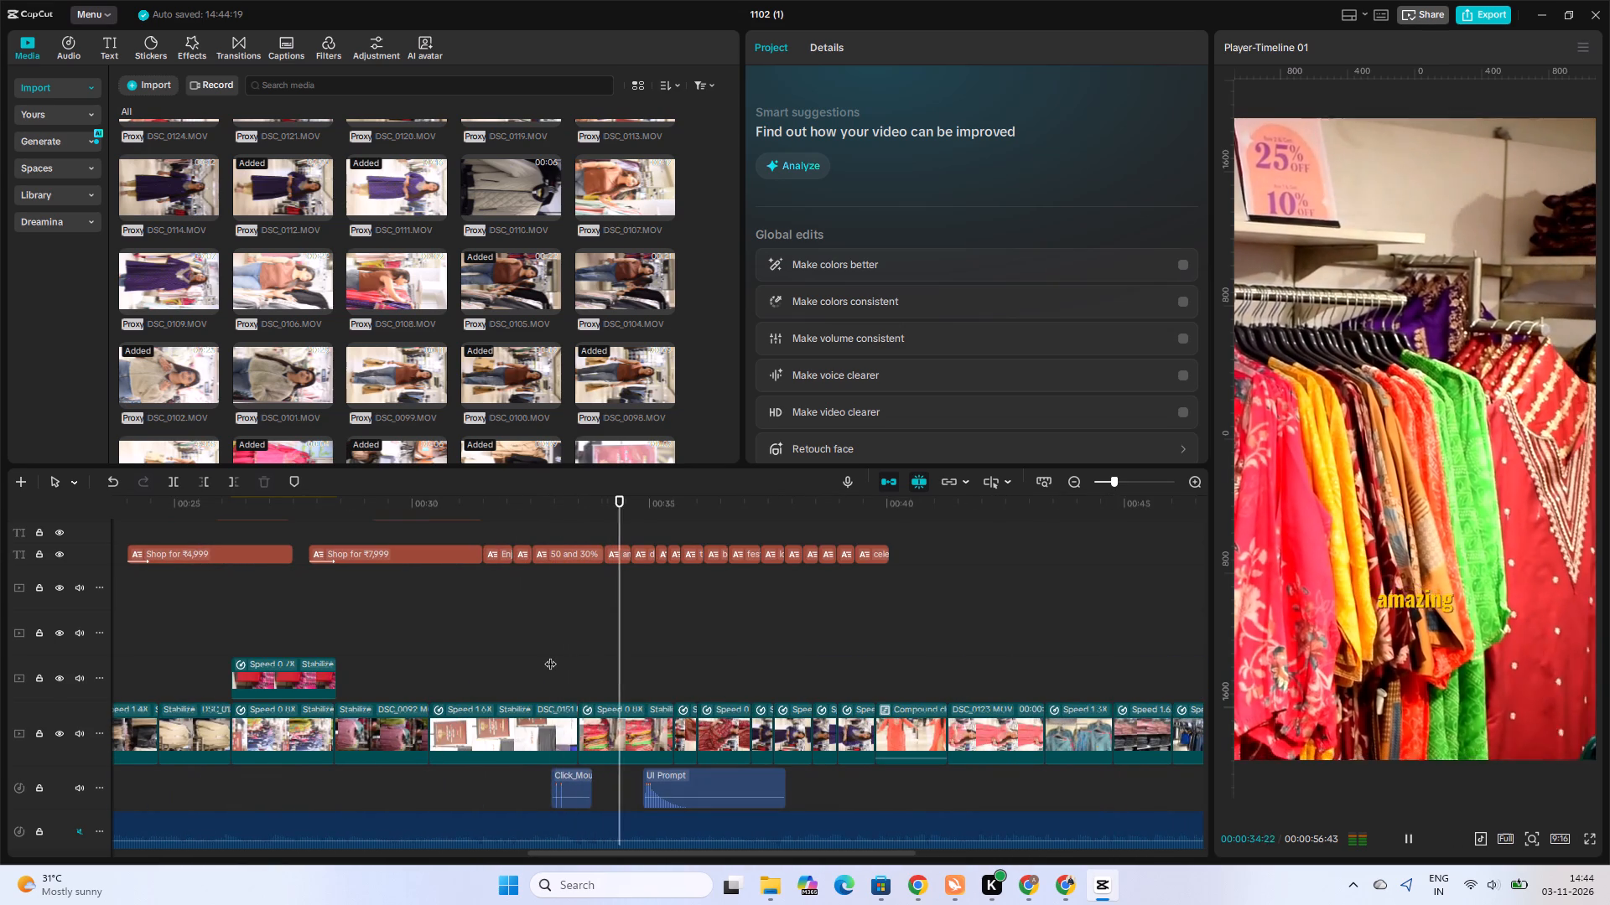
{"action": "key", "text": "space"}
{"action": "left_click", "coordinate": [566, 670]}
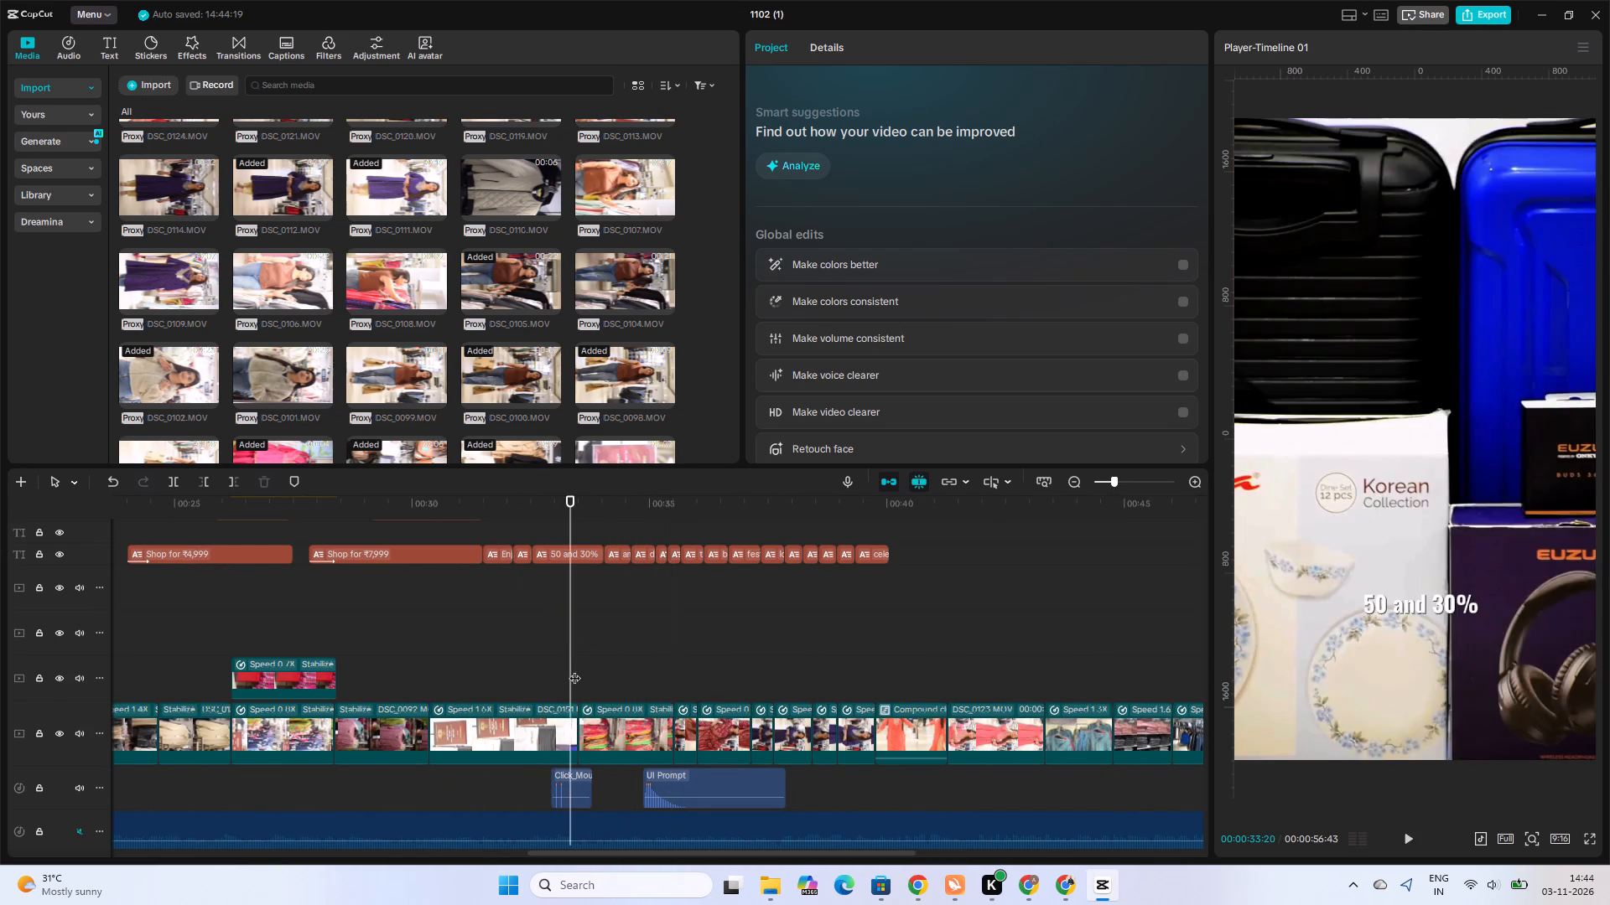
{"action": "left_click", "coordinate": [574, 672]}
{"action": "left_click", "coordinate": [202, 43]}
{"action": "left_click", "coordinate": [236, 52]}
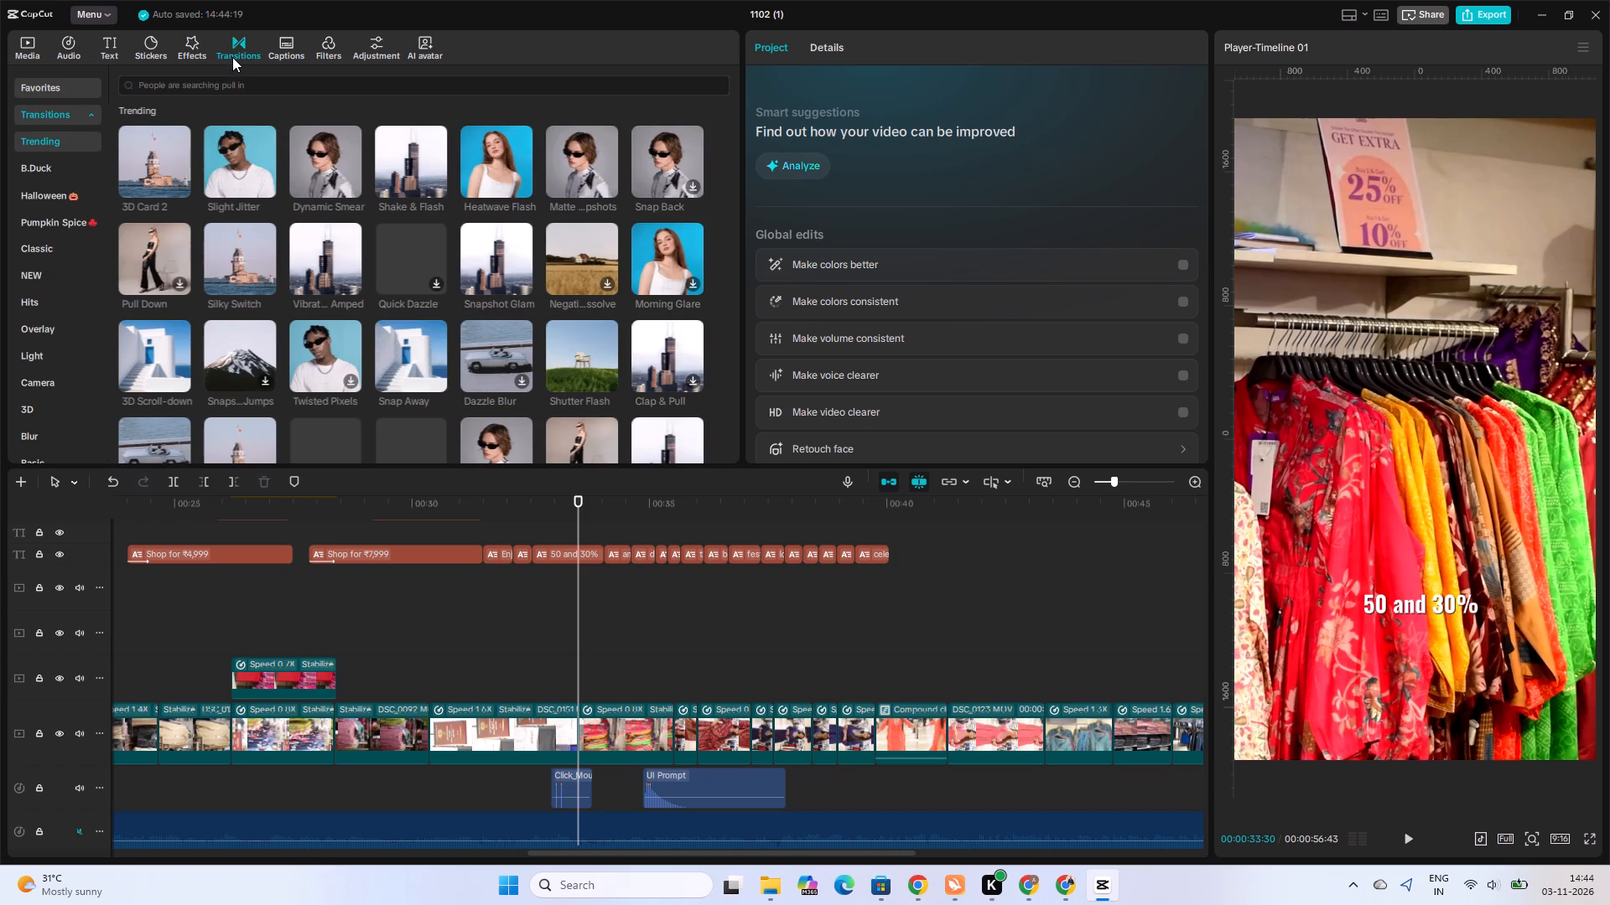
{"action": "left_click", "coordinate": [29, 350]}
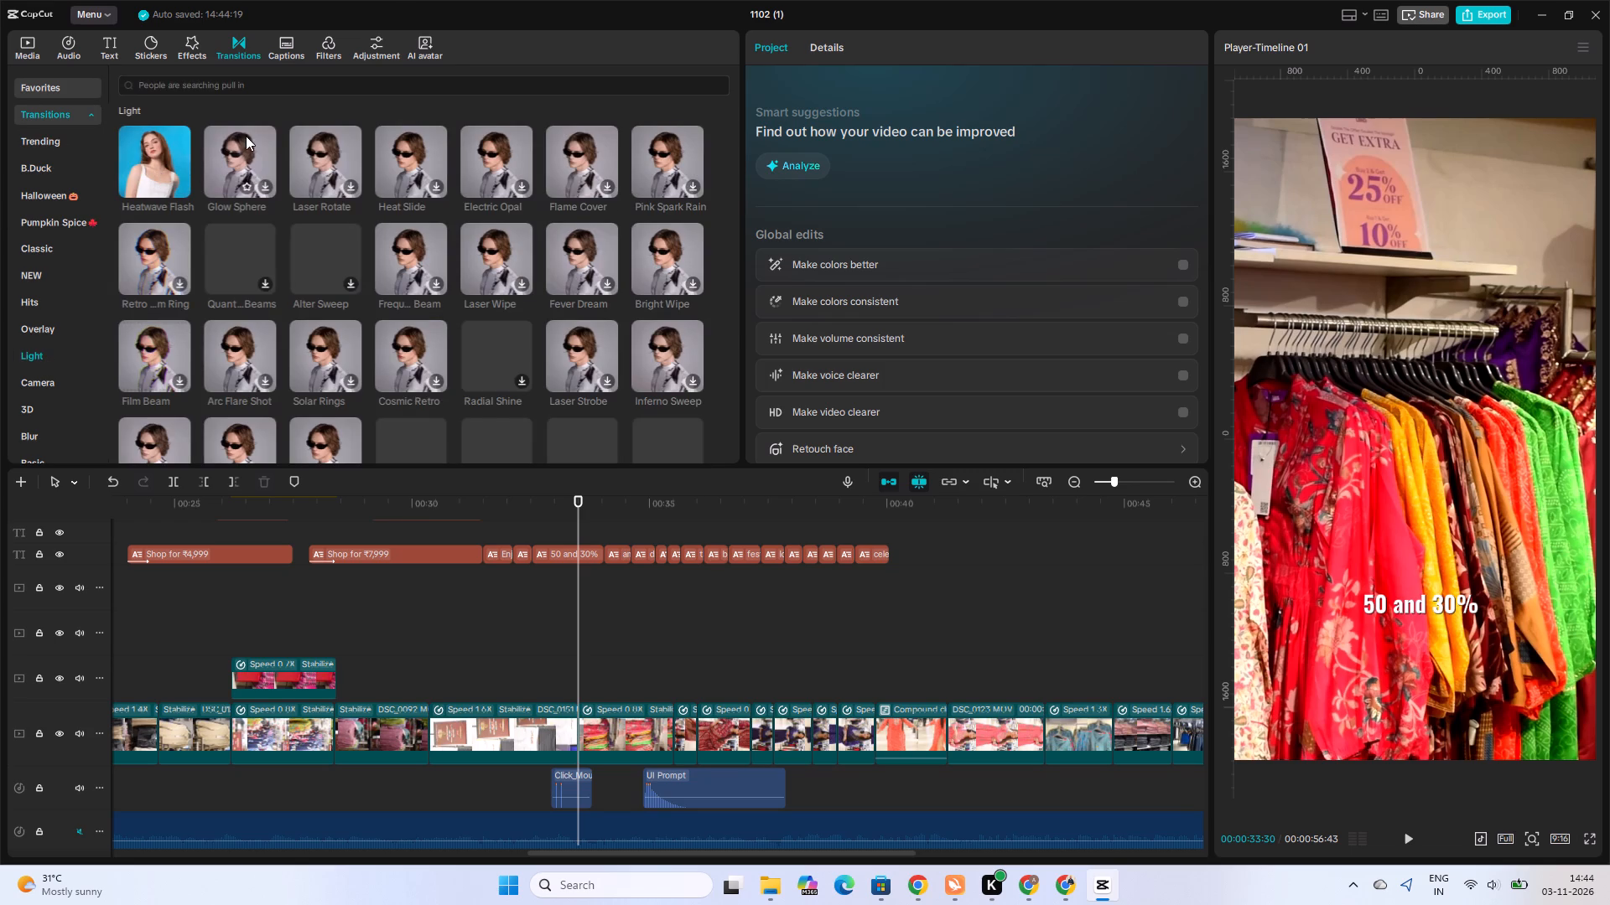
{"action": "left_click", "coordinate": [252, 75]}
{"action": "left_click", "coordinate": [244, 90]}
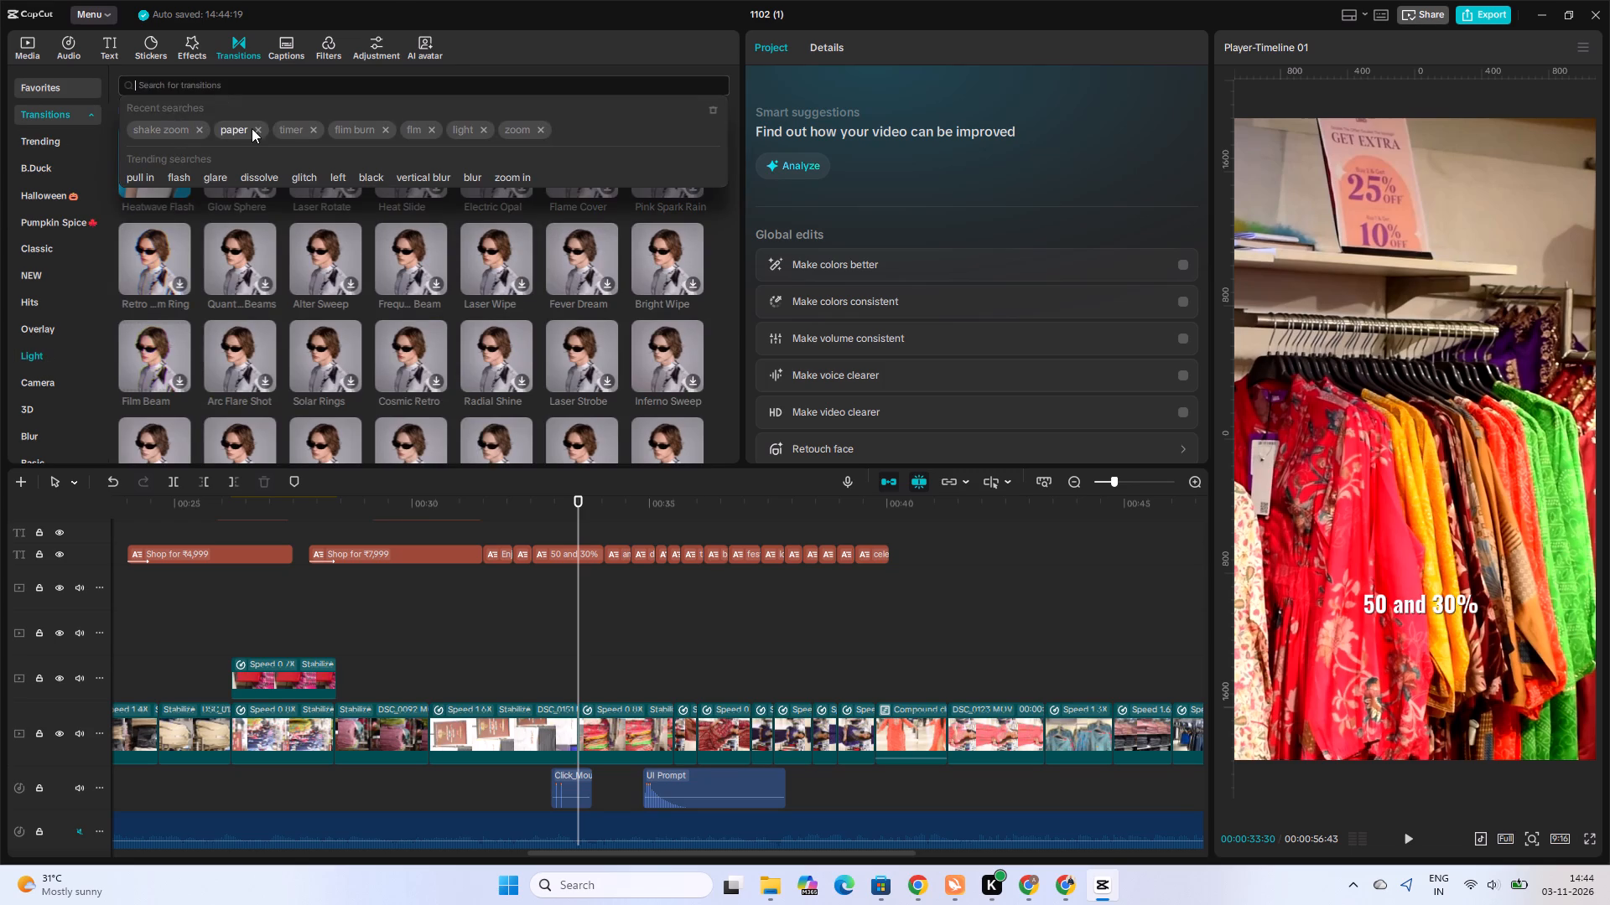
{"action": "left_click", "coordinate": [340, 128]}
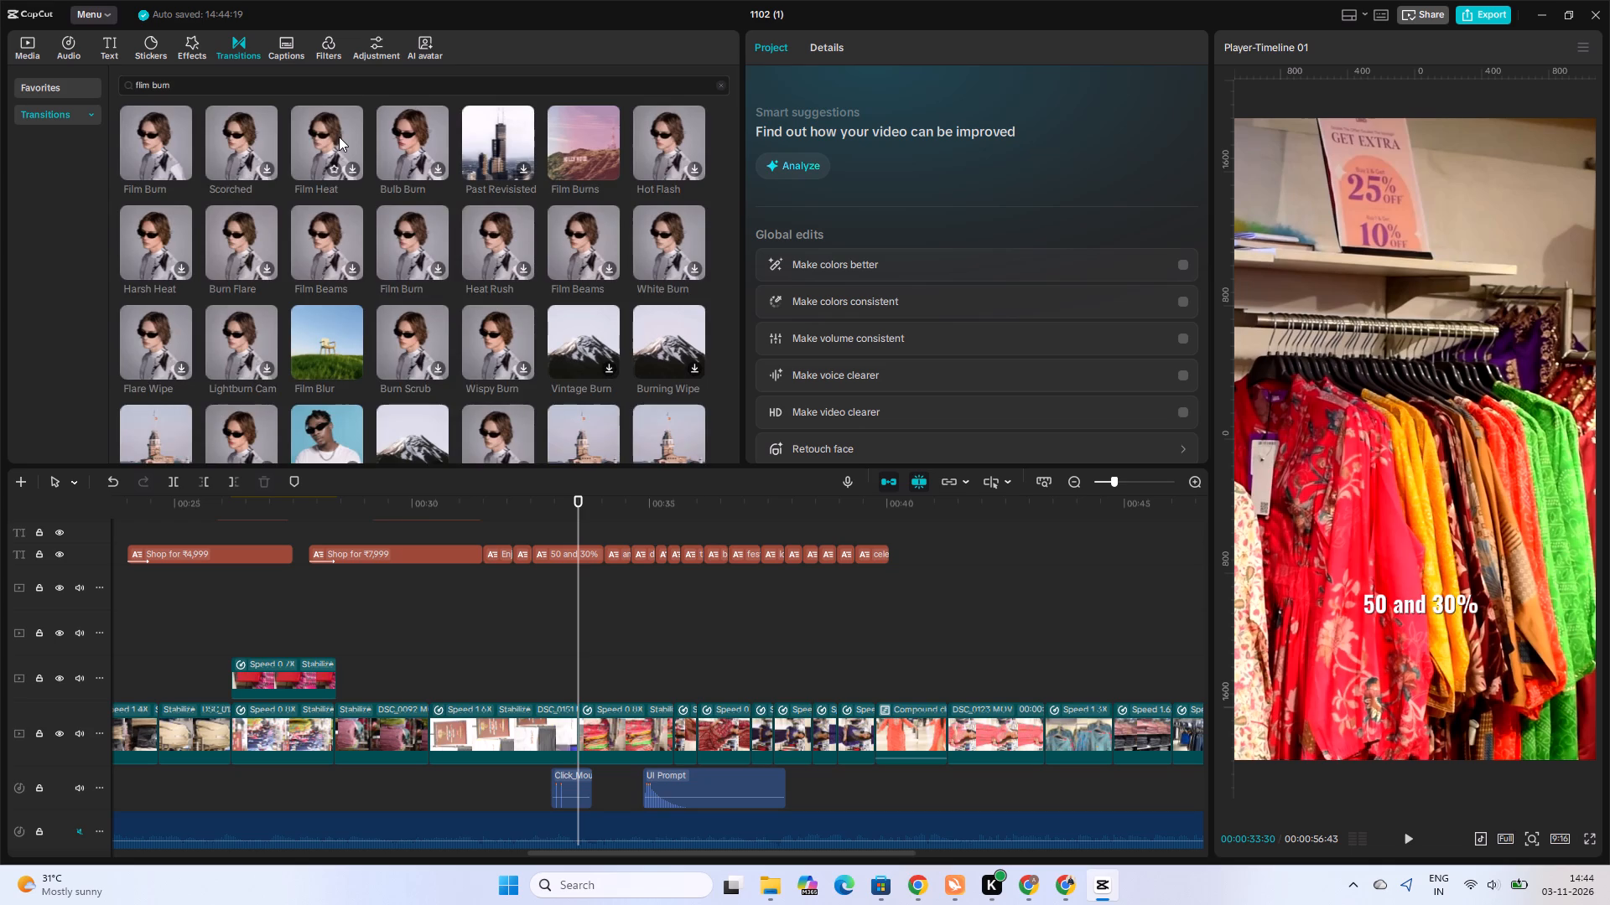
{"action": "left_click", "coordinate": [147, 152]}
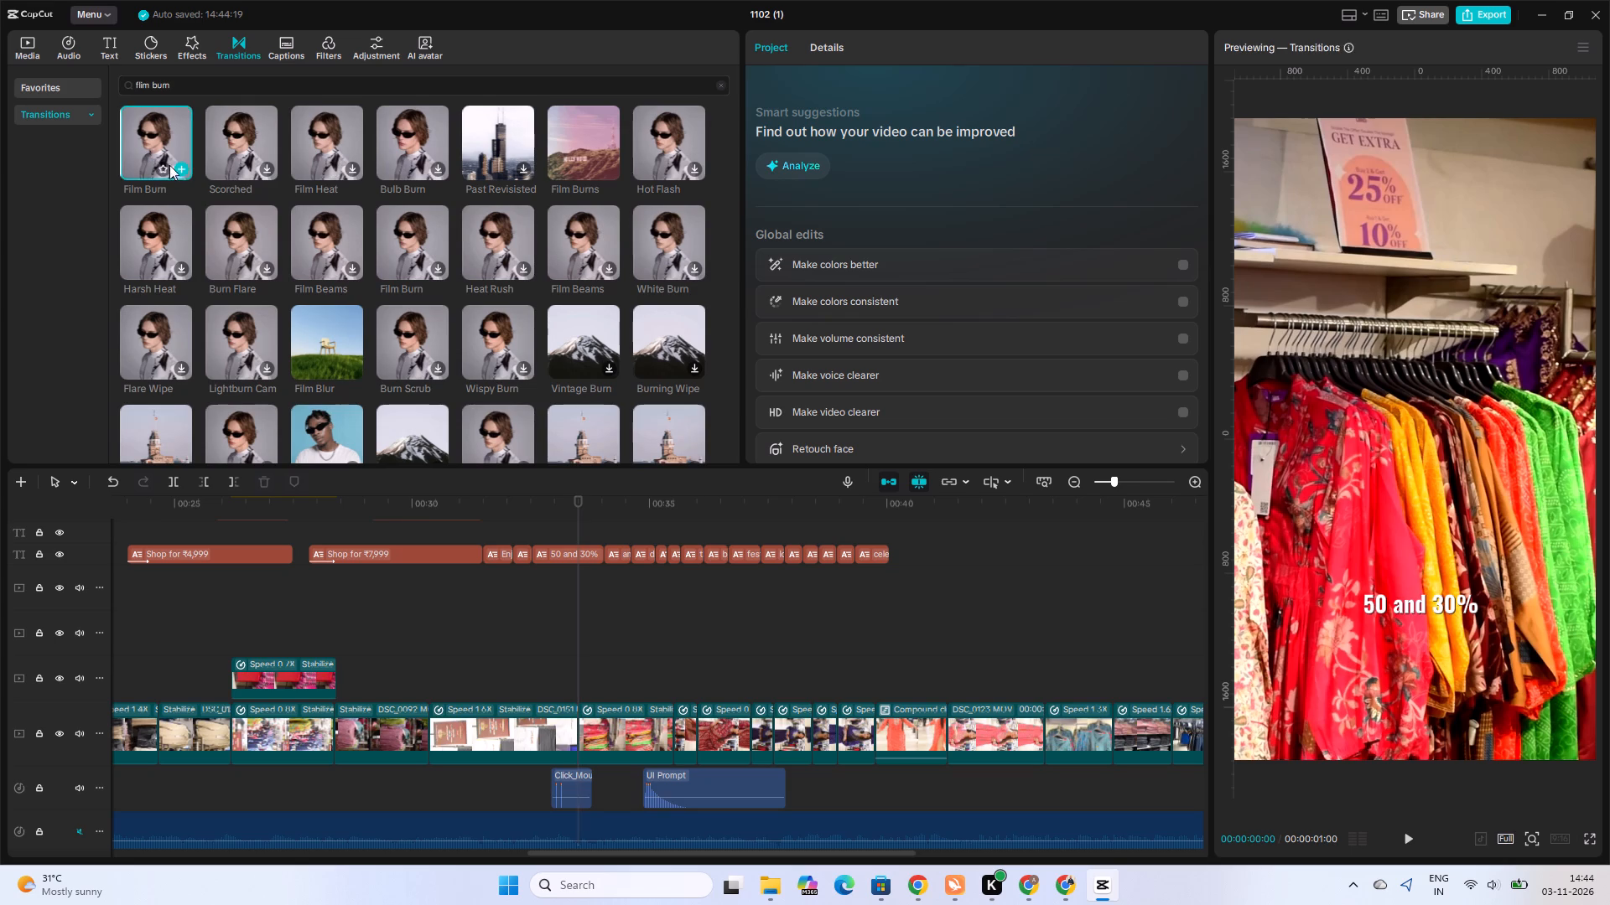
{"action": "left_click", "coordinate": [179, 171]}
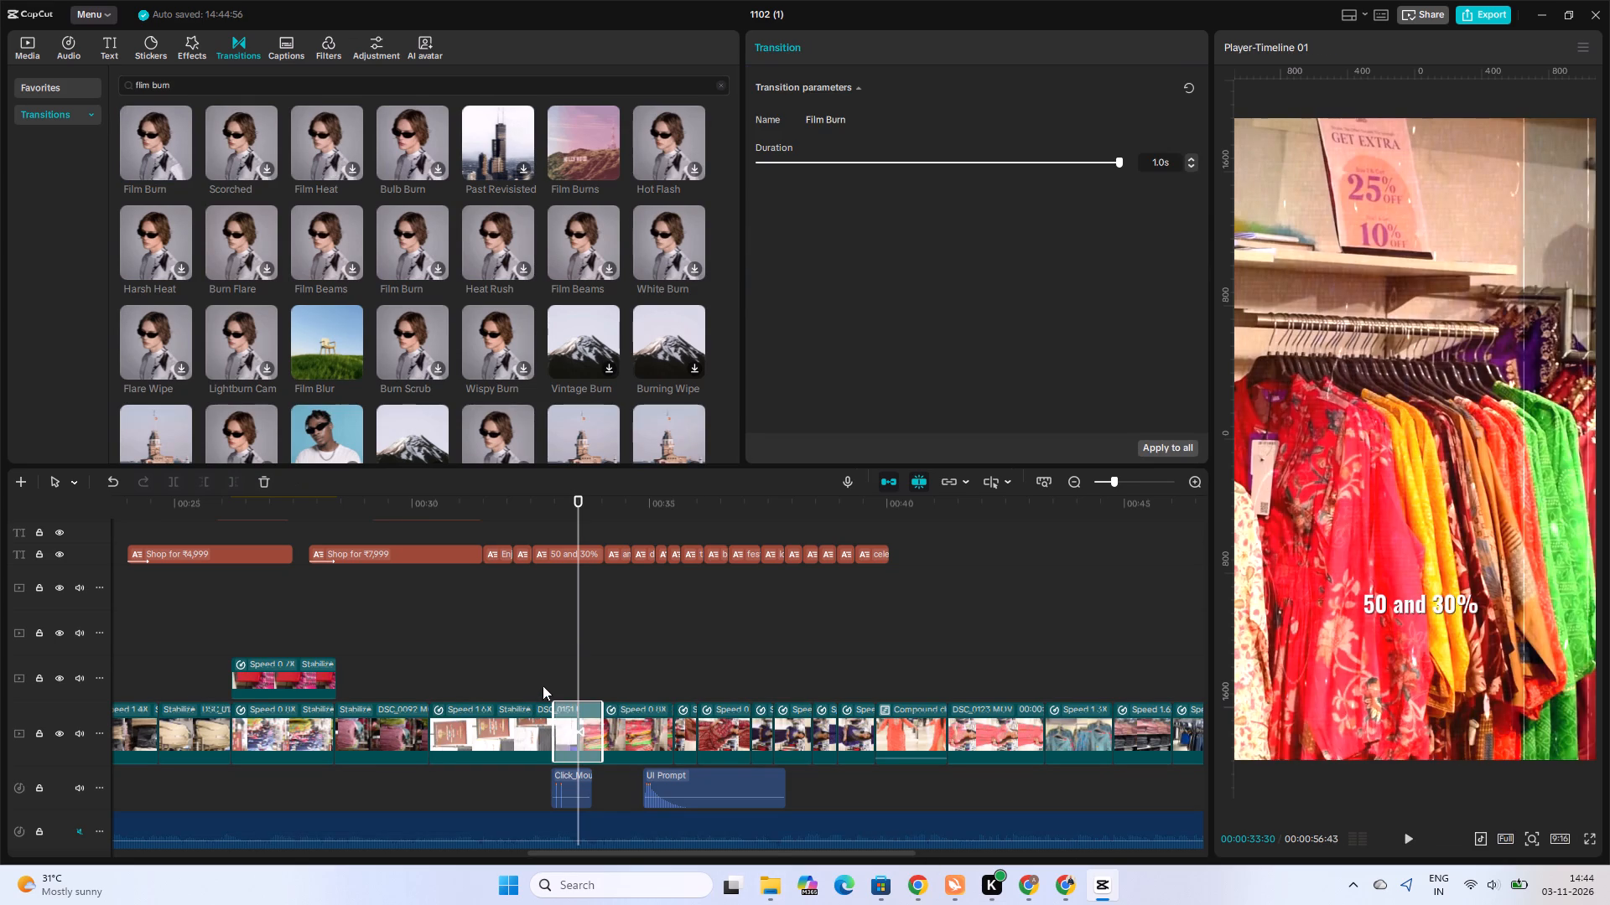
Play back the Film Burn transition, shorten its duration to 0.5s, and play back the cut again.
{"action": "left_click_drag", "start_coordinate": [548, 683], "coordinate": [567, 677]}
{"action": "key", "text": "space"}
{"action": "left_click", "coordinate": [552, 679]}
{"action": "key", "text": "space"}
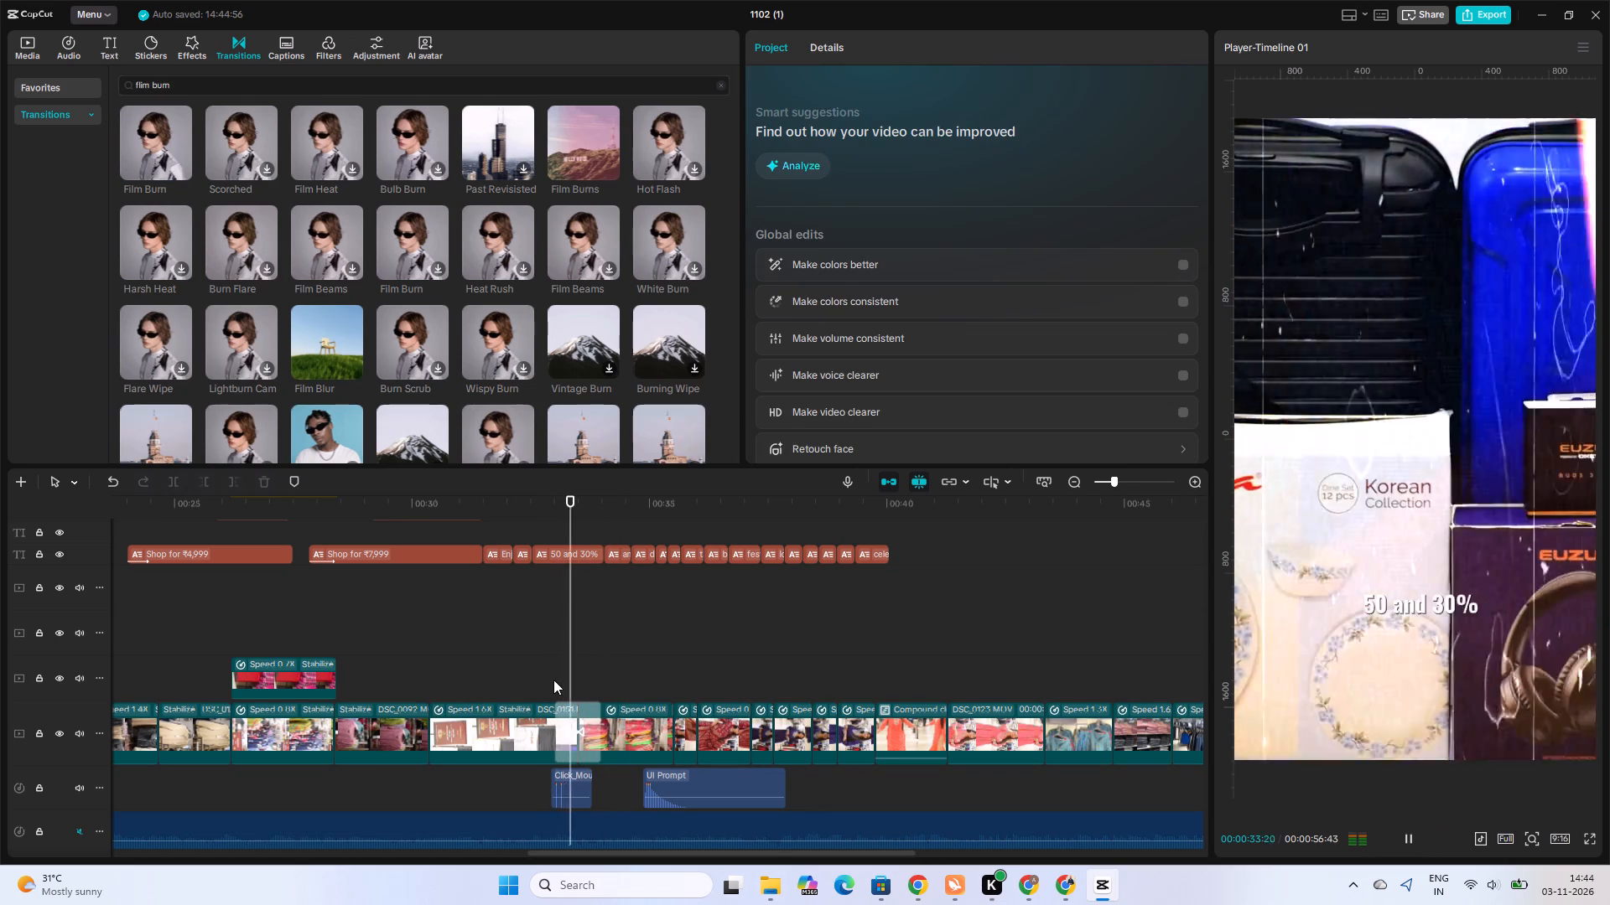
{"action": "key", "text": "space"}
{"action": "left_click", "coordinate": [565, 692]}
{"action": "left_click", "coordinate": [579, 725]}
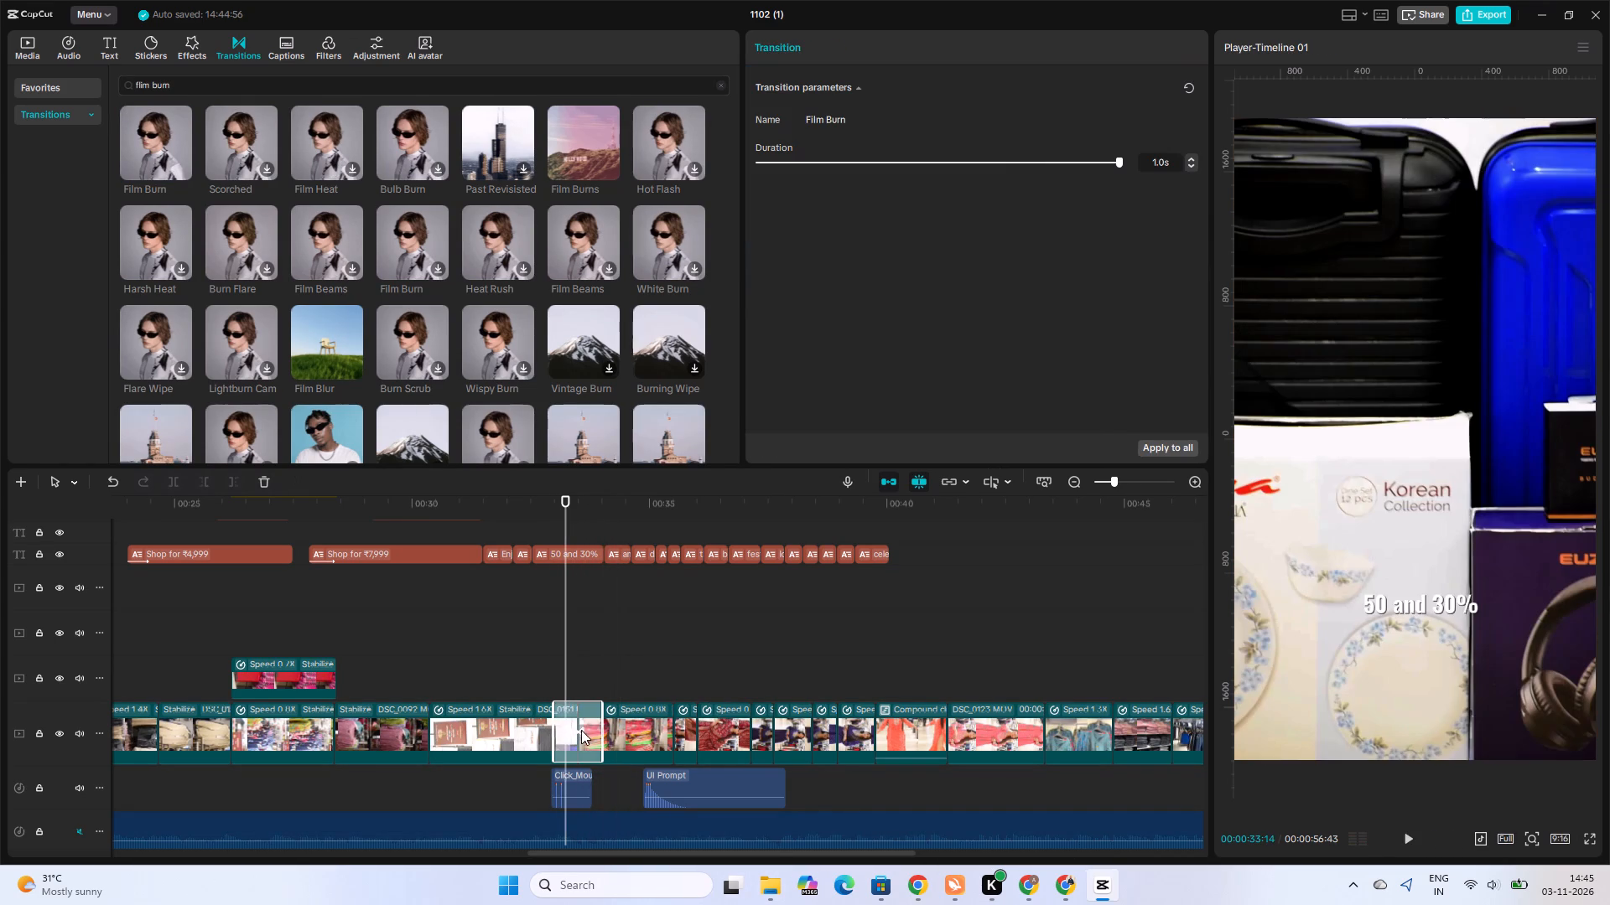
{"action": "left_click", "coordinate": [972, 168]}
{"action": "left_click", "coordinate": [929, 162]}
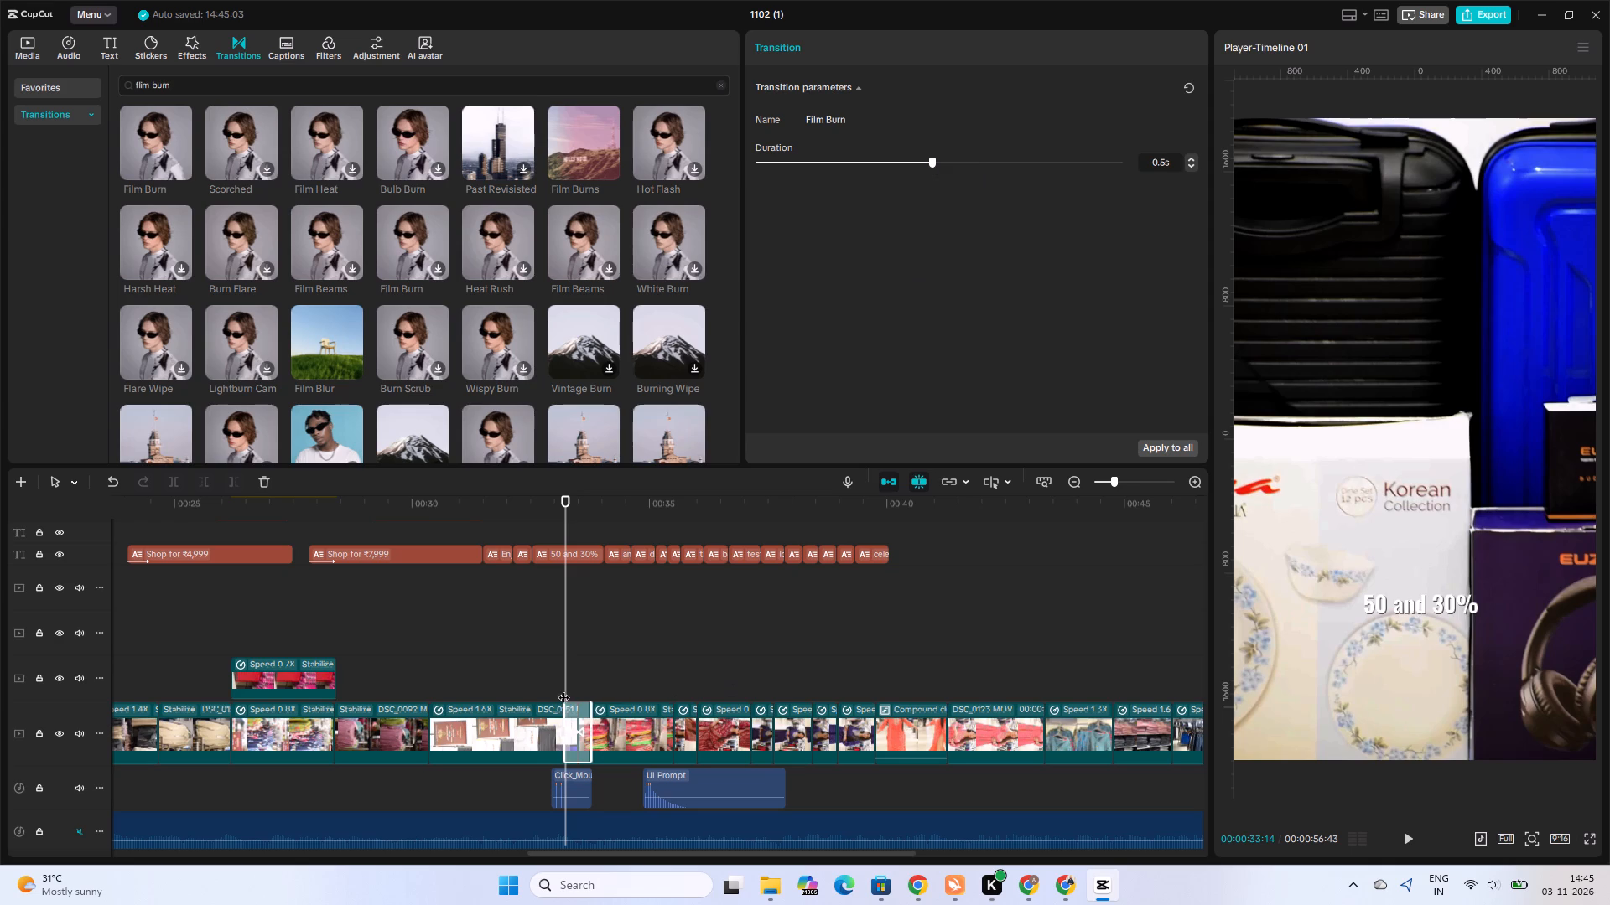
{"action": "left_click", "coordinate": [551, 688]}
{"action": "key", "text": "space"}
{"action": "key", "text": "space"}
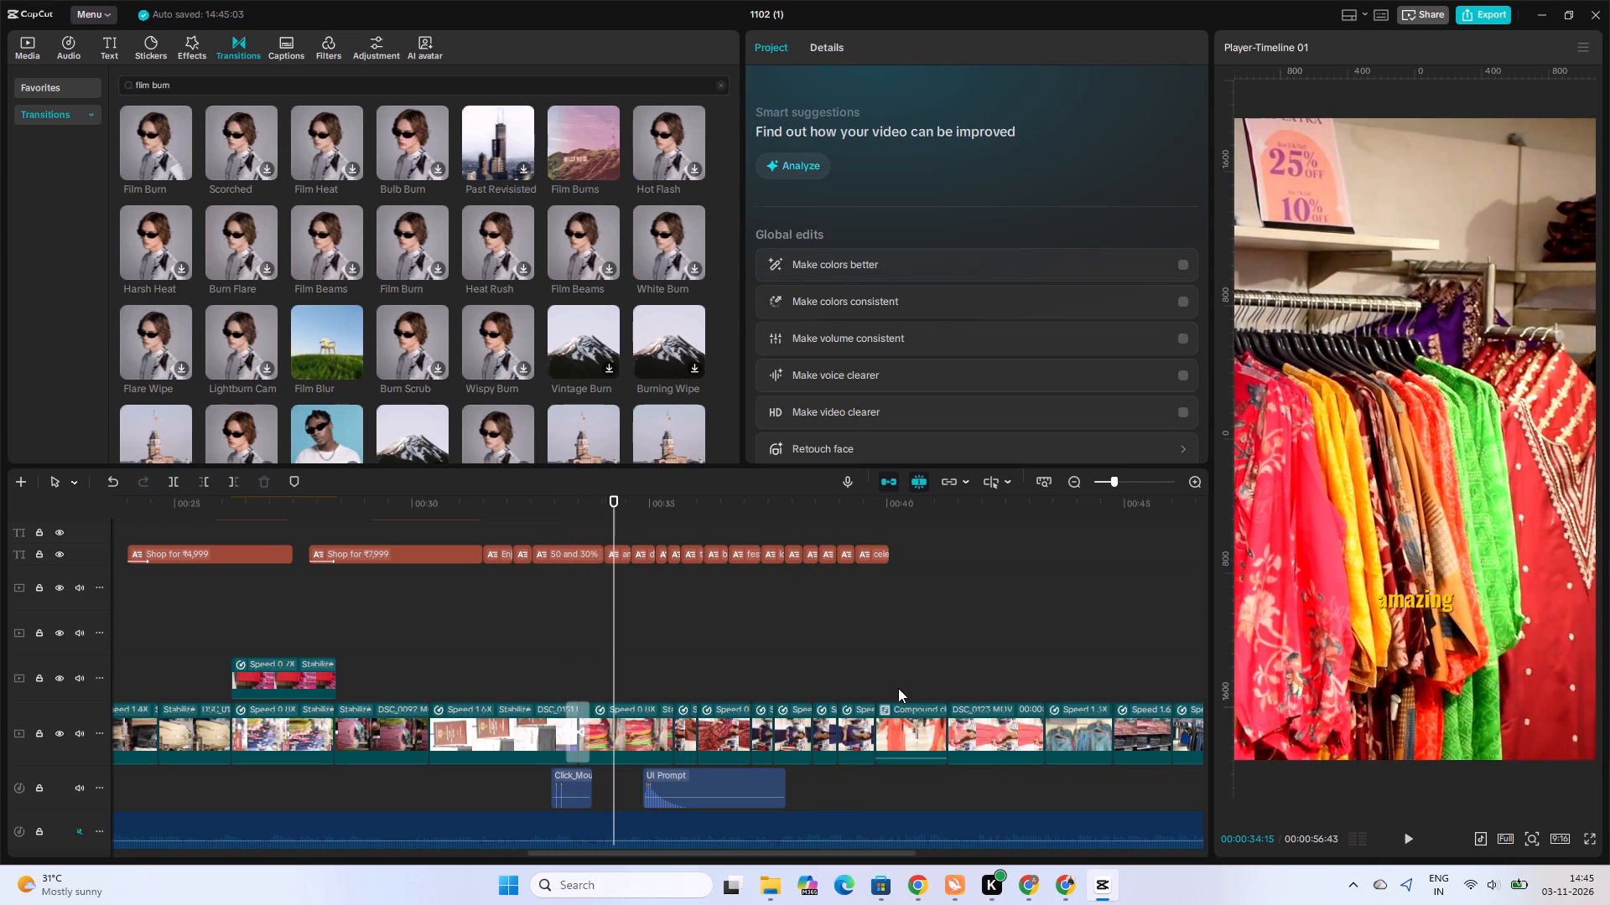
Export the finished video as an mp4 in 4K at 60fps with the HEVC codec and recommended bit rate.
{"action": "left_click", "coordinate": [957, 685]}
{"action": "left_click", "coordinate": [953, 685]}
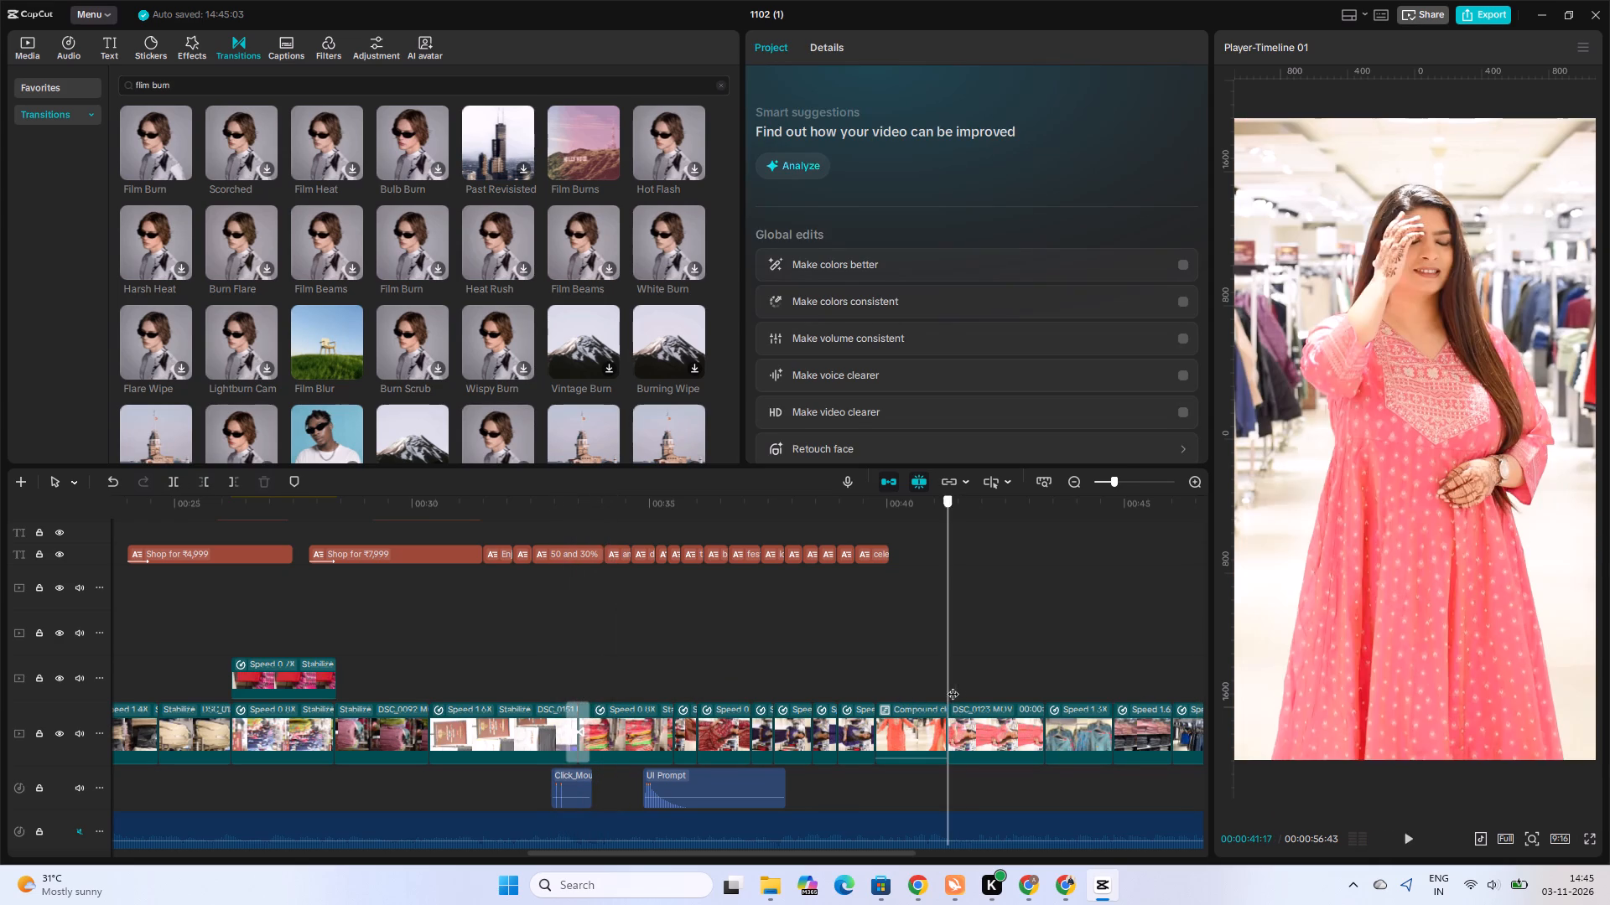
{"action": "left_click", "coordinate": [1474, 9]}
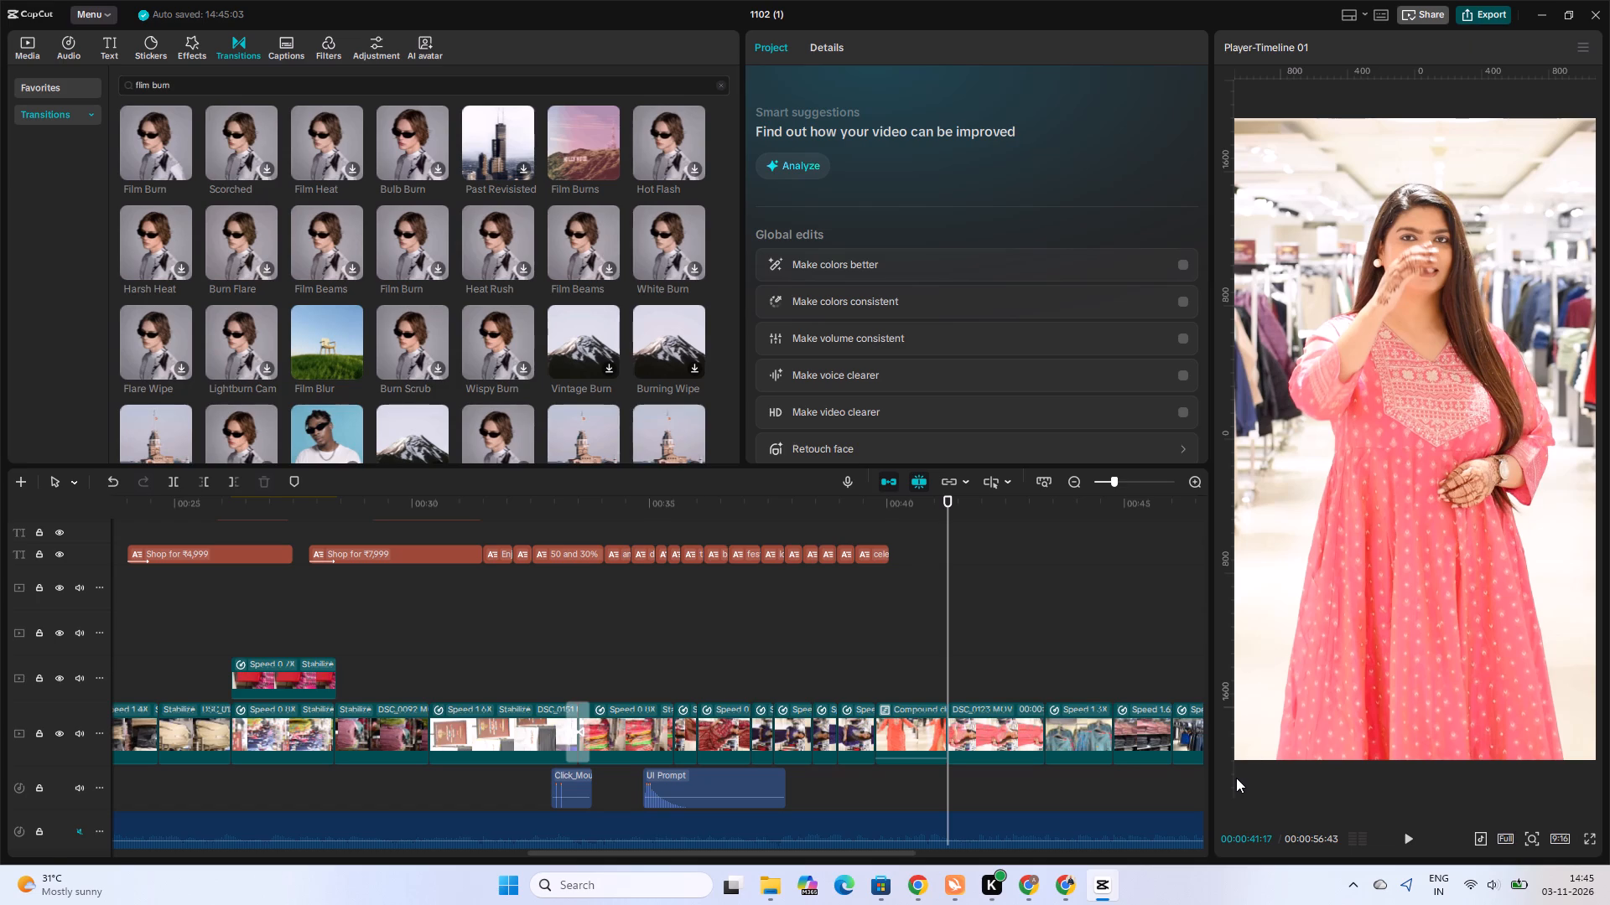
{"action": "left_click", "coordinate": [1003, 686]}
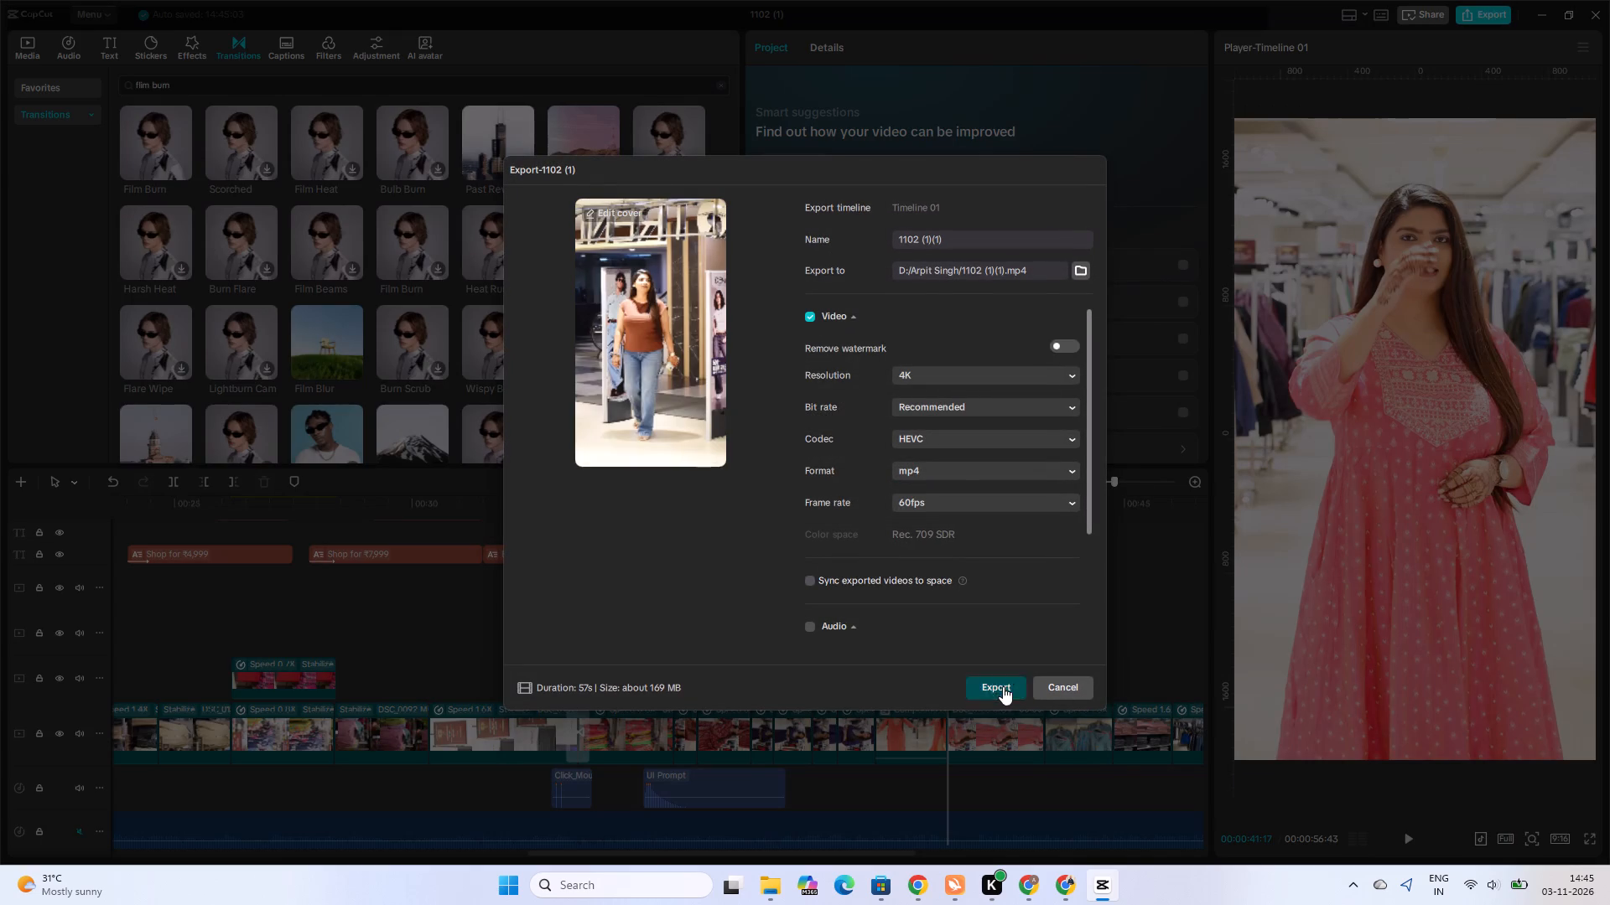
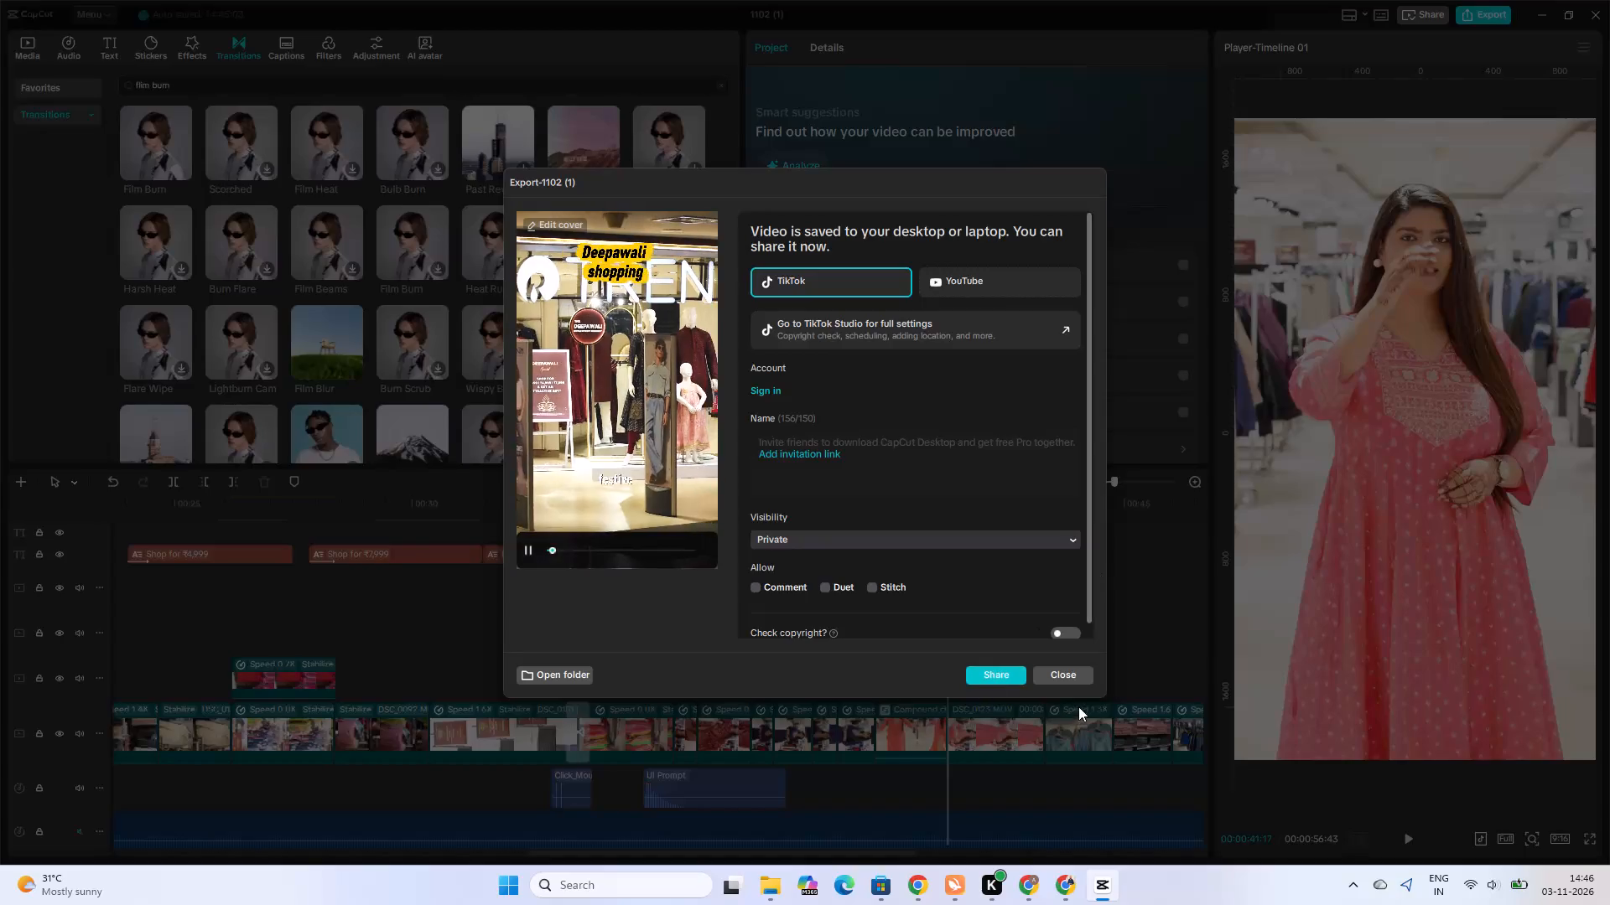
Close the export summary without sharing the video and switch to the Chrome window with the Meta Task Tracking Sheet.
{"action": "left_click", "coordinate": [1080, 674]}
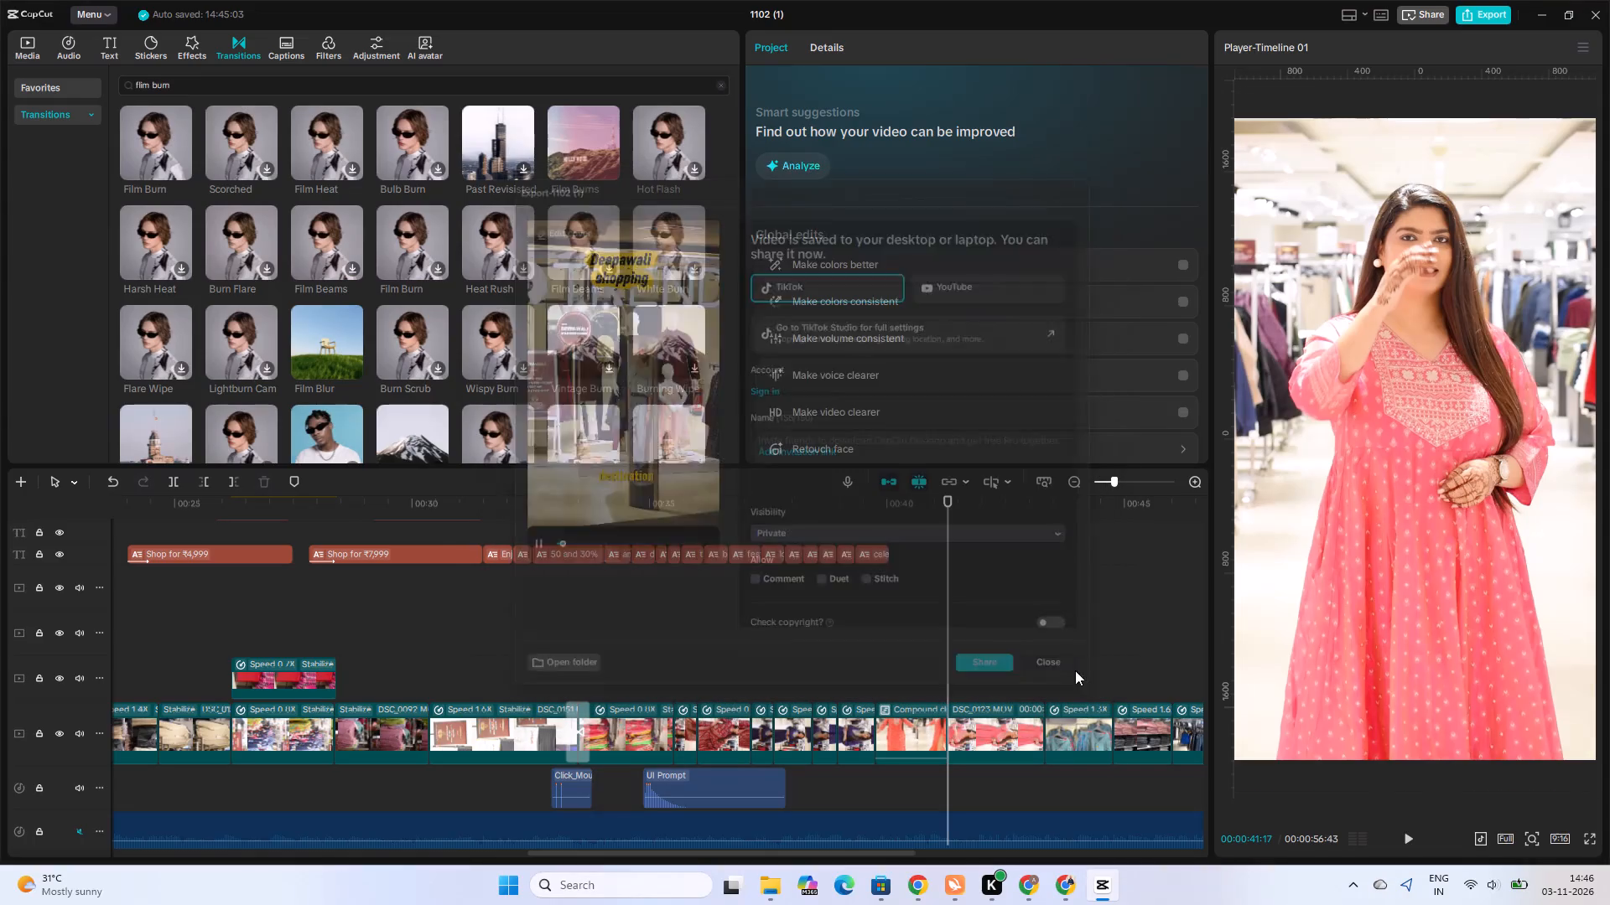
{"action": "left_click", "coordinate": [962, 887]}
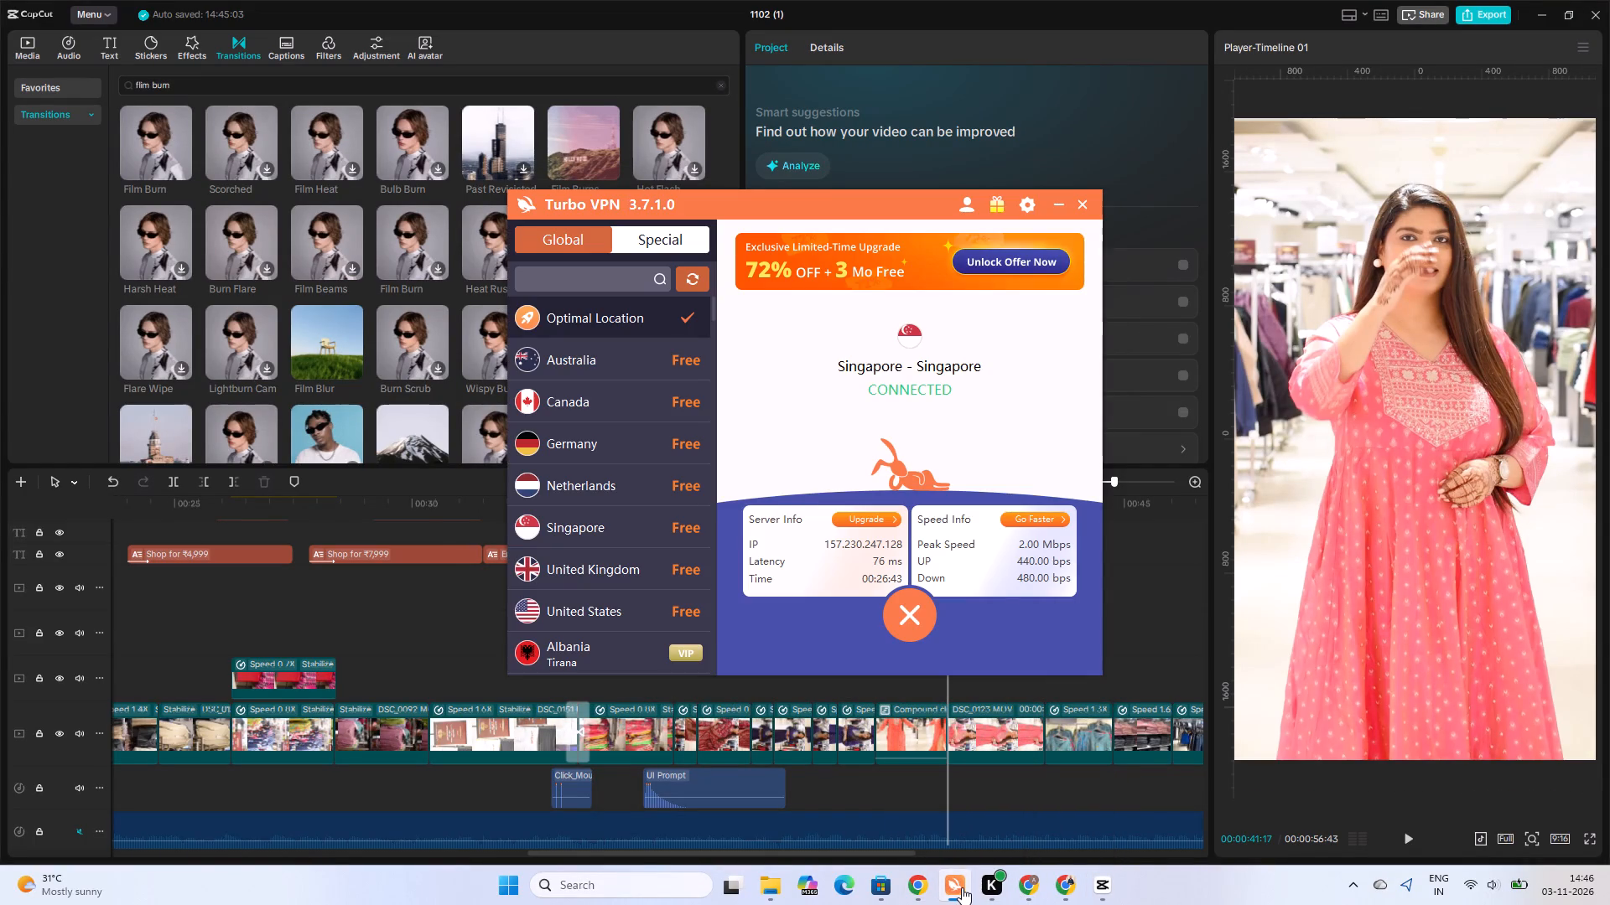
{"action": "left_click", "coordinate": [1030, 902]}
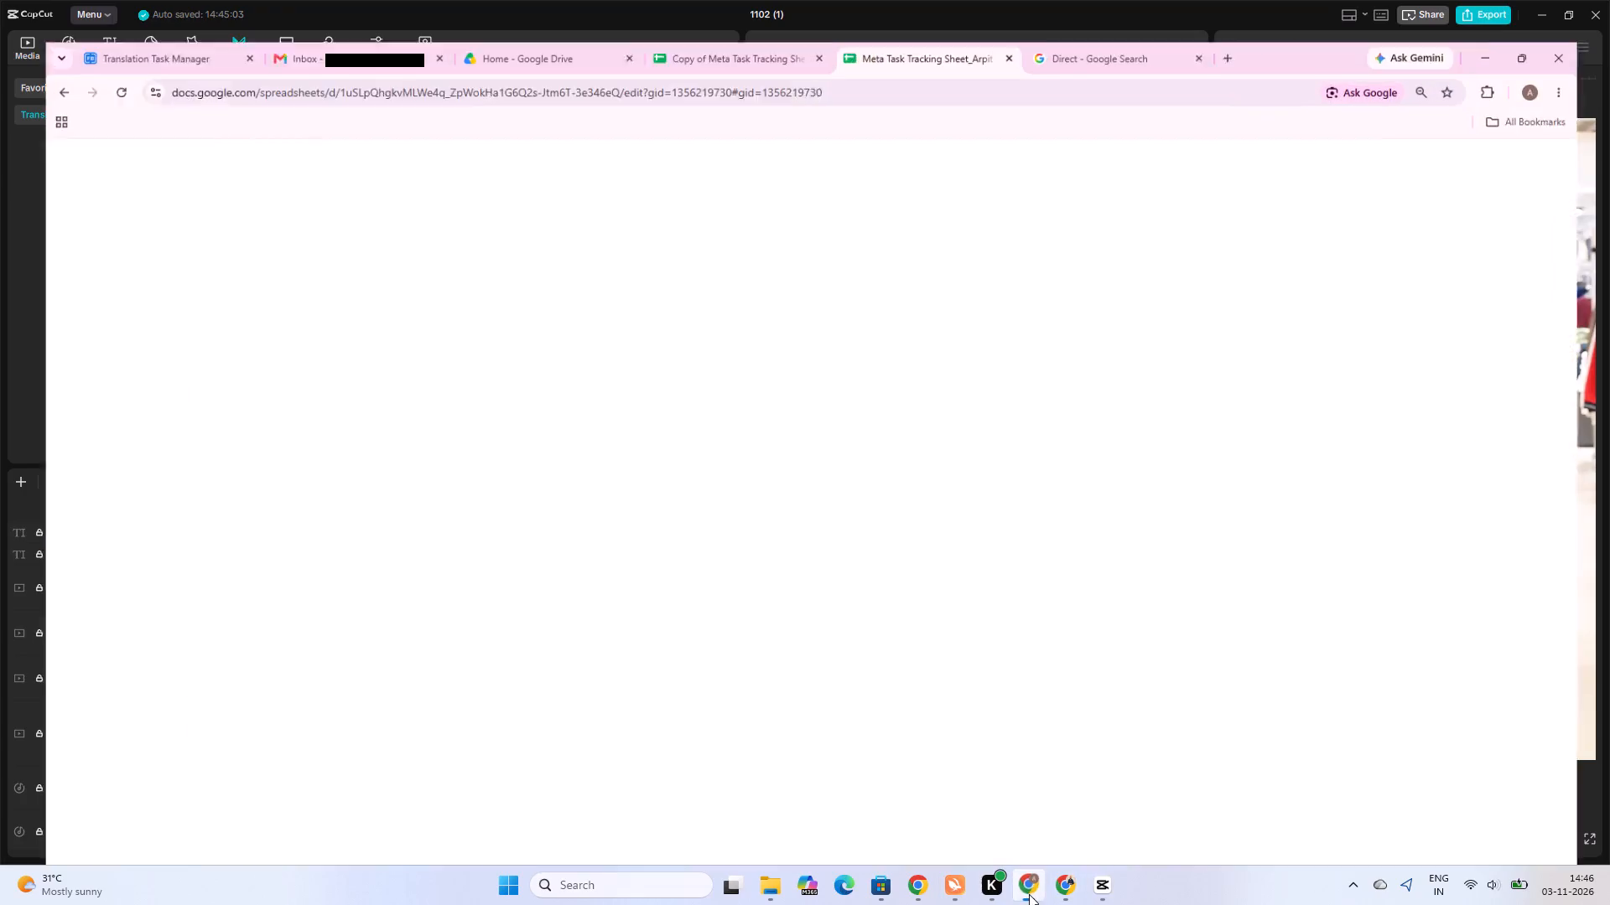